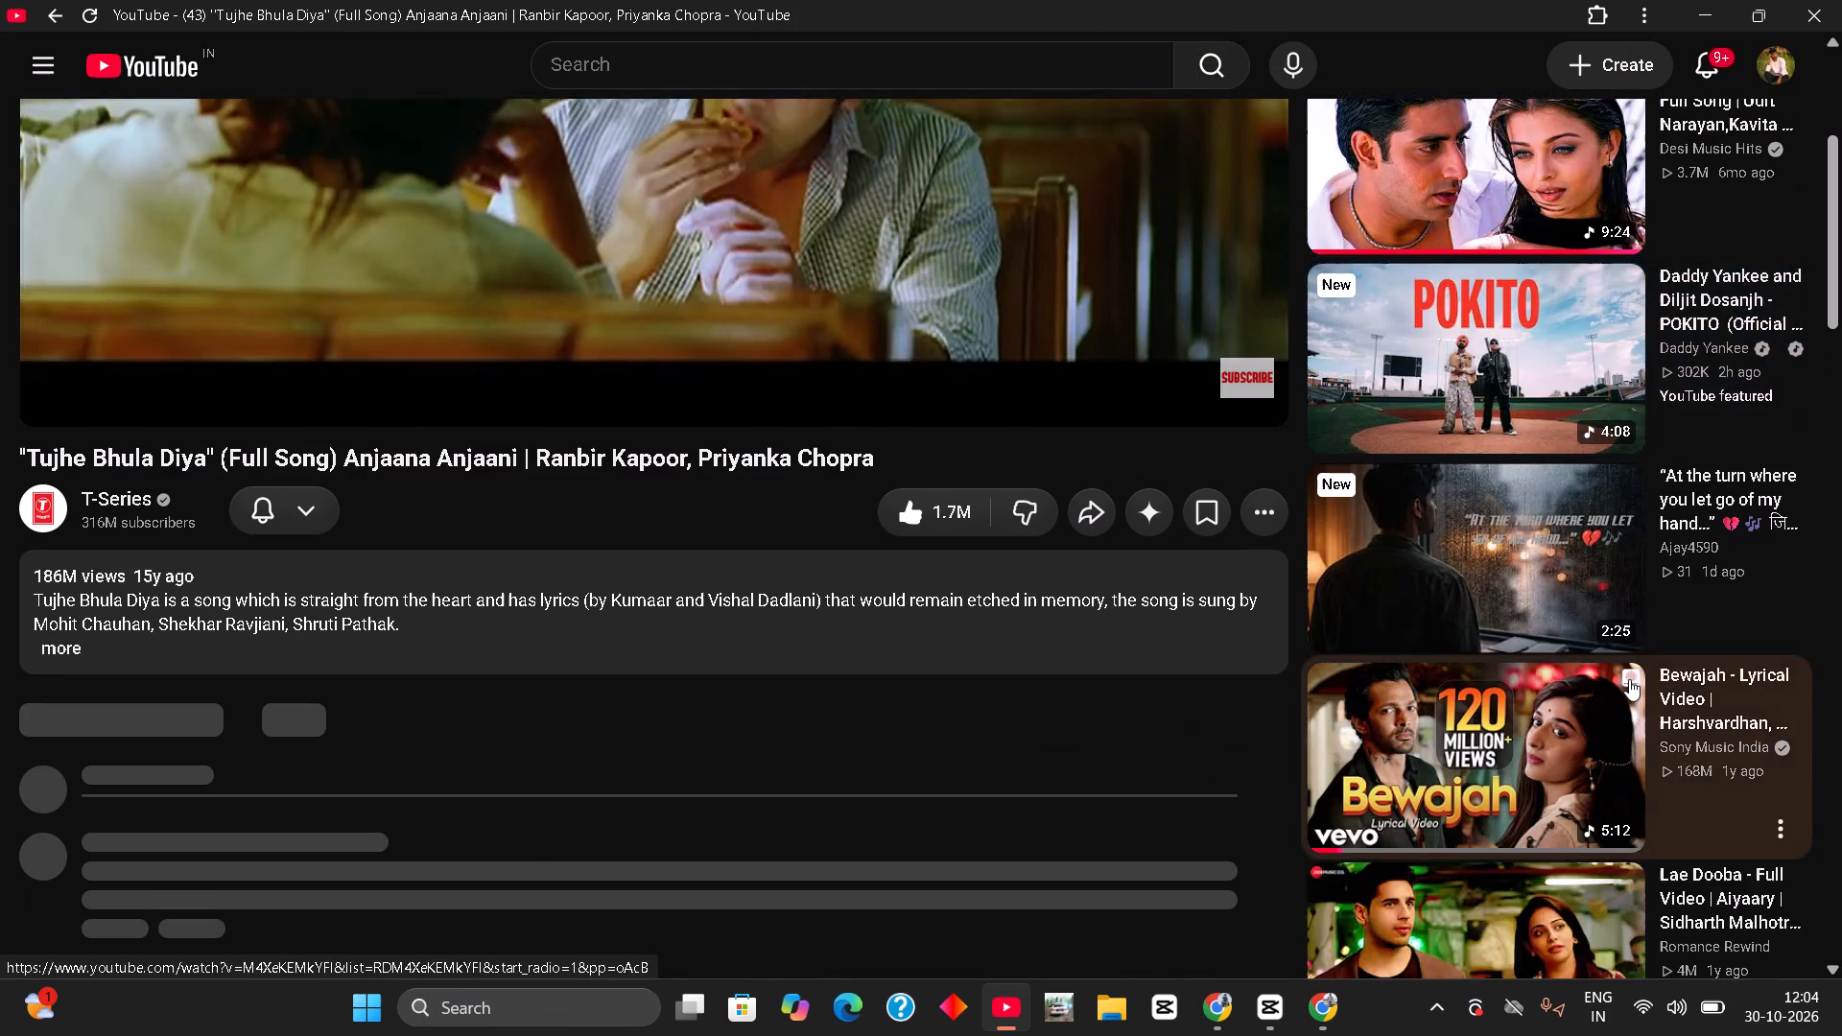
{"action": "scroll", "coordinate": [1629, 679], "scroll_direction": "down", "scroll_amount": 2}
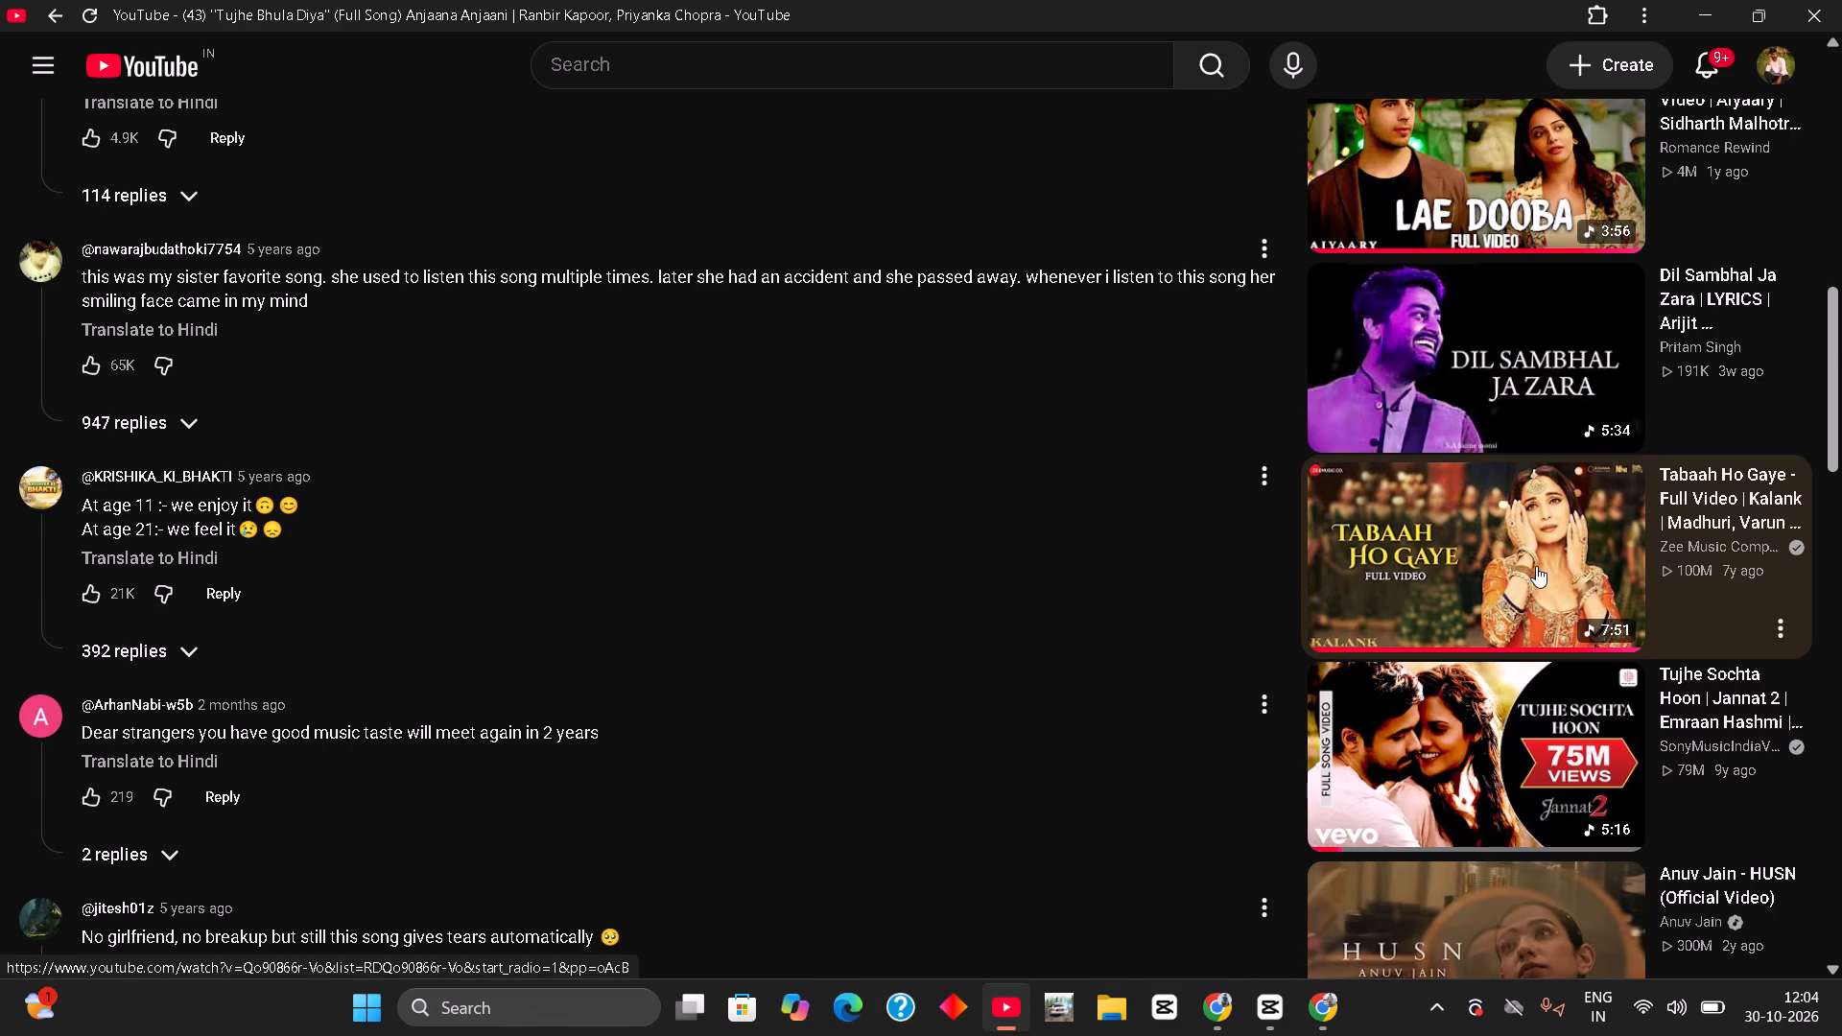
{"action": "scroll", "coordinate": [1536, 566], "scroll_direction": "down", "scroll_amount": 2}
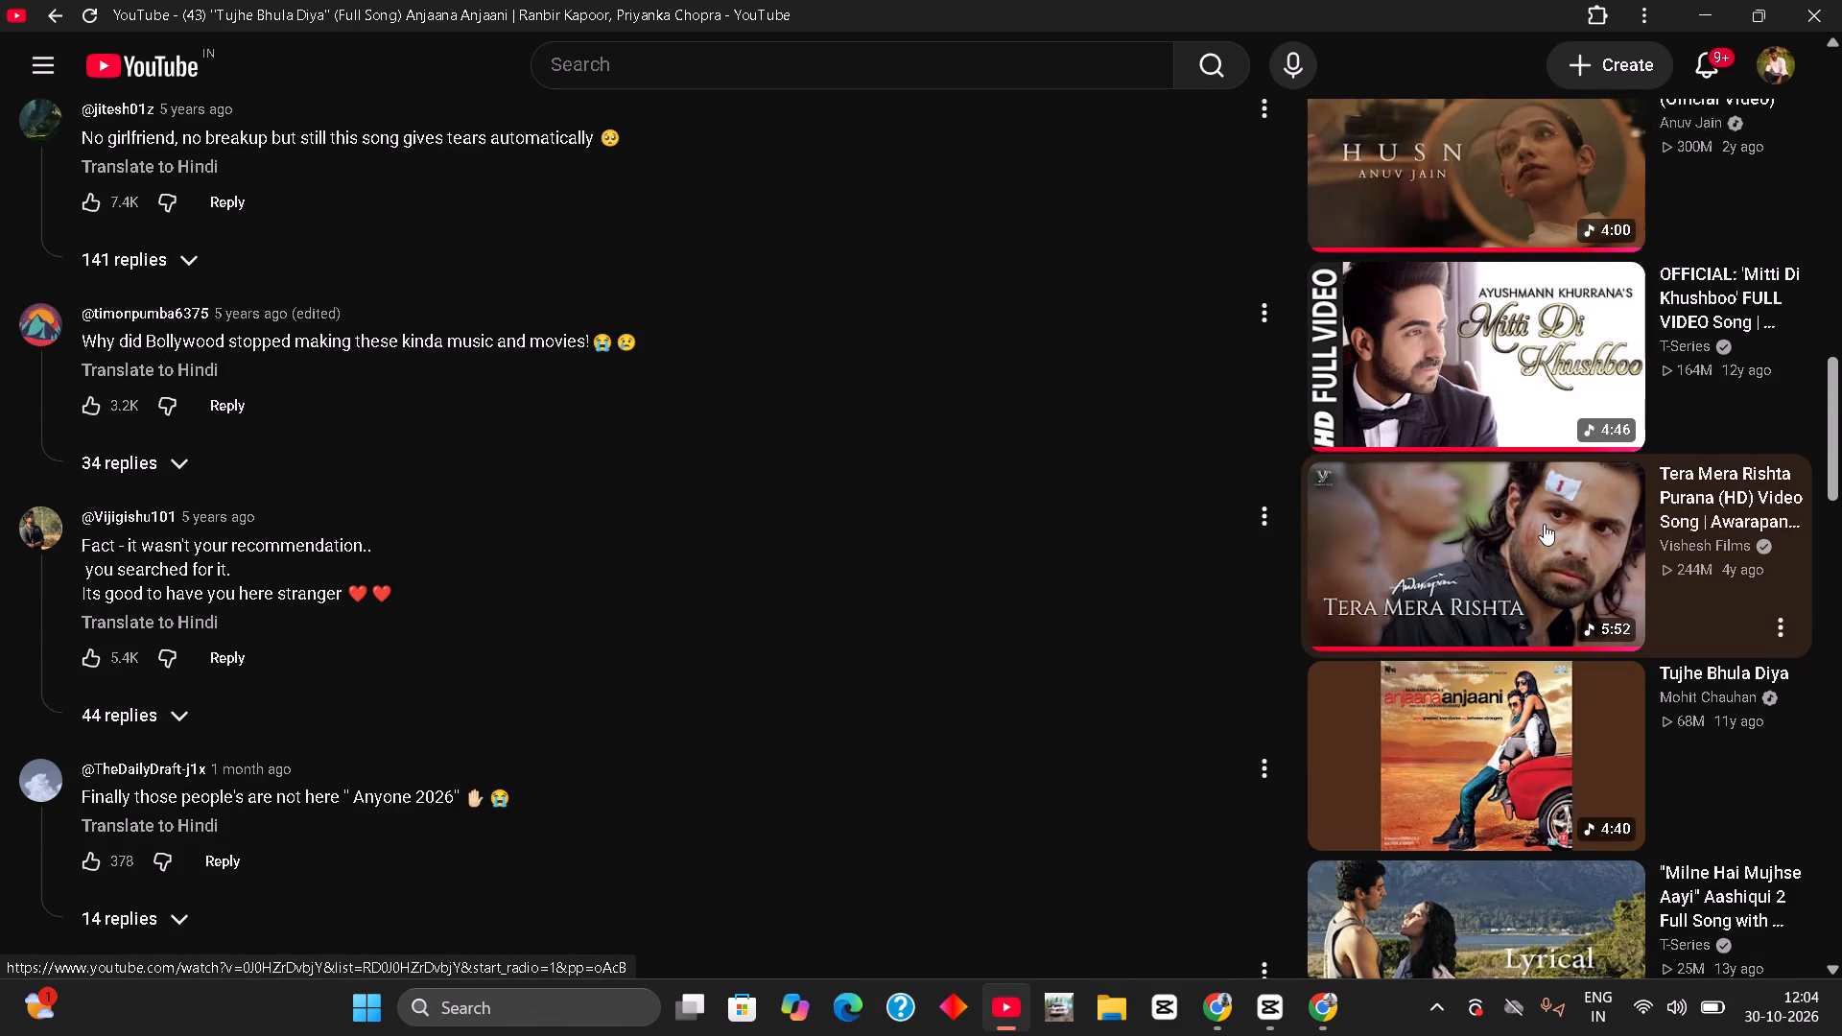
{"action": "left_click", "coordinate": [1421, 141]}
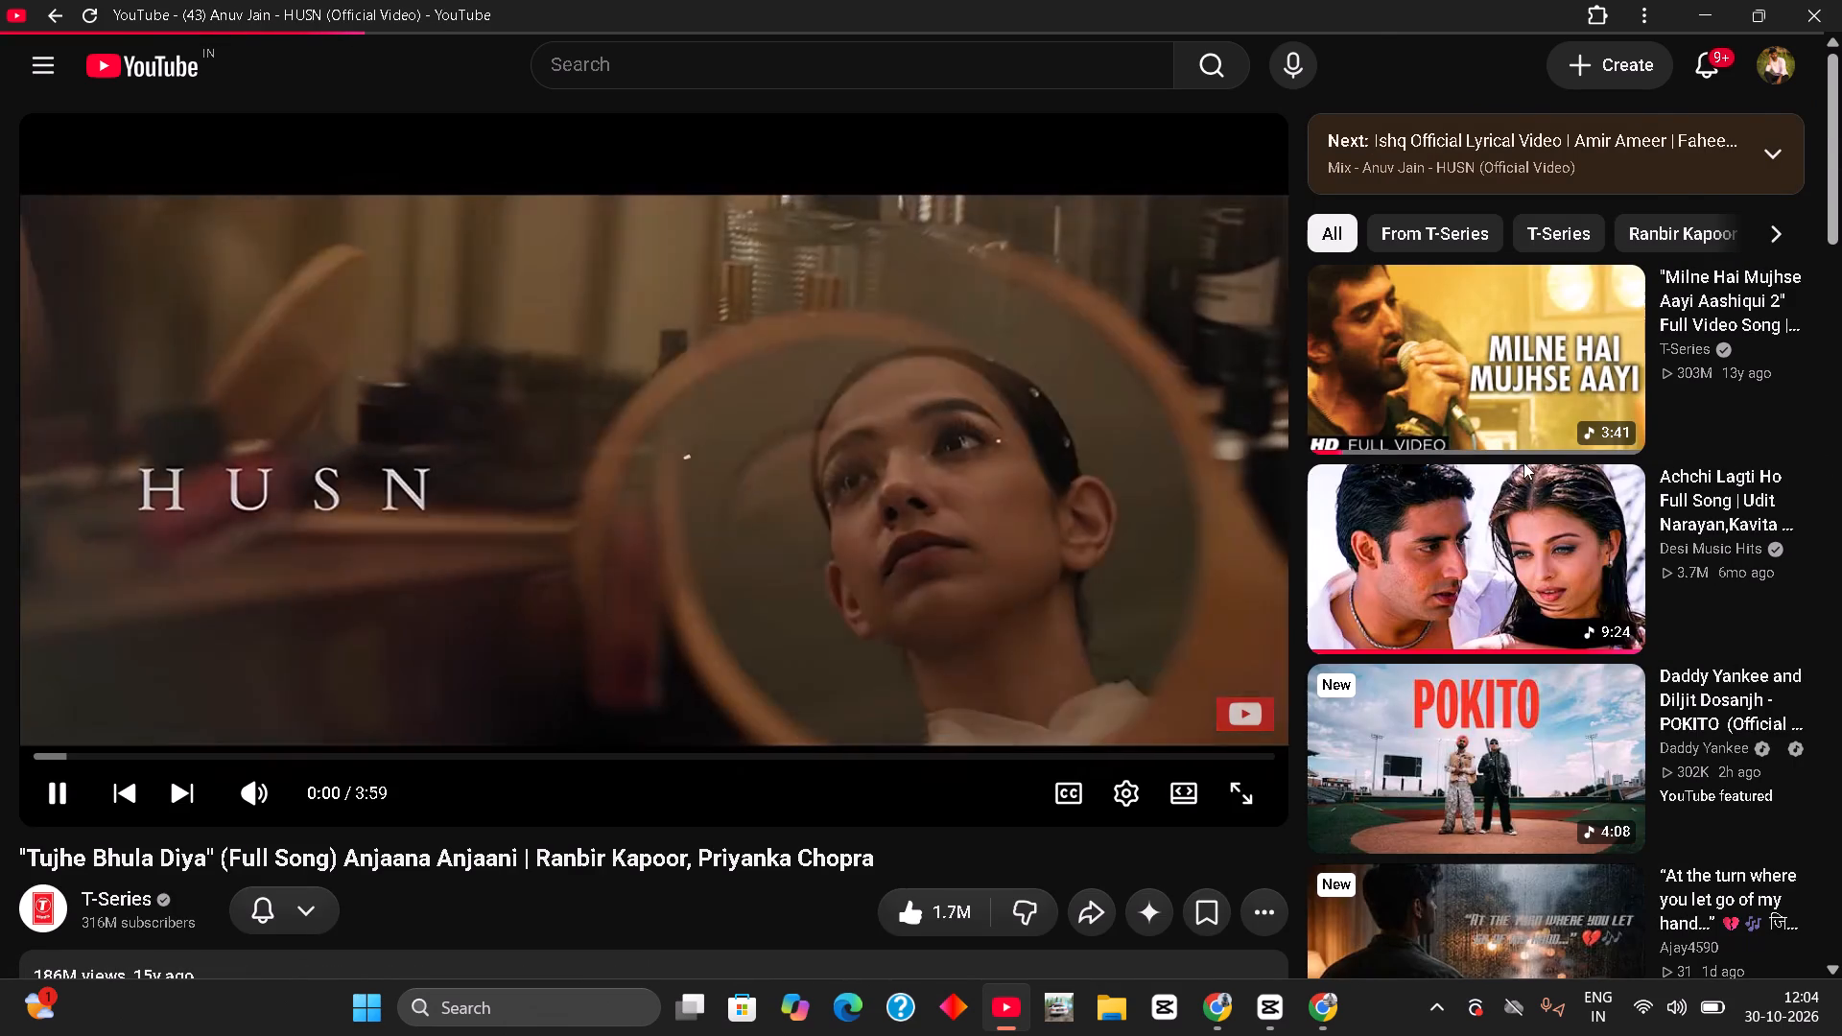
Browse the recommended songs further and play "Main Dhoondne Ko Zamaane Mein" instead.
{"action": "scroll", "coordinate": [1523, 462], "scroll_direction": "down", "scroll_amount": 3}
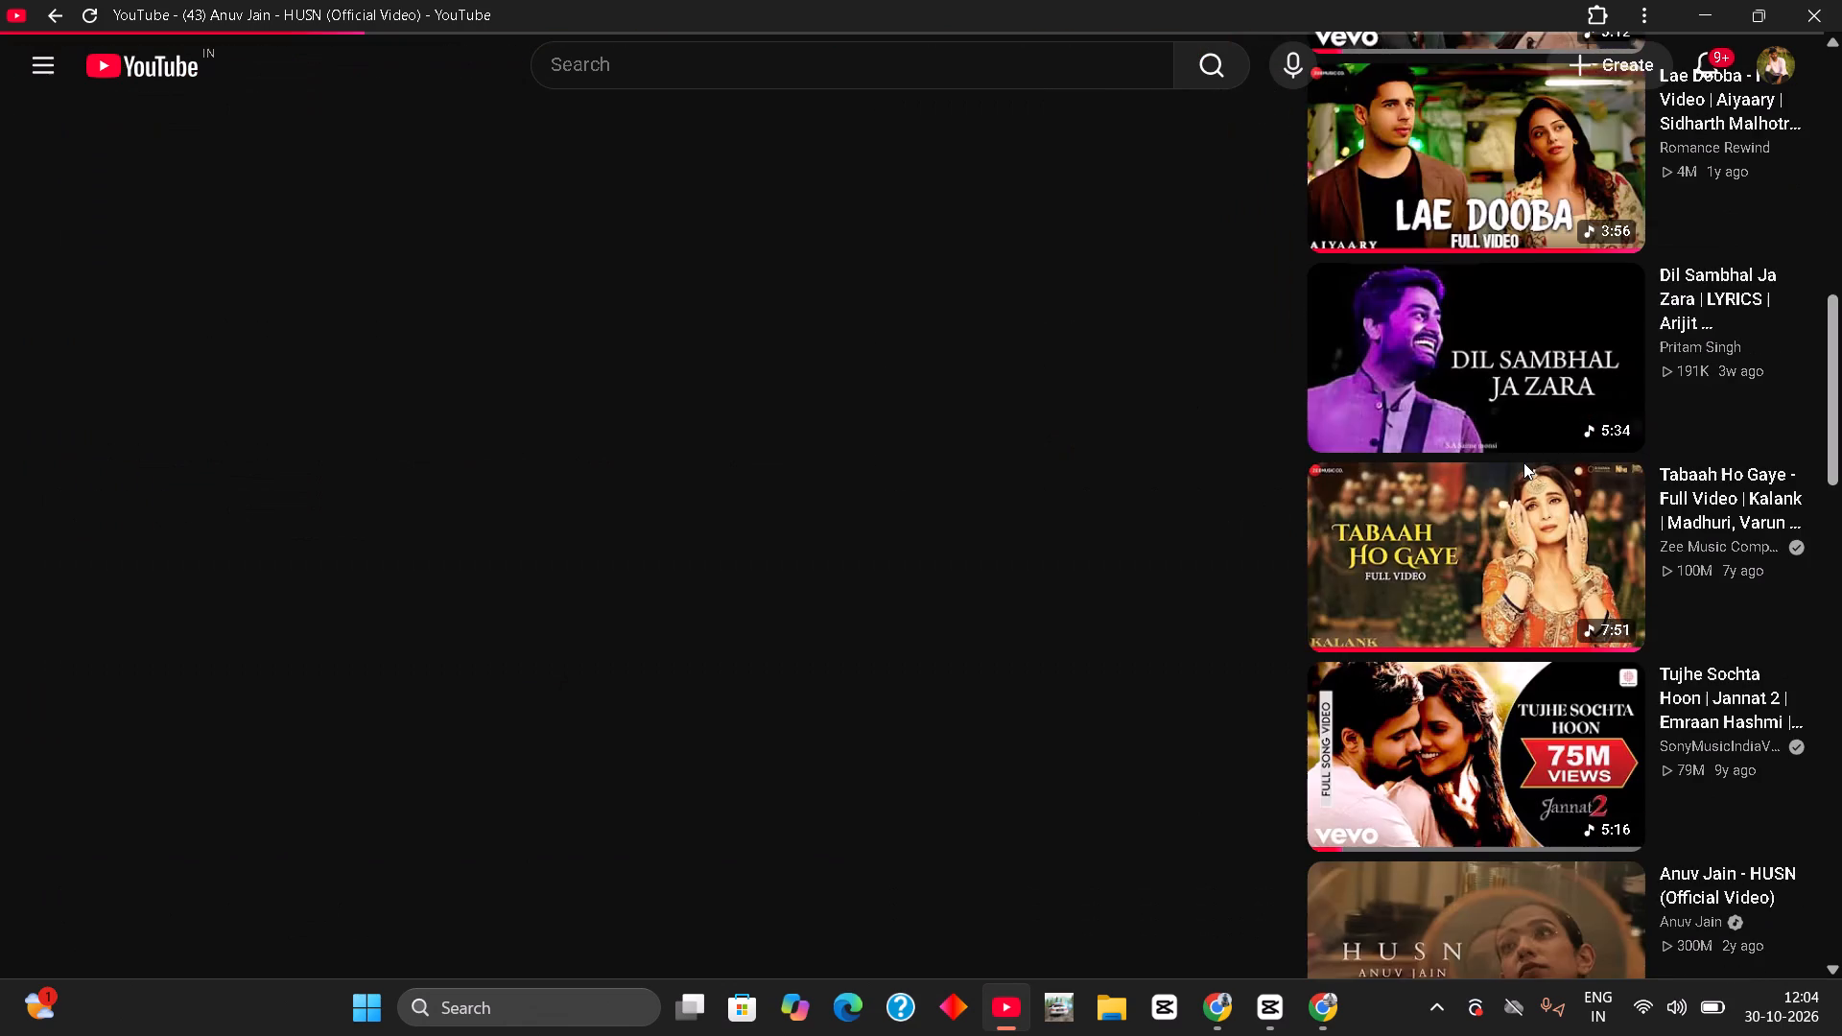
{"action": "scroll", "coordinate": [1523, 462], "scroll_direction": "down", "scroll_amount": 2}
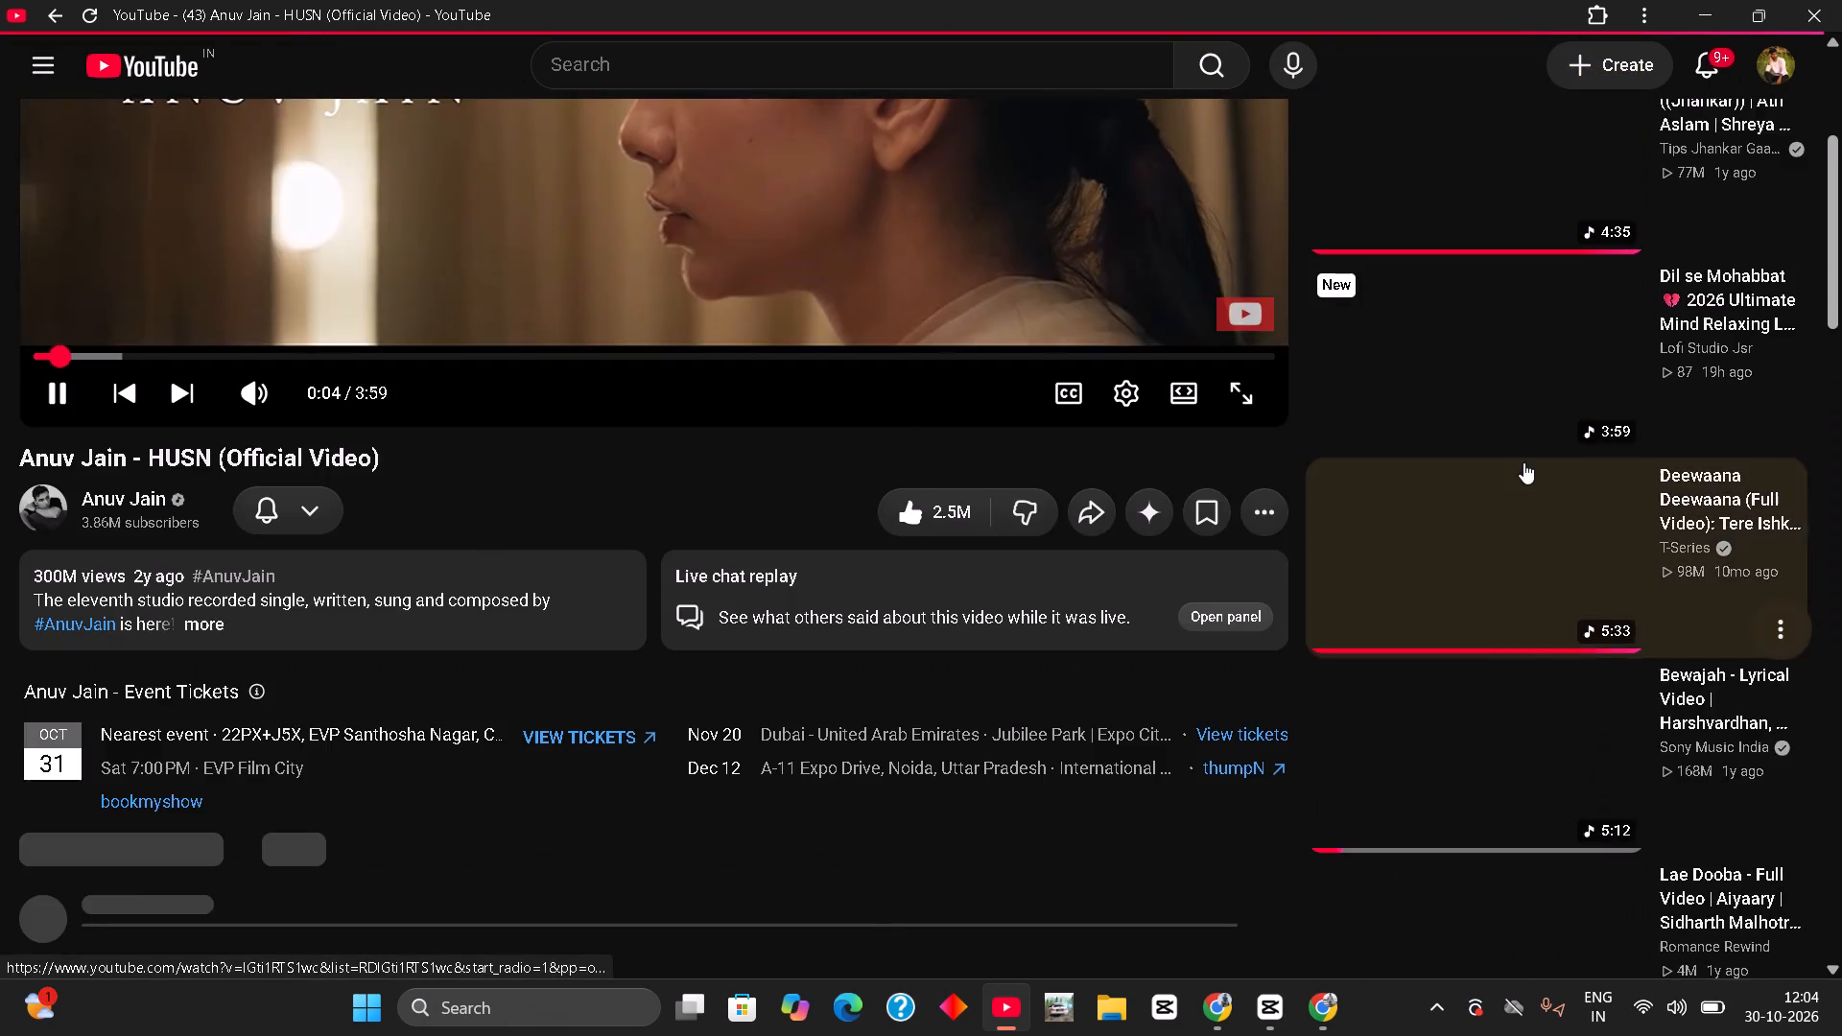
{"action": "scroll", "coordinate": [1523, 462], "scroll_direction": "up", "scroll_amount": 3}
{"action": "scroll", "coordinate": [1523, 462], "scroll_direction": "down", "scroll_amount": 2}
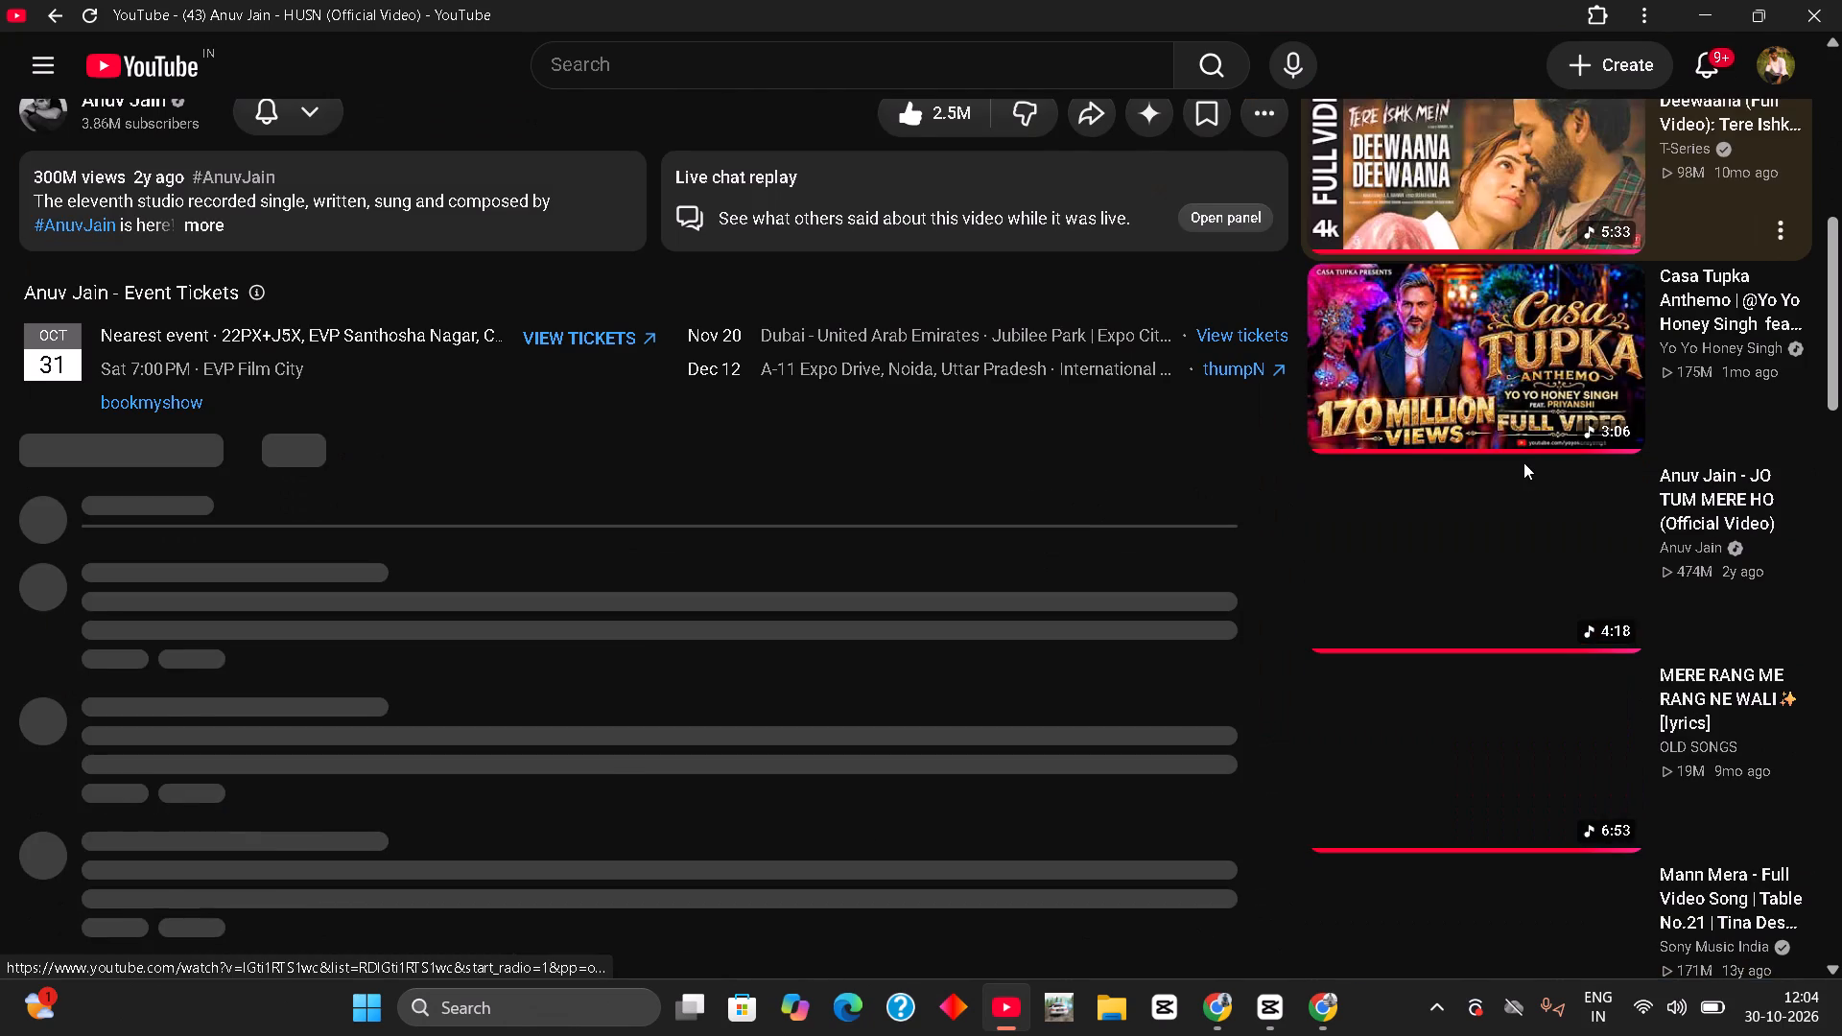
{"action": "scroll", "coordinate": [1523, 462], "scroll_direction": "down", "scroll_amount": 1}
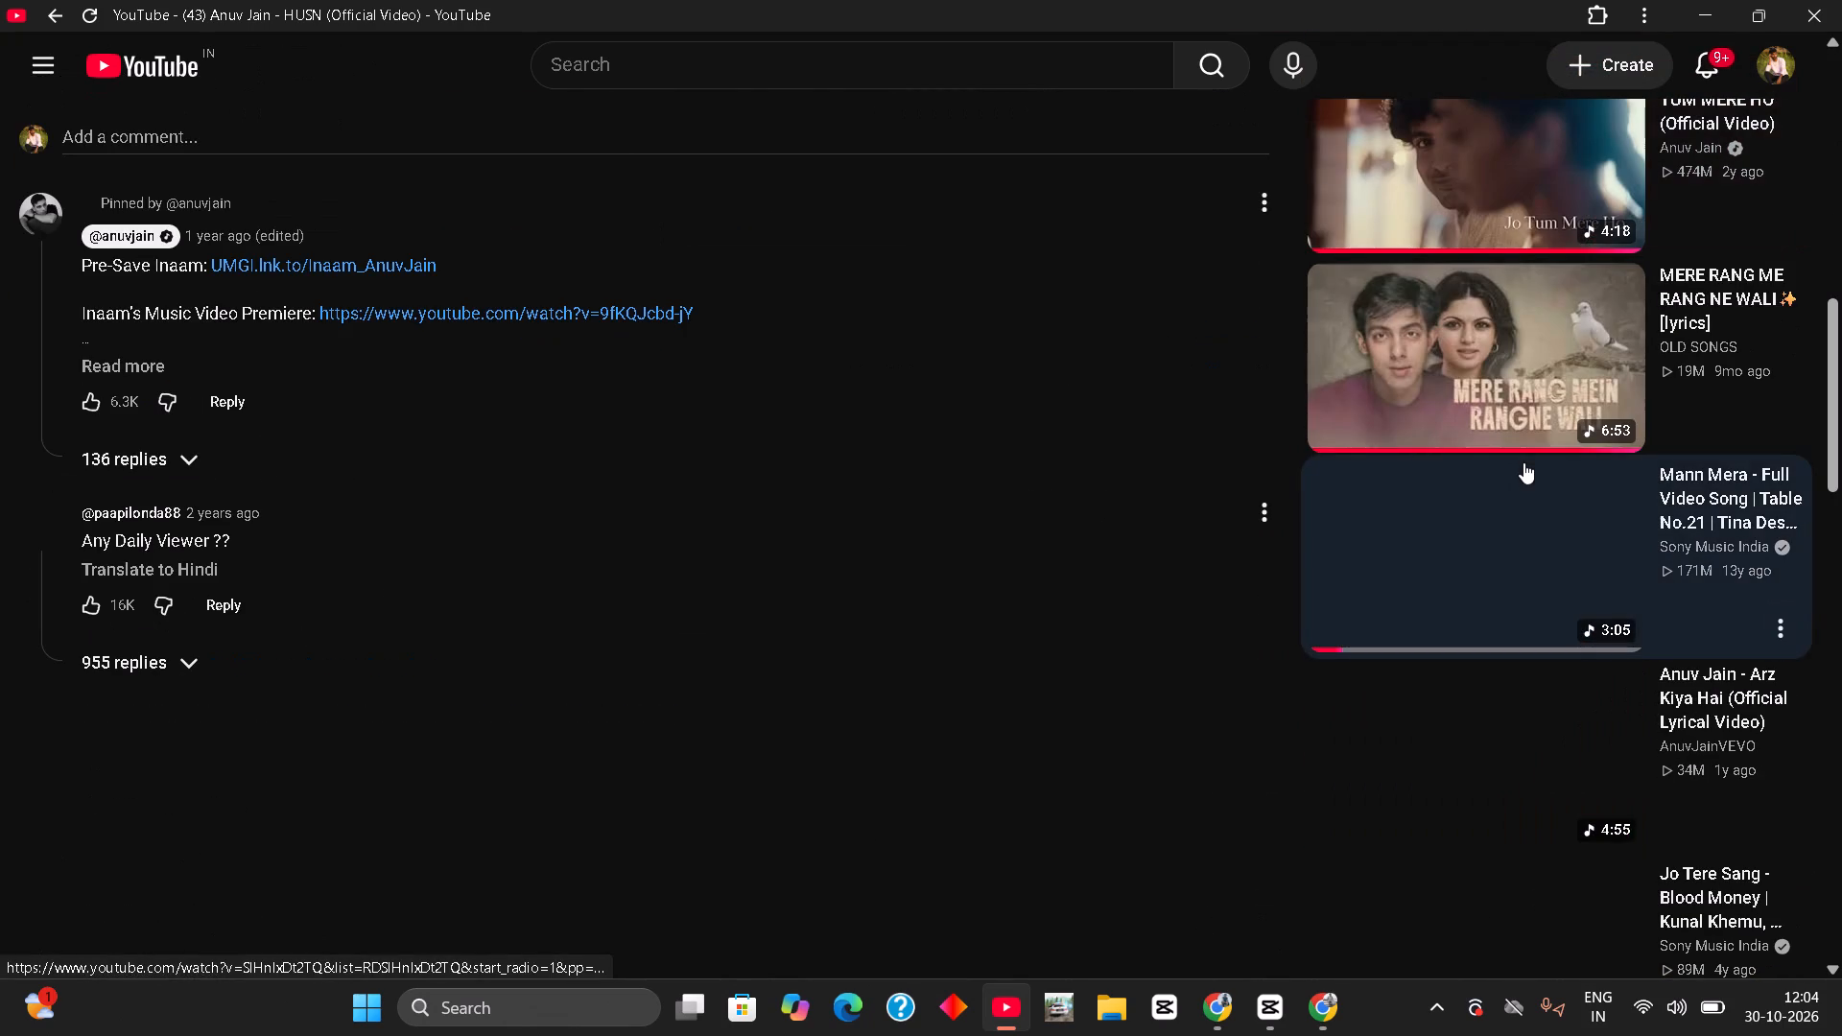
{"action": "scroll", "coordinate": [1523, 462], "scroll_direction": "down", "scroll_amount": 2}
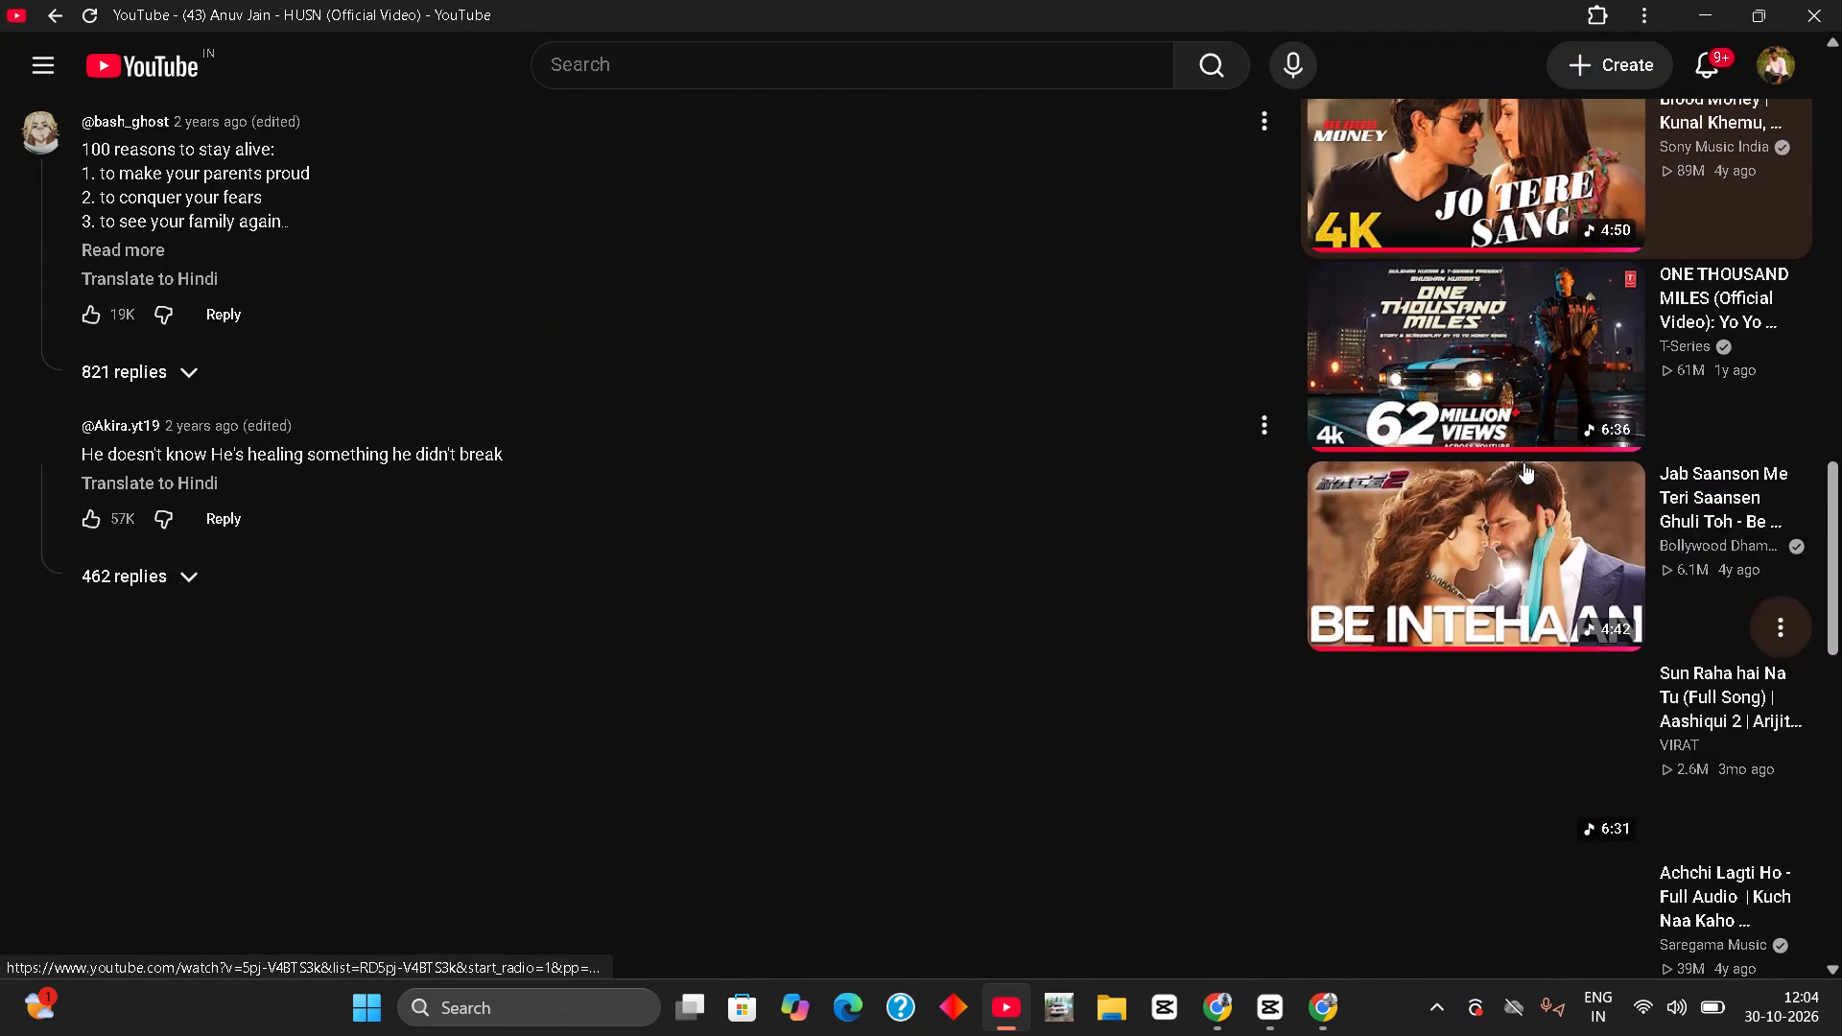
{"action": "scroll", "coordinate": [1523, 462], "scroll_direction": "down", "scroll_amount": 2}
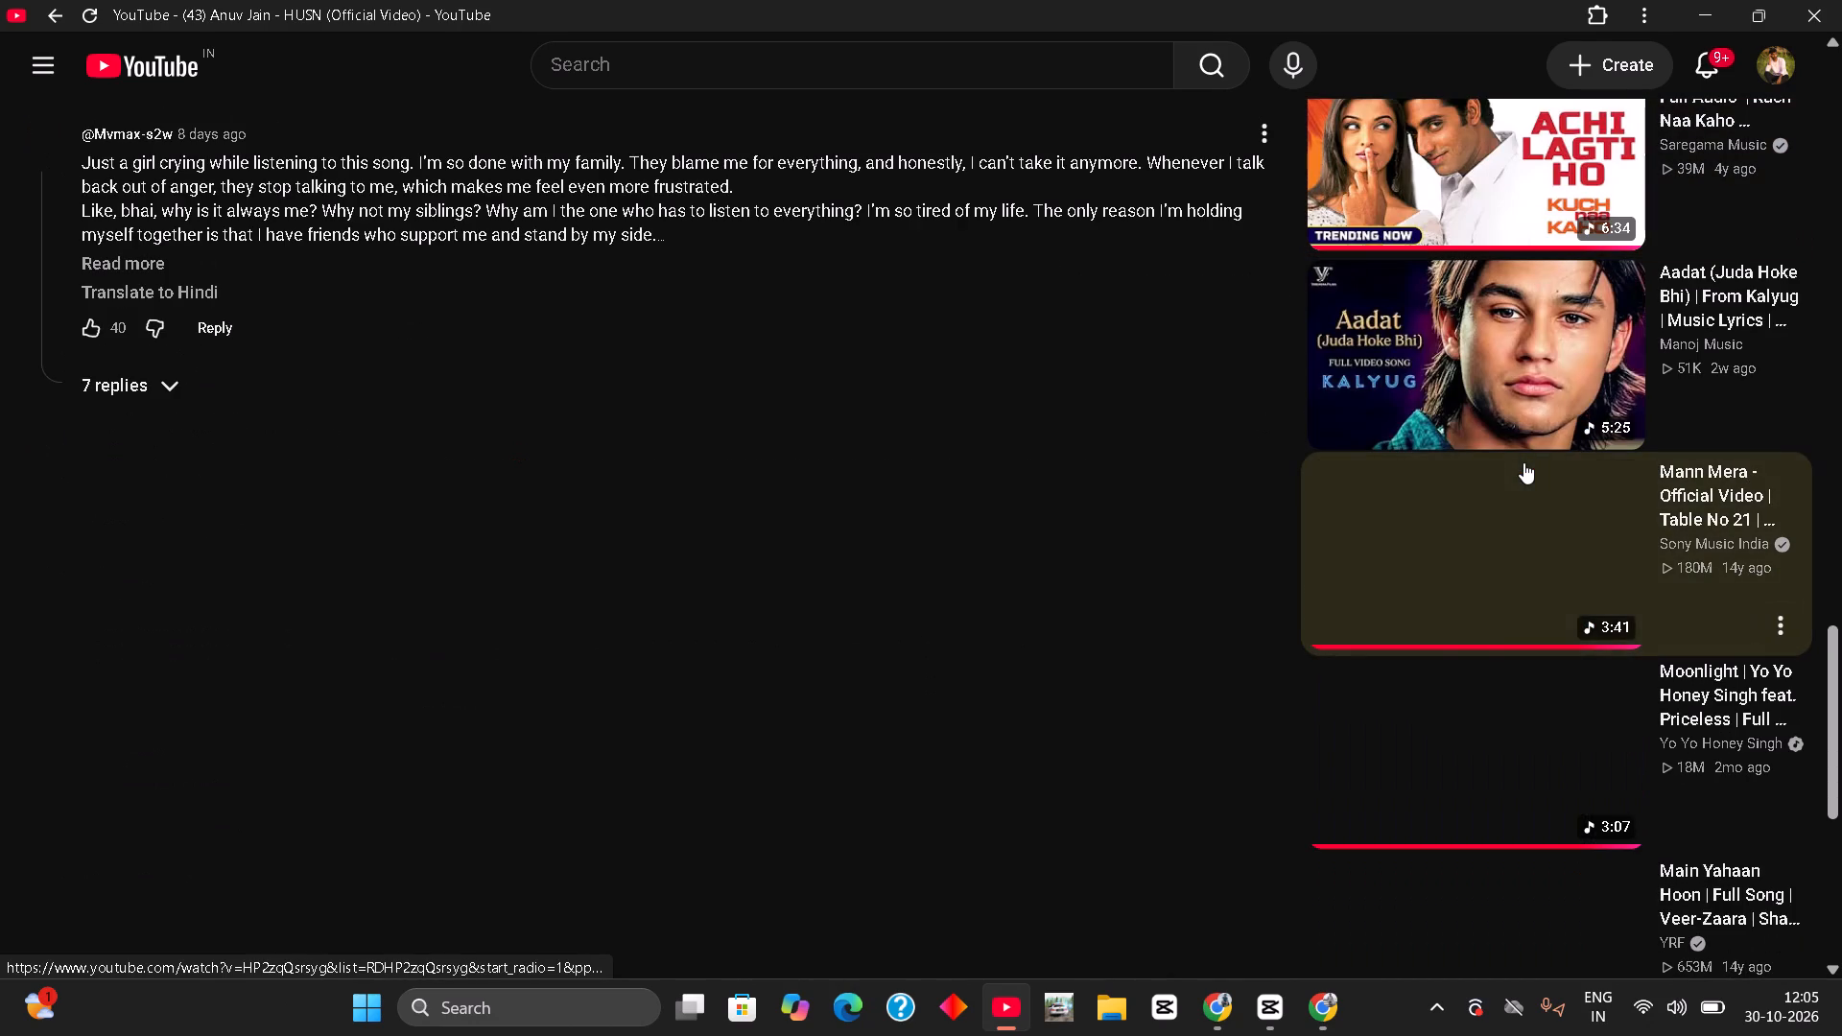
{"action": "scroll", "coordinate": [1523, 462], "scroll_direction": "down", "scroll_amount": 2}
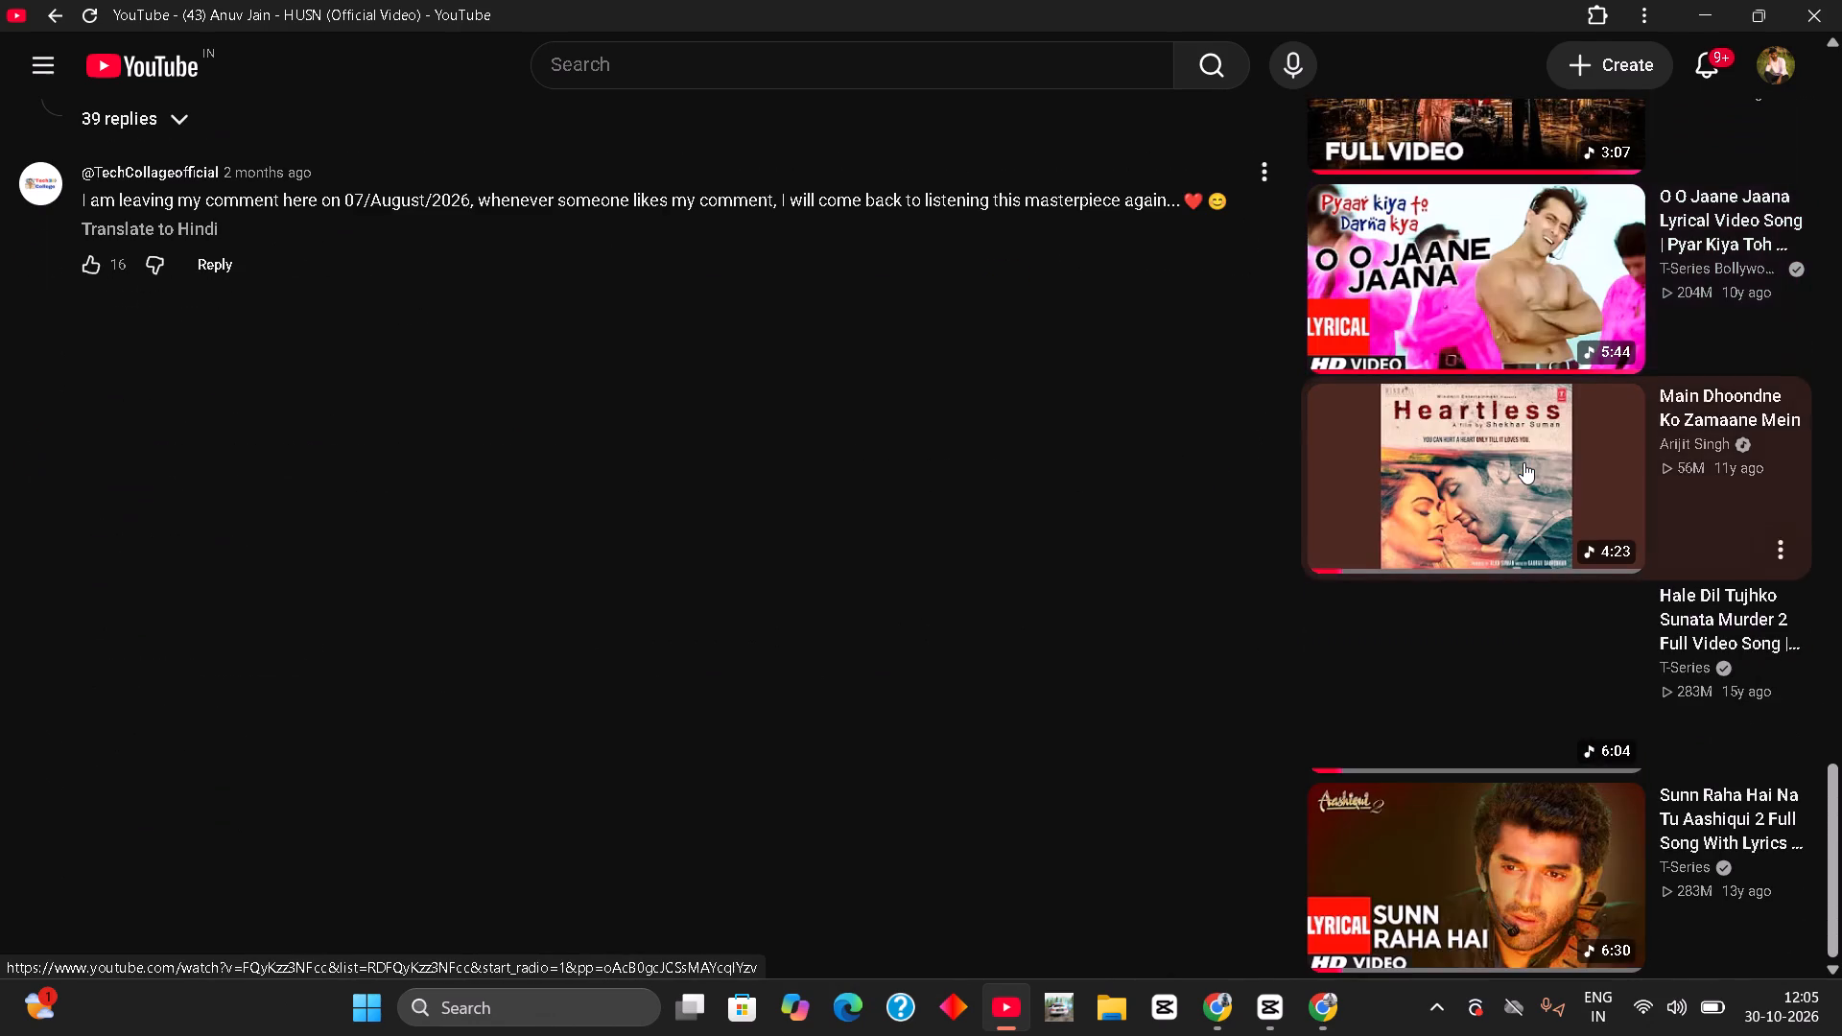
{"action": "left_click", "coordinate": [1501, 596]}
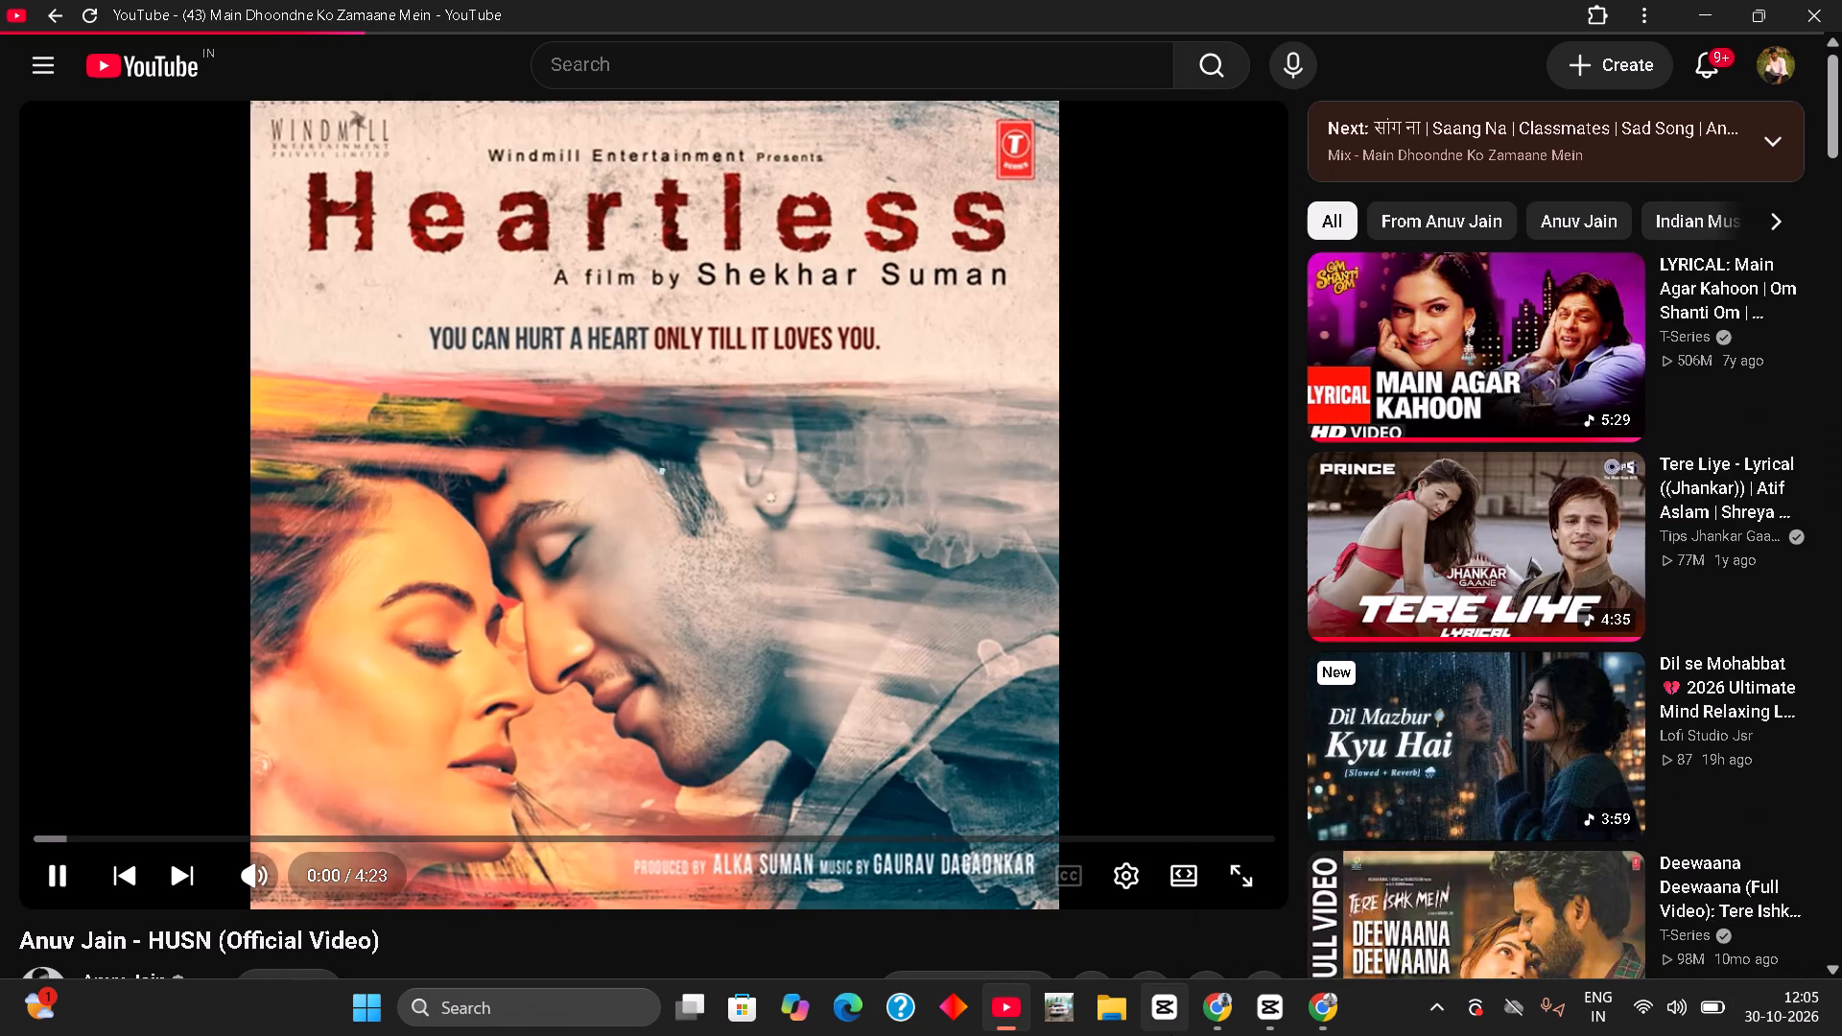
Switch to CapCut and move the playhead to the start of the Export_guidelines clip, just after 00:00:36:27.
{"action": "left_click", "coordinate": [1257, 1013]}
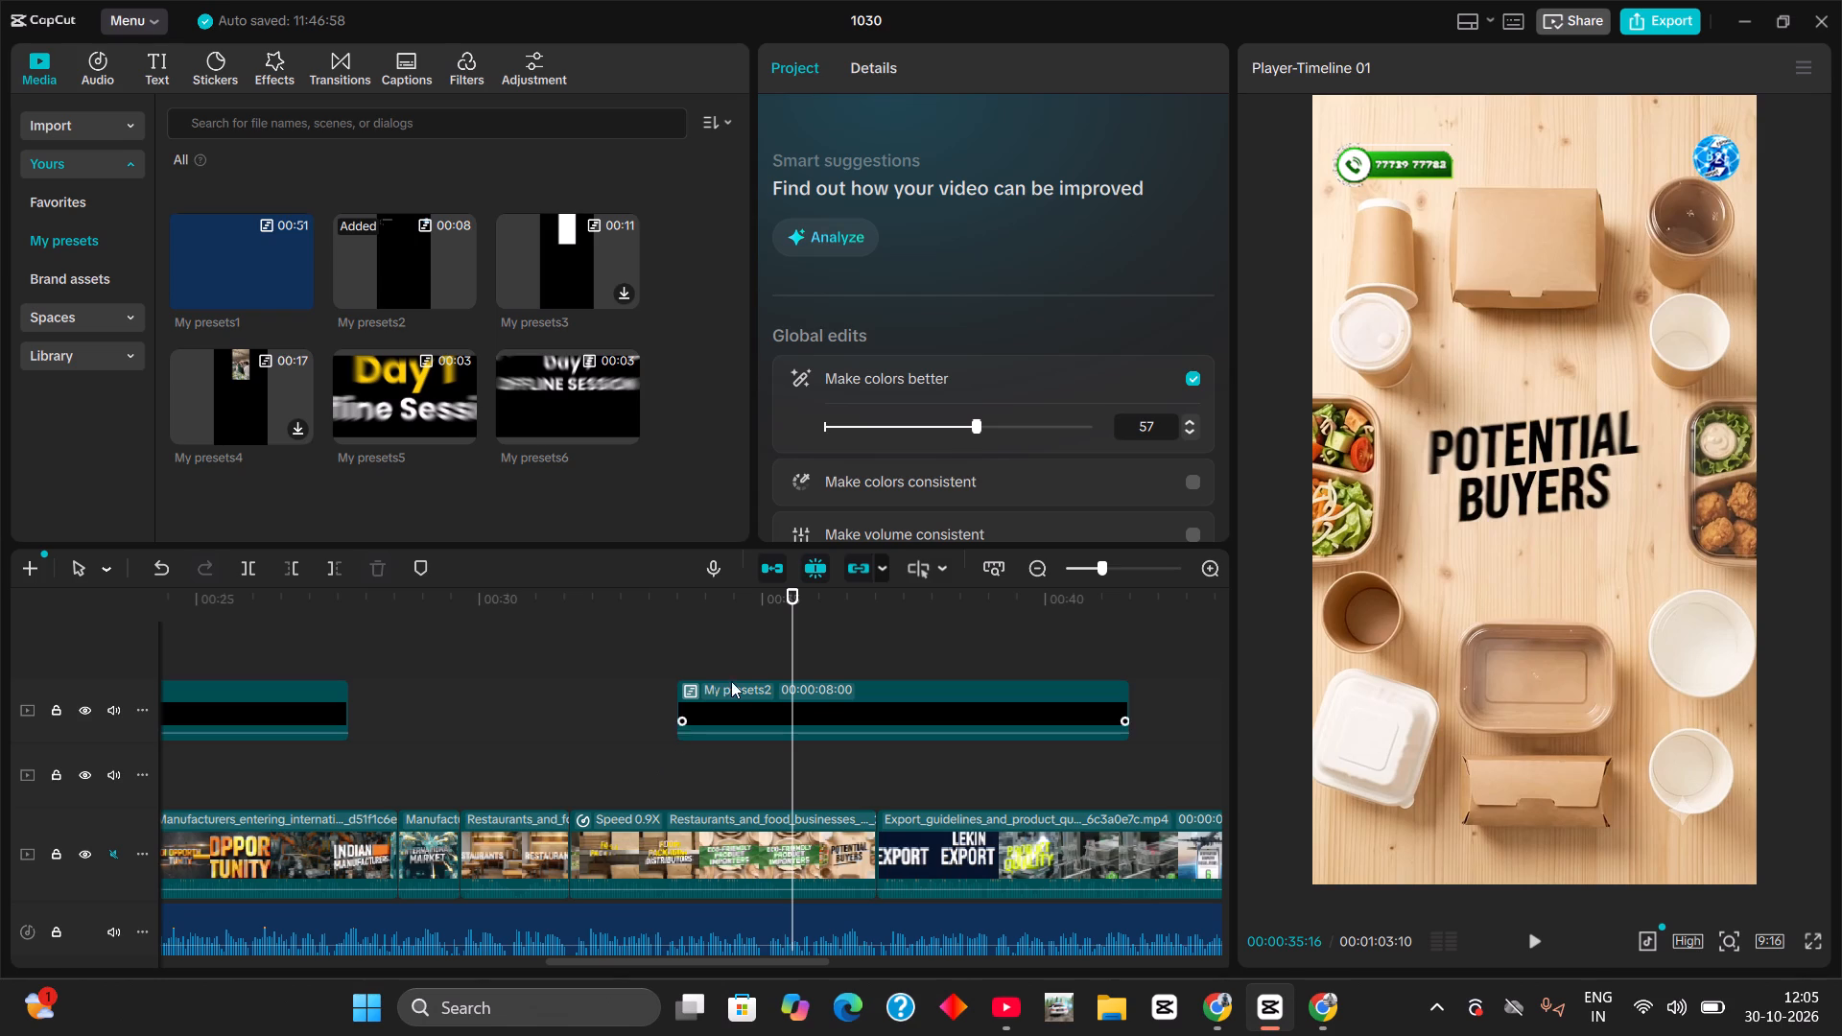
{"action": "left_click_drag", "start_coordinate": [789, 600], "coordinate": [814, 606]}
{"action": "left_click", "coordinate": [840, 600]}
{"action": "left_click_drag", "start_coordinate": [853, 600], "coordinate": [870, 604]}
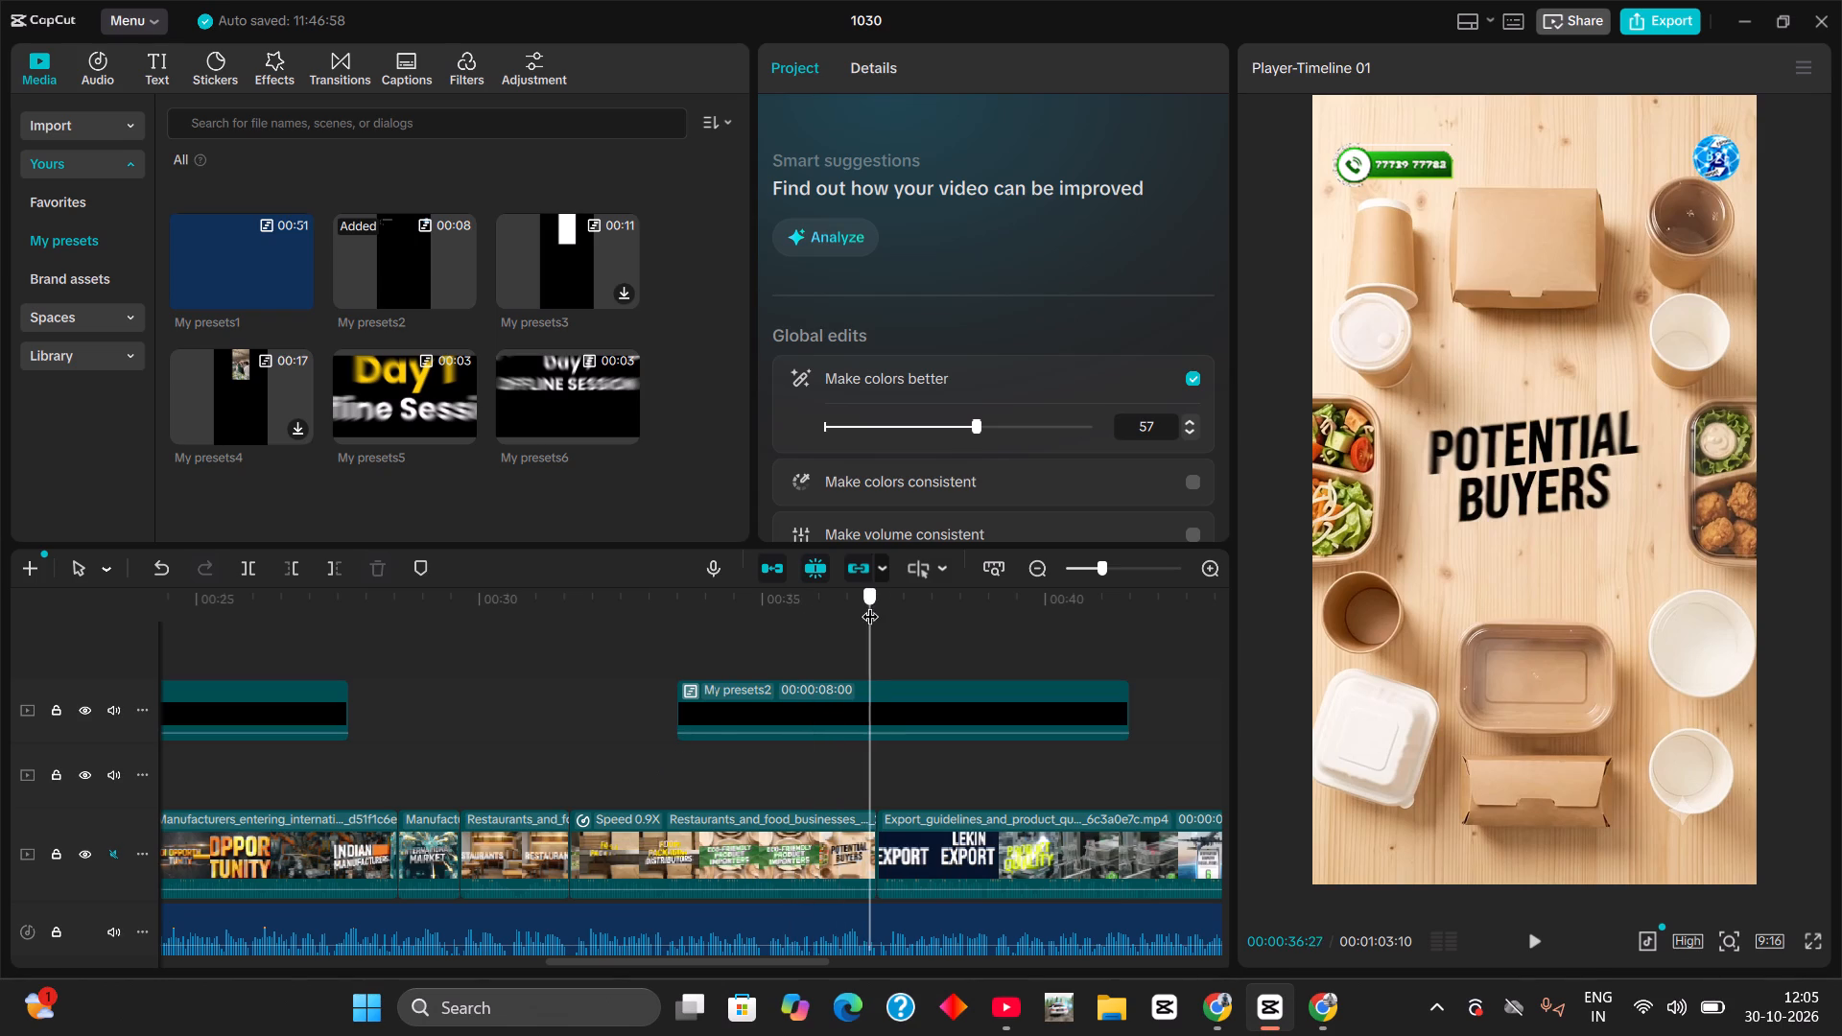
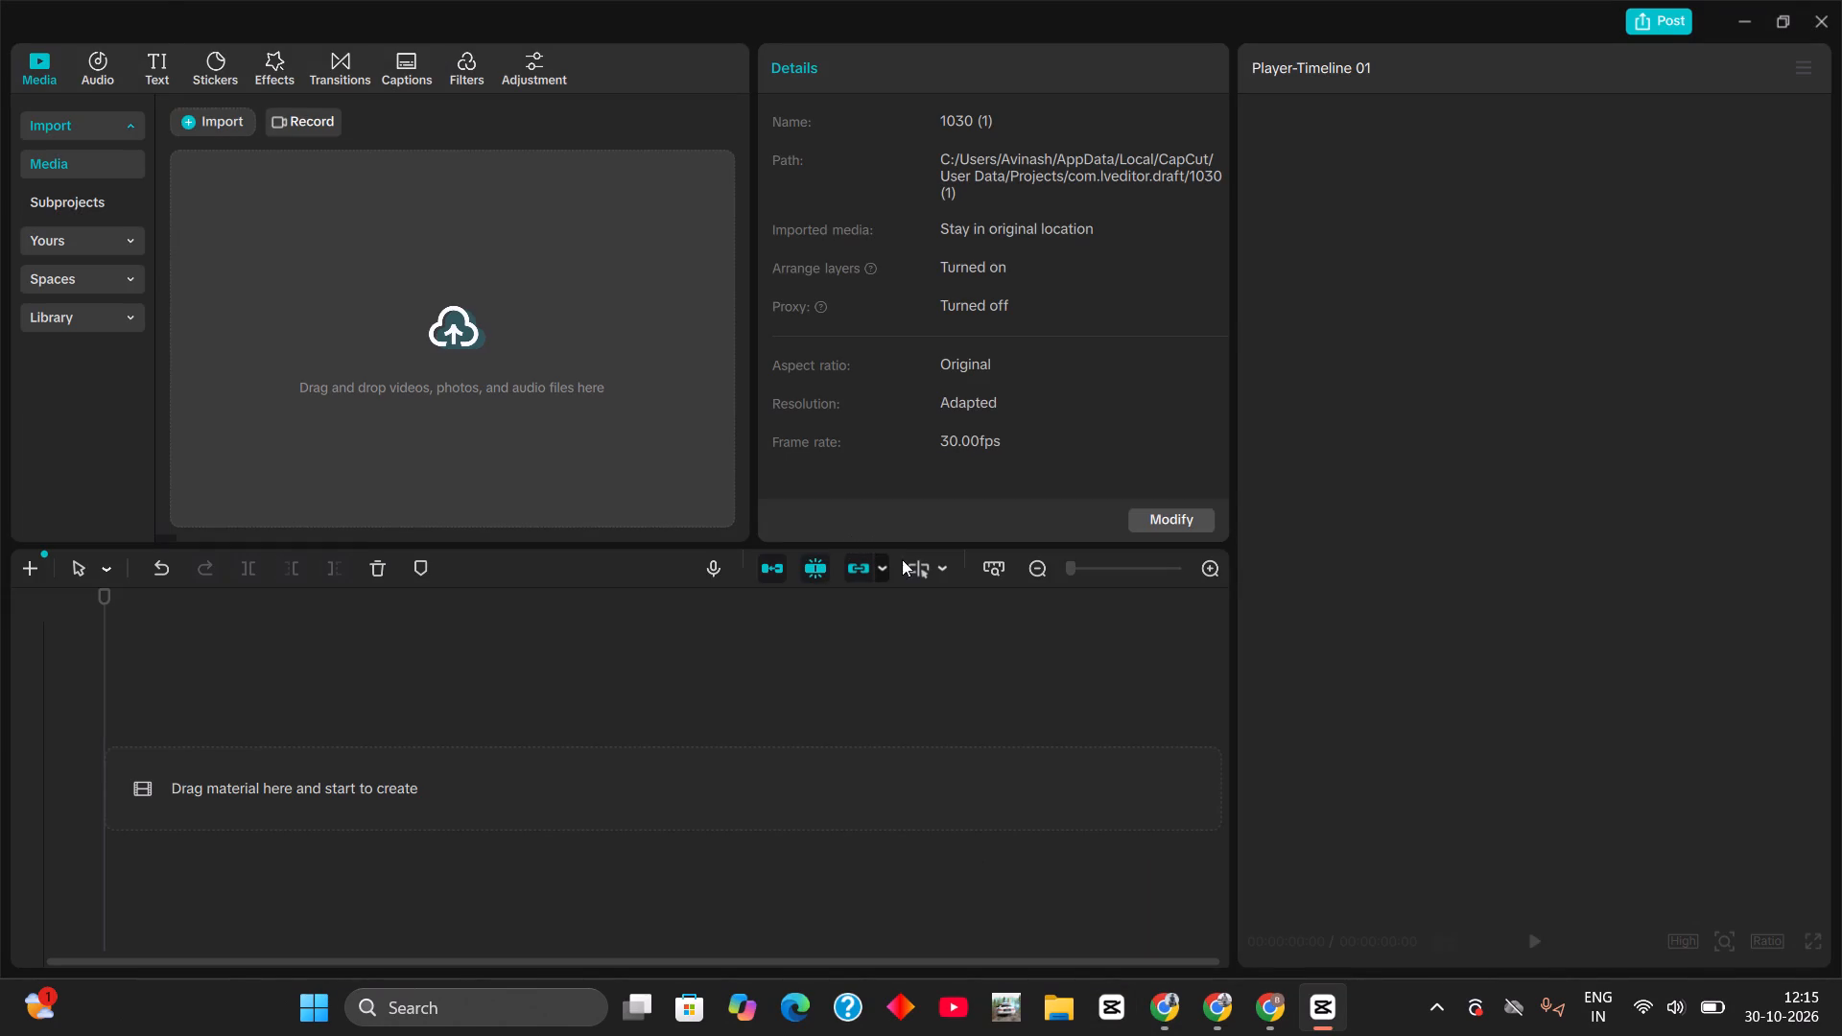
Bring the downloaded Bunty voiceover MP3 from the ElevenLabs browser window into the start of the empty CapCut timeline.
{"action": "left_click", "coordinate": [1268, 1016]}
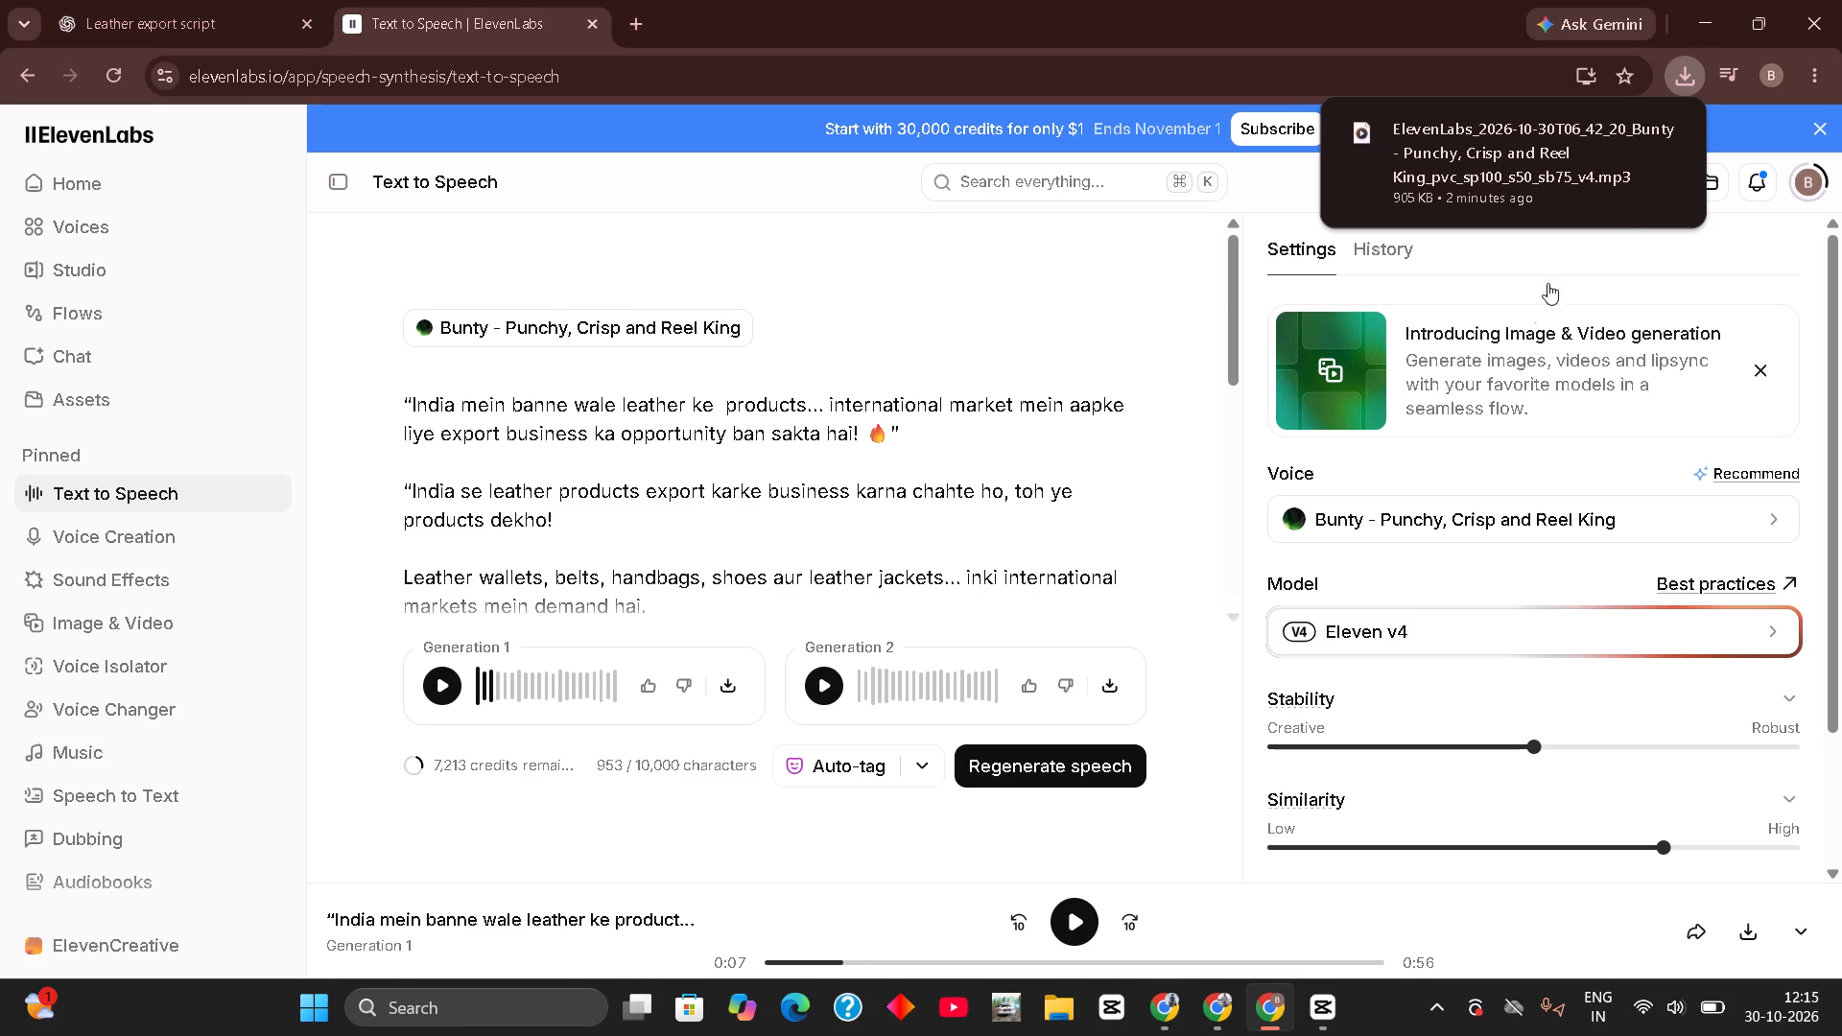
{"action": "left_click_drag", "start_coordinate": [1471, 158], "coordinate": [1314, 1008]}
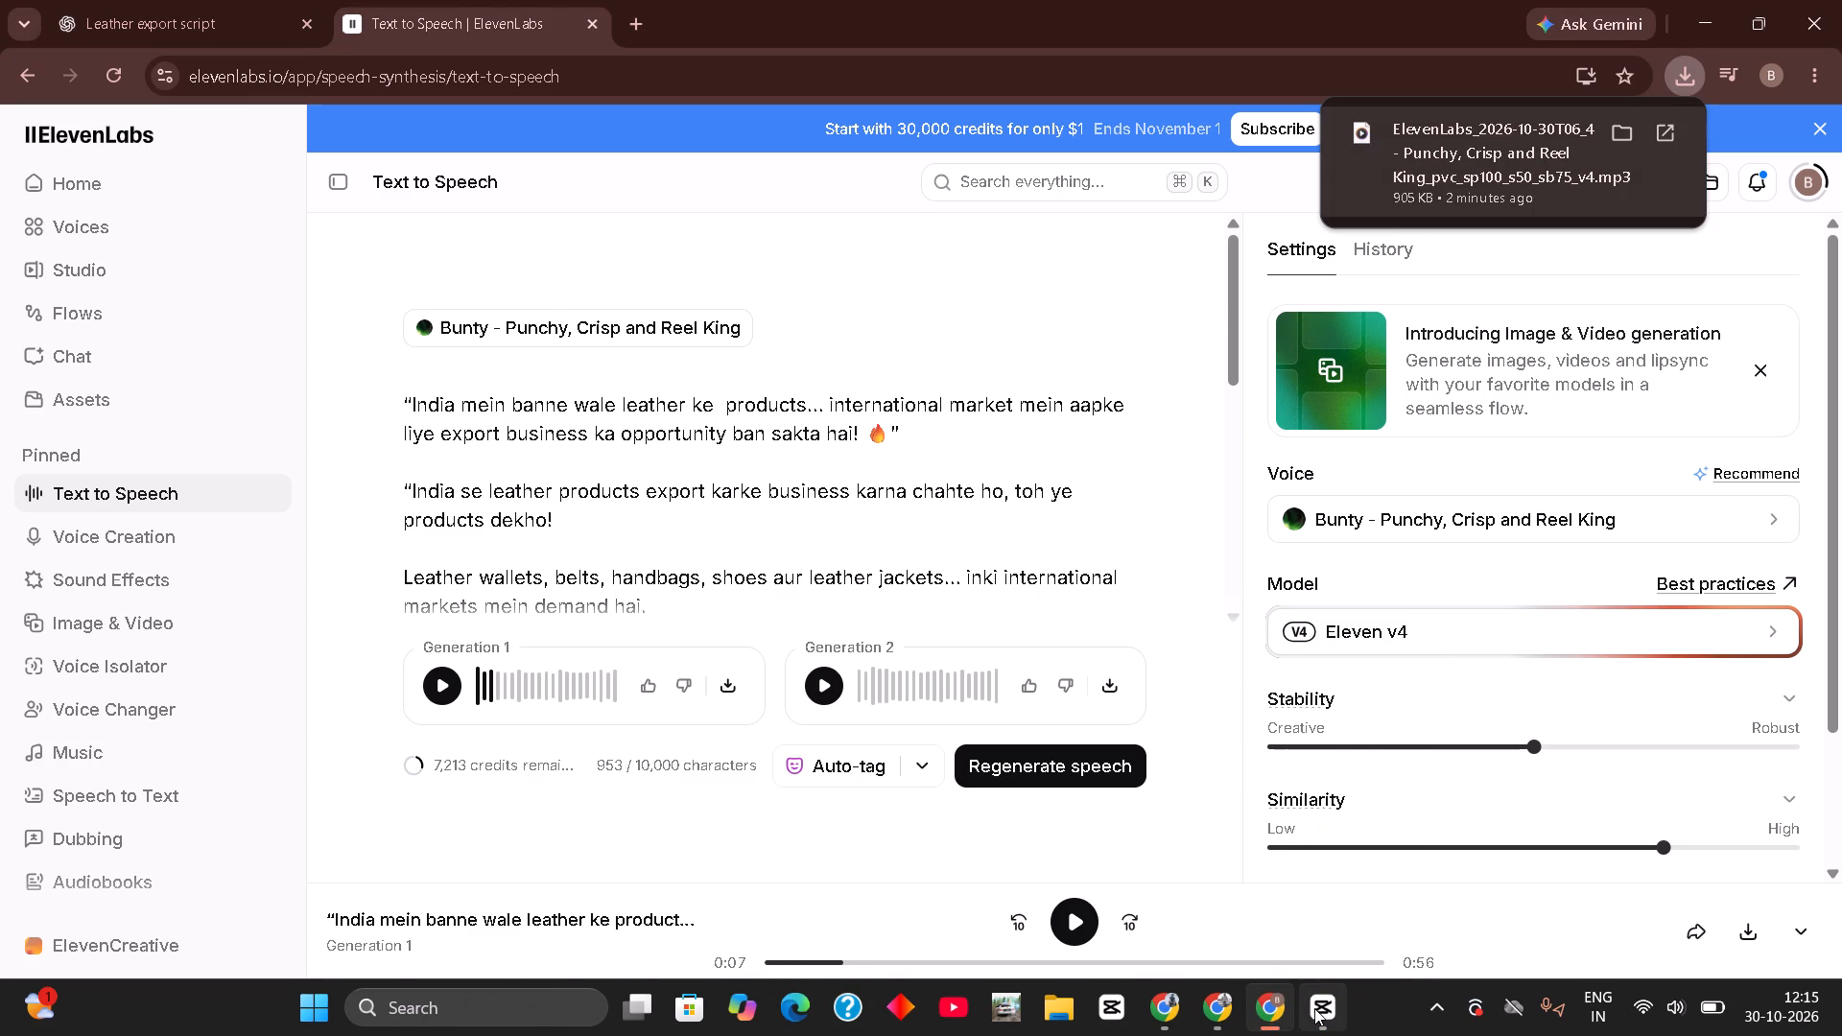
{"action": "left_click_drag", "start_coordinate": [1314, 1008], "coordinate": [466, 801]}
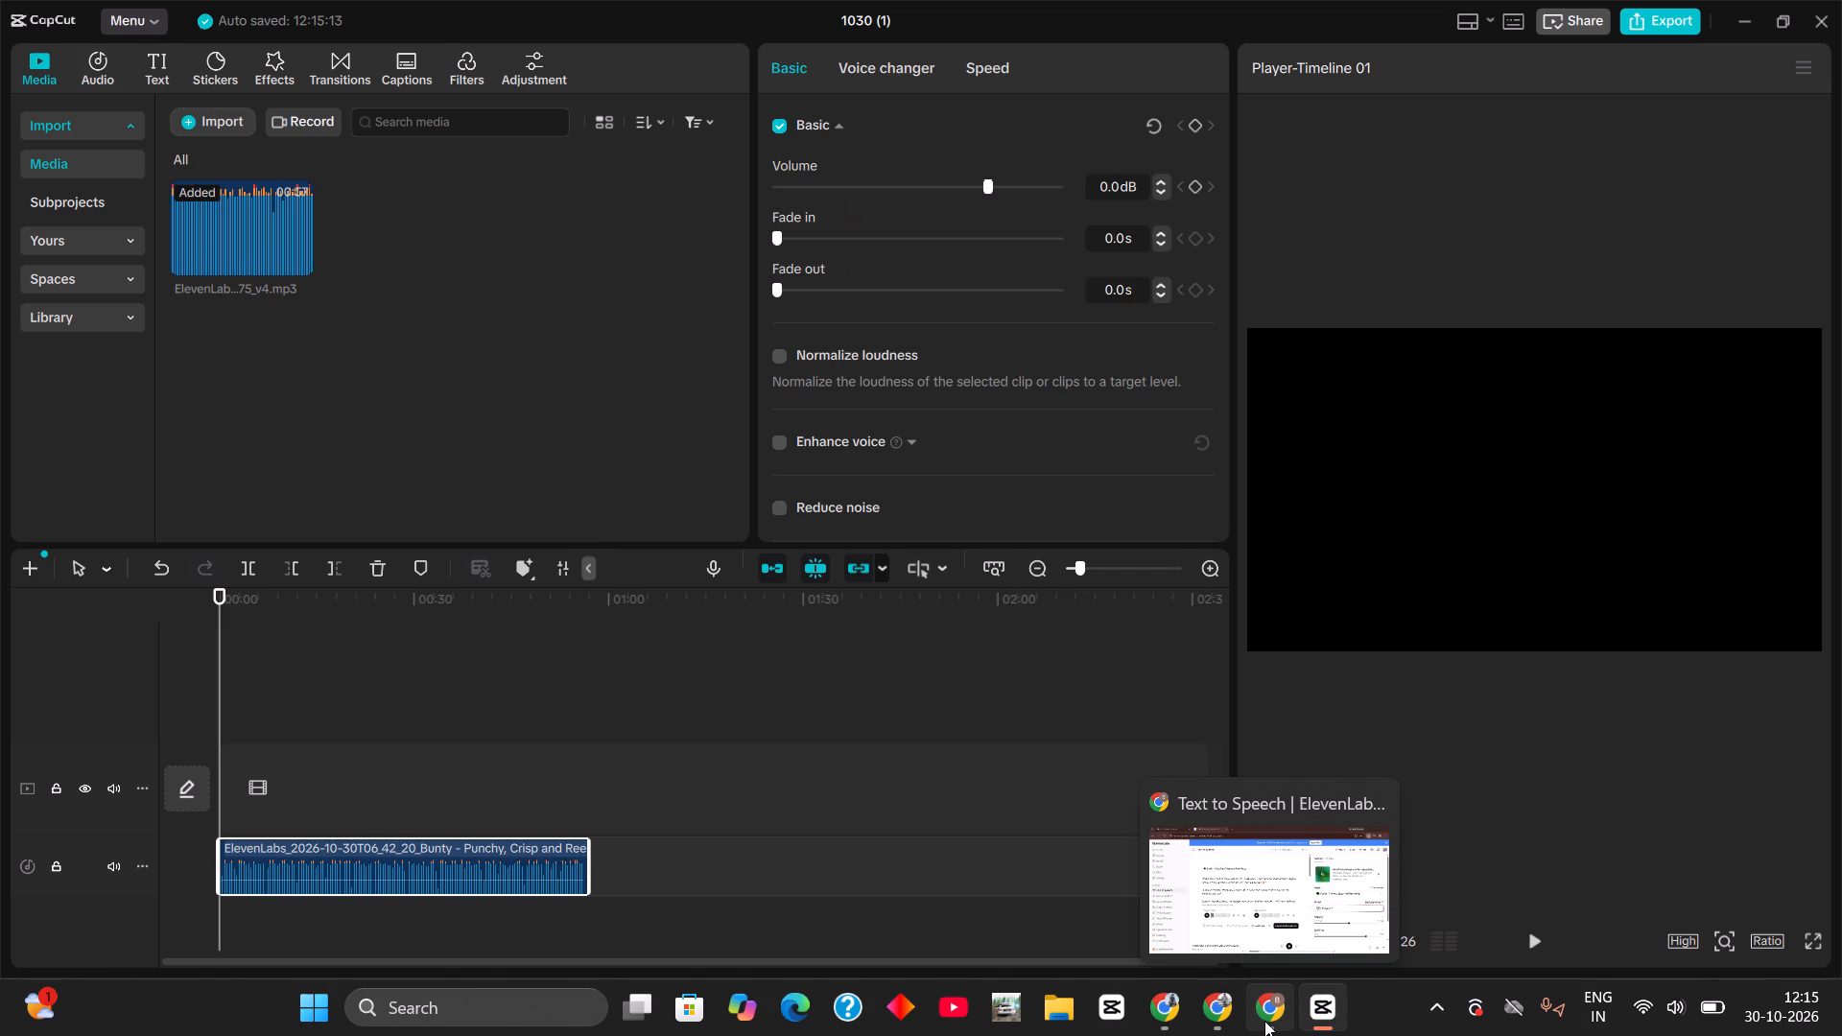
Close the ElevenLabs browser window and return to the CapCut project.
{"action": "left_click", "coordinate": [1379, 807]}
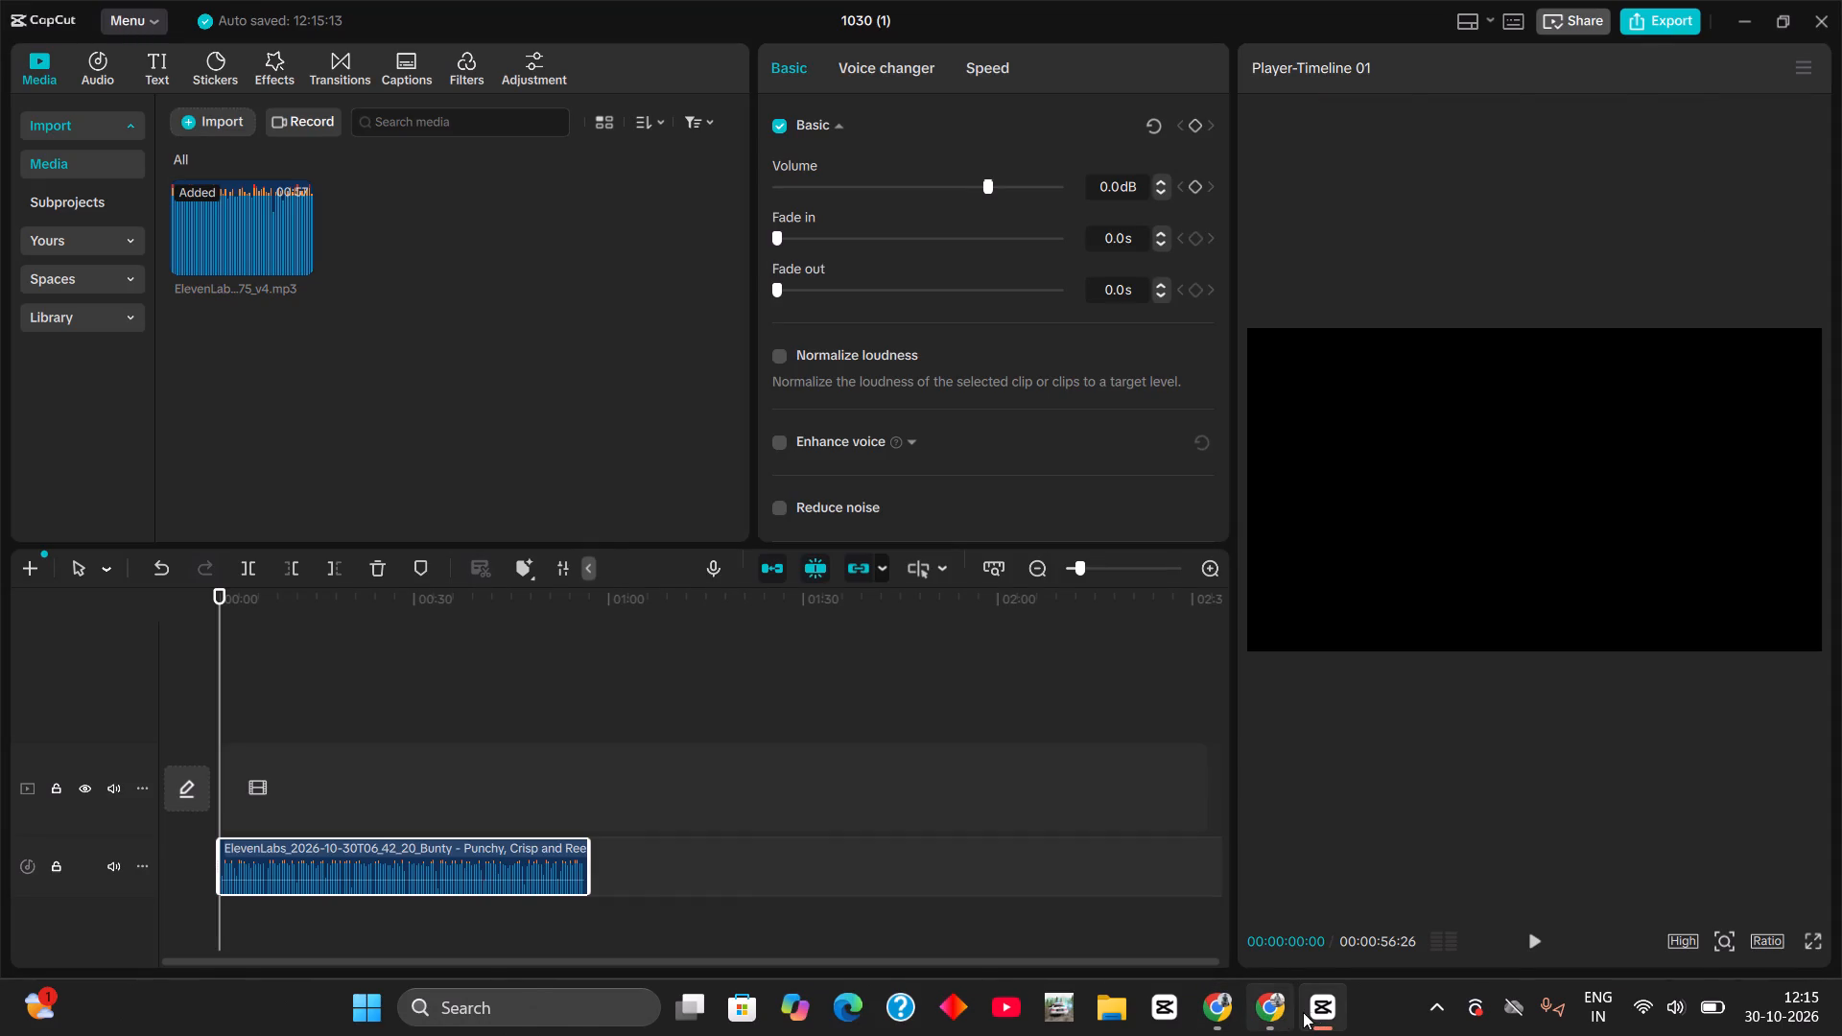
{"action": "left_click", "coordinate": [1312, 1012]}
{"action": "left_click", "coordinate": [1321, 1017]}
Split the voiceover at 00:00:00:02, delete the silent opening piece and move the remaining audio to the timeline start.
{"action": "left_click_drag", "start_coordinate": [1088, 572], "coordinate": [1115, 569]}
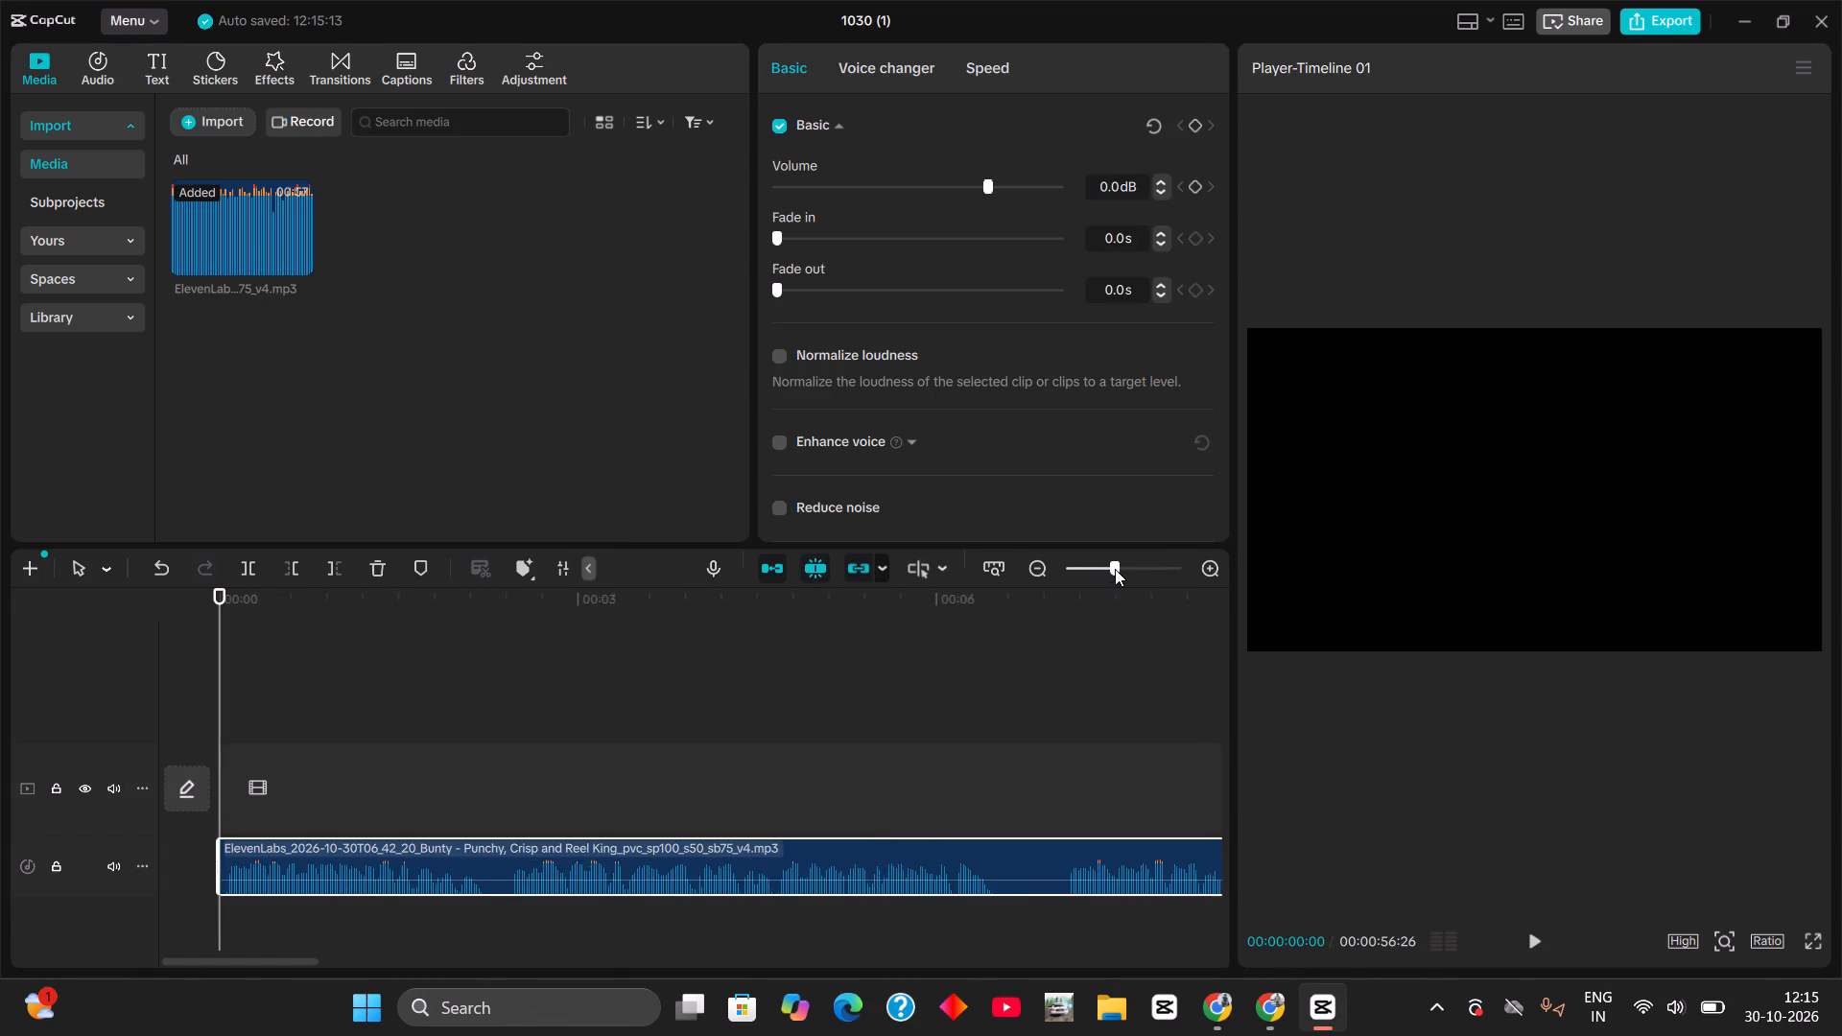
{"action": "left_click_drag", "start_coordinate": [1115, 569], "coordinate": [1129, 564]}
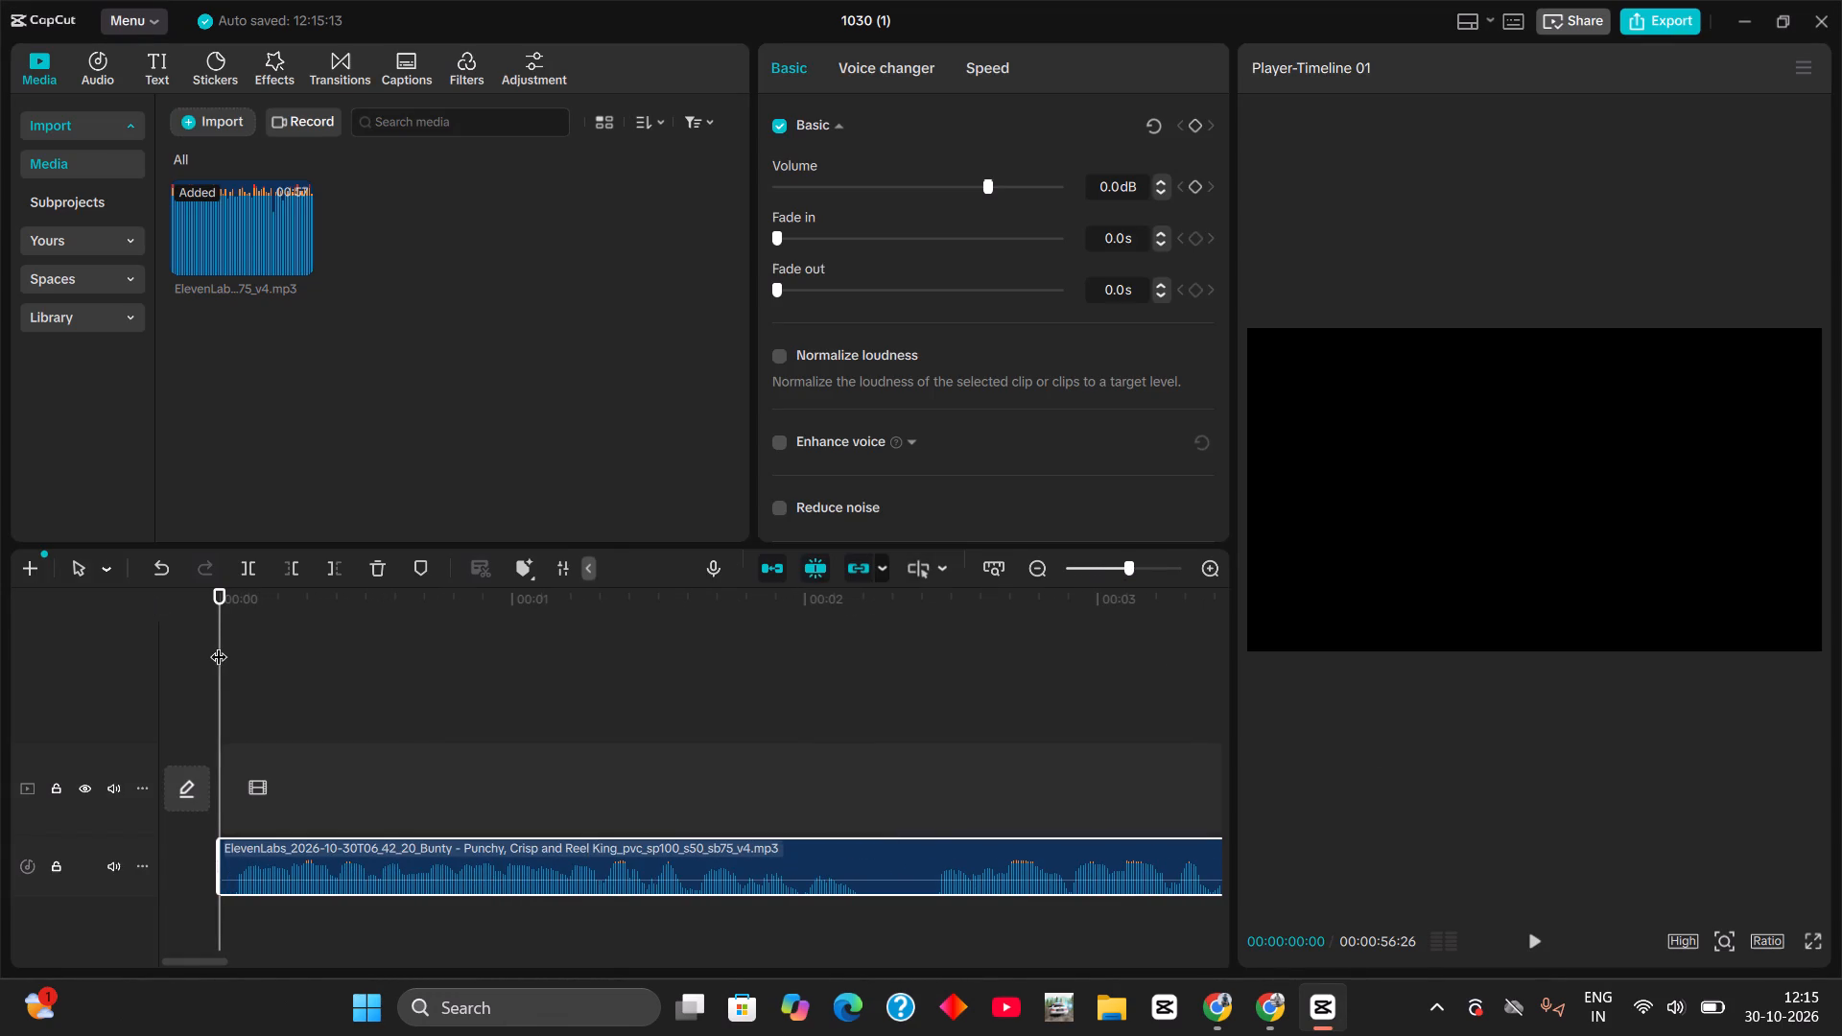
{"action": "left_click_drag", "start_coordinate": [219, 645], "coordinate": [240, 647]}
{"action": "left_click", "coordinate": [240, 647], "text": "ctrl"}
{"action": "key", "text": "ctrl+b"}
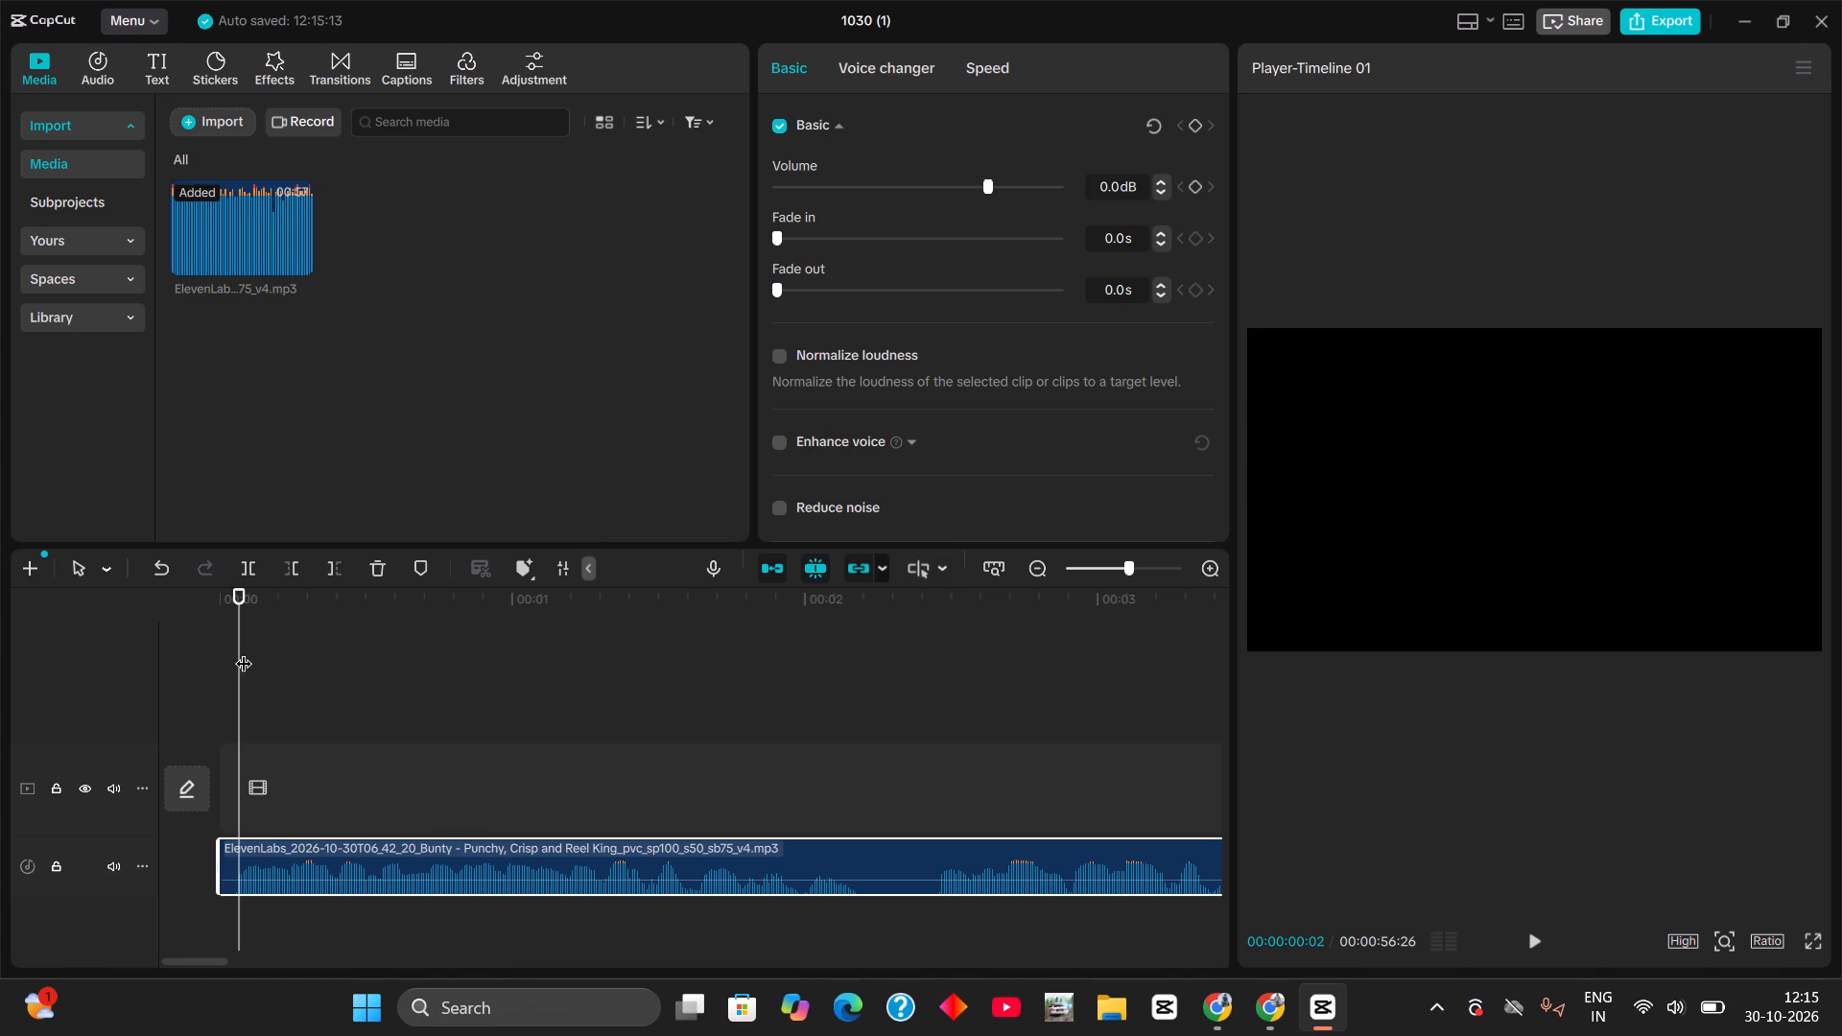
{"action": "left_click", "coordinate": [222, 858]}
{"action": "key", "text": "BackSpace"}
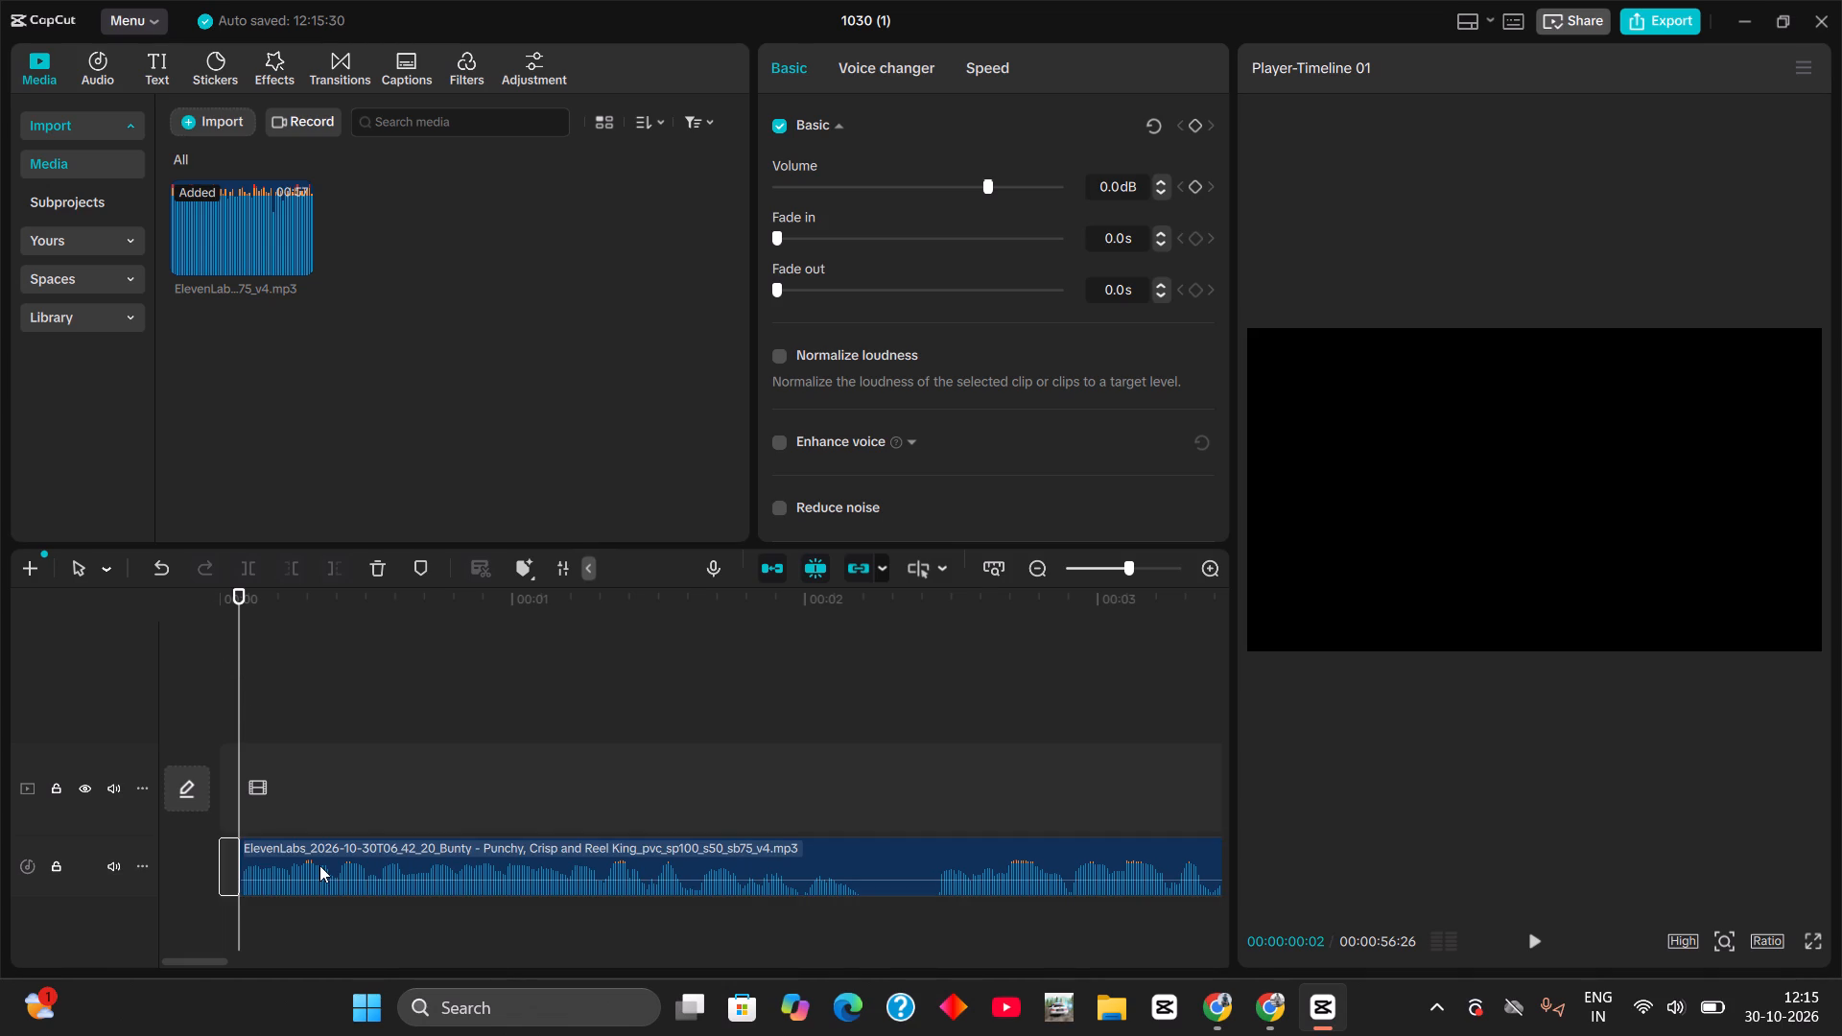
{"action": "left_click_drag", "start_coordinate": [319, 865], "coordinate": [214, 872]}
{"action": "left_click", "coordinate": [214, 872]}
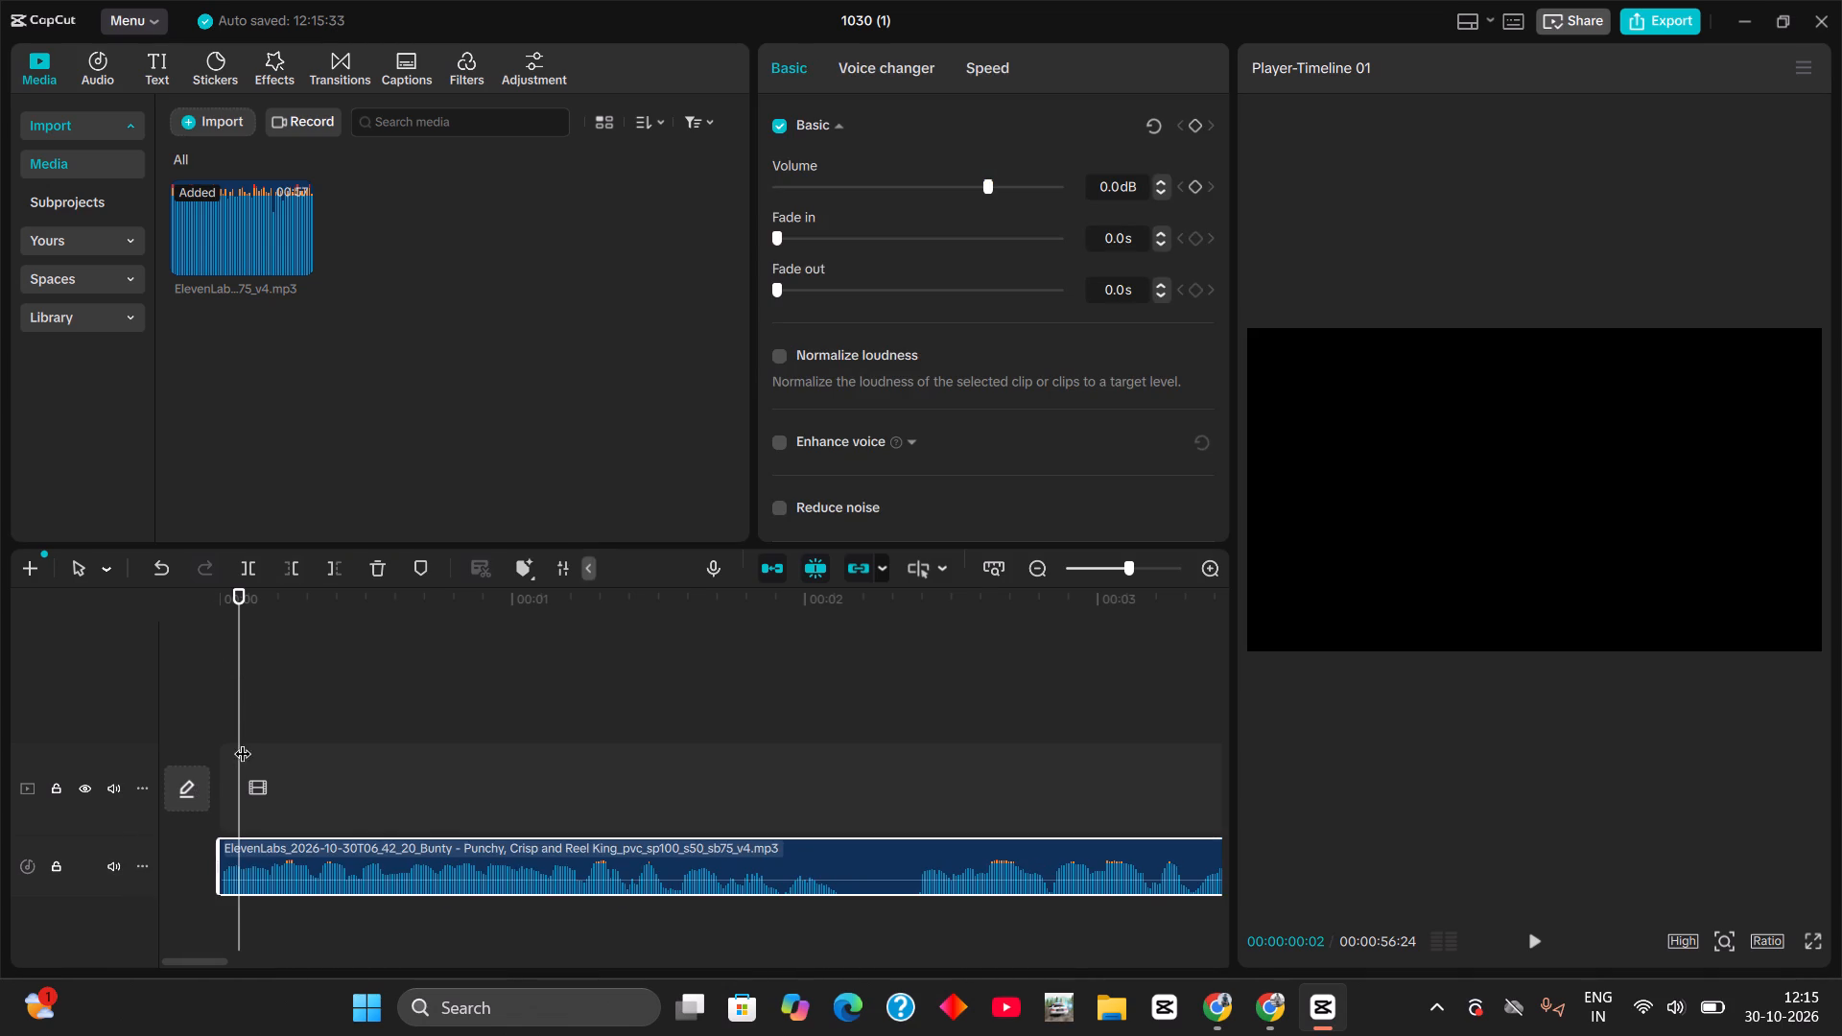
Cut the pause between 00:00:02:03 and 00:00:02:12 out of the voiceover and close the gap with the following audio.
{"action": "left_click_drag", "start_coordinate": [243, 742], "coordinate": [833, 839]}
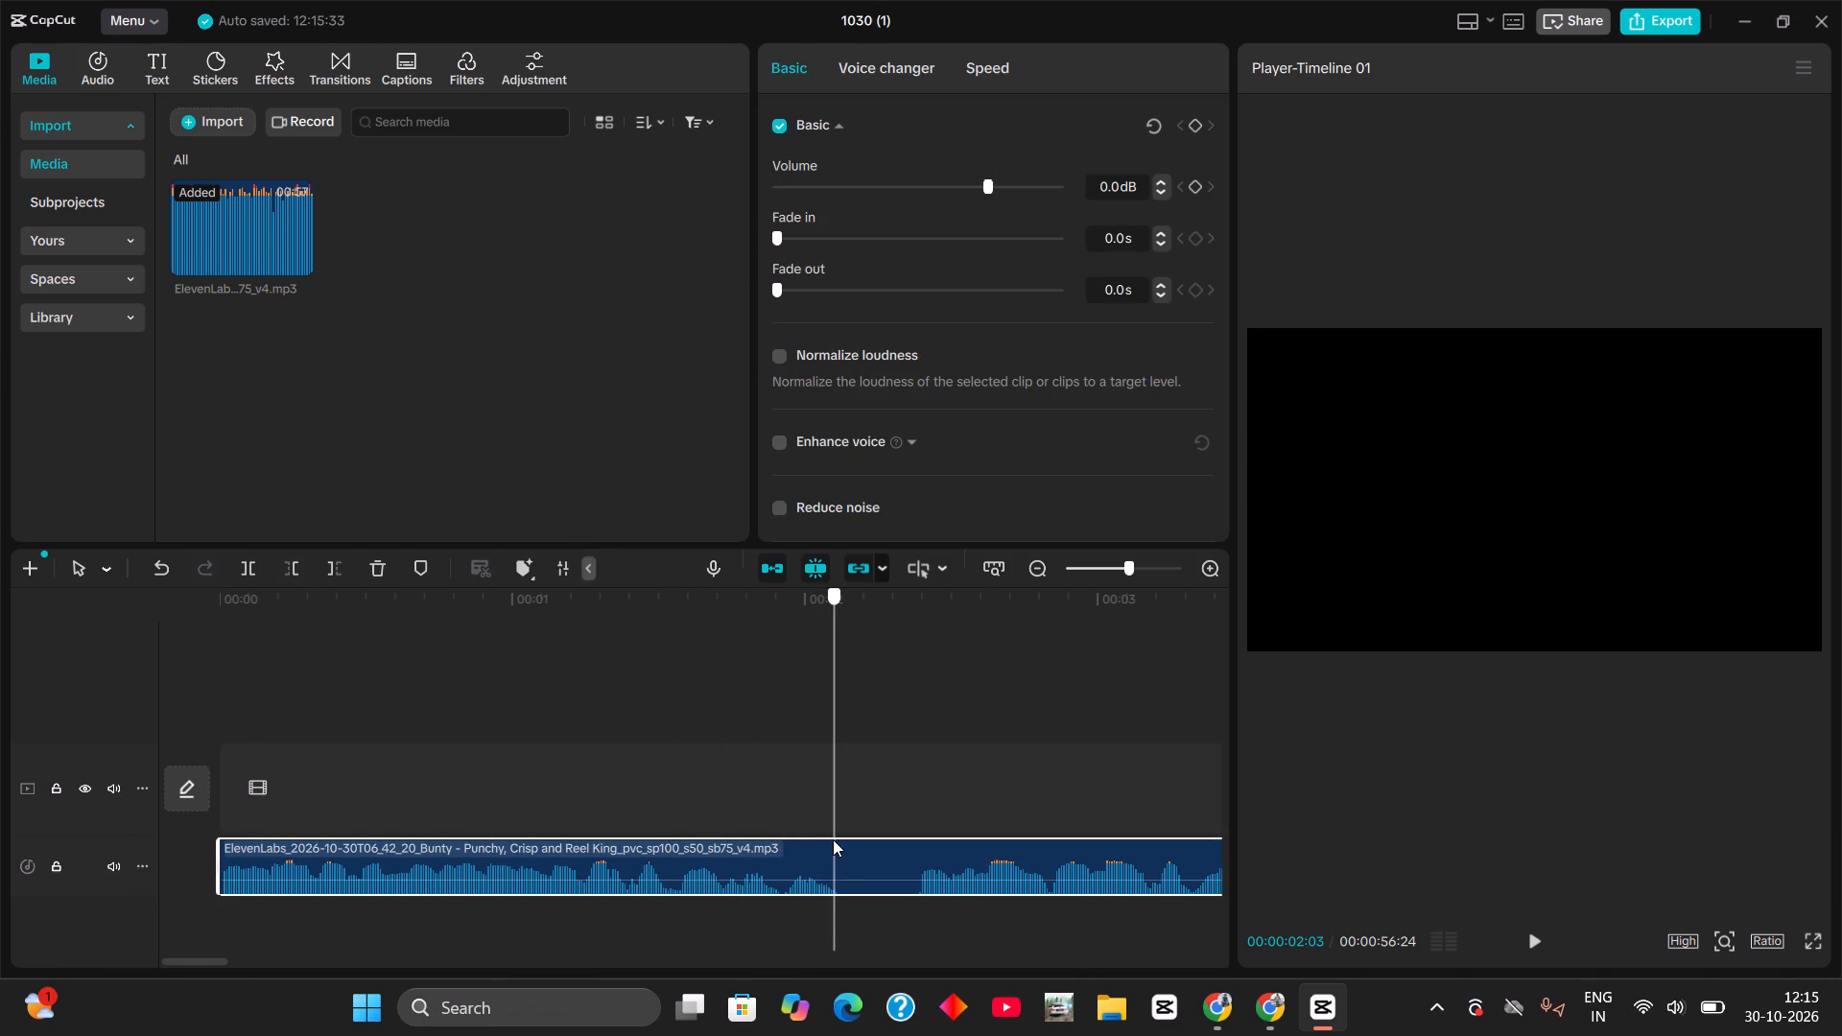
{"action": "left_click_drag", "start_coordinate": [833, 839], "coordinate": [837, 839]}
{"action": "key", "text": "ctrl+b"}
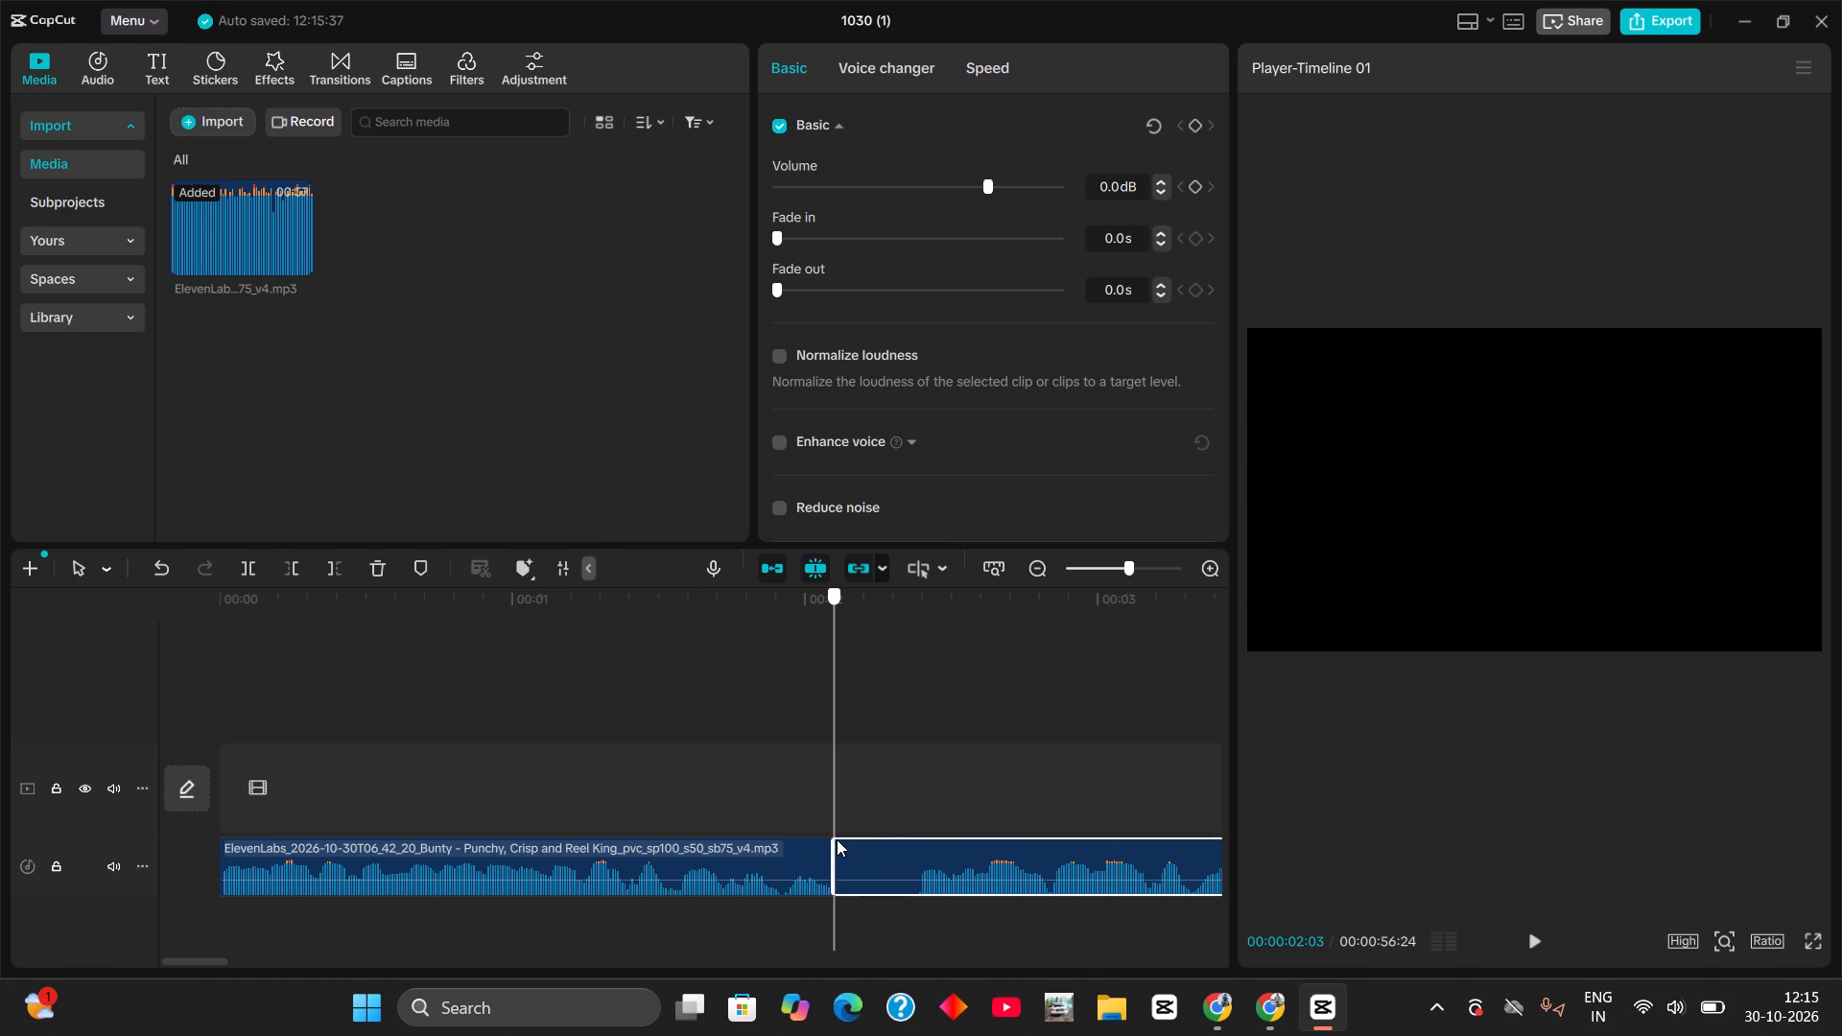
{"action": "left_click_drag", "start_coordinate": [837, 839], "coordinate": [917, 843]}
{"action": "key", "text": "ctrl+b"}
{"action": "left_click", "coordinate": [896, 860]}
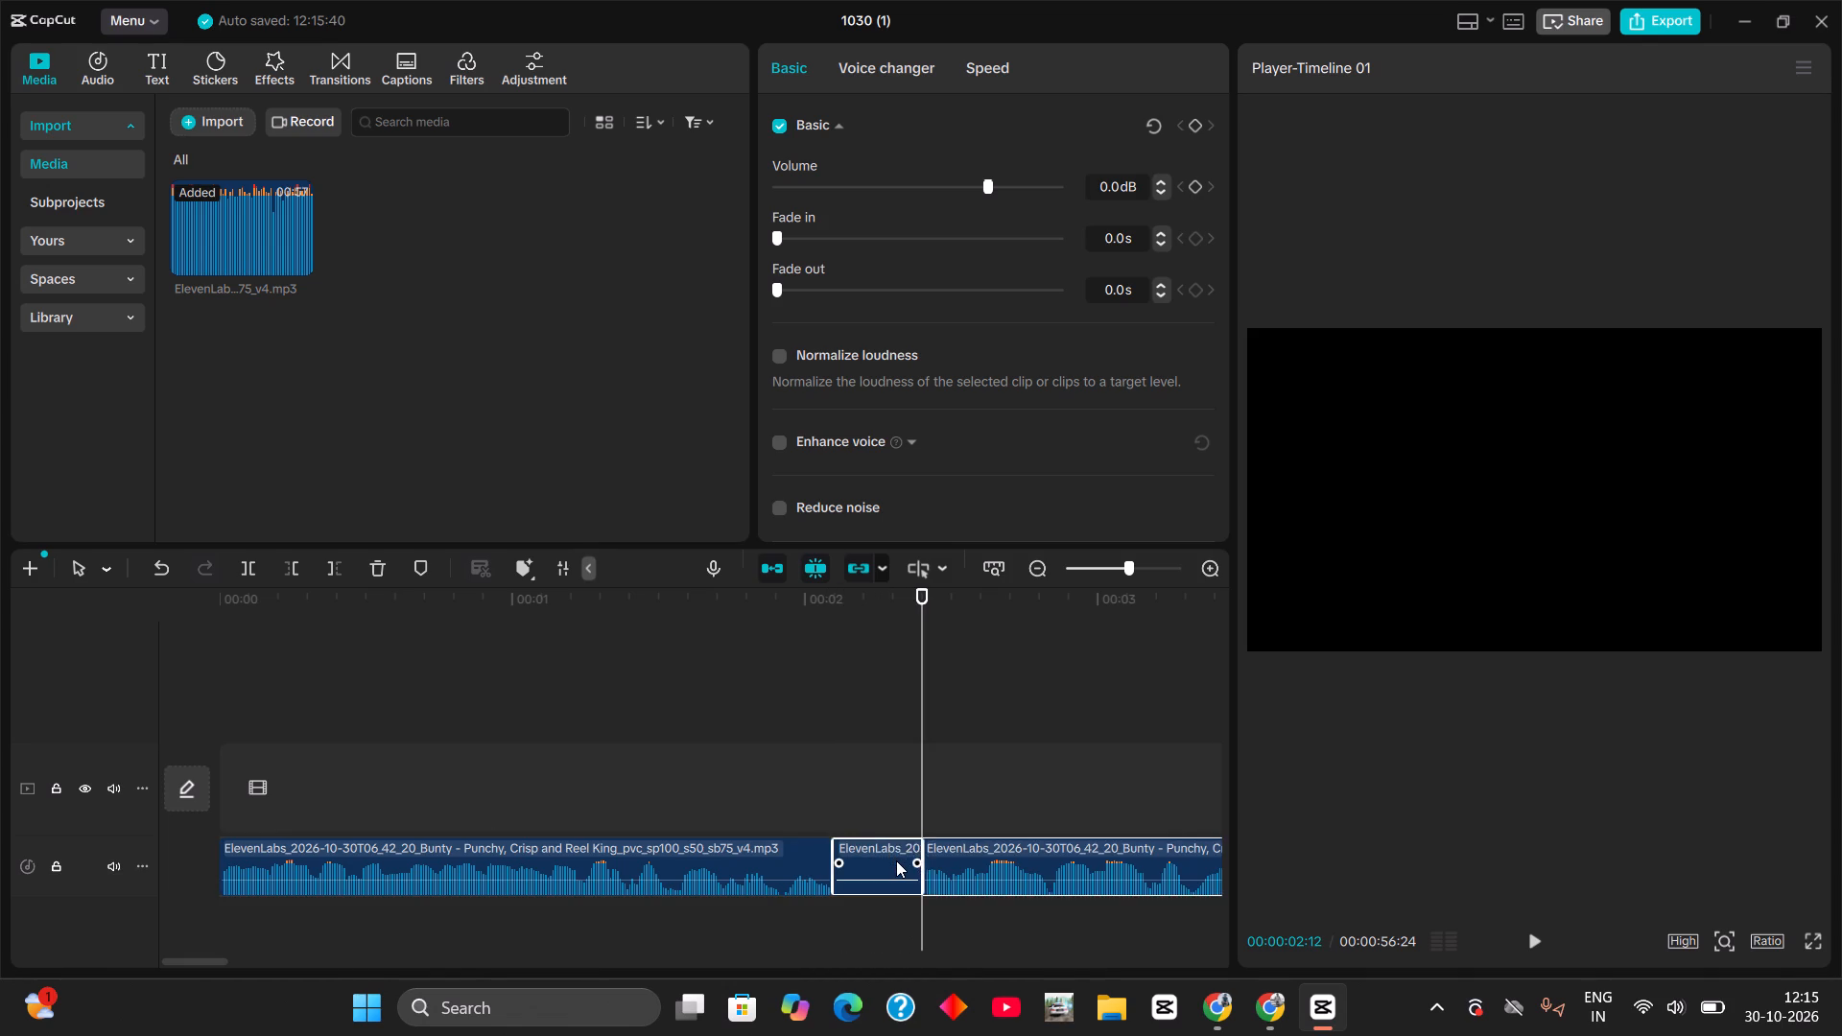
{"action": "key", "text": "BackSpace"}
{"action": "left_click_drag", "start_coordinate": [994, 866], "coordinate": [938, 875]}
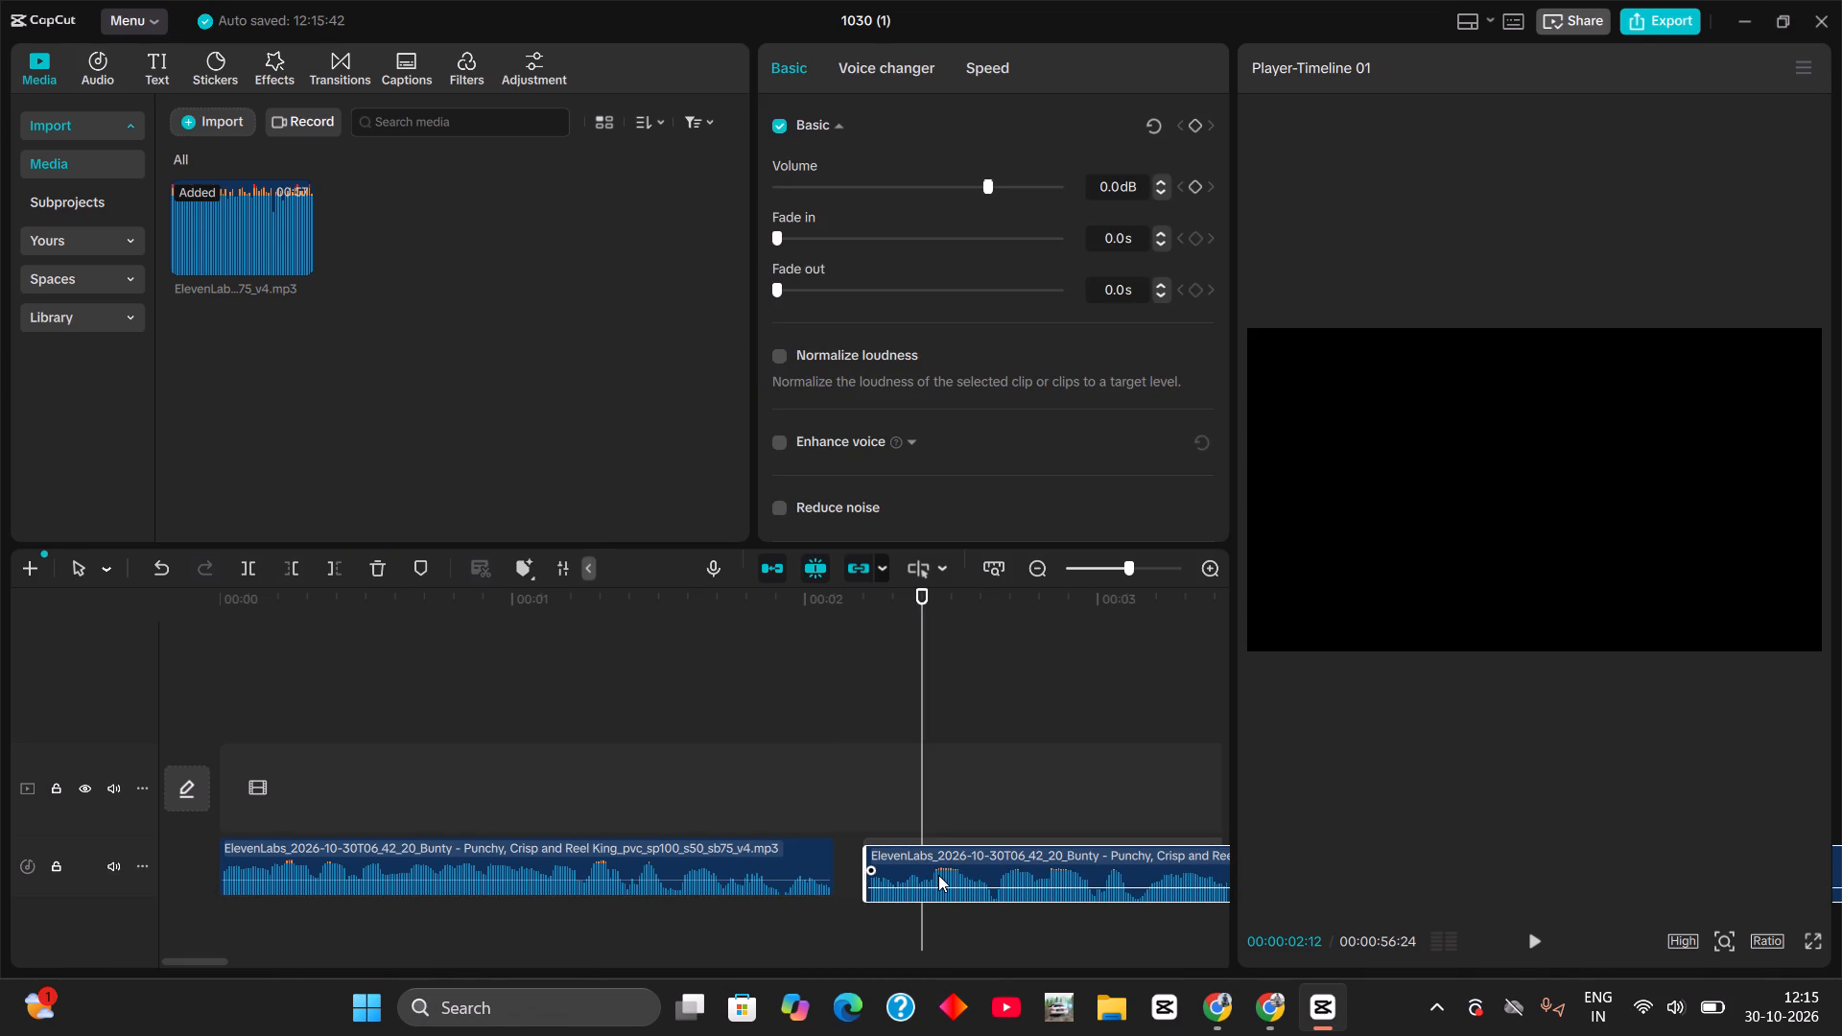
{"action": "left_click_drag", "start_coordinate": [938, 875], "coordinate": [910, 871]}
{"action": "left_click", "coordinate": [910, 871]}
Cut the pause between 00:00:06:02 and 00:00:06:22 out of the voiceover and close the gap.
{"action": "left_click_drag", "start_coordinate": [925, 784], "coordinate": [1167, 857]}
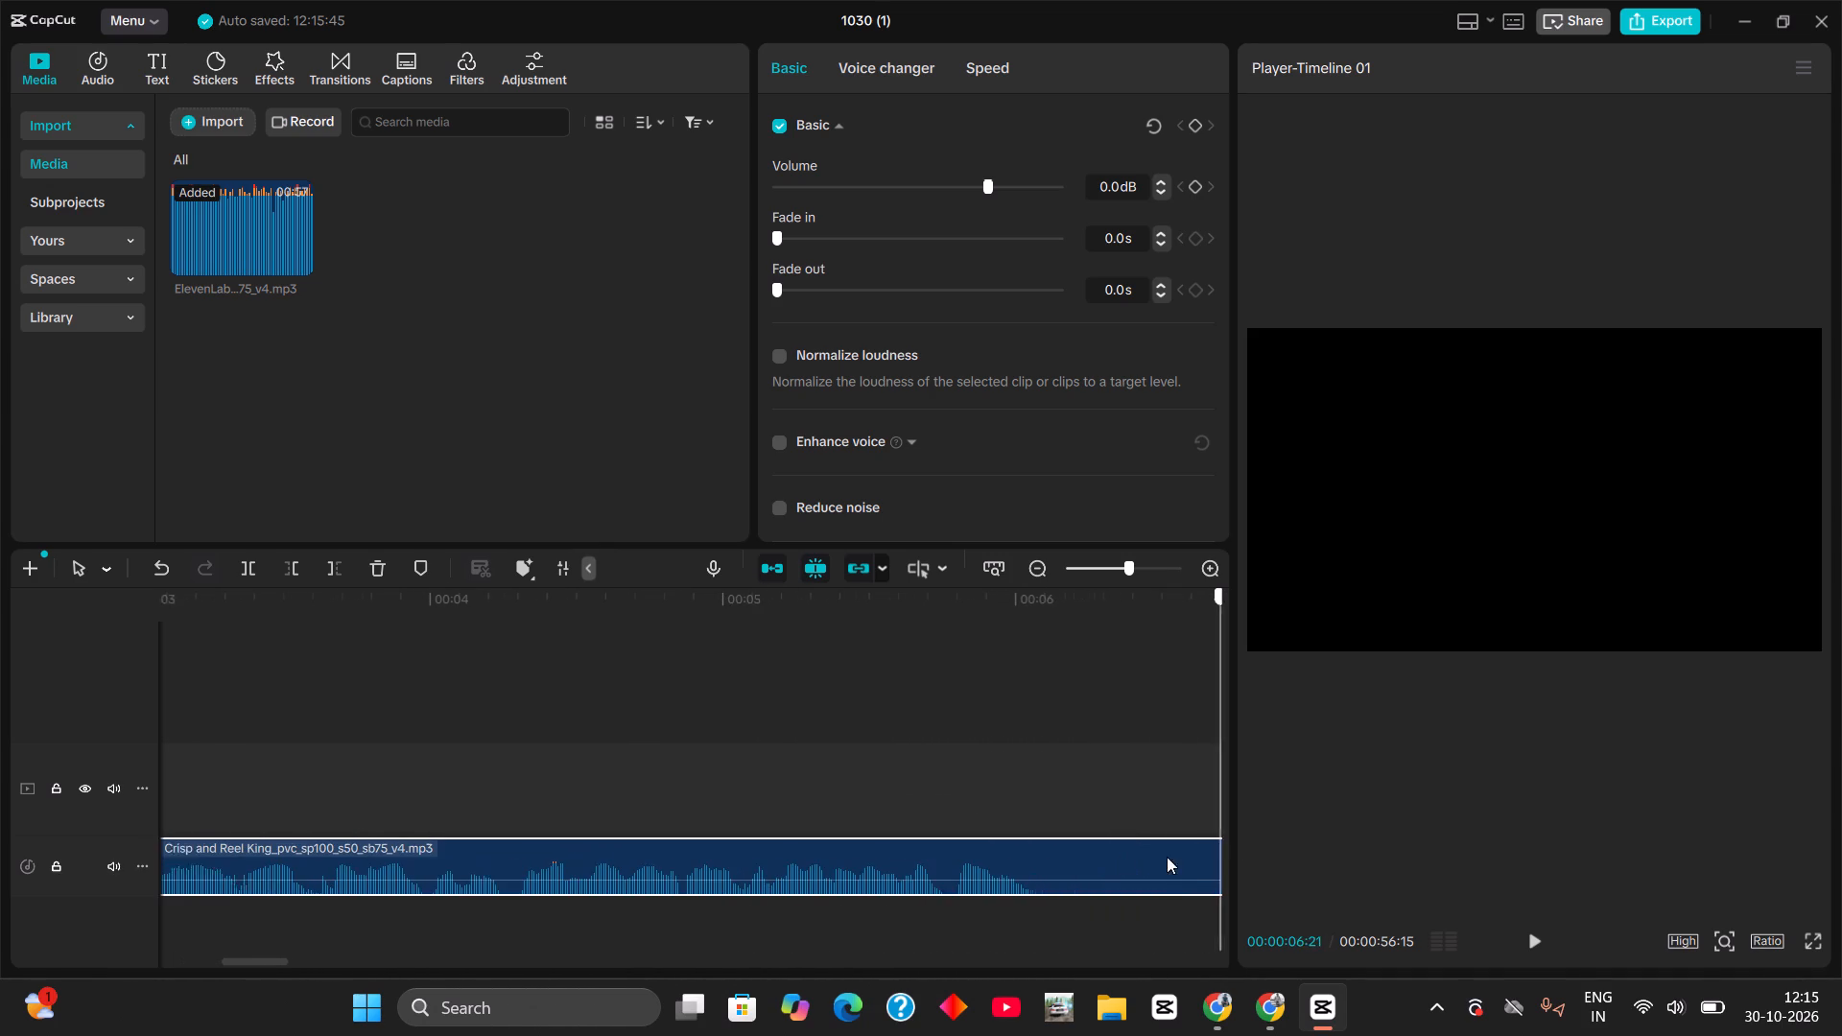
{"action": "left_click_drag", "start_coordinate": [1167, 857], "coordinate": [1161, 883]}
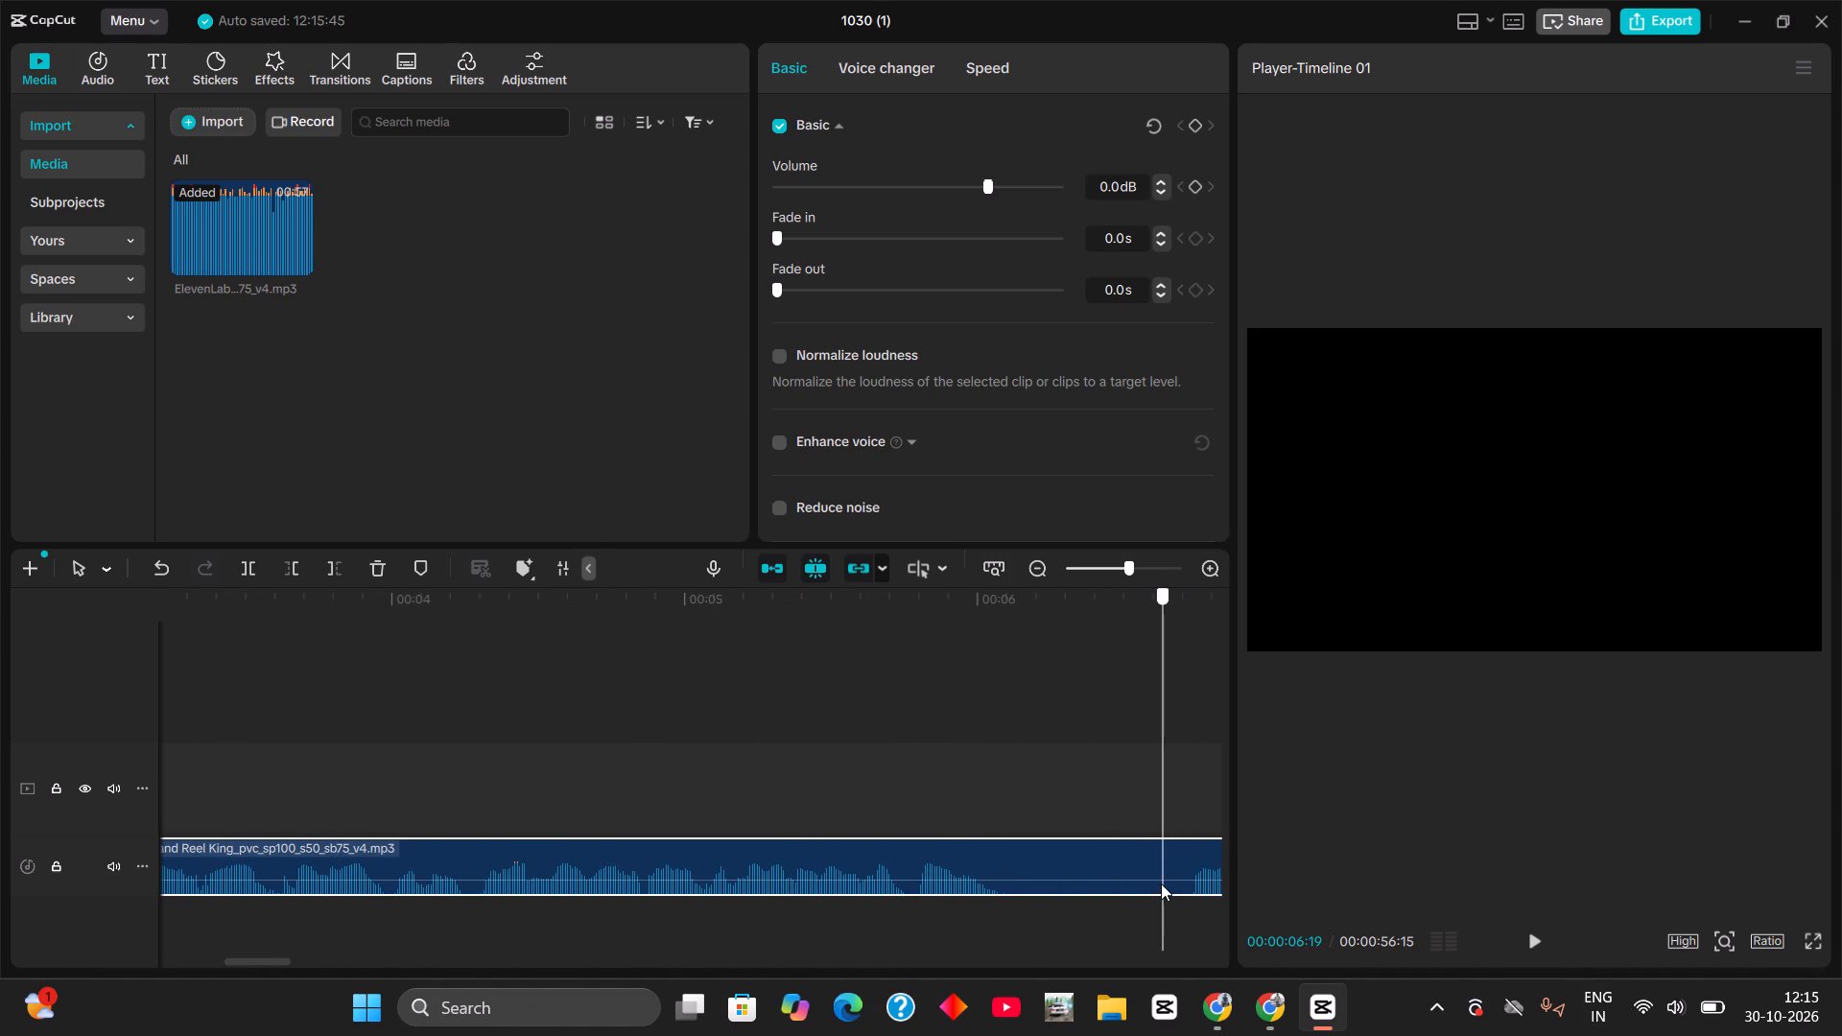
{"action": "left_click_drag", "start_coordinate": [1161, 883], "coordinate": [275, 938]}
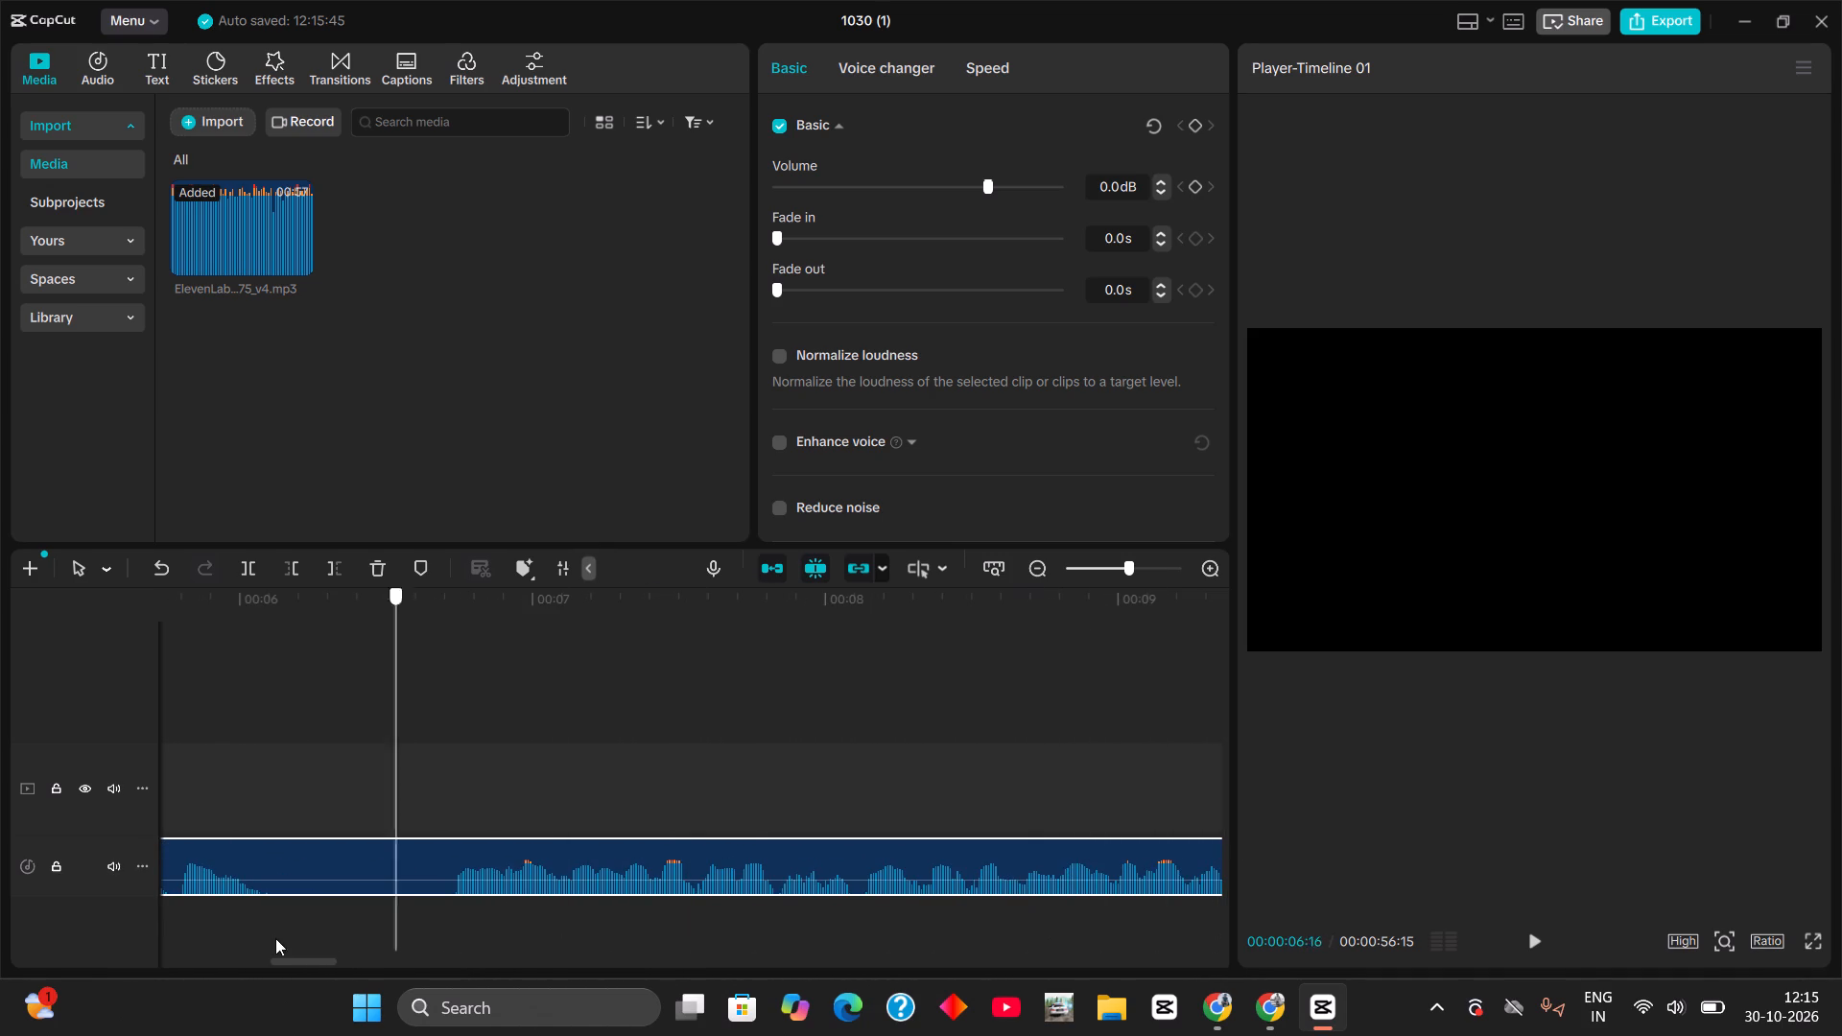
{"action": "left_click_drag", "start_coordinate": [275, 938], "coordinate": [260, 942]}
{"action": "key", "text": "ctrl+b"}
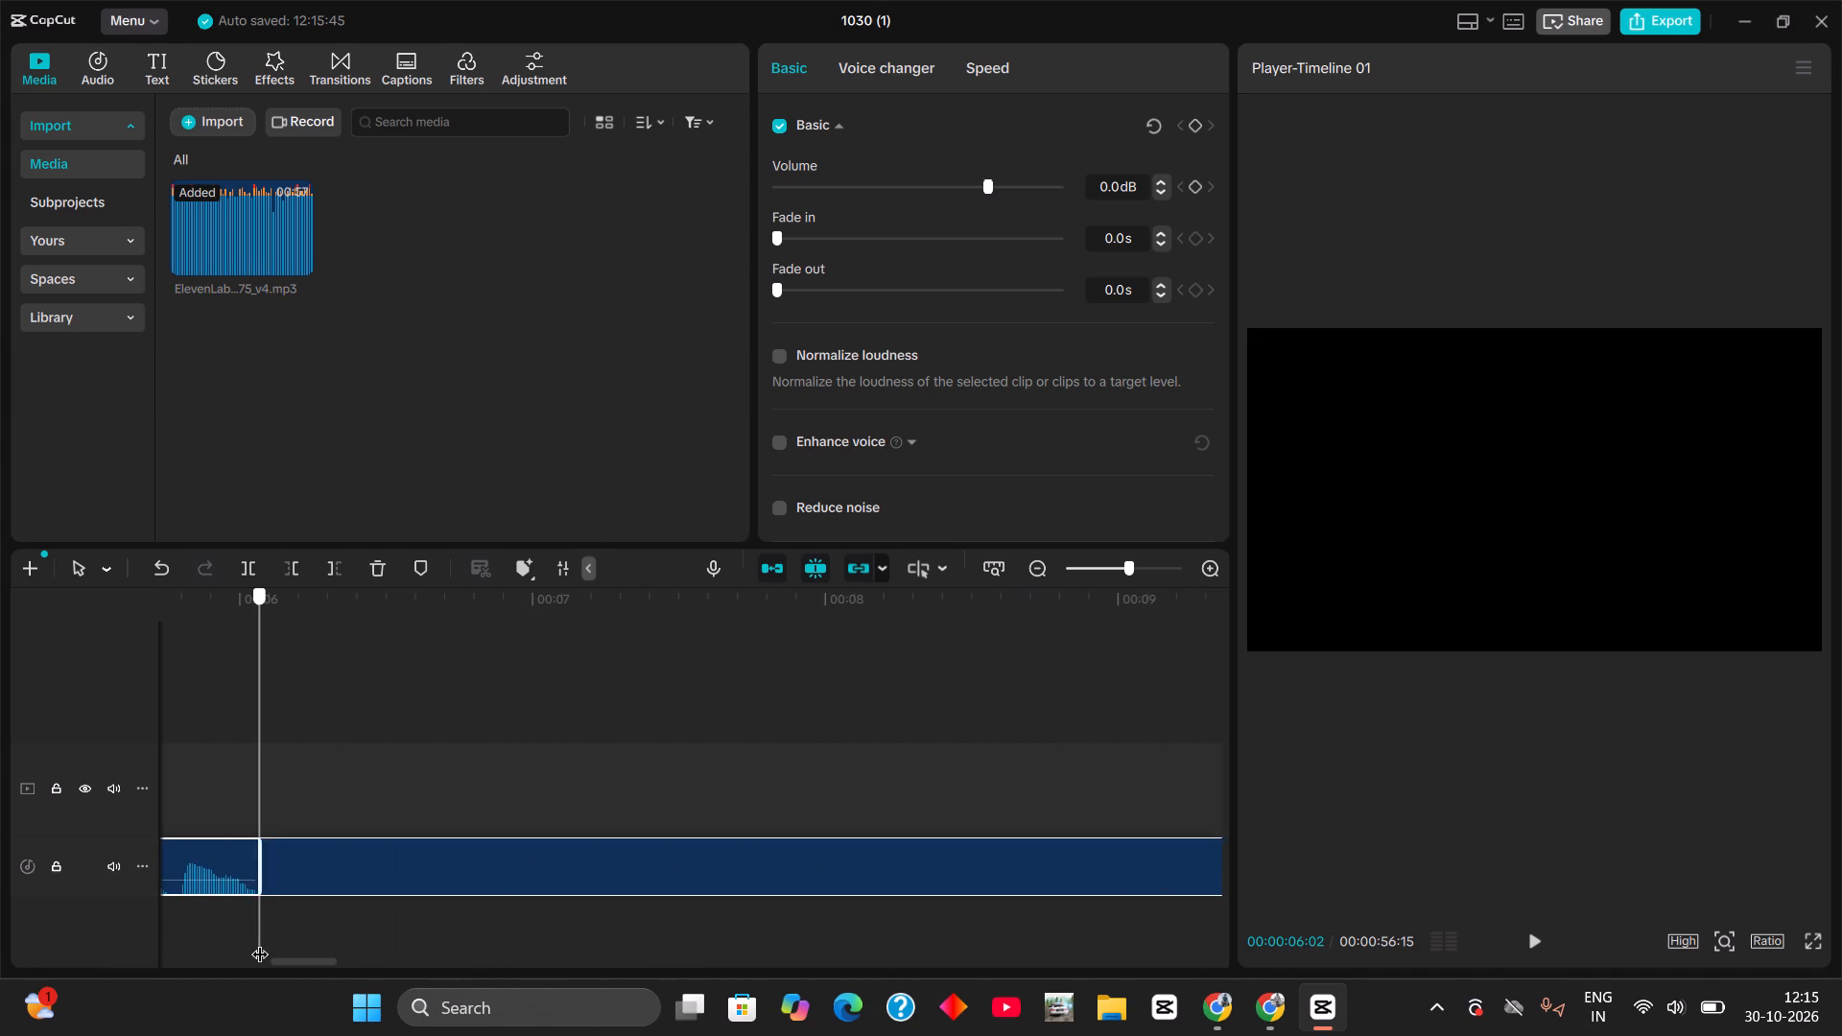
{"action": "left_click_drag", "start_coordinate": [260, 942], "coordinate": [455, 942]}
{"action": "key", "text": "ctrl+b"}
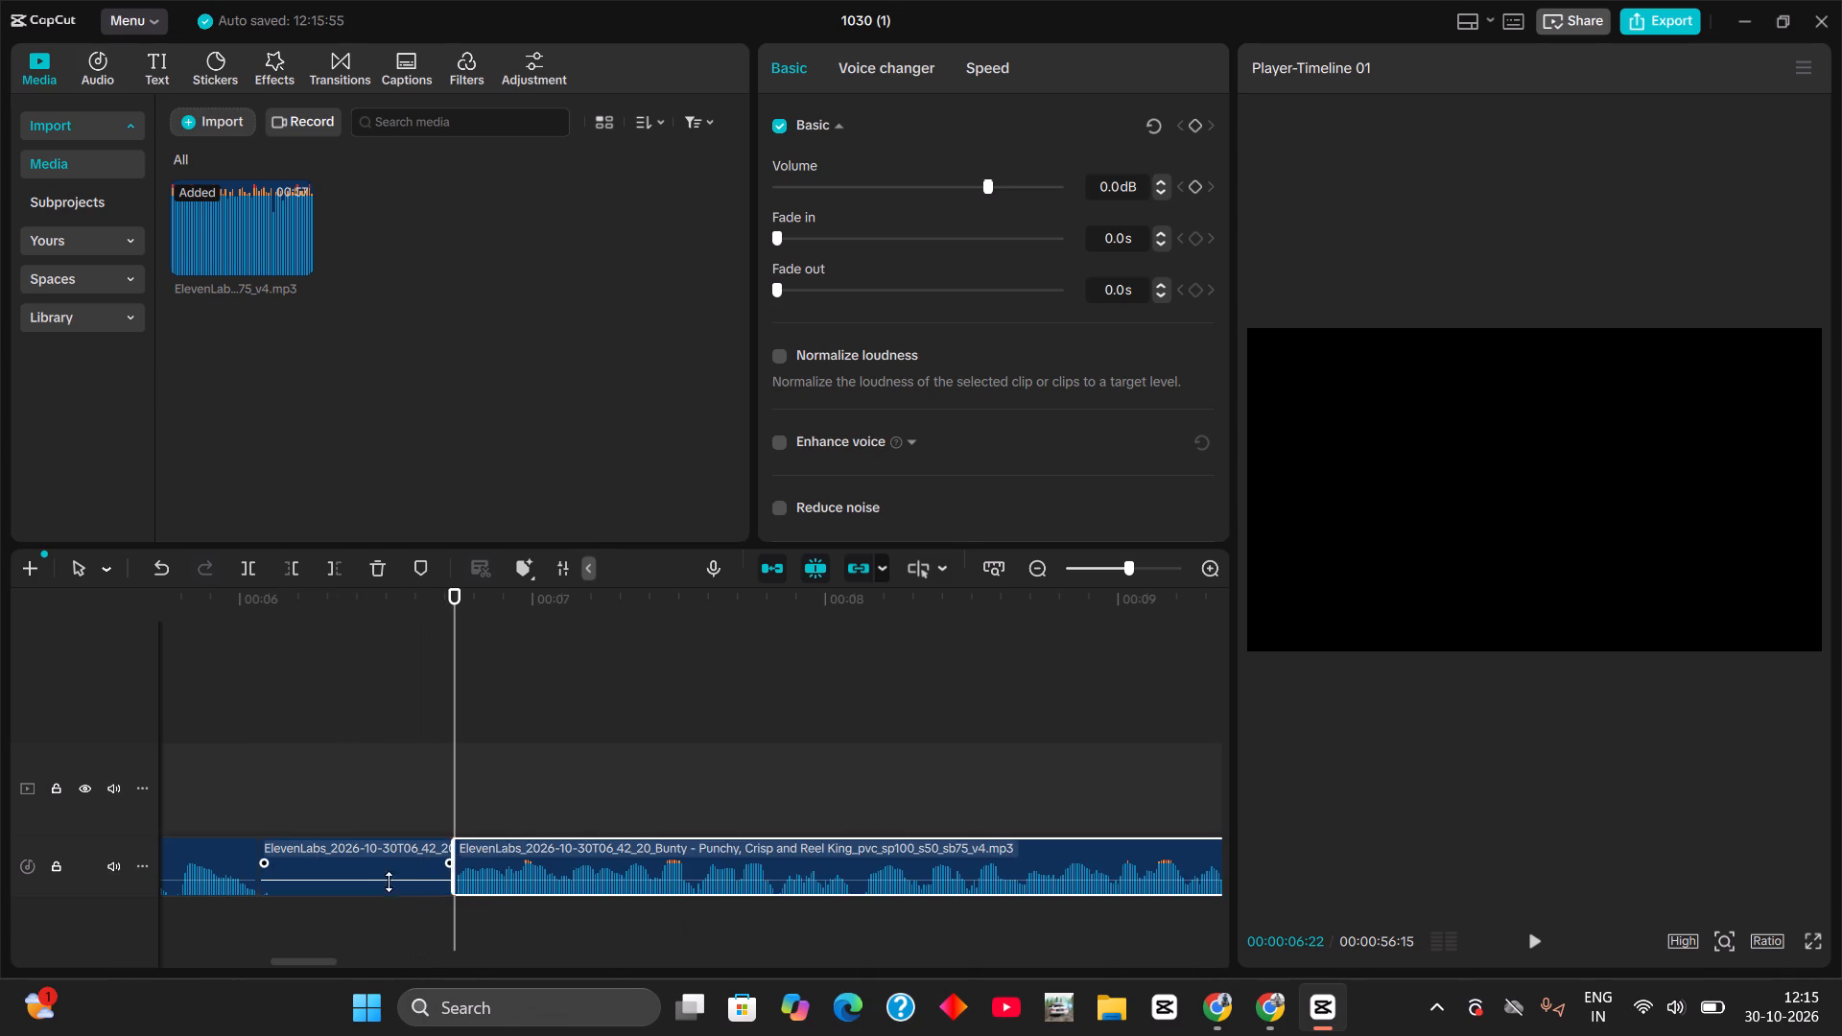
{"action": "left_click", "coordinate": [387, 876]}
{"action": "key", "text": "BackSpace"}
{"action": "left_click_drag", "start_coordinate": [547, 862], "coordinate": [379, 883]}
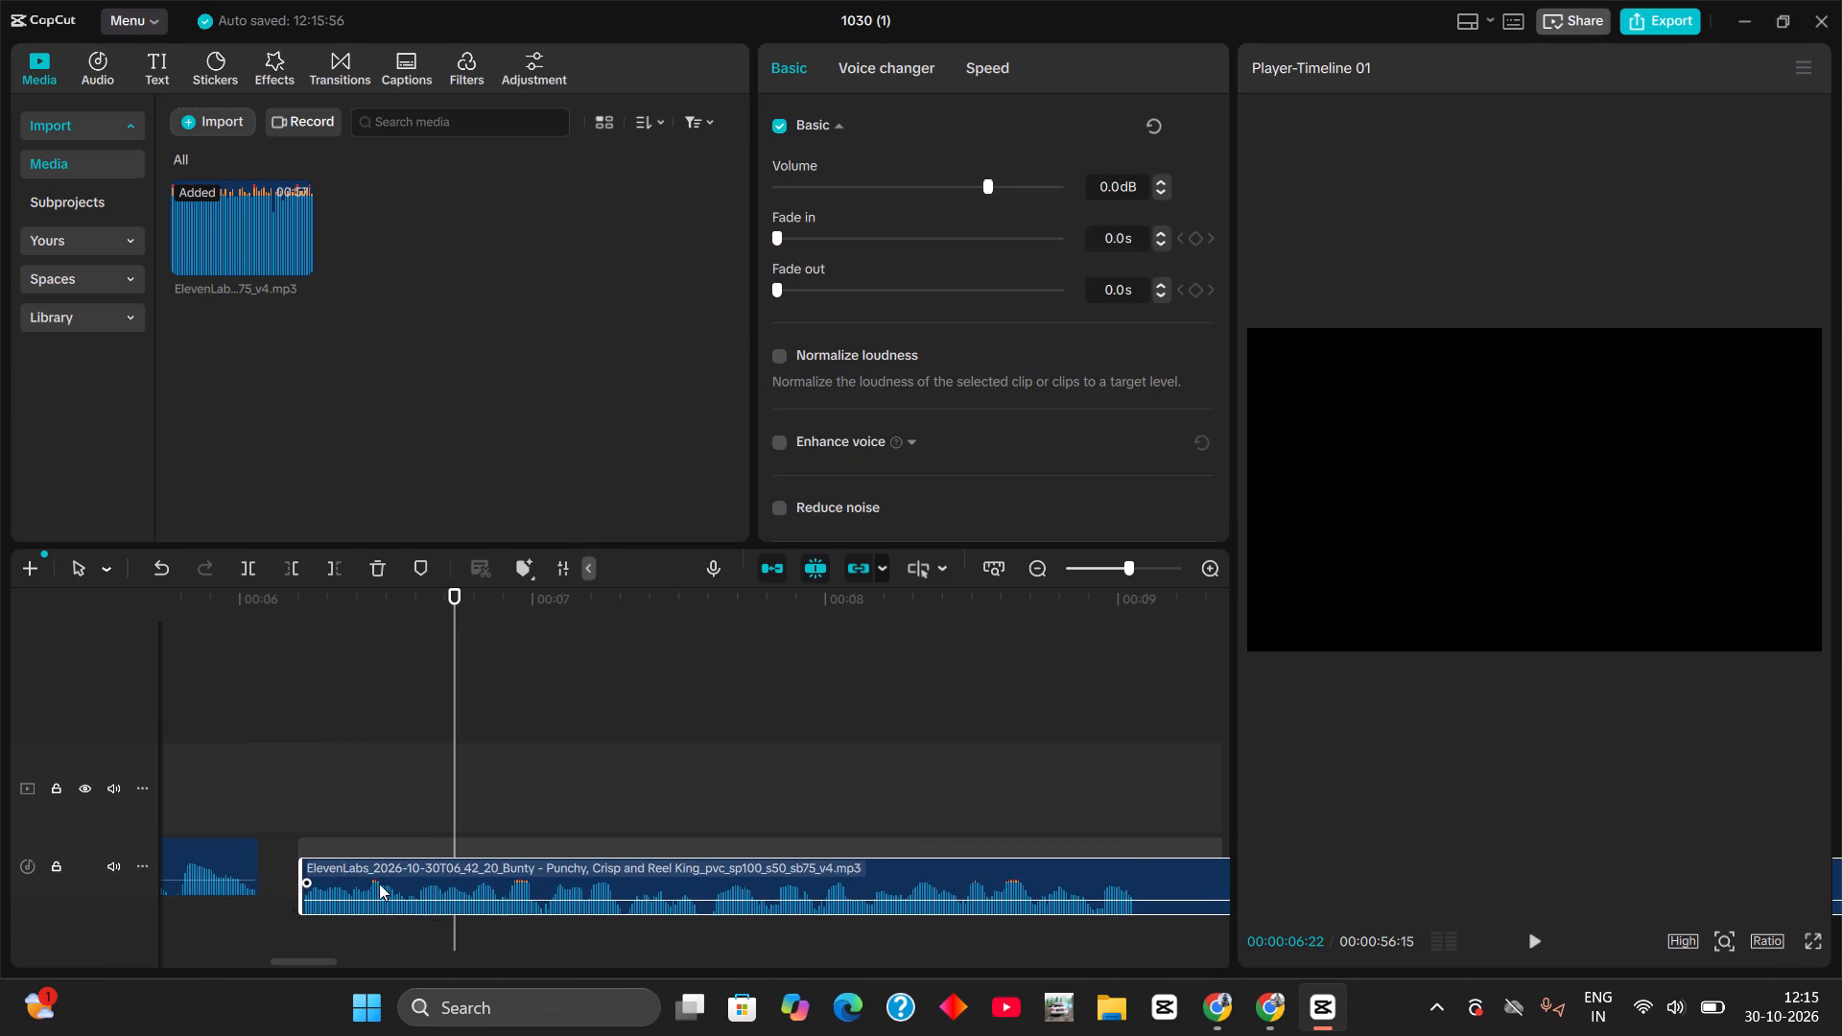
{"action": "left_click_drag", "start_coordinate": [379, 883], "coordinate": [349, 872]}
Cut the short pause between 00:00:09:05 and 00:00:09:10 out of the voiceover and close the gap.
{"action": "left_click_drag", "start_coordinate": [456, 795], "coordinate": [626, 802]}
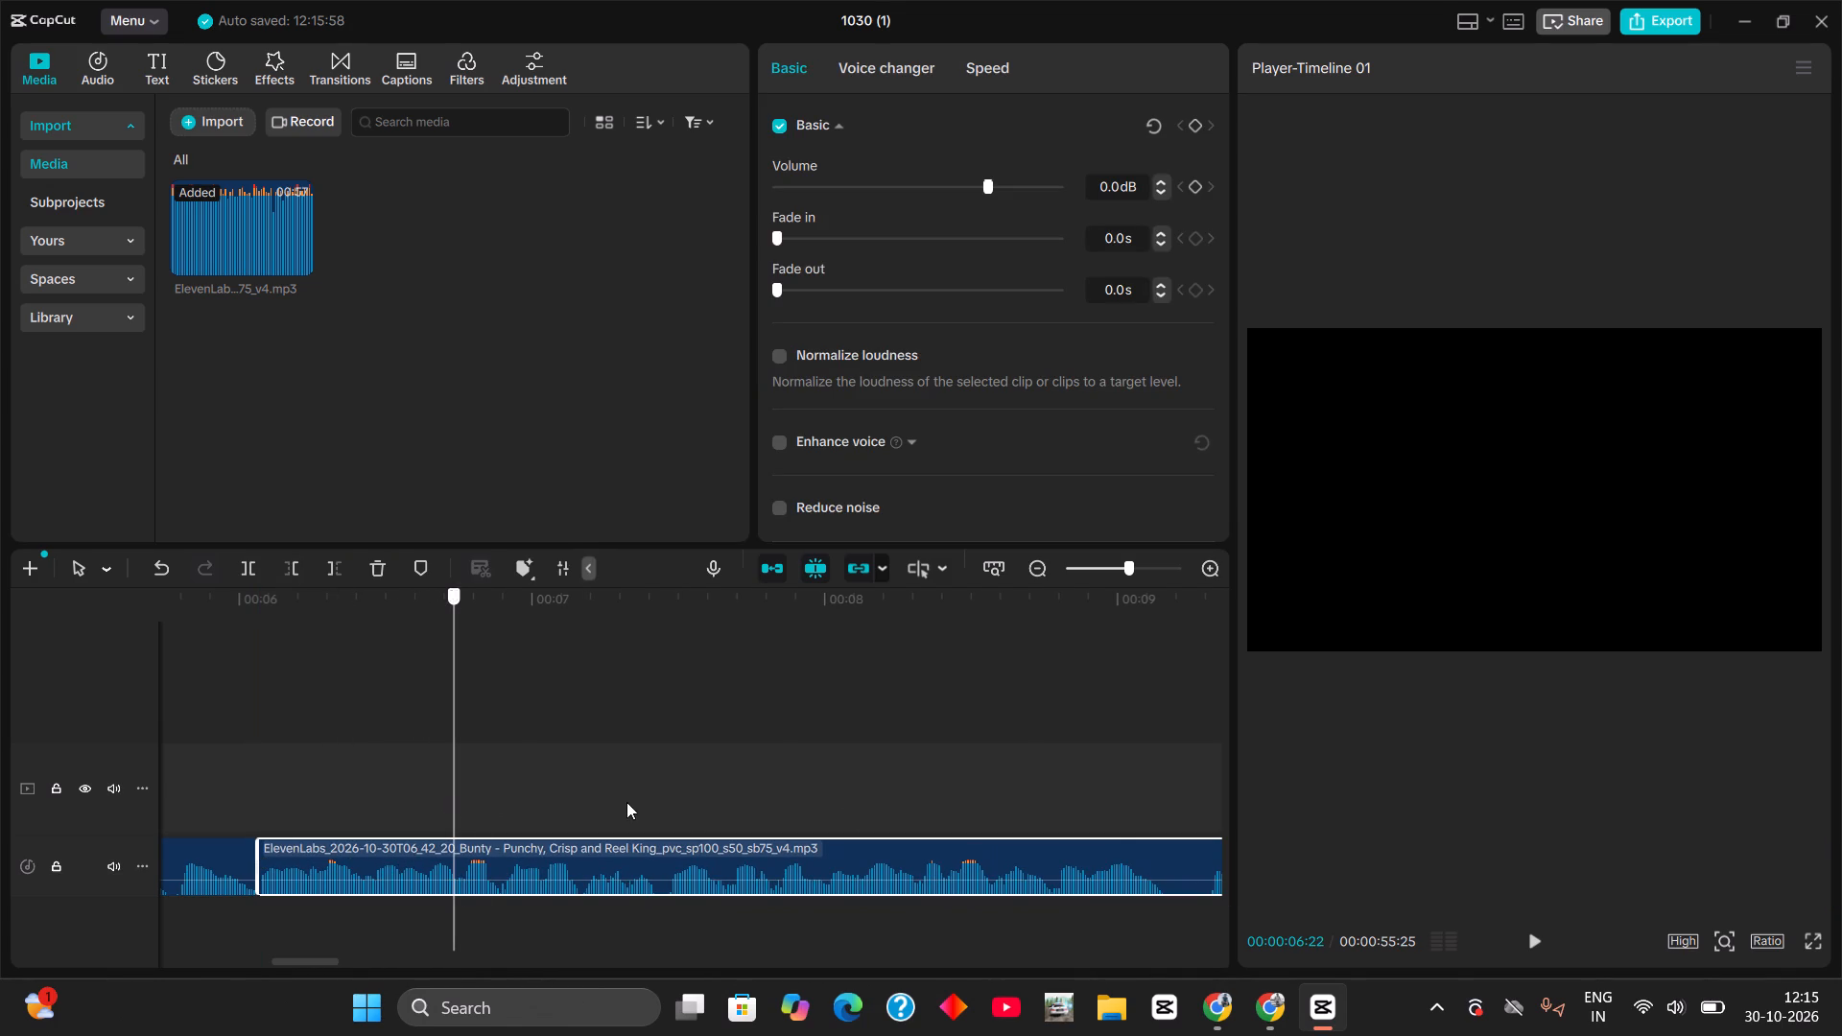
{"action": "left_click_drag", "start_coordinate": [626, 802], "coordinate": [674, 825]}
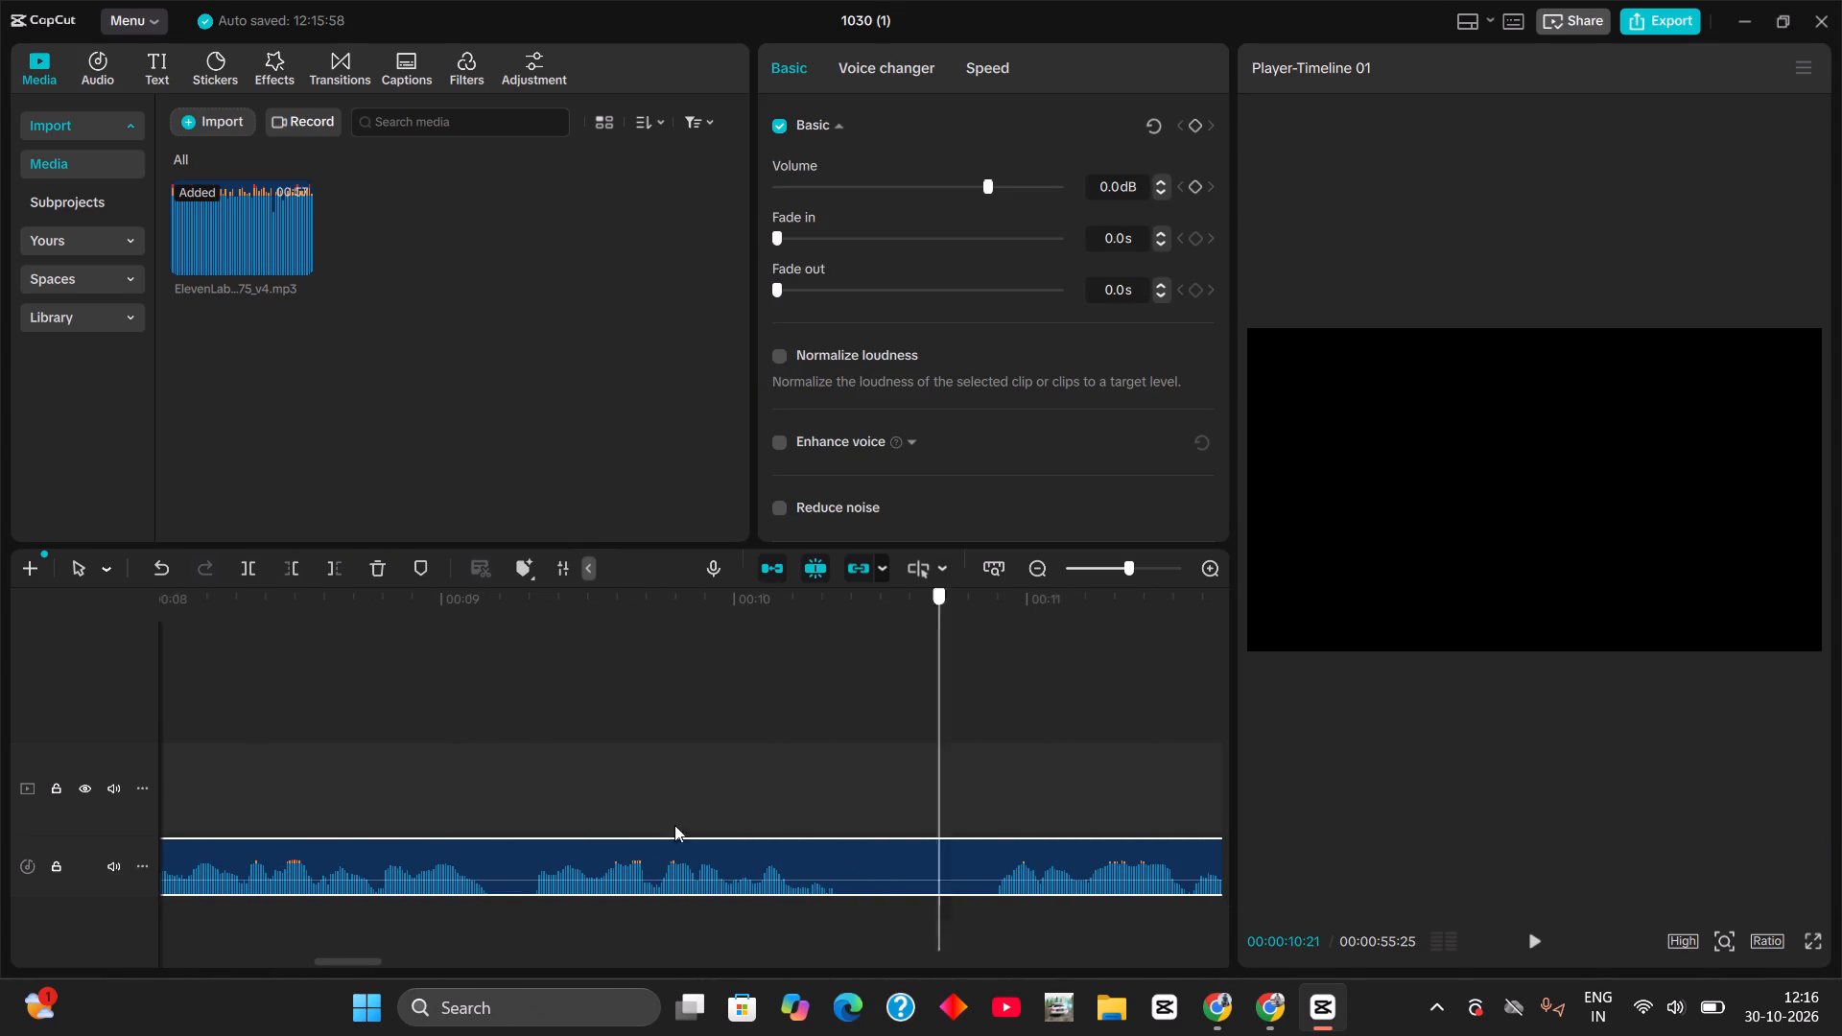
{"action": "left_click_drag", "start_coordinate": [674, 825], "coordinate": [494, 848]}
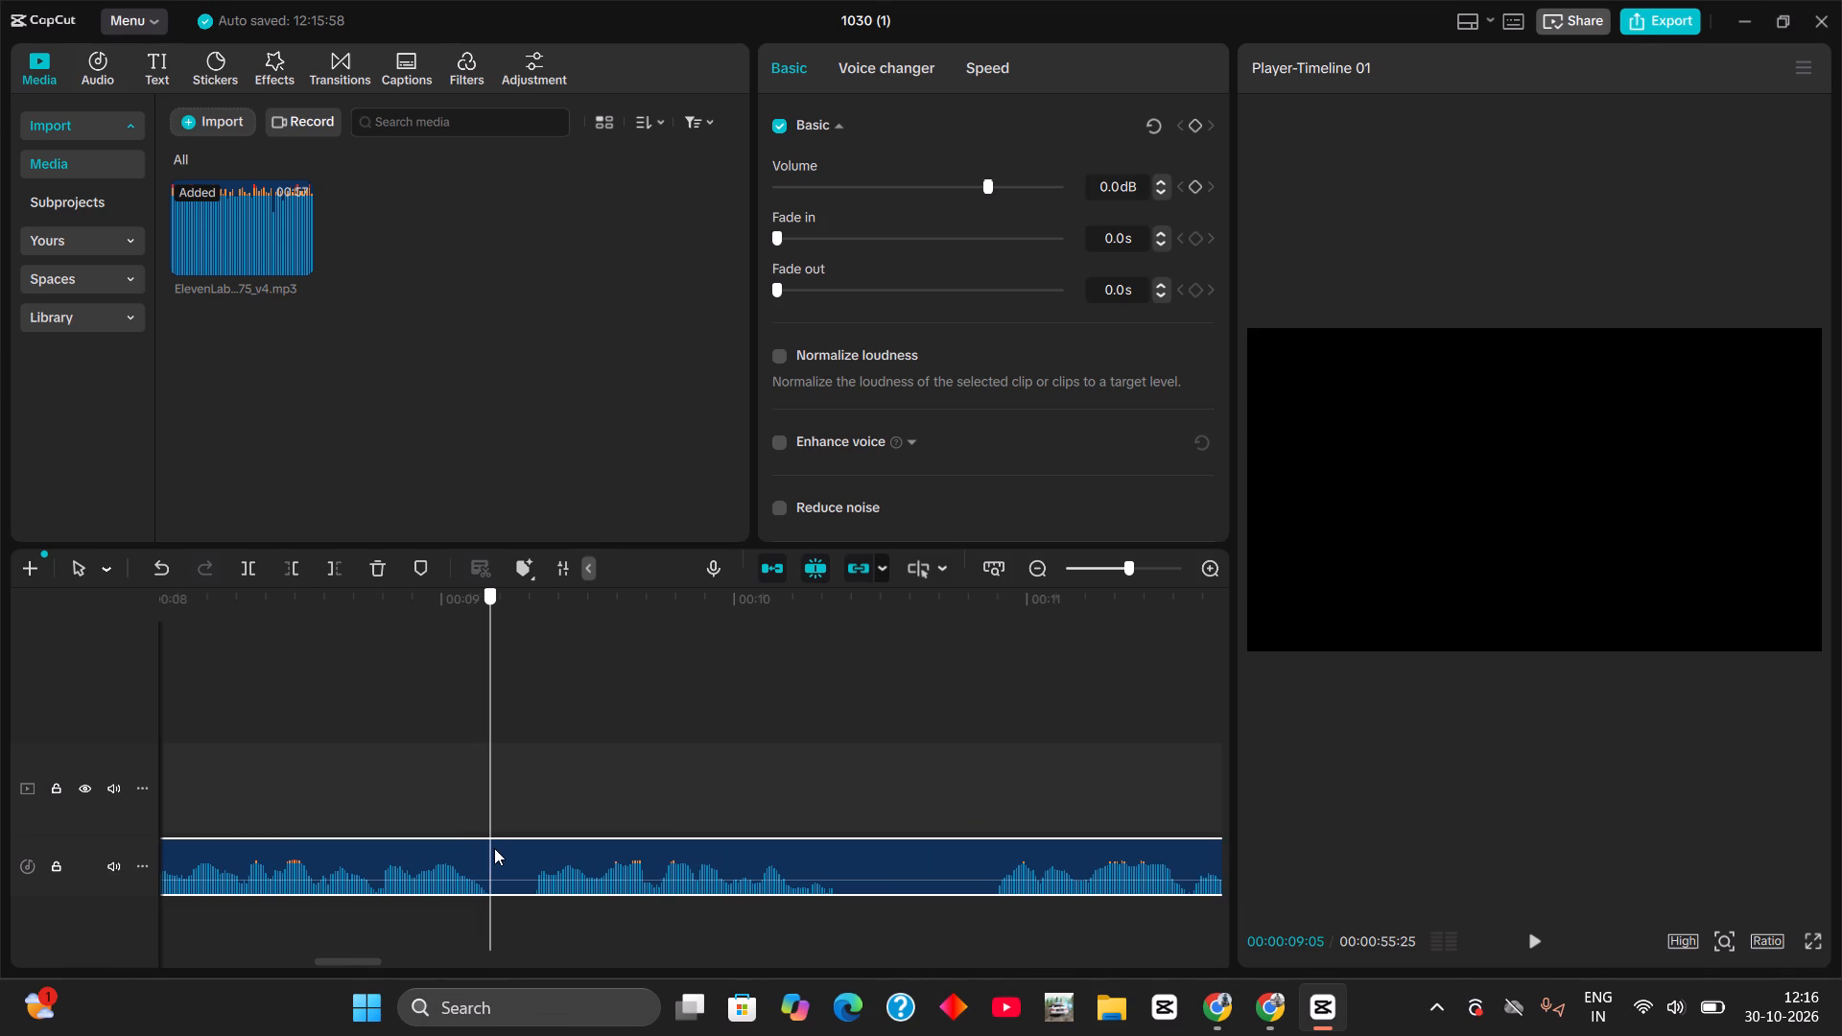
{"action": "left_click_drag", "start_coordinate": [494, 848], "coordinate": [523, 849]}
{"action": "key", "text": "ctrl+b"}
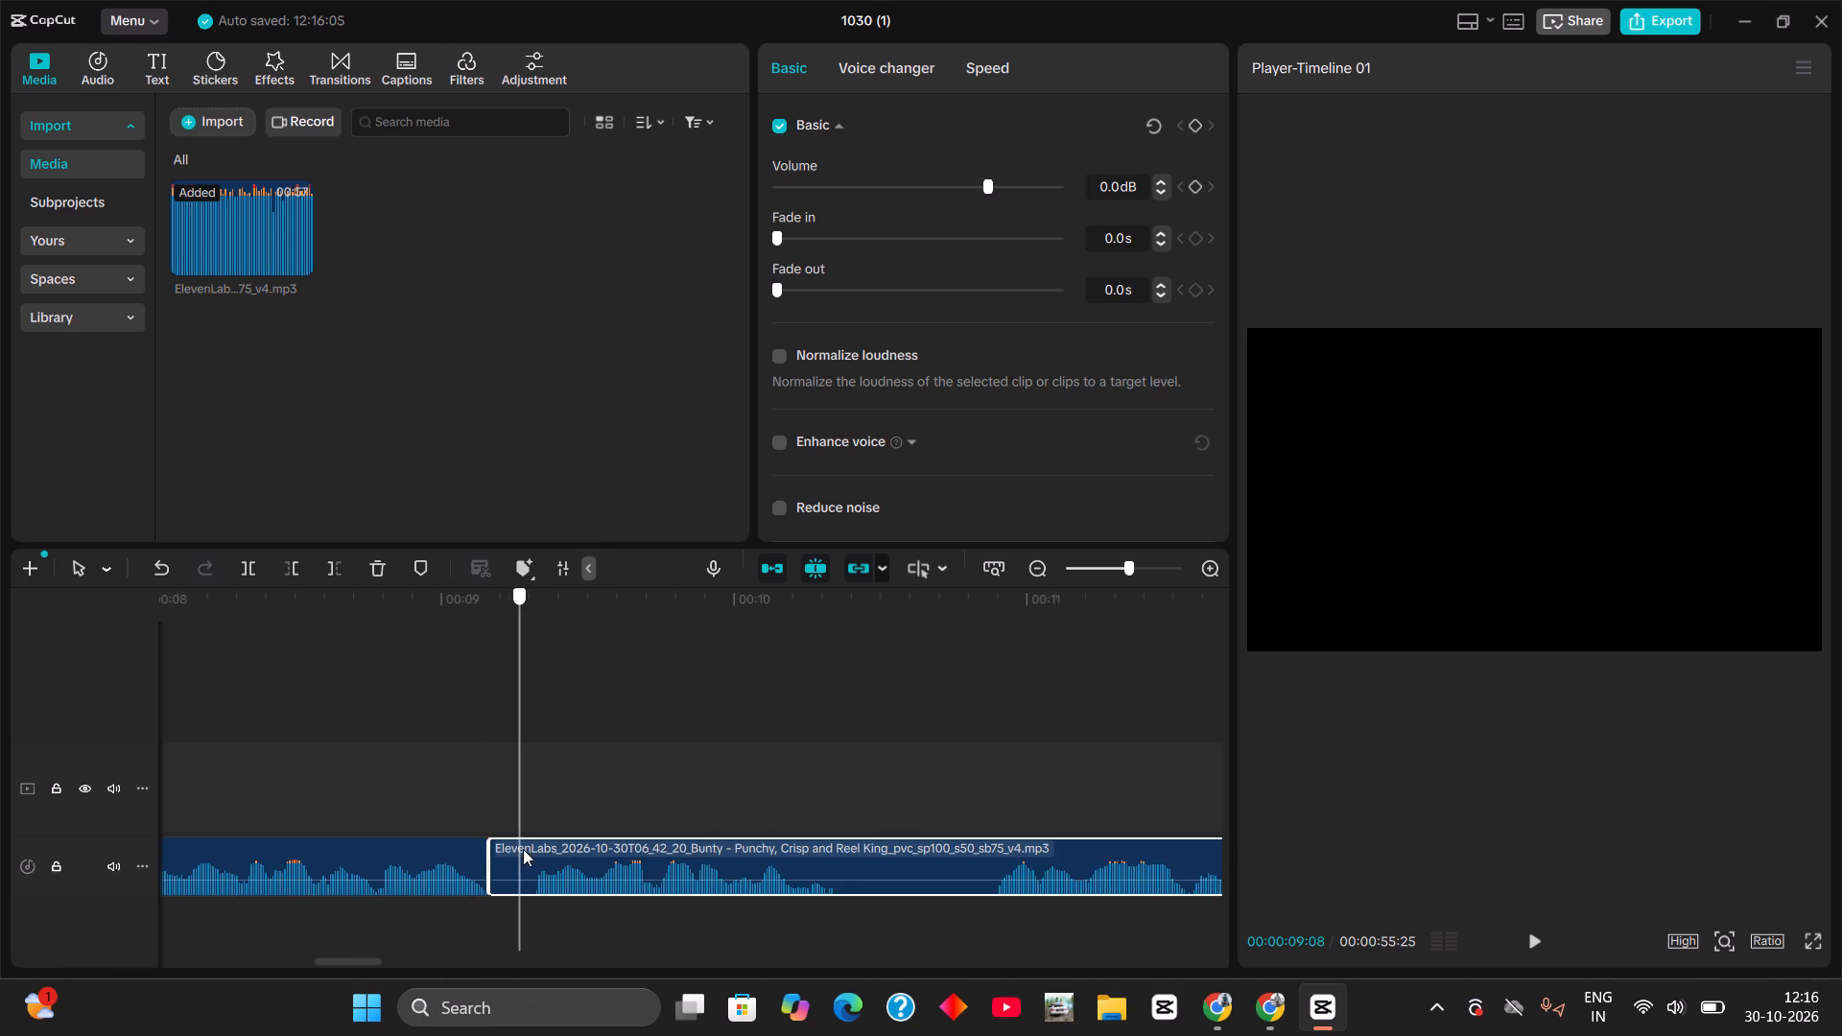
{"action": "left_click_drag", "start_coordinate": [523, 849], "coordinate": [537, 851]}
{"action": "key", "text": "ctrl+b"}
{"action": "left_click", "coordinate": [522, 876]}
{"action": "key", "text": "BackSpace"}
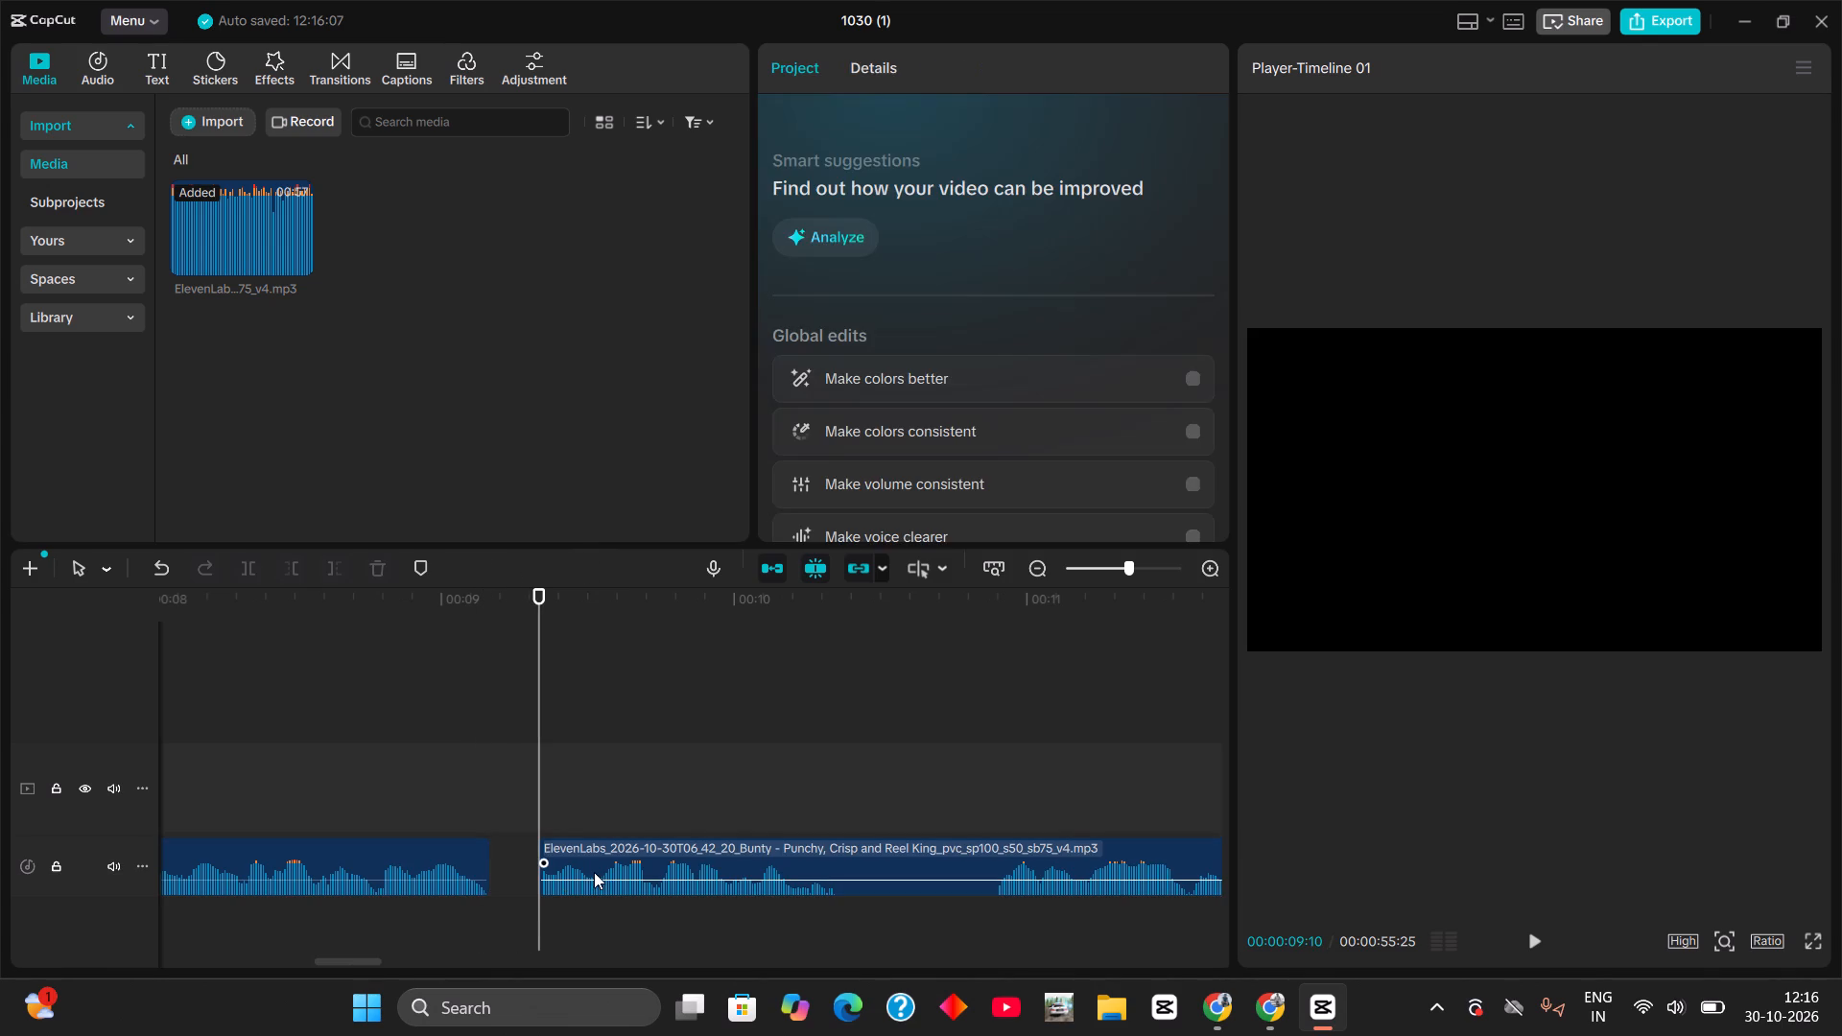
{"action": "left_click_drag", "start_coordinate": [594, 863], "coordinate": [545, 849]}
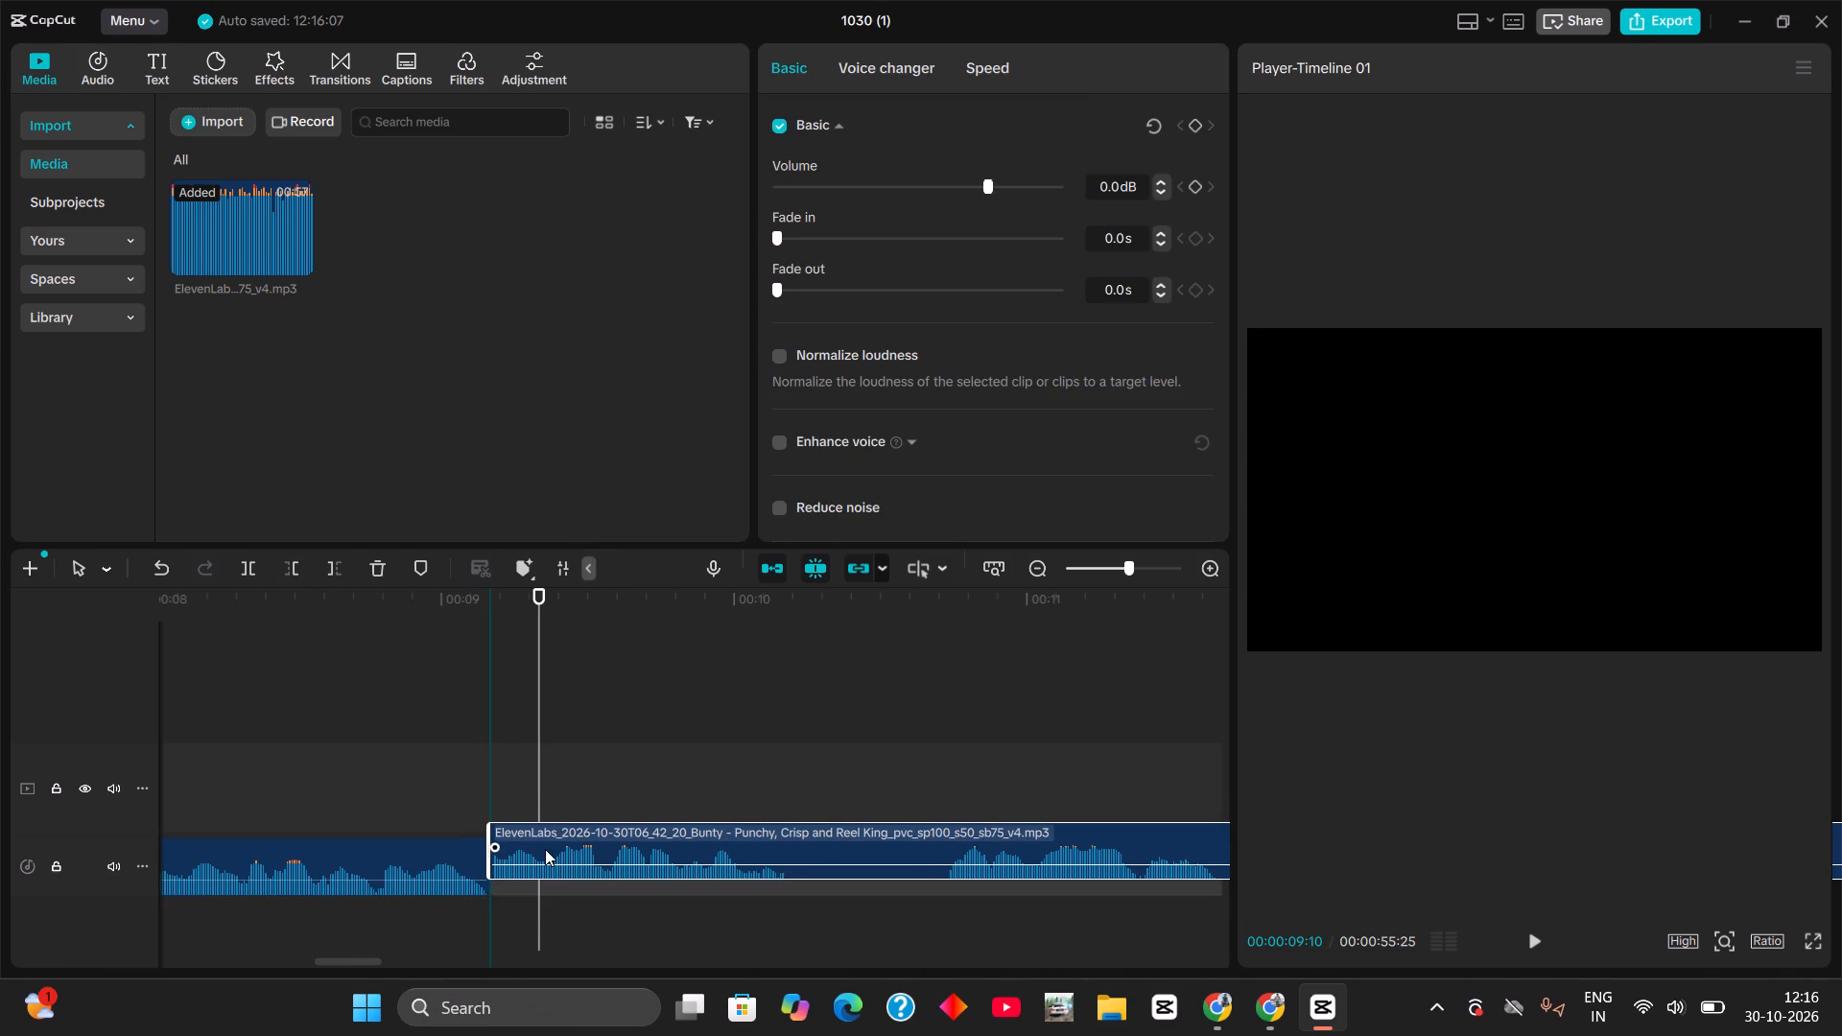
{"action": "left_click_drag", "start_coordinate": [545, 849], "coordinate": [546, 860]}
Cut the pause between 00:00:10:05 and 00:00:10:22 out of the voiceover and join the following audio to the preceding piece.
{"action": "left_click_drag", "start_coordinate": [538, 790], "coordinate": [603, 802]}
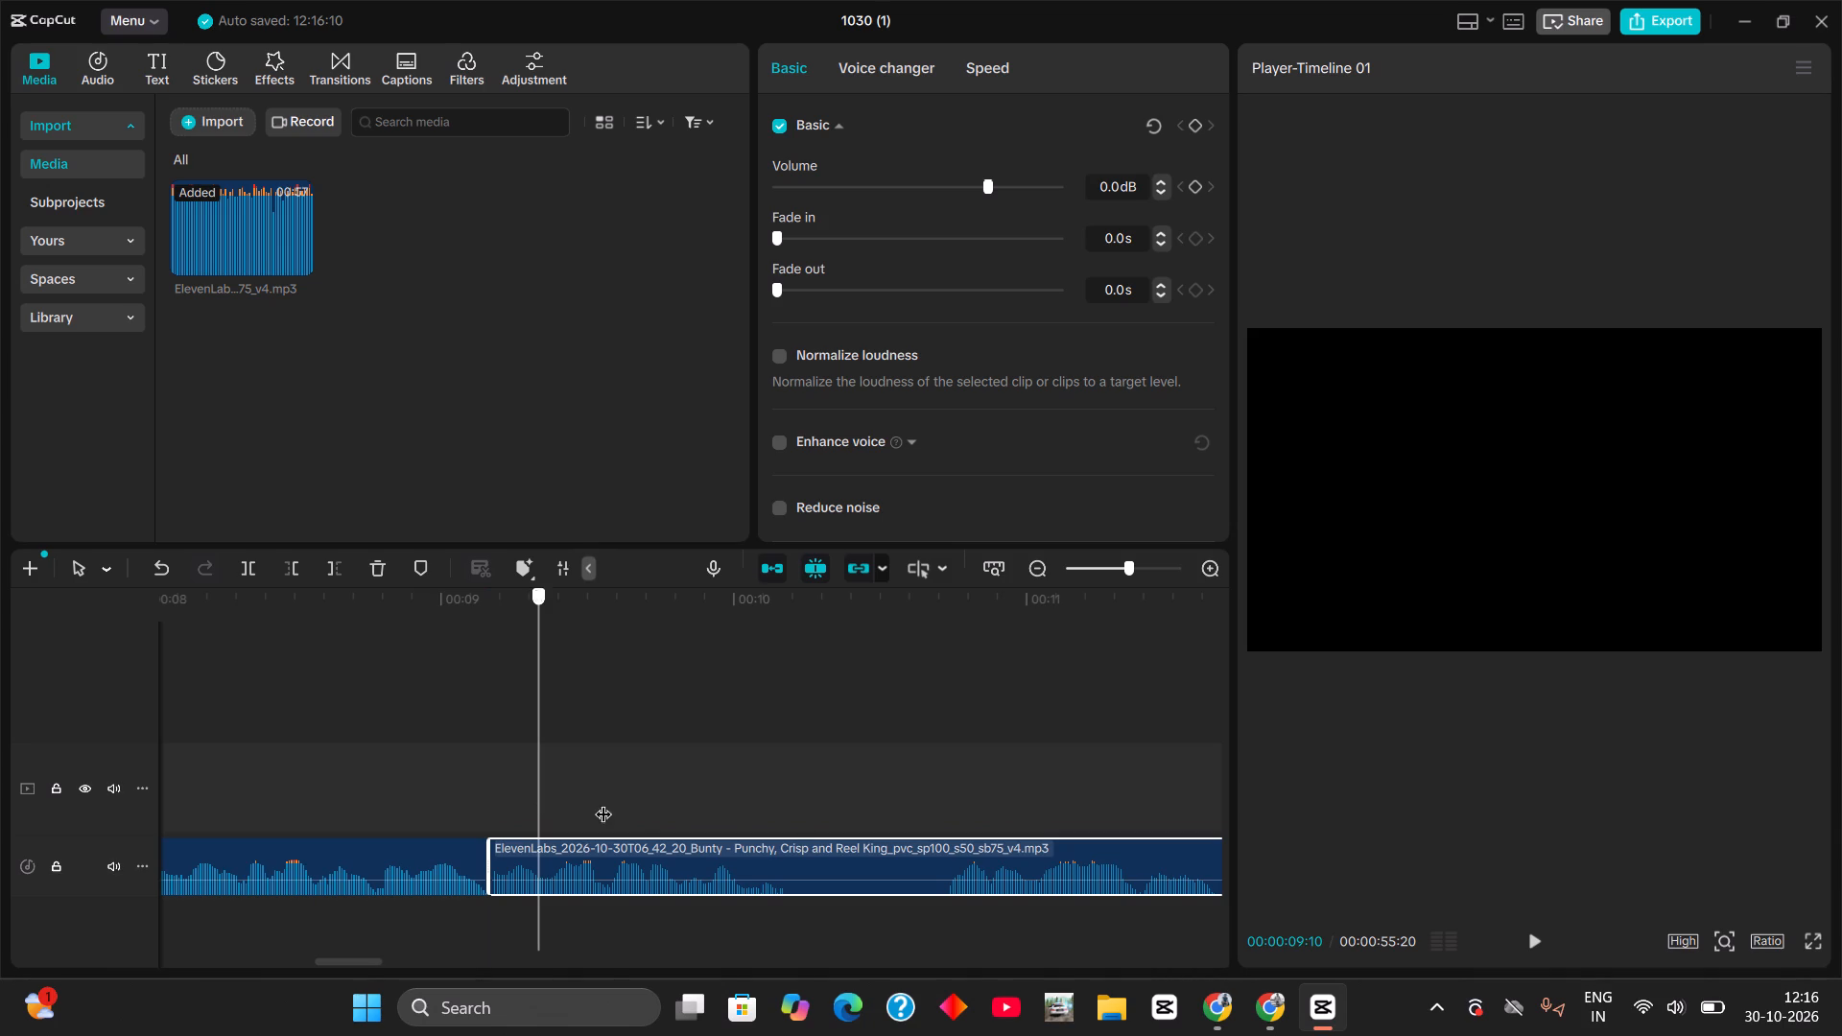
{"action": "left_click_drag", "start_coordinate": [603, 802], "coordinate": [786, 836]}
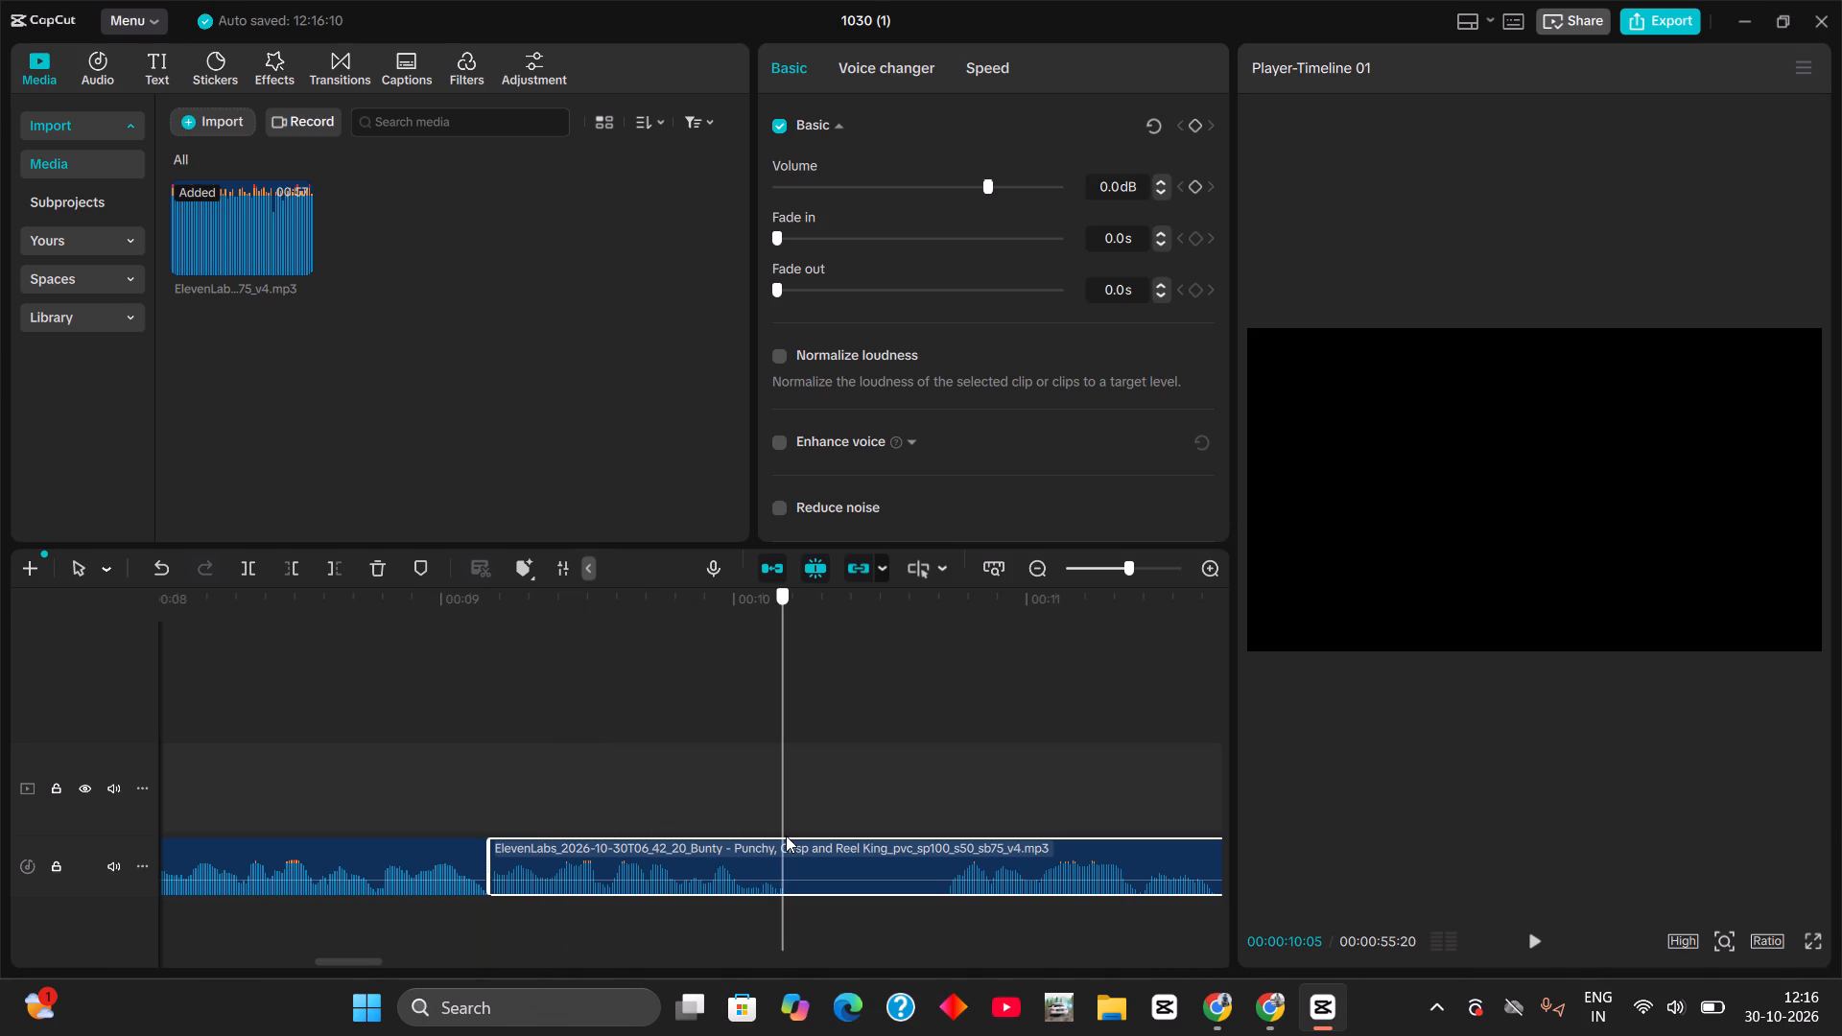
{"action": "key", "text": "ctrl+b"}
{"action": "left_click_drag", "start_coordinate": [786, 836], "coordinate": [952, 843]}
{"action": "key", "text": "ctrl+b"}
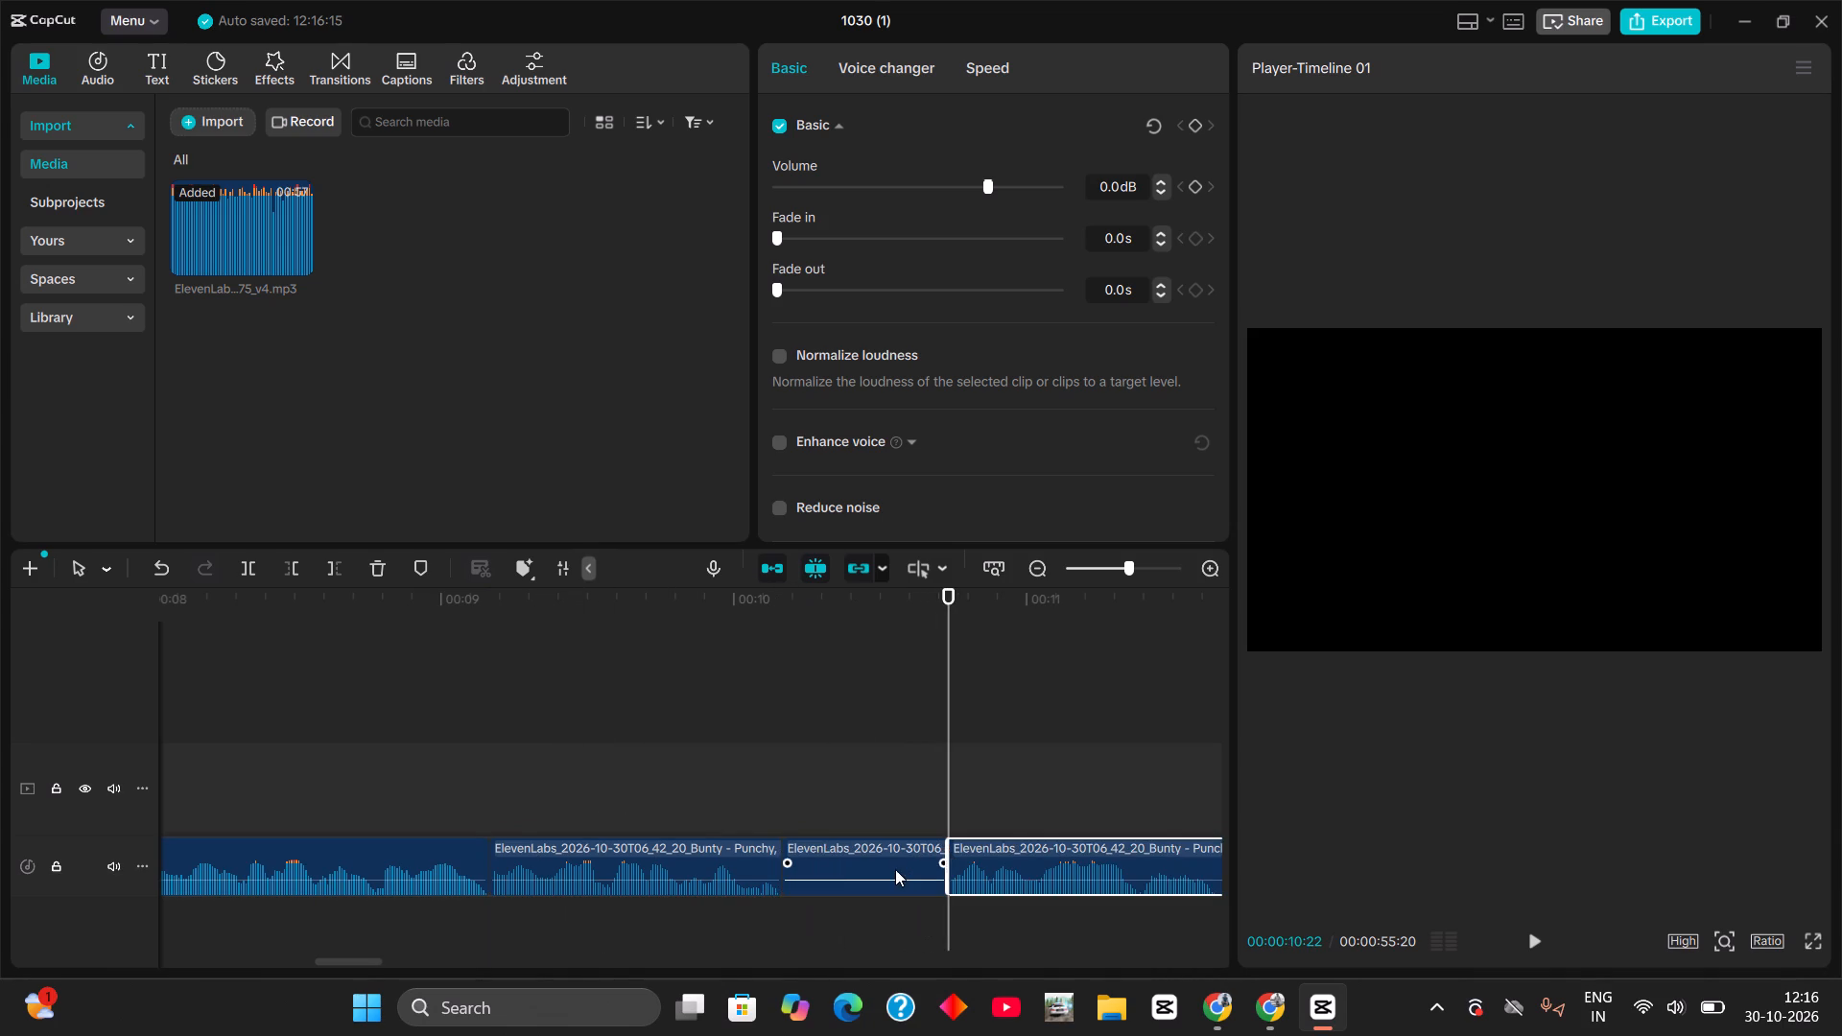
{"action": "left_click", "coordinate": [890, 869]}
{"action": "key", "text": "BackSpace"}
{"action": "left_click_drag", "start_coordinate": [993, 868], "coordinate": [845, 873]}
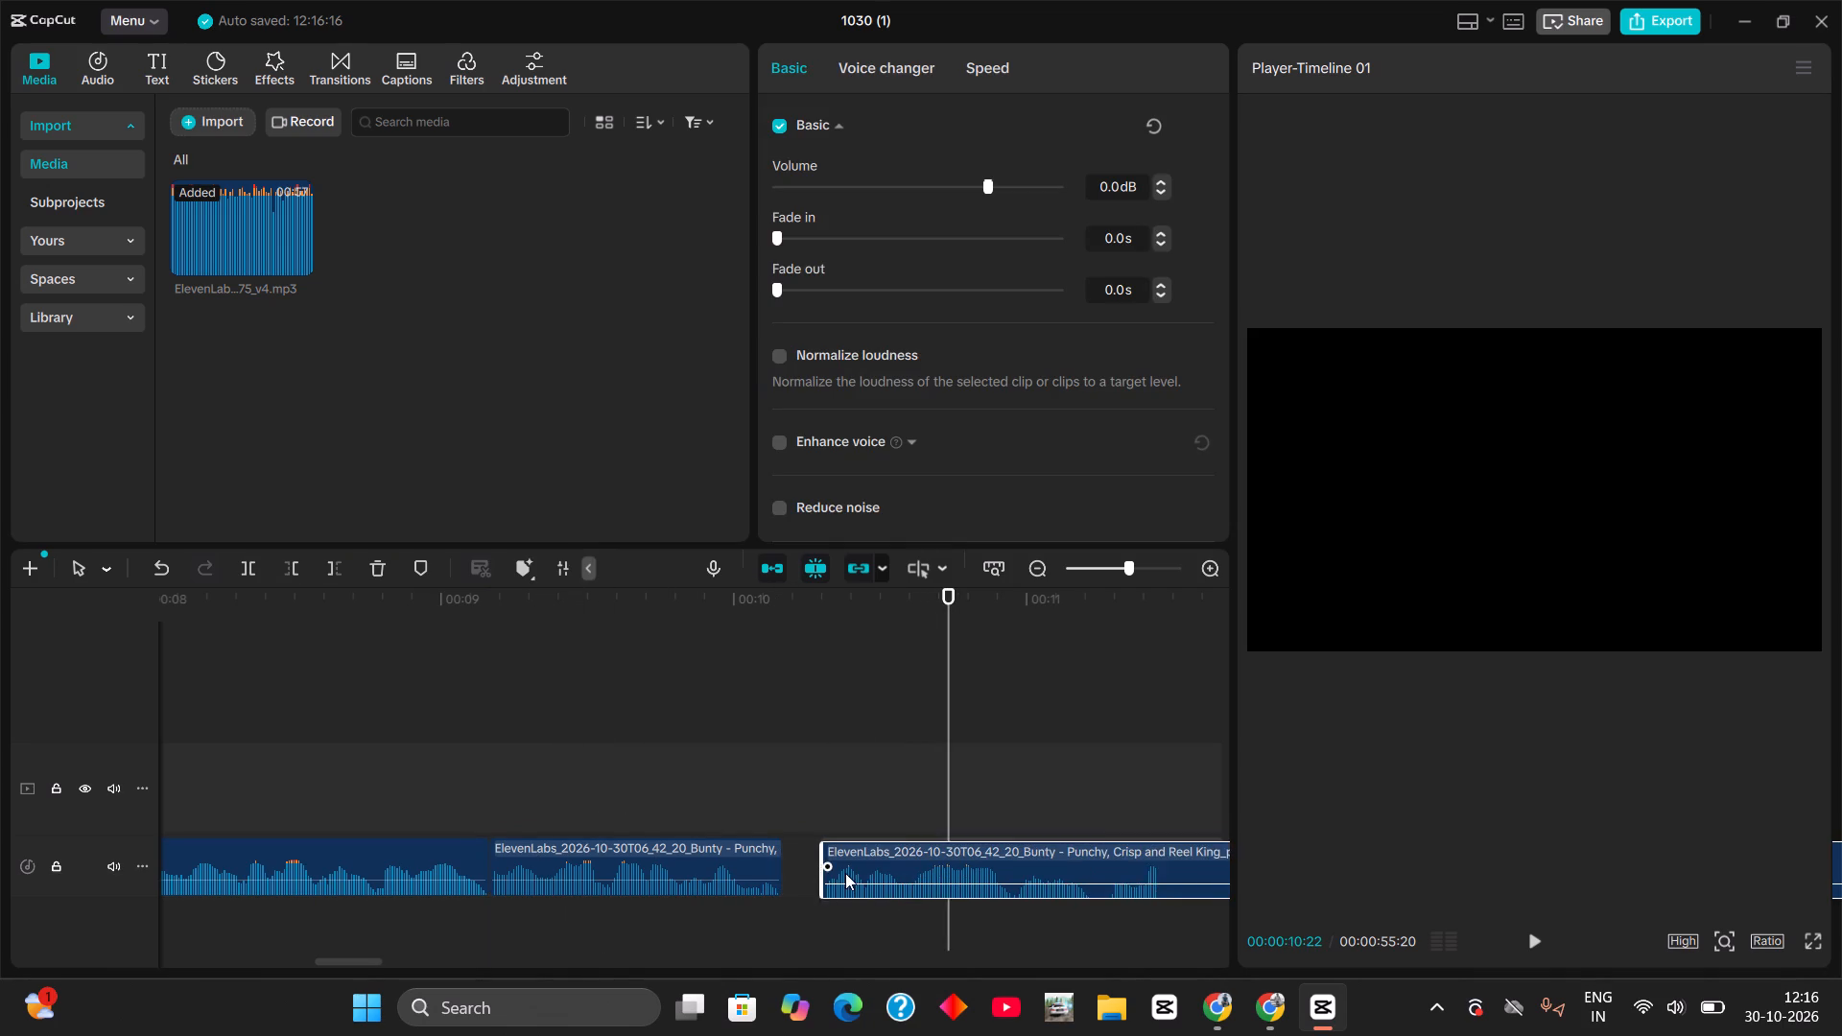
{"action": "left_click_drag", "start_coordinate": [845, 873], "coordinate": [832, 873]}
Cut the pause between 00:00:14:02 and 00:00:14:13 out of the voiceover and close the gap with the following audio.
{"action": "left_click_drag", "start_coordinate": [950, 798], "coordinate": [837, 820]}
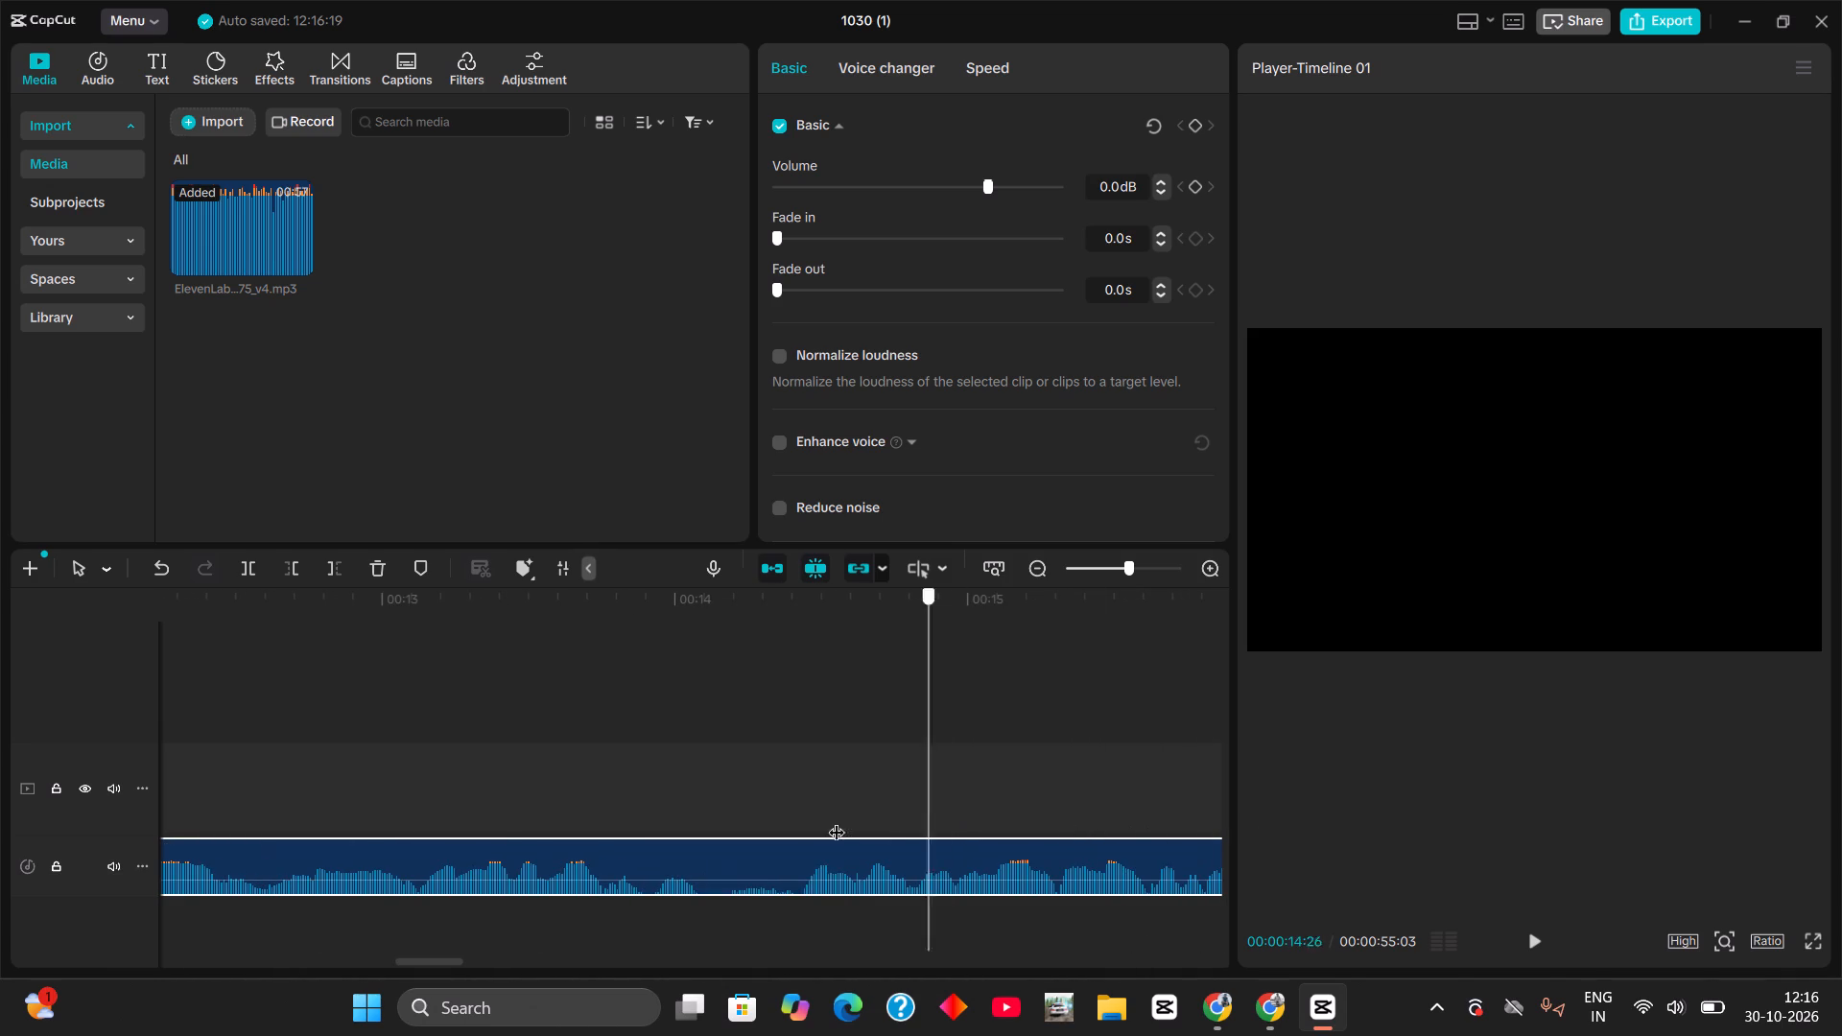
{"action": "left_click_drag", "start_coordinate": [837, 820], "coordinate": [415, 844]}
{"action": "key", "text": "space"}
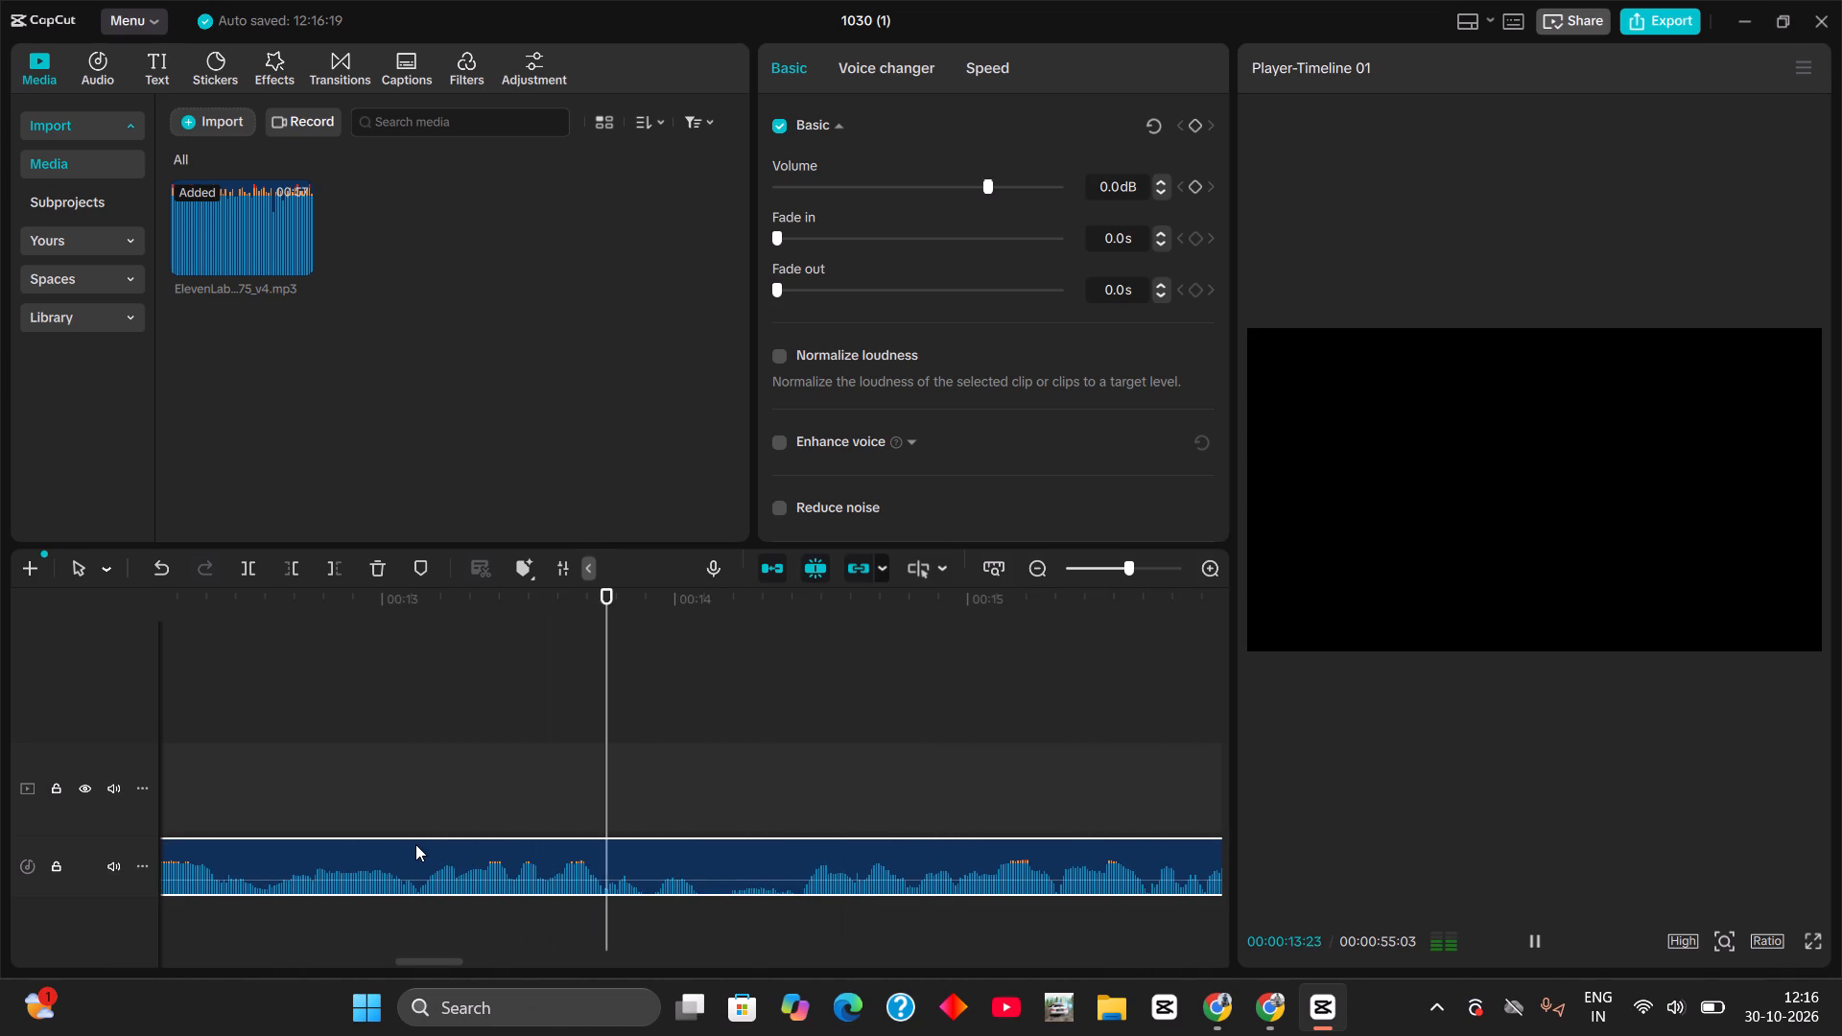
{"action": "key", "text": "space"}
{"action": "left_click_drag", "start_coordinate": [740, 613], "coordinate": [704, 632]}
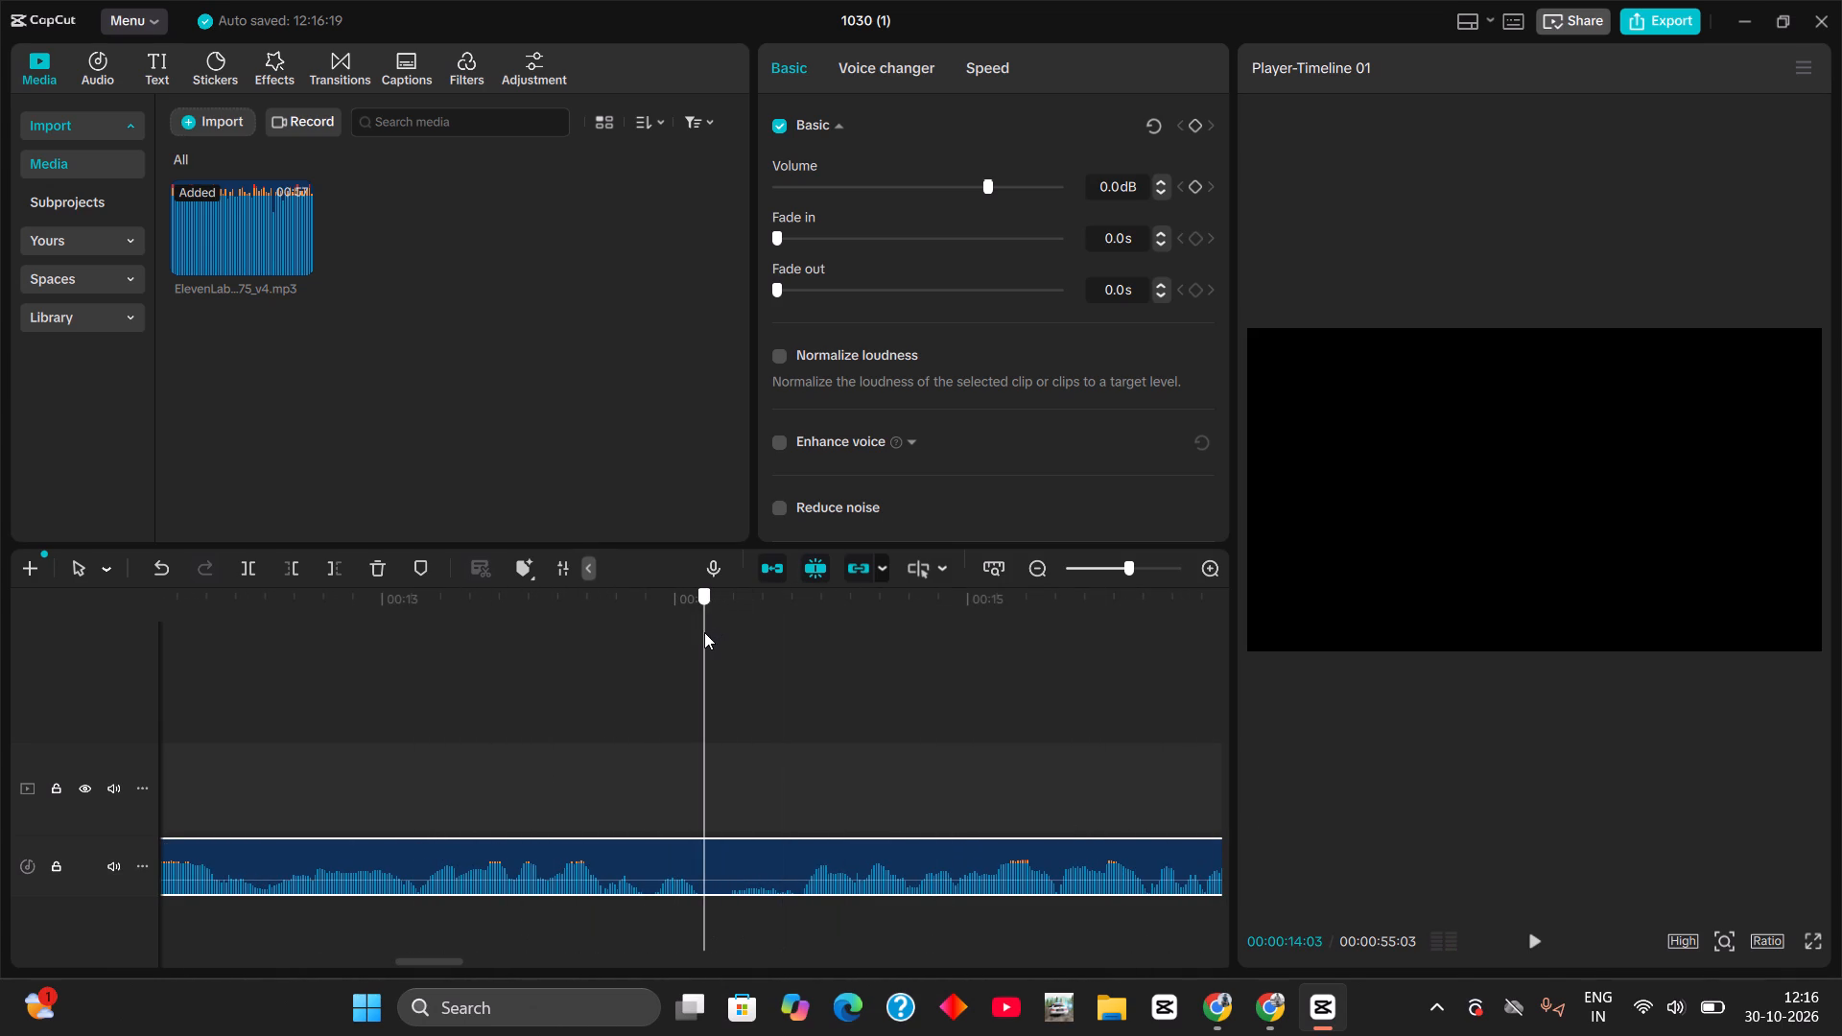
{"action": "left_click_drag", "start_coordinate": [704, 632], "coordinate": [752, 659]}
{"action": "key", "text": "ctrl+b"}
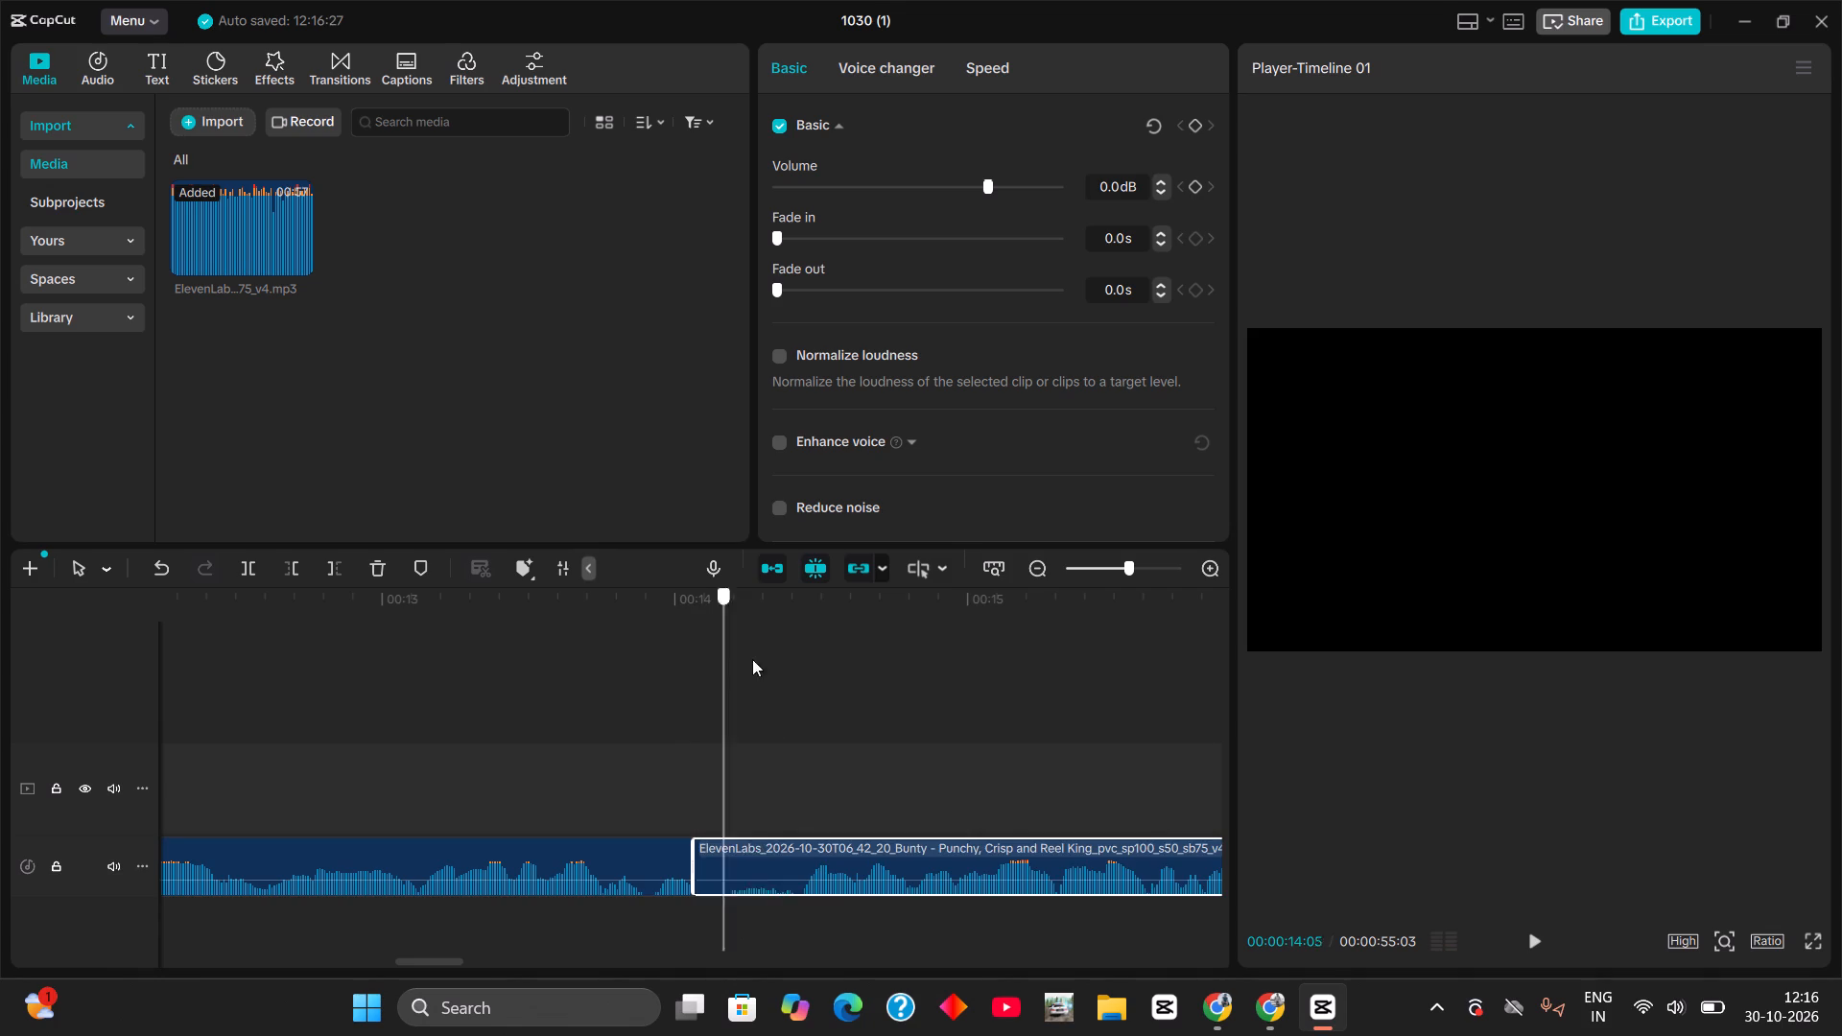
{"action": "left_click_drag", "start_coordinate": [752, 659], "coordinate": [804, 674]}
{"action": "key", "text": "ctrl+b"}
{"action": "left_click", "coordinate": [769, 866]}
{"action": "key", "text": "BackSpace"}
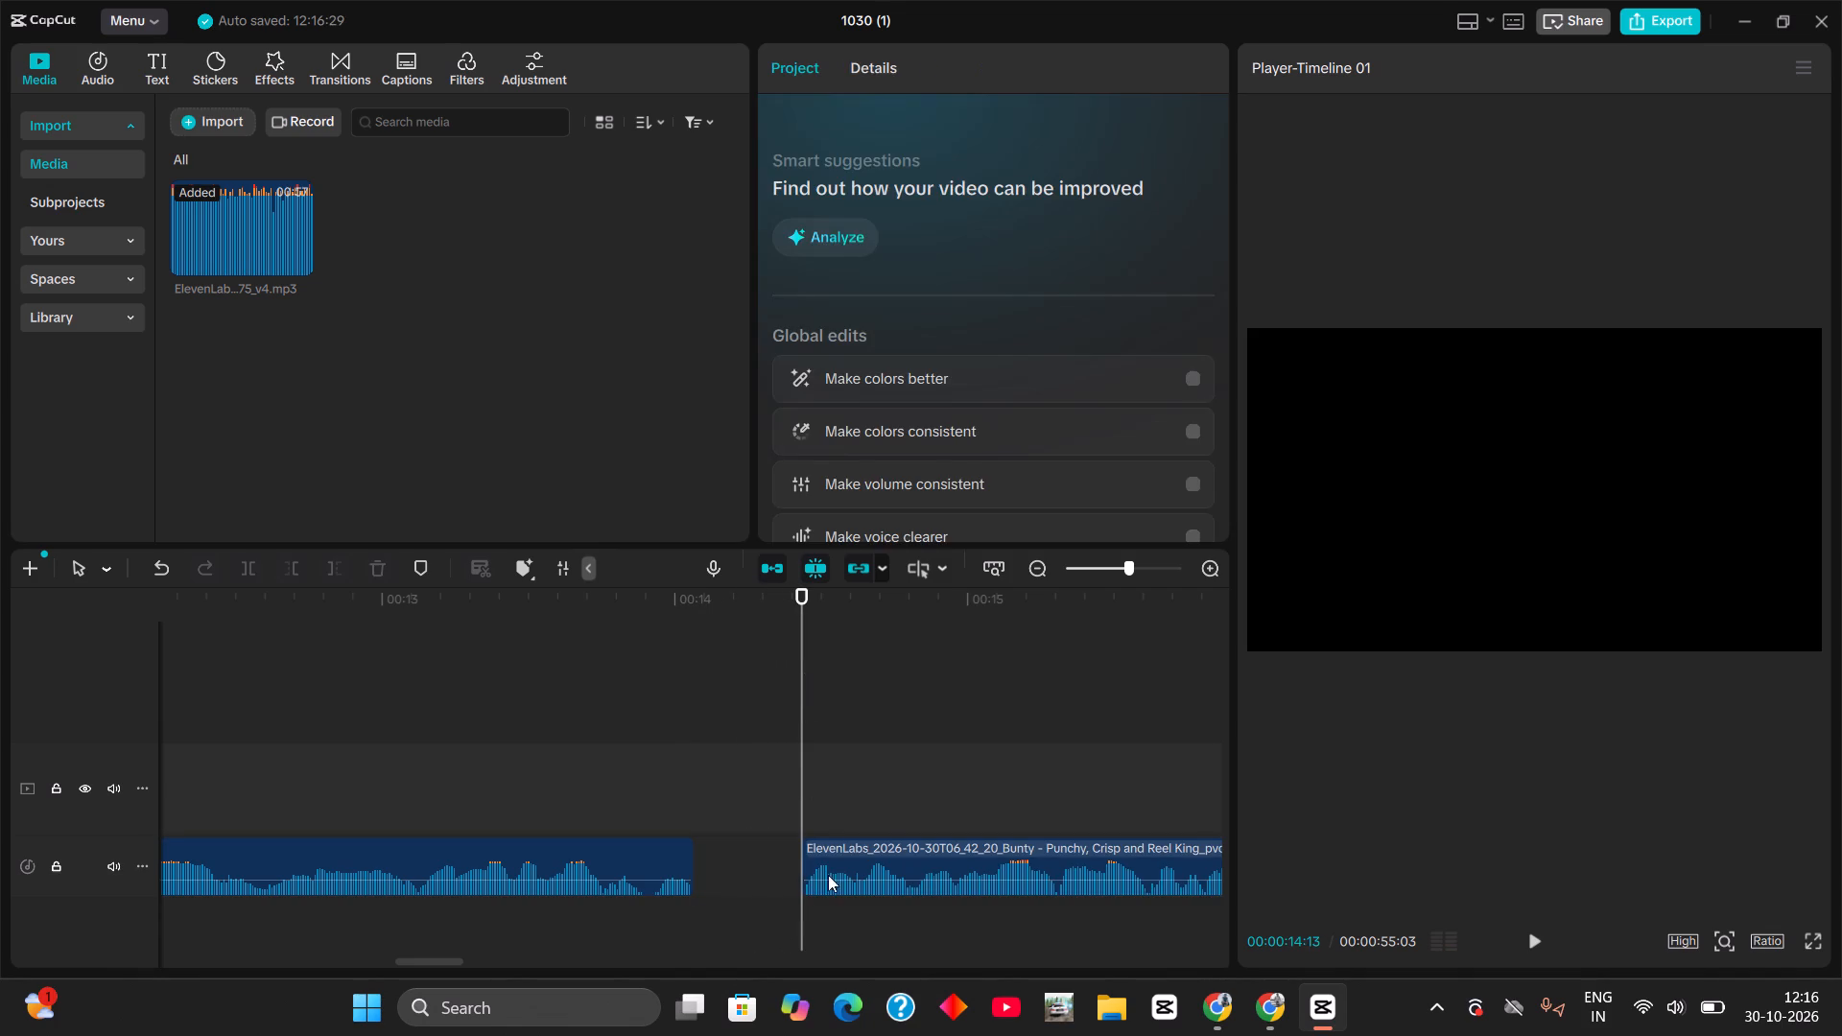
{"action": "left_click_drag", "start_coordinate": [860, 872], "coordinate": [757, 874]}
Cut the pause between 00:00:16:04 and 00:00:16:19 out of the voiceover and join the following audio to the preceding piece.
{"action": "left_click_drag", "start_coordinate": [798, 781], "coordinate": [1241, 854]}
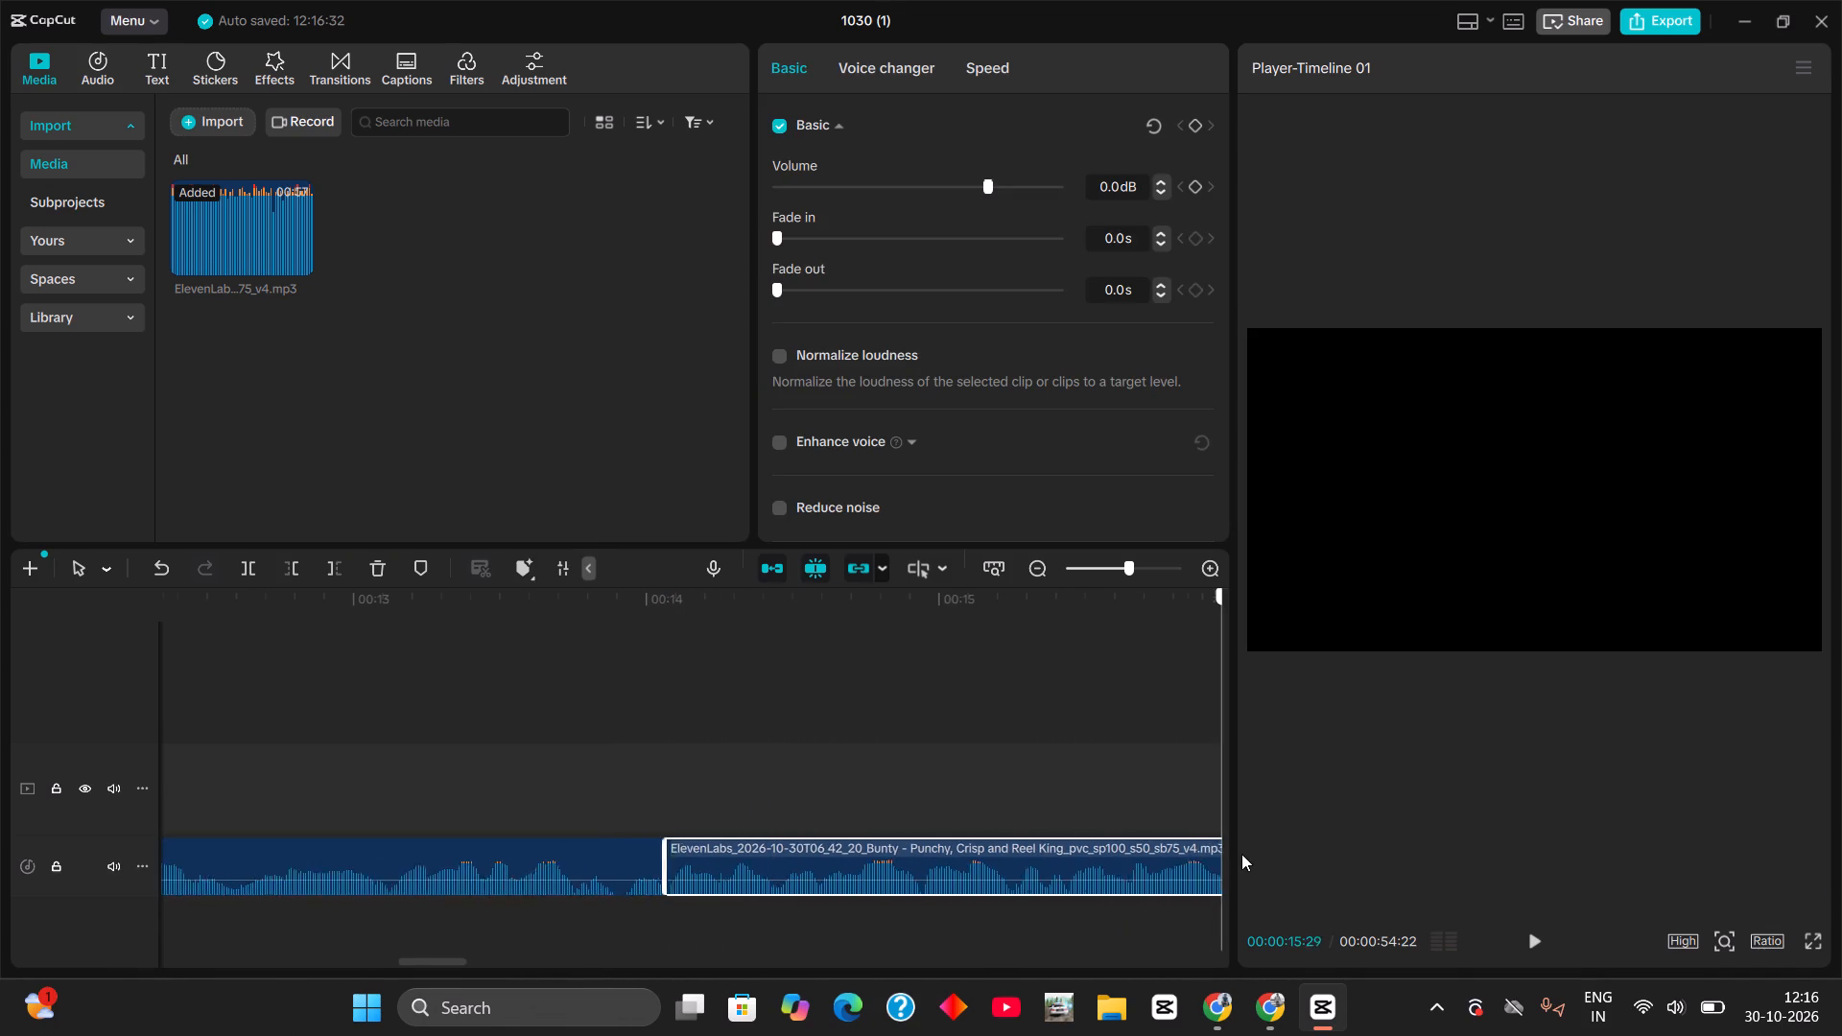
{"action": "left_click_drag", "start_coordinate": [1241, 854], "coordinate": [673, 834]}
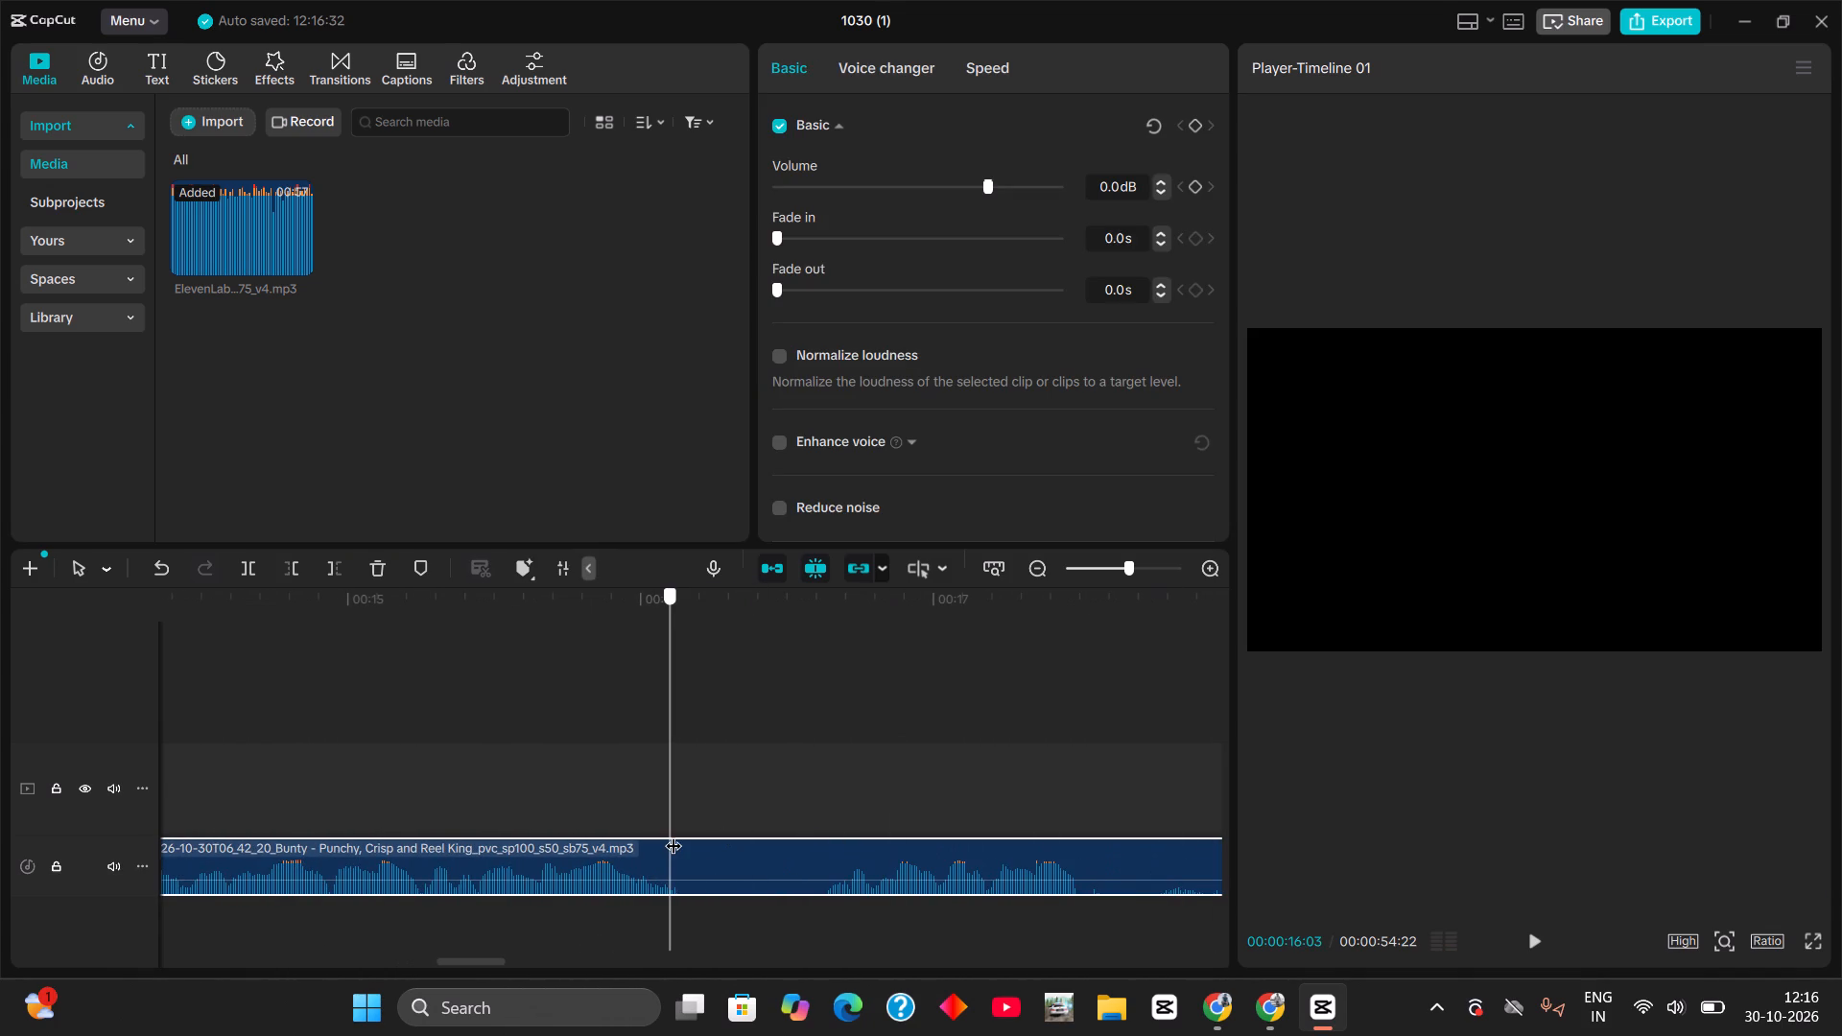
{"action": "left_click_drag", "start_coordinate": [673, 834], "coordinate": [823, 851]}
{"action": "key", "text": "ctrl+b"}
{"action": "key", "text": "ctrl+b"}
{"action": "left_click", "coordinate": [763, 865]}
{"action": "key", "text": "BackSpace"}
{"action": "left_click_drag", "start_coordinate": [872, 858], "coordinate": [772, 860]}
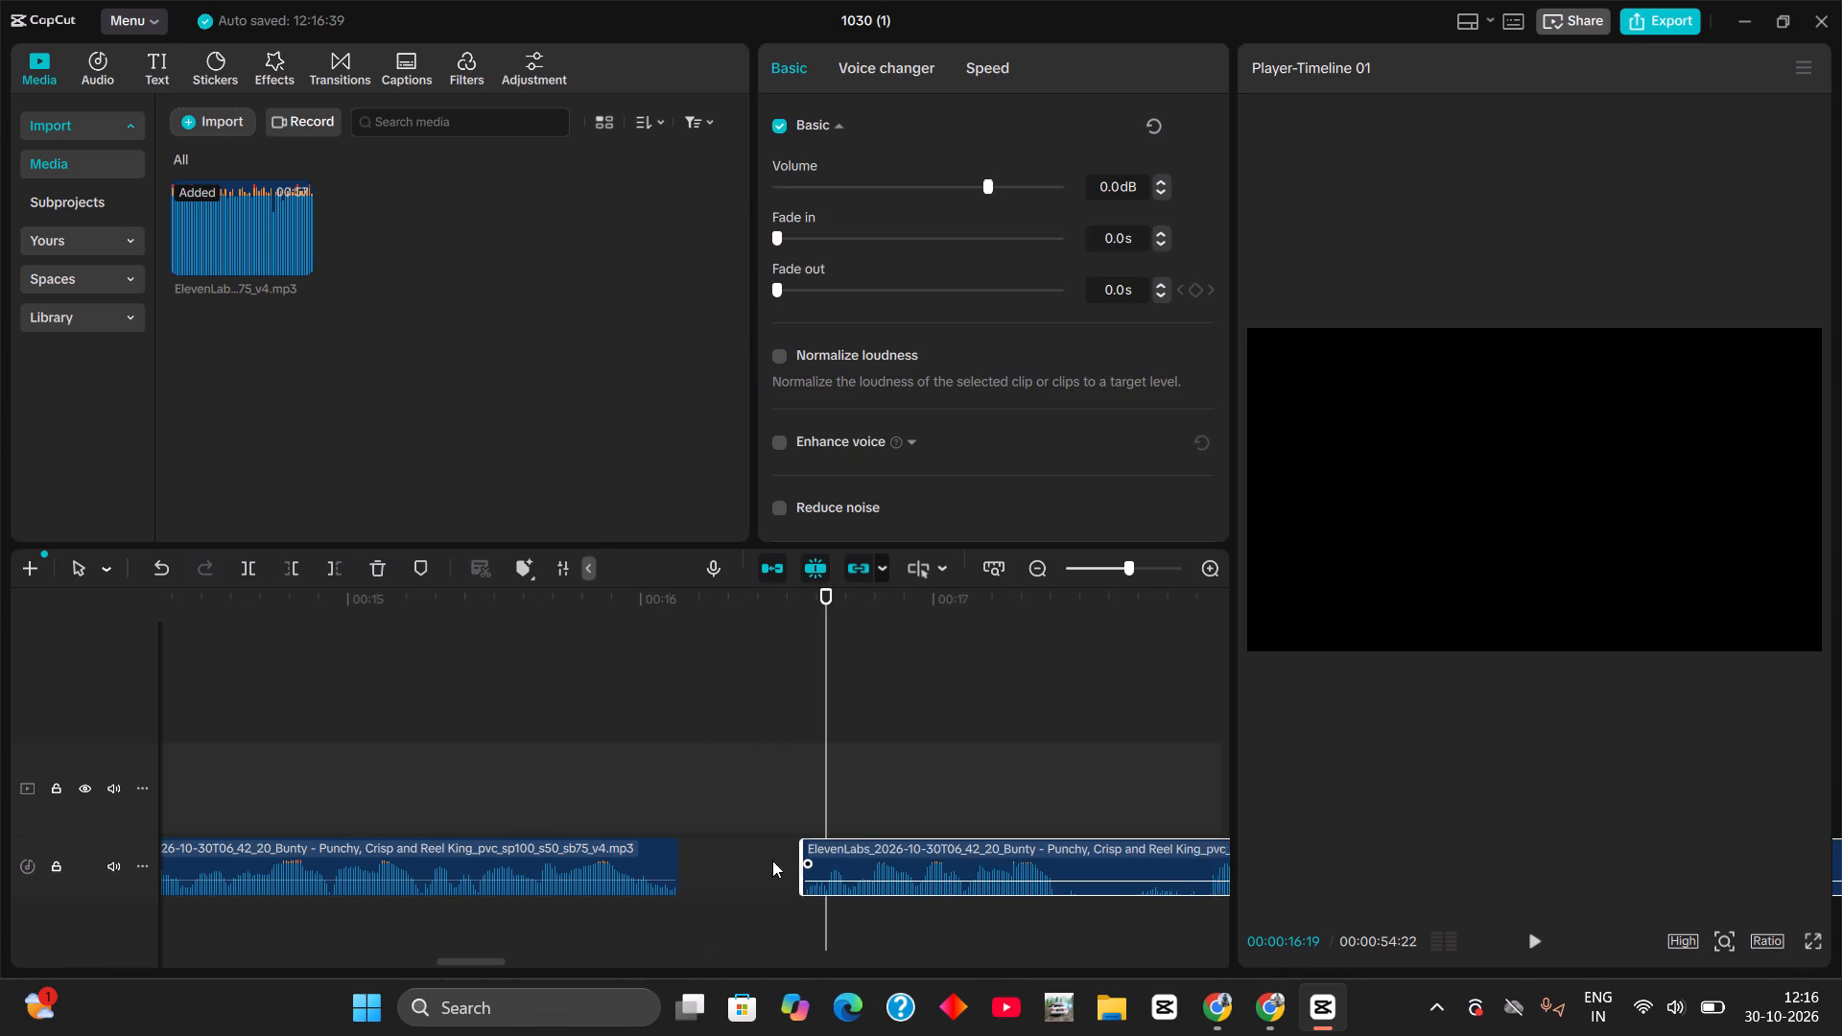
{"action": "left_click_drag", "start_coordinate": [772, 860], "coordinate": [729, 865]}
Cut the pause between 00:00:17:00 and 00:00:17:16 out of the voiceover and close the gap.
{"action": "left_click_drag", "start_coordinate": [827, 779], "coordinate": [1202, 783]}
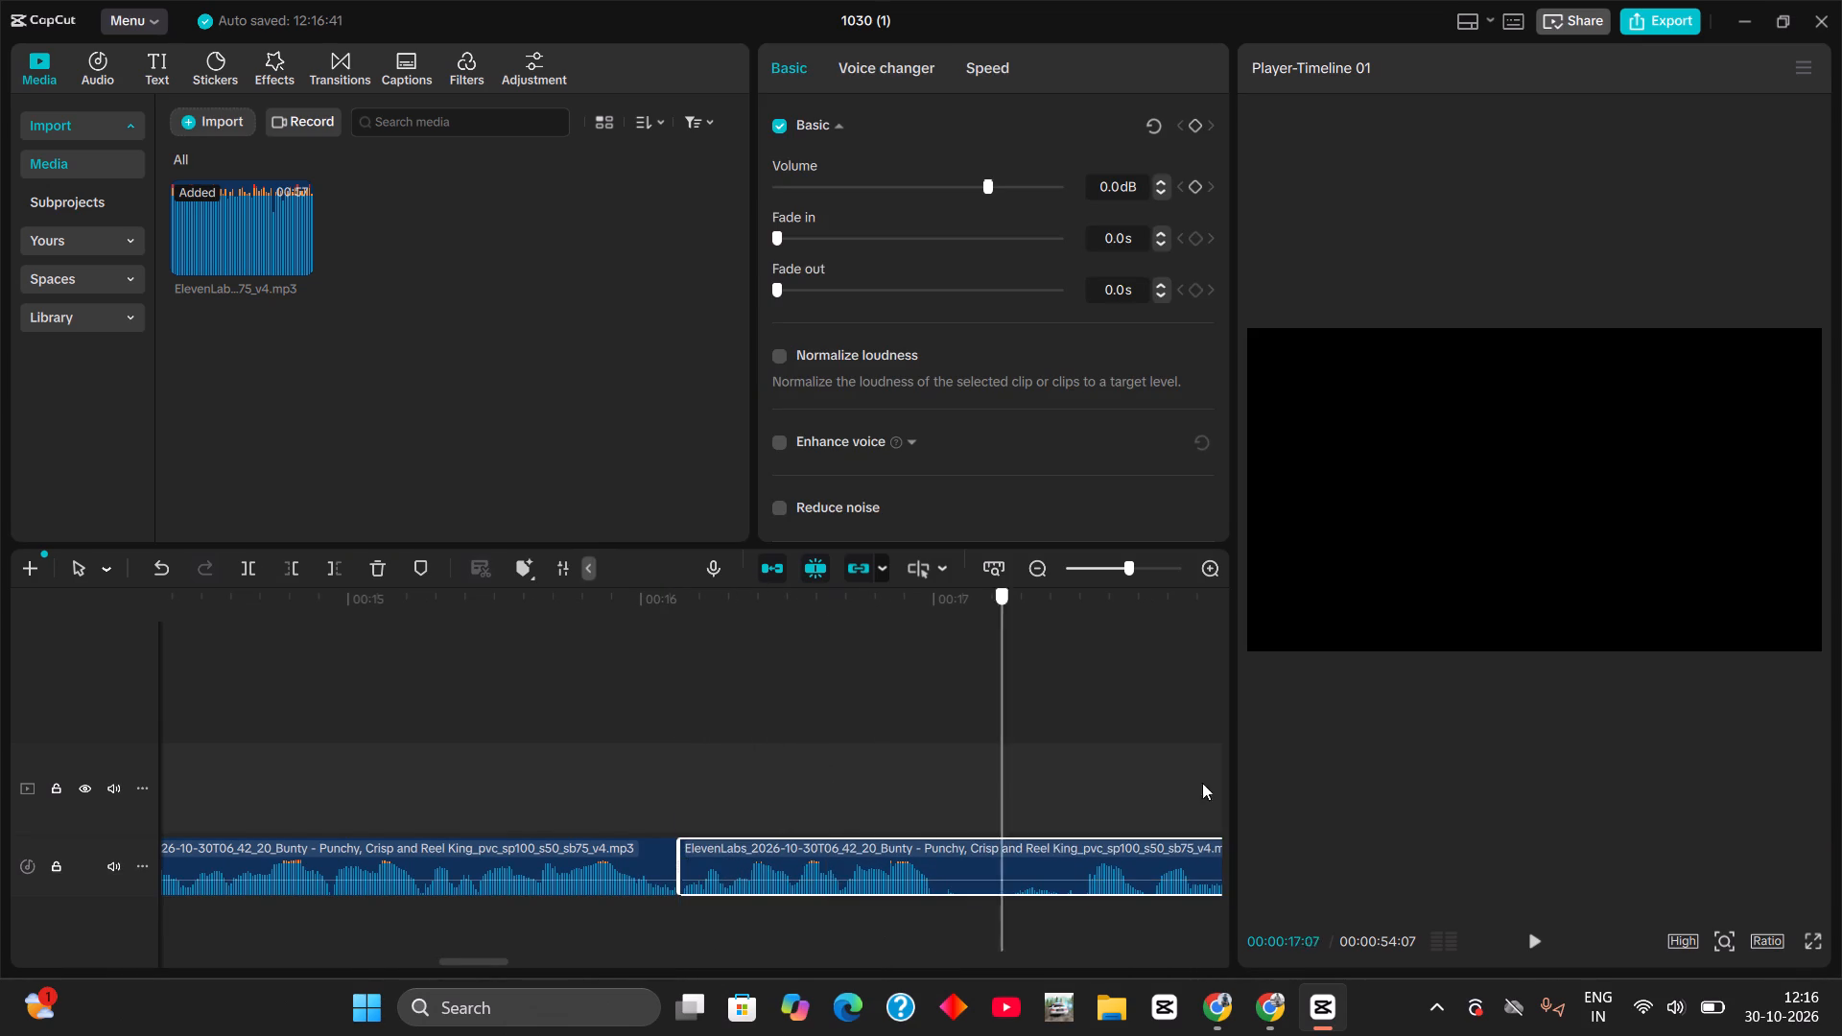
{"action": "left_click_drag", "start_coordinate": [1202, 783], "coordinate": [683, 819]}
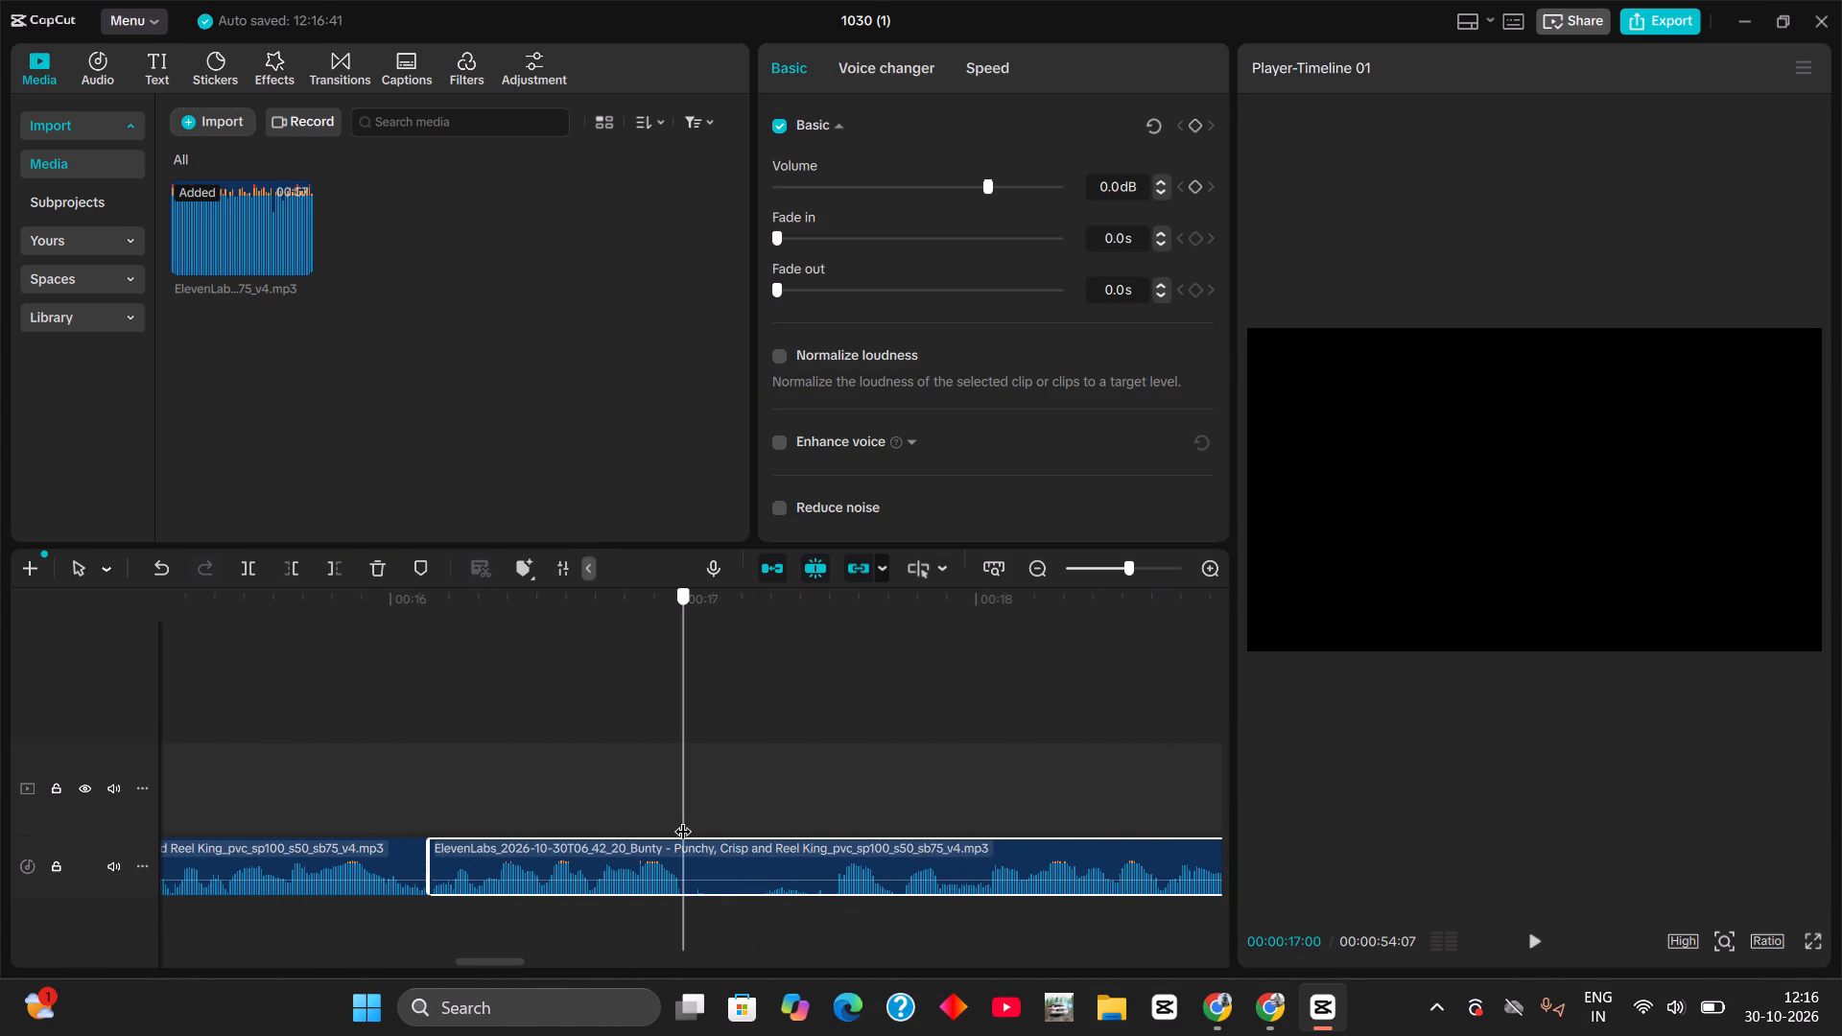
{"action": "left_click_drag", "start_coordinate": [683, 819], "coordinate": [835, 827]}
{"action": "key", "text": "ctrl+b"}
{"action": "left_click", "coordinate": [835, 827], "text": "ctrl"}
{"action": "key", "text": "ctrl+b"}
{"action": "left_click", "coordinate": [794, 853]}
{"action": "key", "text": "BackSpace"}
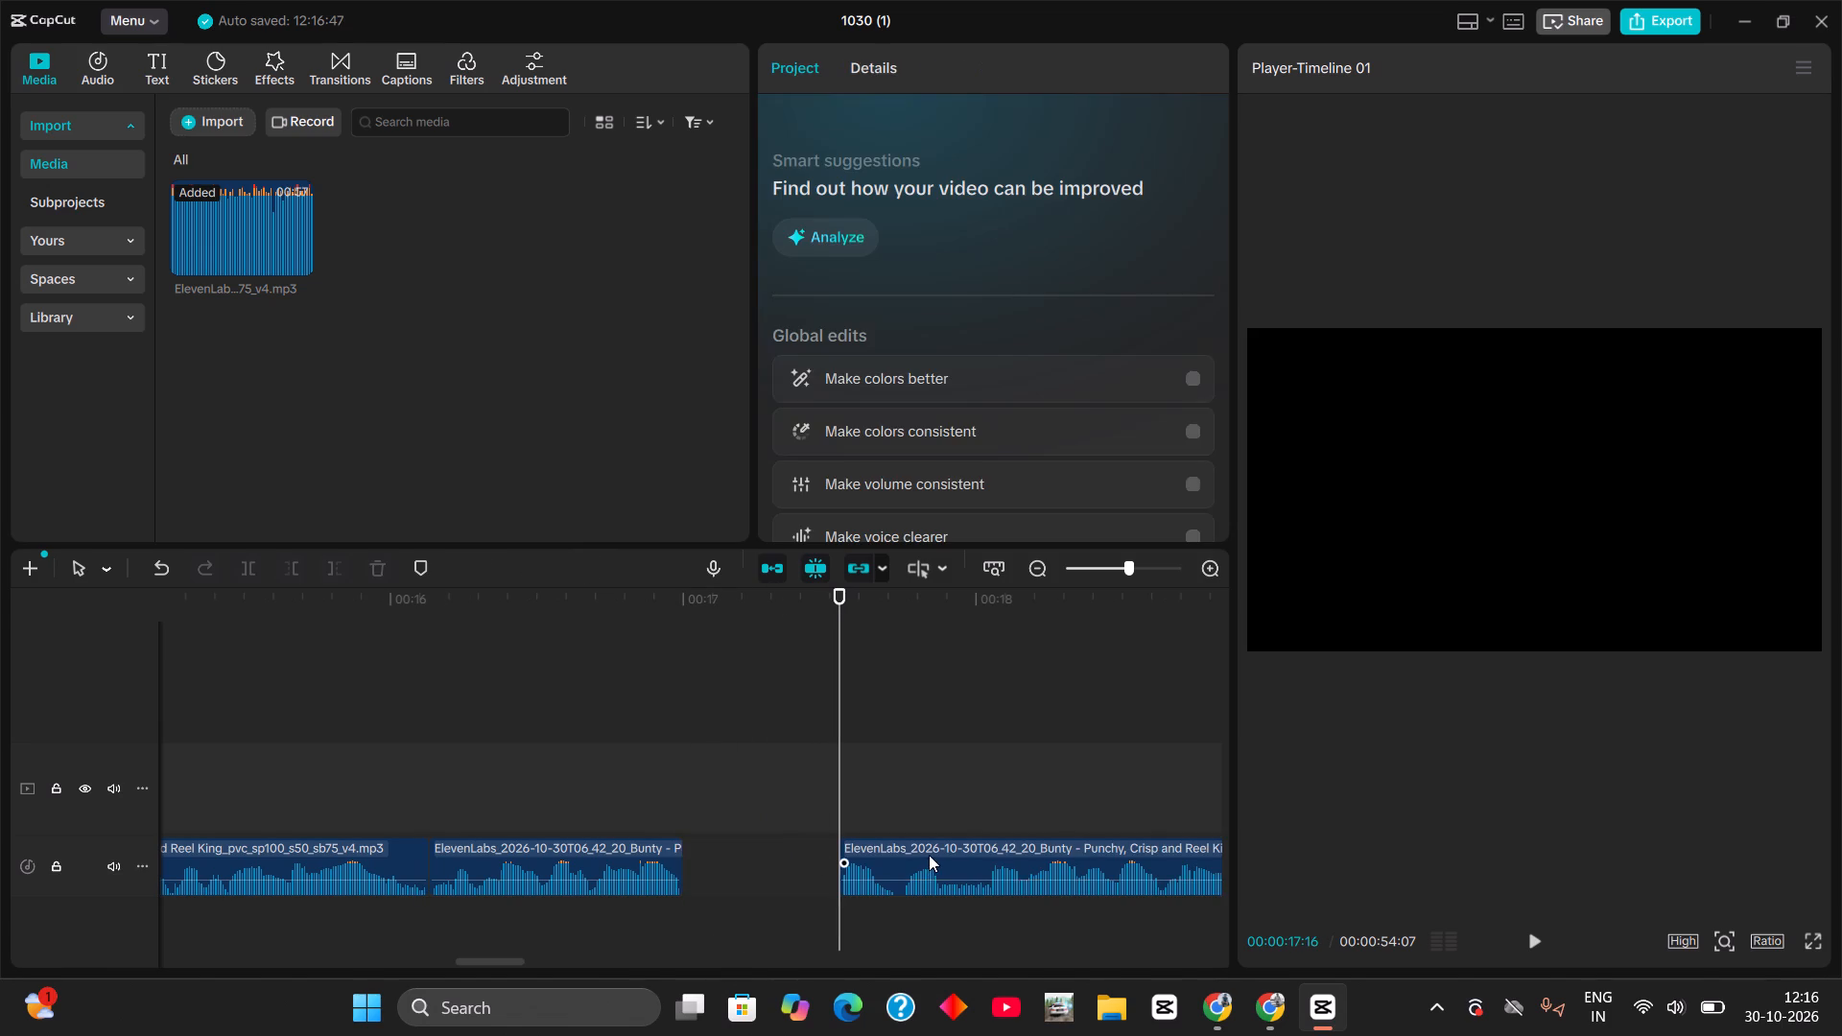
{"action": "left_click_drag", "start_coordinate": [929, 855], "coordinate": [772, 862]}
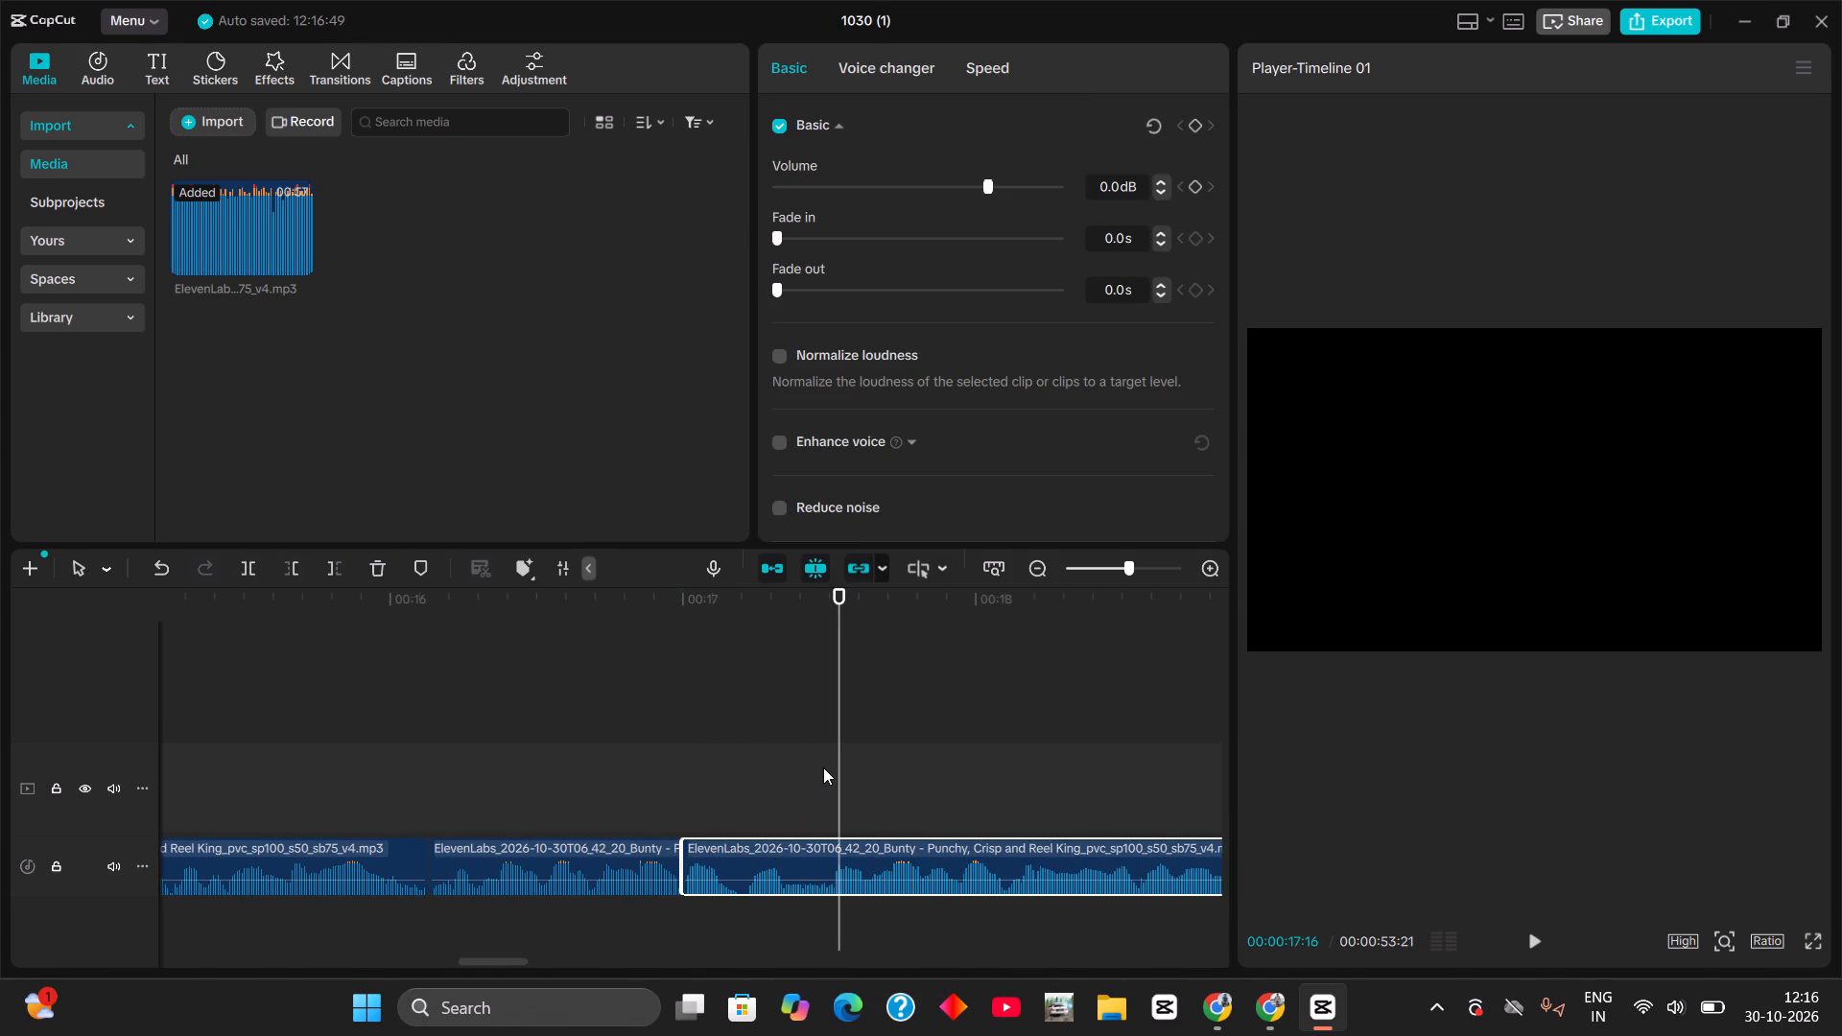
Cut the pause between 00:00:19:26 and 00:00:20:10 out of the voiceover and join the following audio to the preceding piece.
{"action": "left_click_drag", "start_coordinate": [836, 756], "coordinate": [1233, 851]}
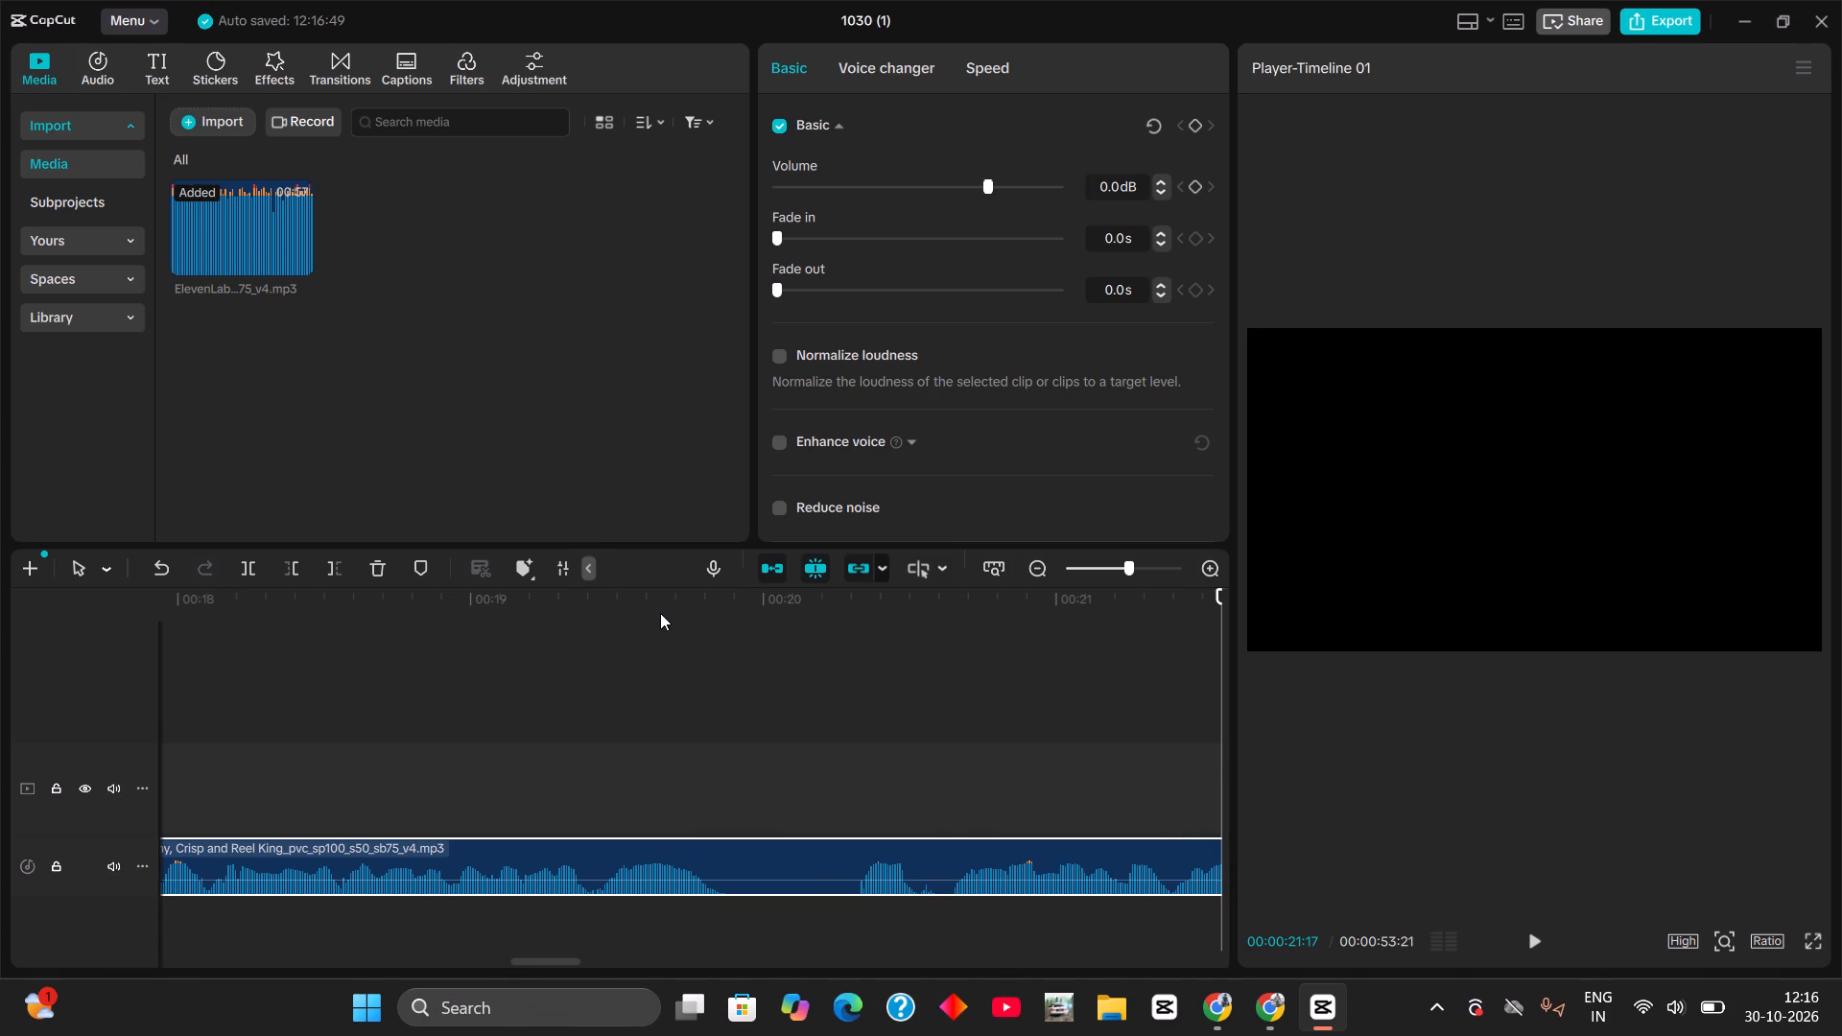
{"action": "left_click_drag", "start_coordinate": [660, 613], "coordinate": [724, 622]}
{"action": "key", "text": "ctrl+b"}
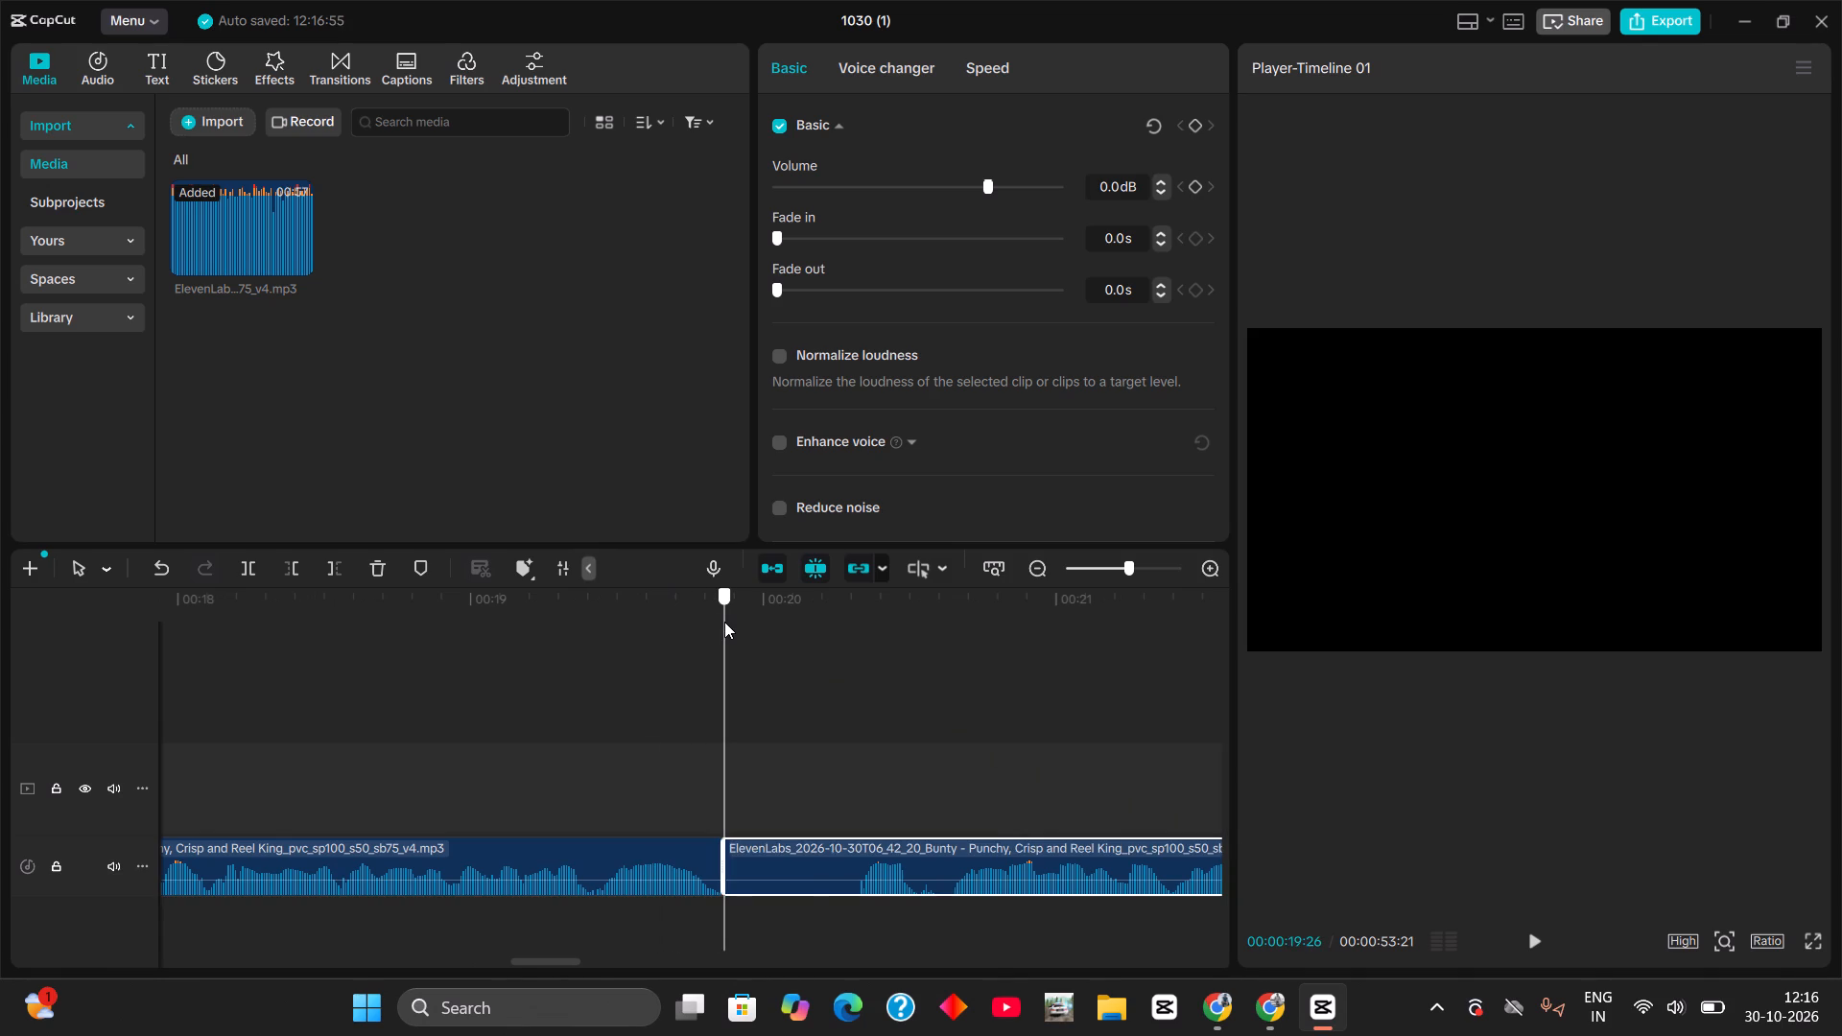
{"action": "left_click_drag", "start_coordinate": [724, 622], "coordinate": [865, 684]}
{"action": "key", "text": "ctrl+b"}
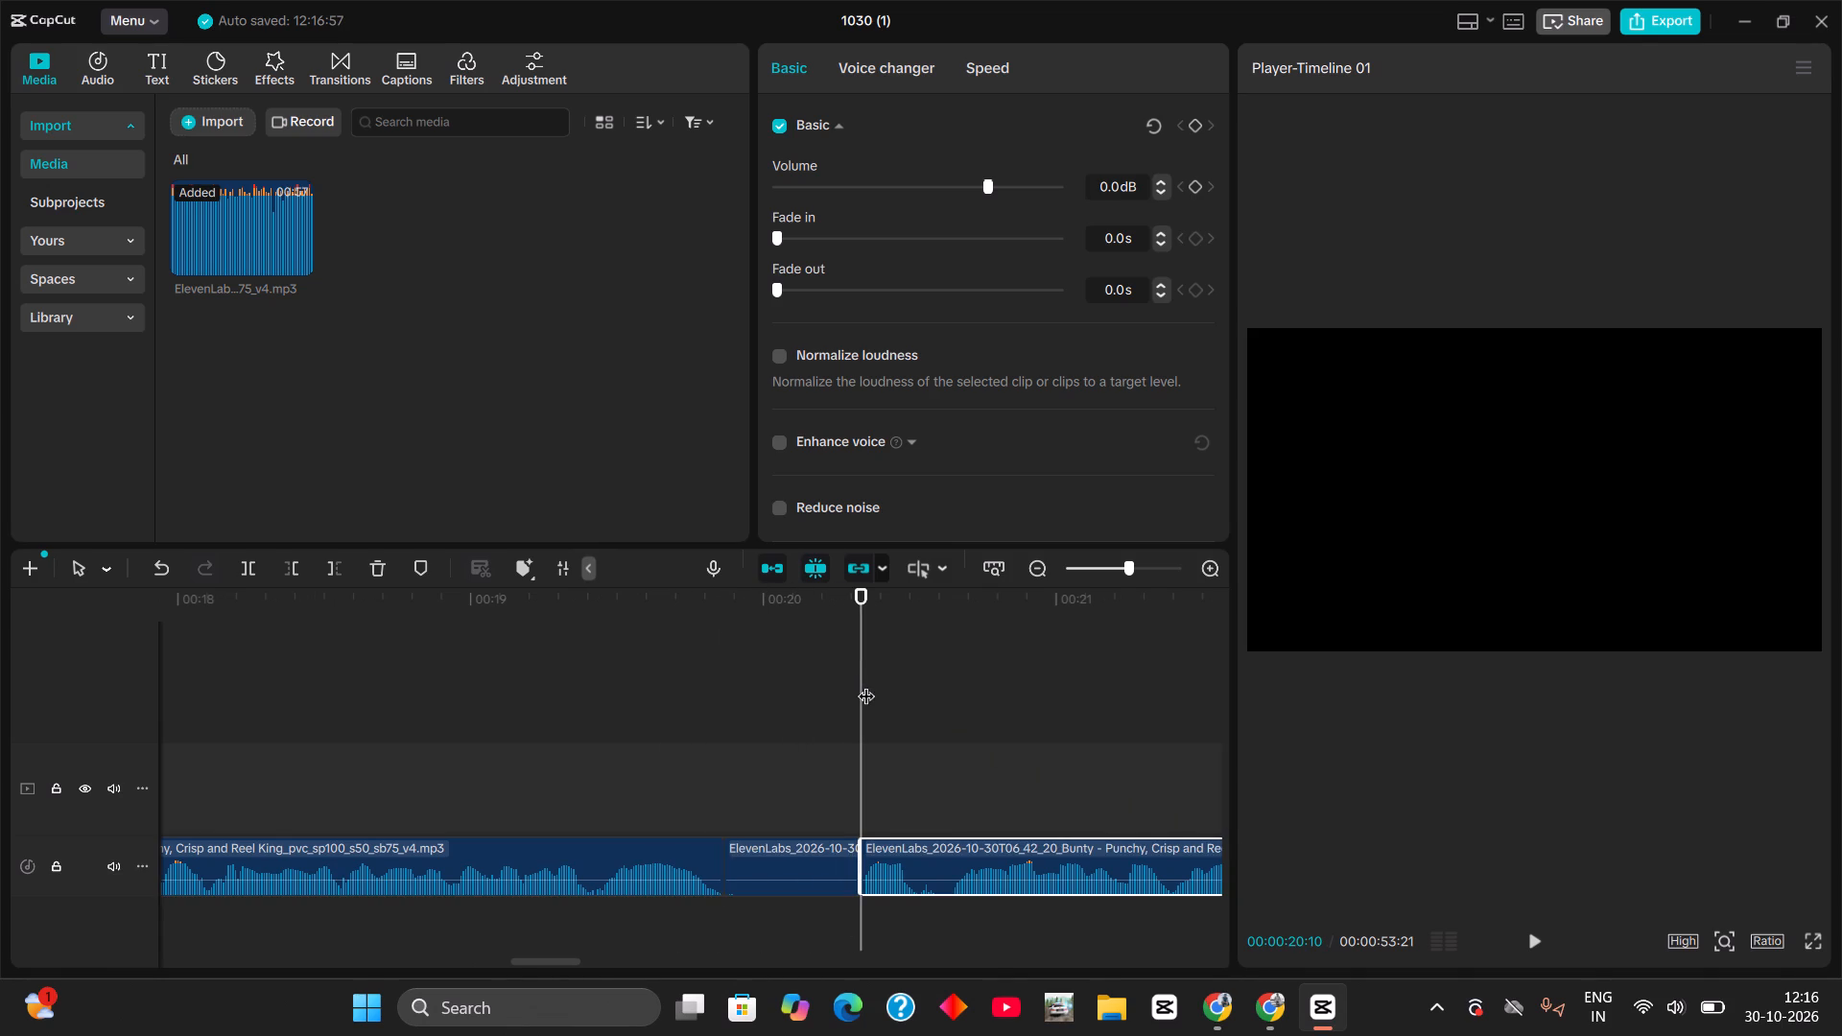
{"action": "left_click", "coordinate": [815, 866]}
{"action": "key", "text": "BackSpace"}
{"action": "left_click_drag", "start_coordinate": [914, 851], "coordinate": [784, 863]}
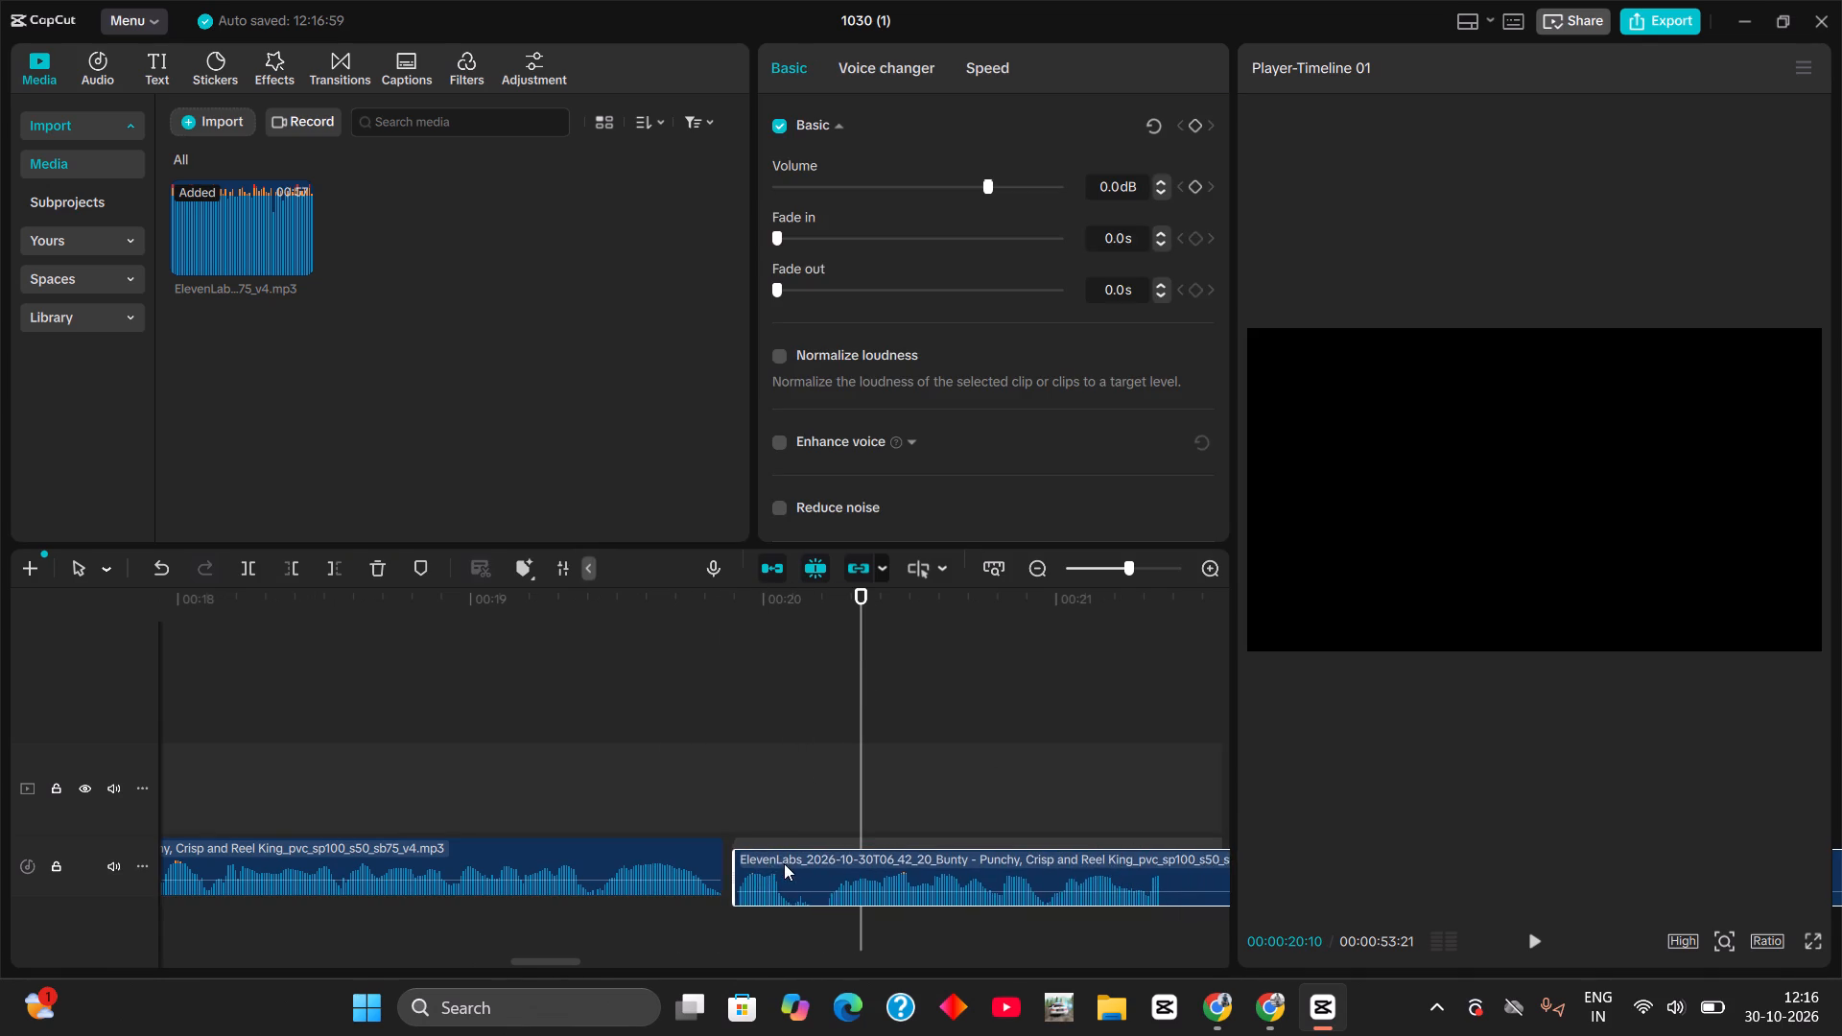
{"action": "left_click_drag", "start_coordinate": [784, 863], "coordinate": [779, 858]}
Play the voiceover from about 00:00:18:29 to check the latest join and listen on for the next pause.
{"action": "left_click", "coordinate": [459, 596]}
{"action": "key", "text": "space"}
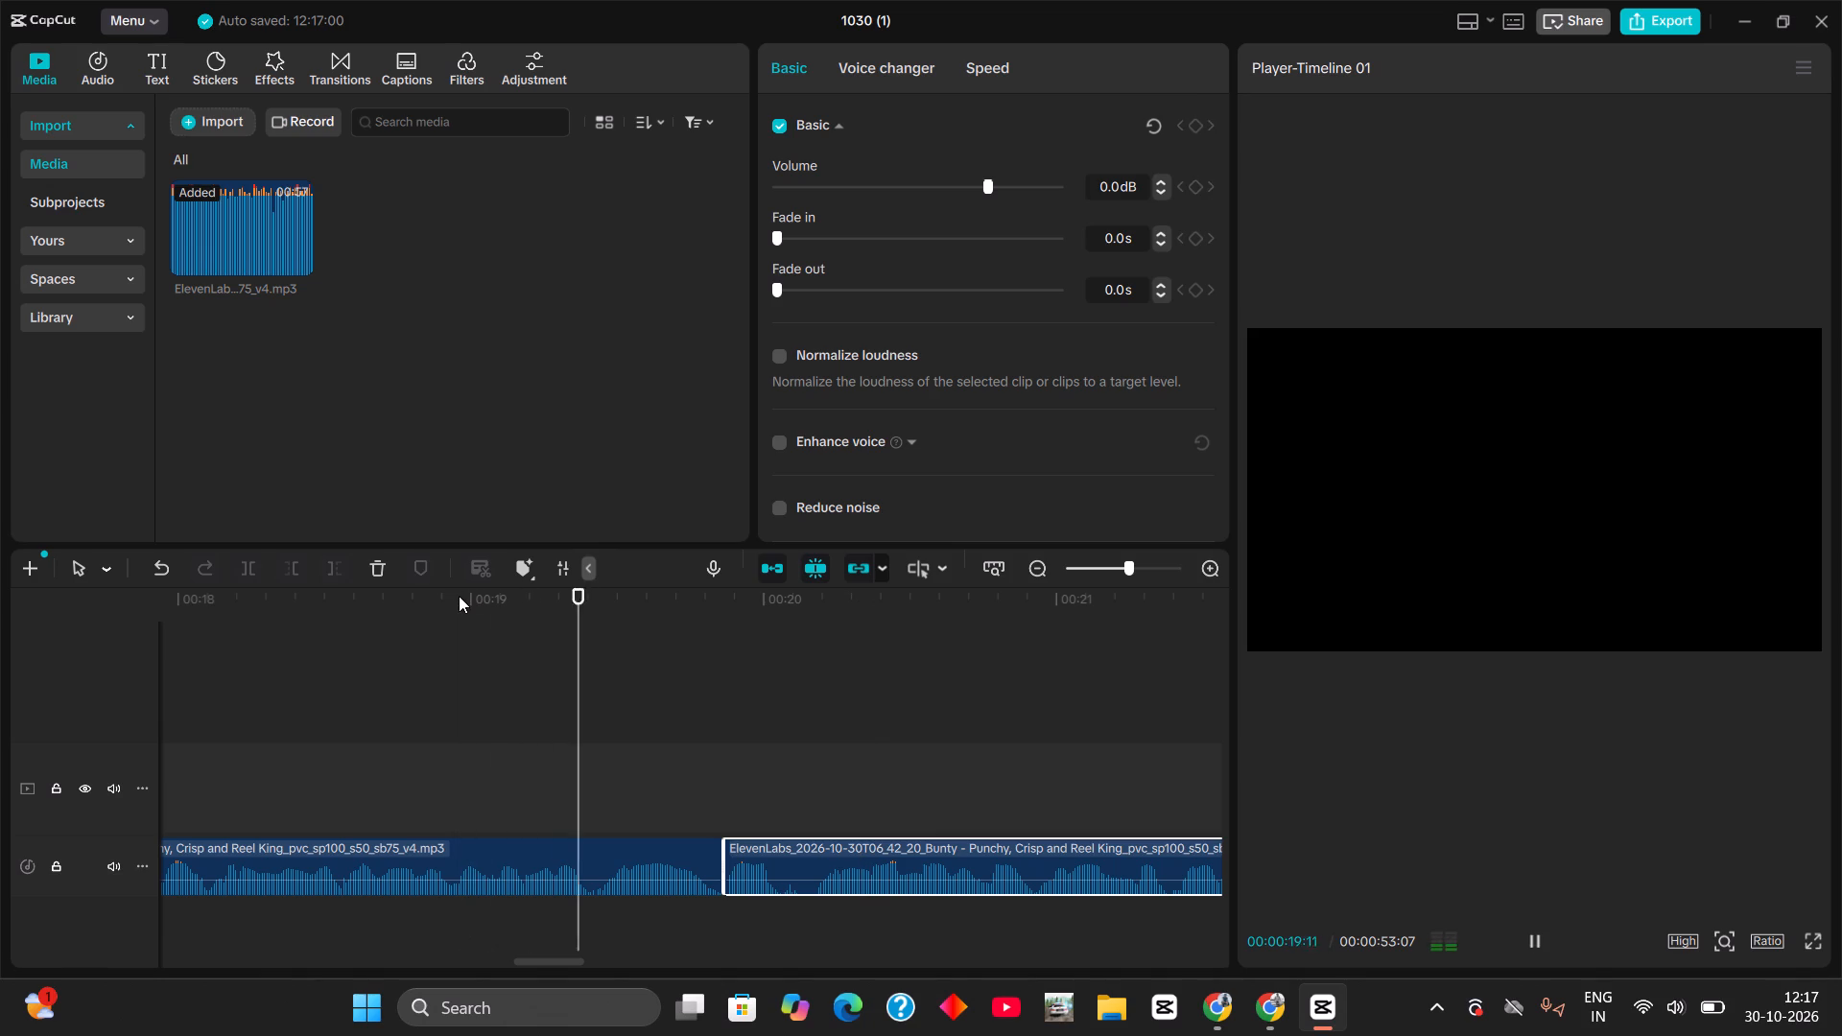
{"action": "left_click", "coordinate": [459, 596]}
{"action": "key", "text": "space"}
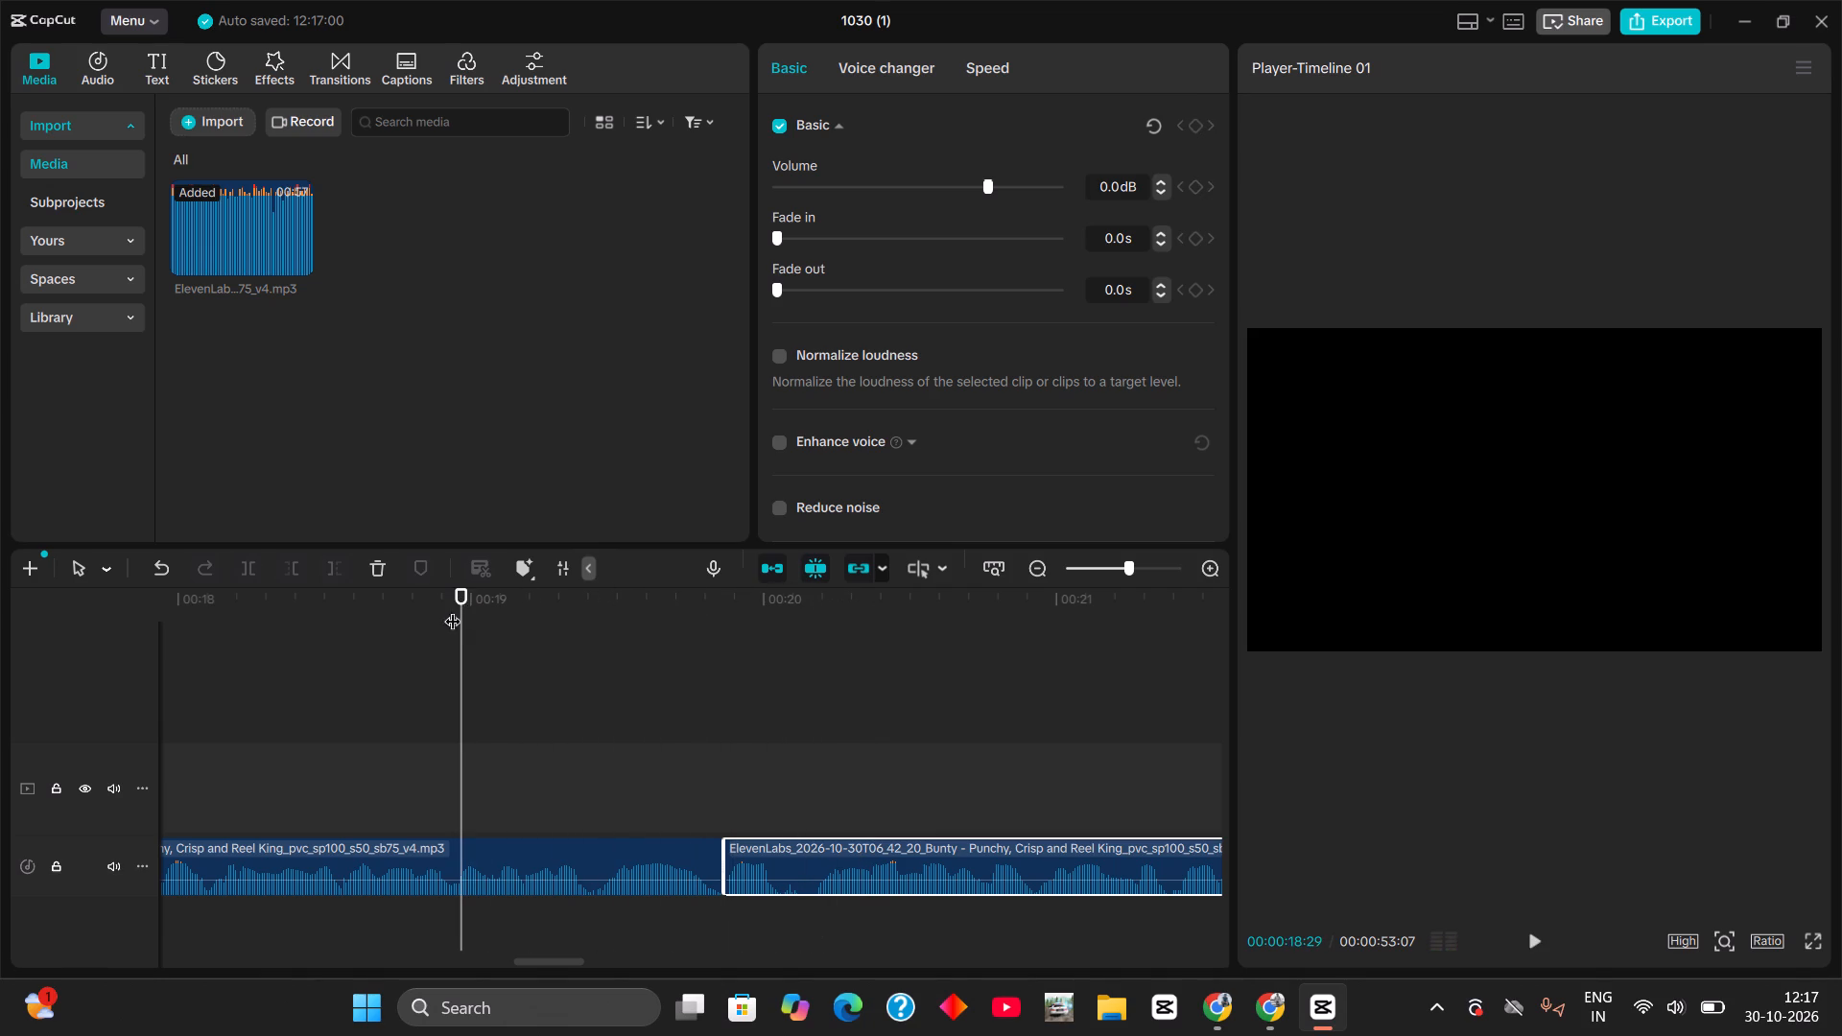
{"action": "key", "text": "space"}
{"action": "key", "text": "space"}
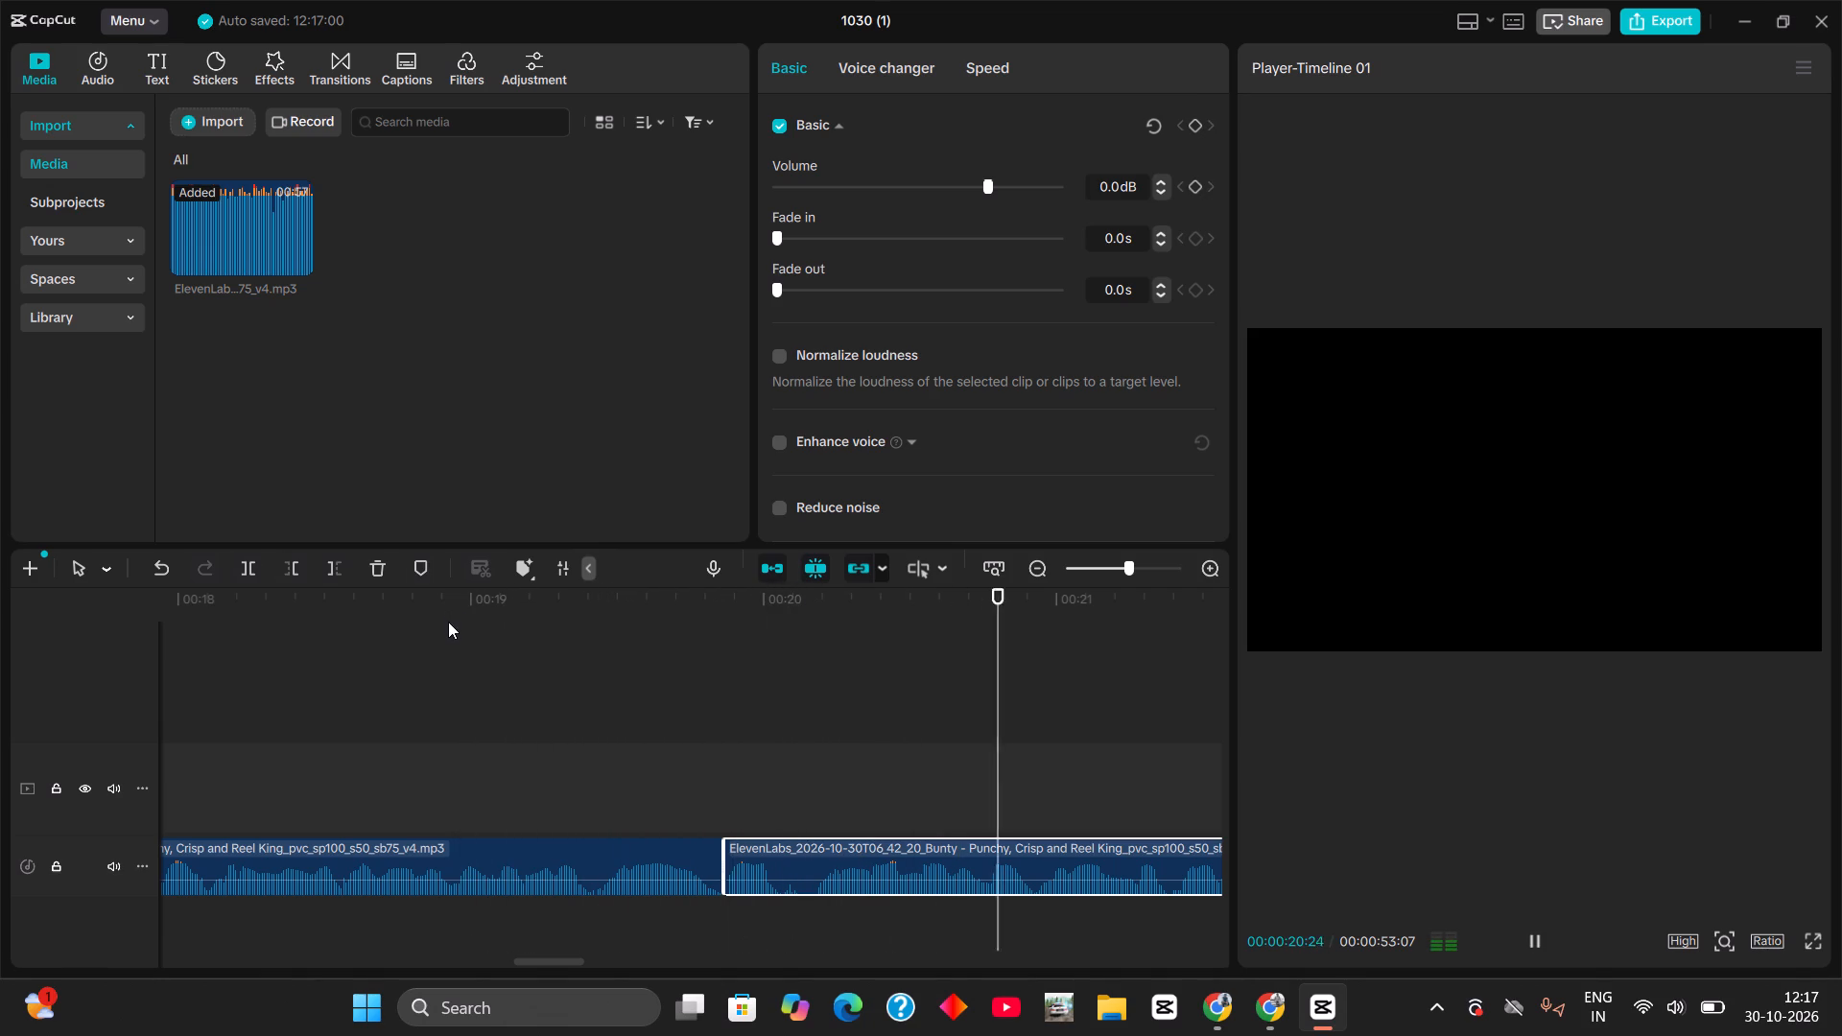
{"action": "left_click", "coordinate": [581, 617]}
{"action": "key", "text": "space"}
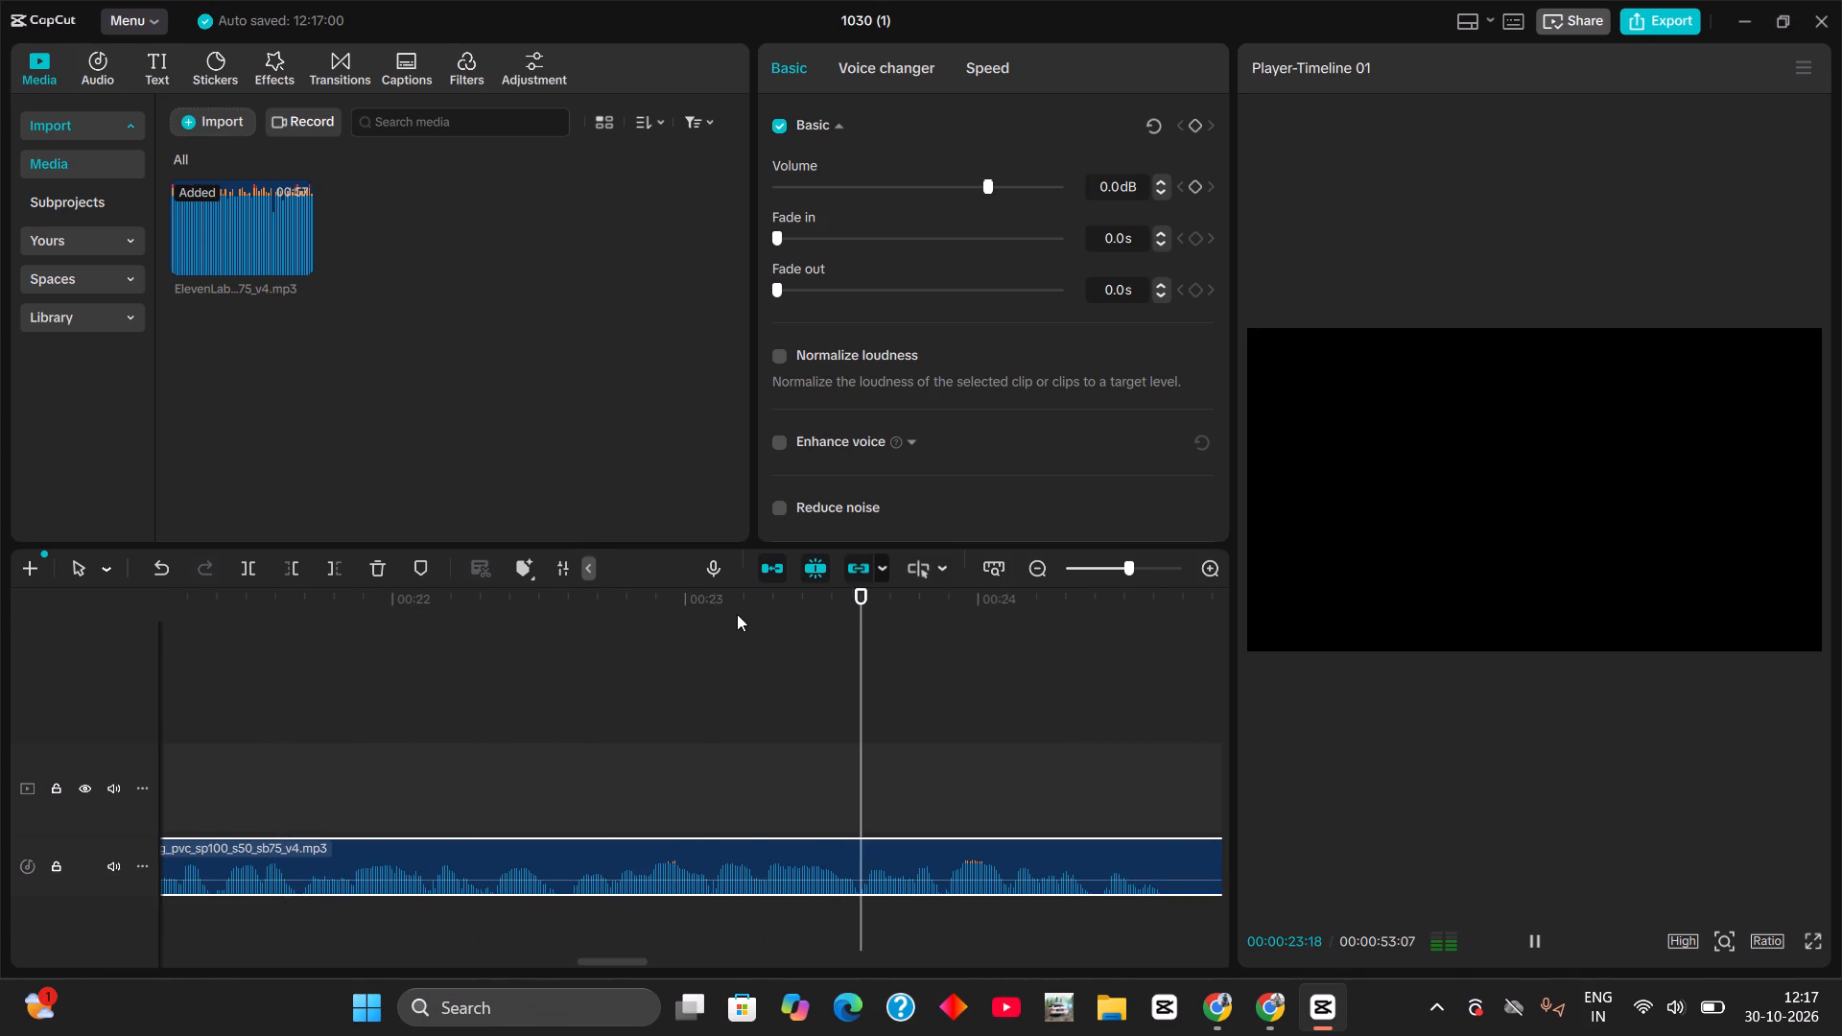
{"action": "key", "text": "space"}
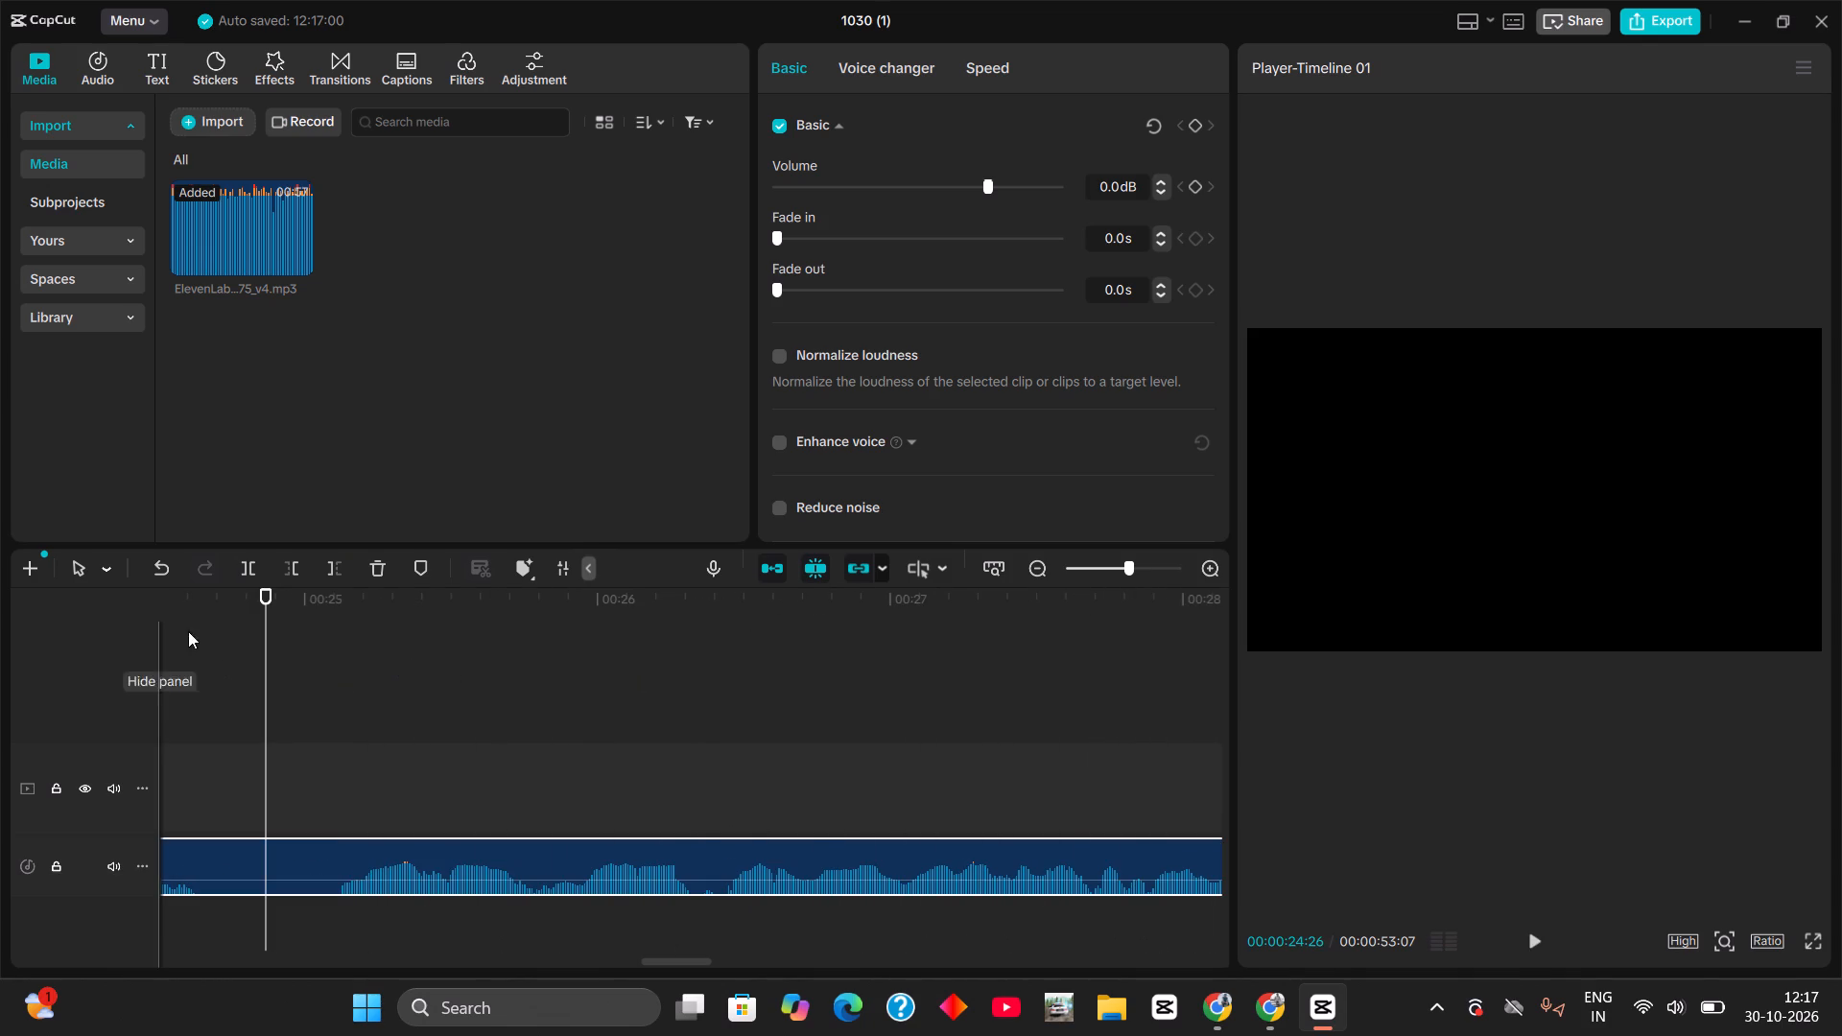
Cut the pause between 00:00:24:19 and 00:00:25:03 out of the voiceover and close the gap.
{"action": "left_click_drag", "start_coordinate": [231, 606], "coordinate": [409, 666]}
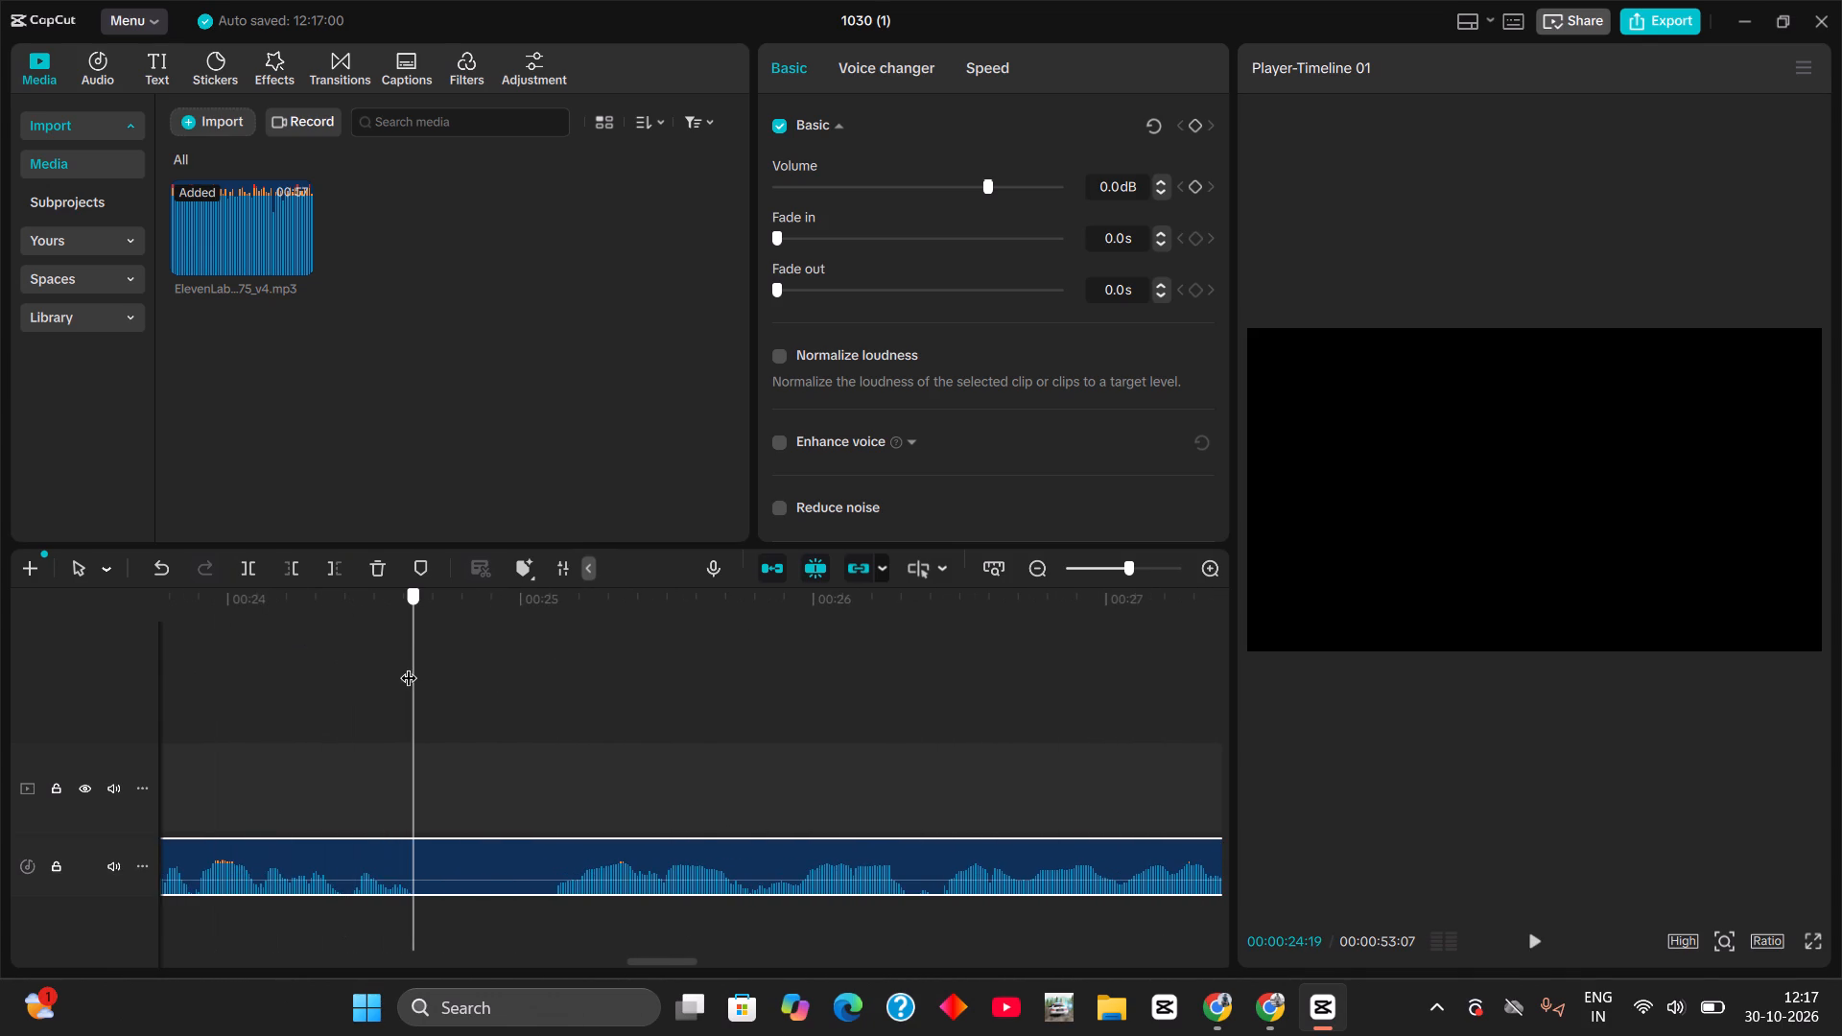
{"action": "left_click_drag", "start_coordinate": [409, 666], "coordinate": [509, 693]}
{"action": "key", "text": "ctrl+b"}
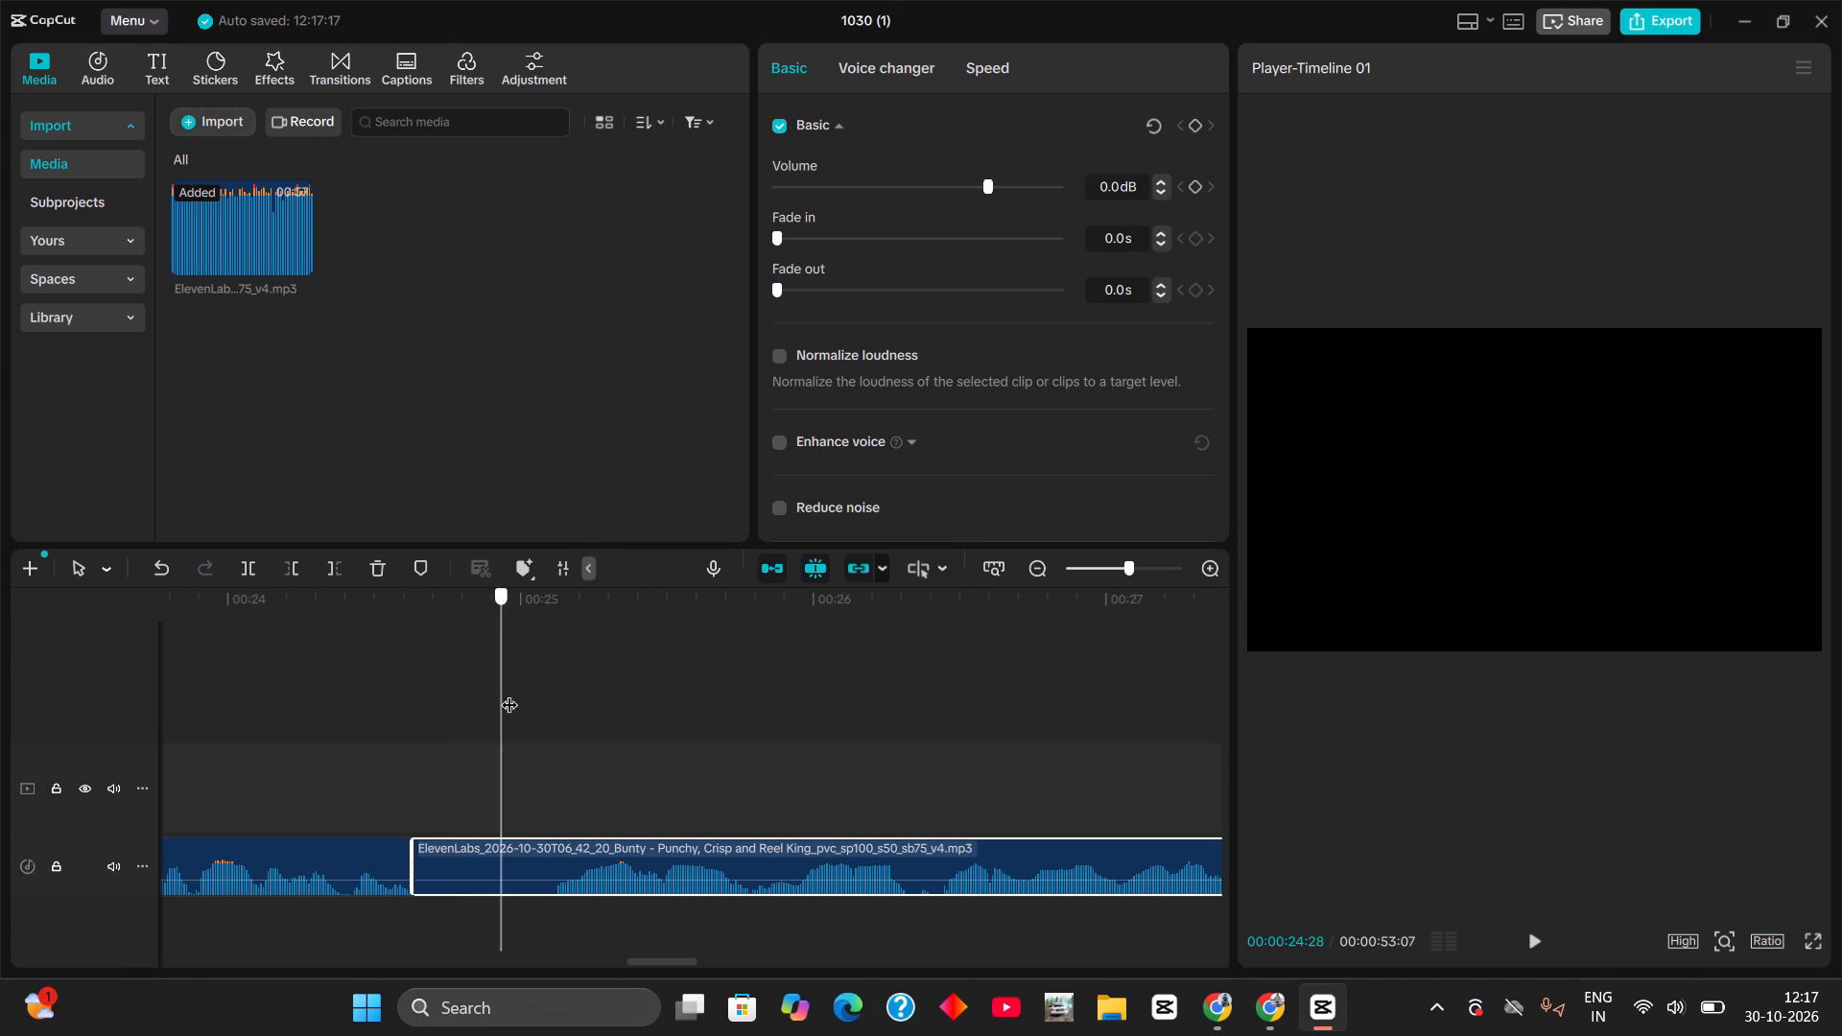
{"action": "left_click_drag", "start_coordinate": [509, 693], "coordinate": [554, 710]}
{"action": "key", "text": "ctrl+b"}
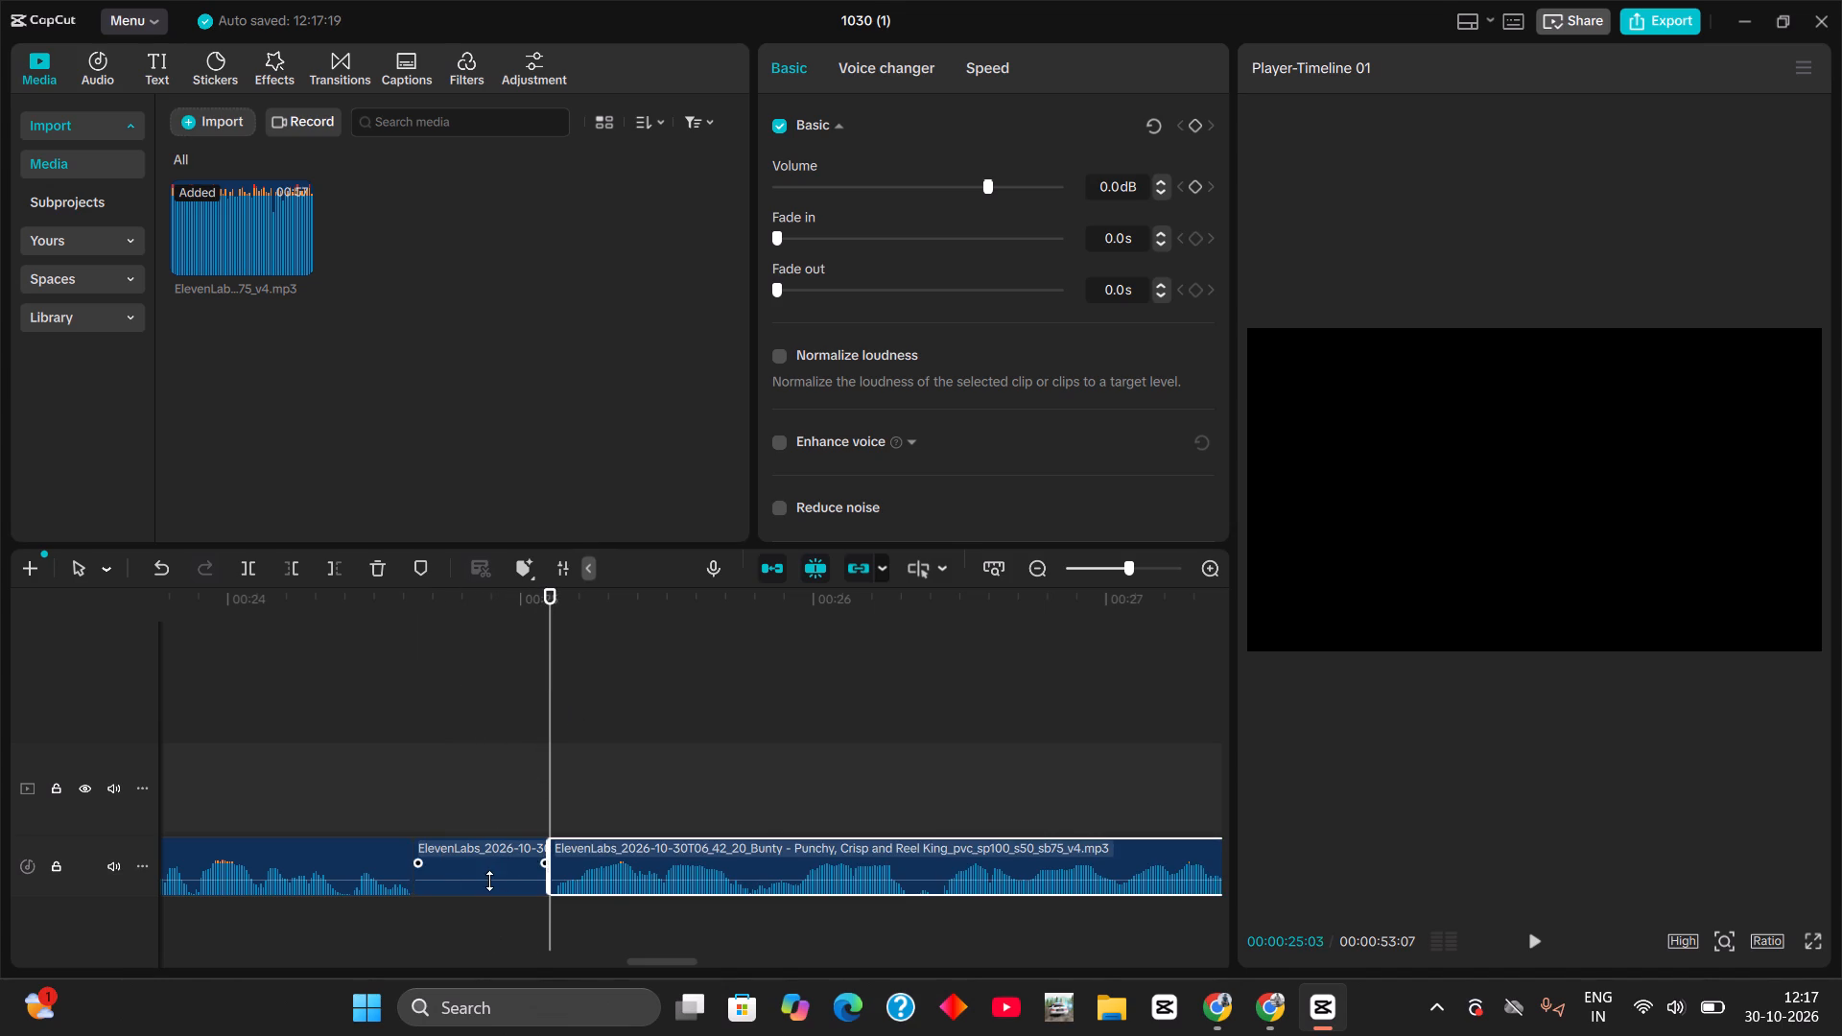
{"action": "left_click", "coordinate": [489, 881]}
{"action": "key", "text": "BackSpace"}
{"action": "left_click_drag", "start_coordinate": [626, 859], "coordinate": [488, 863]}
{"action": "left_click", "coordinate": [488, 863]}
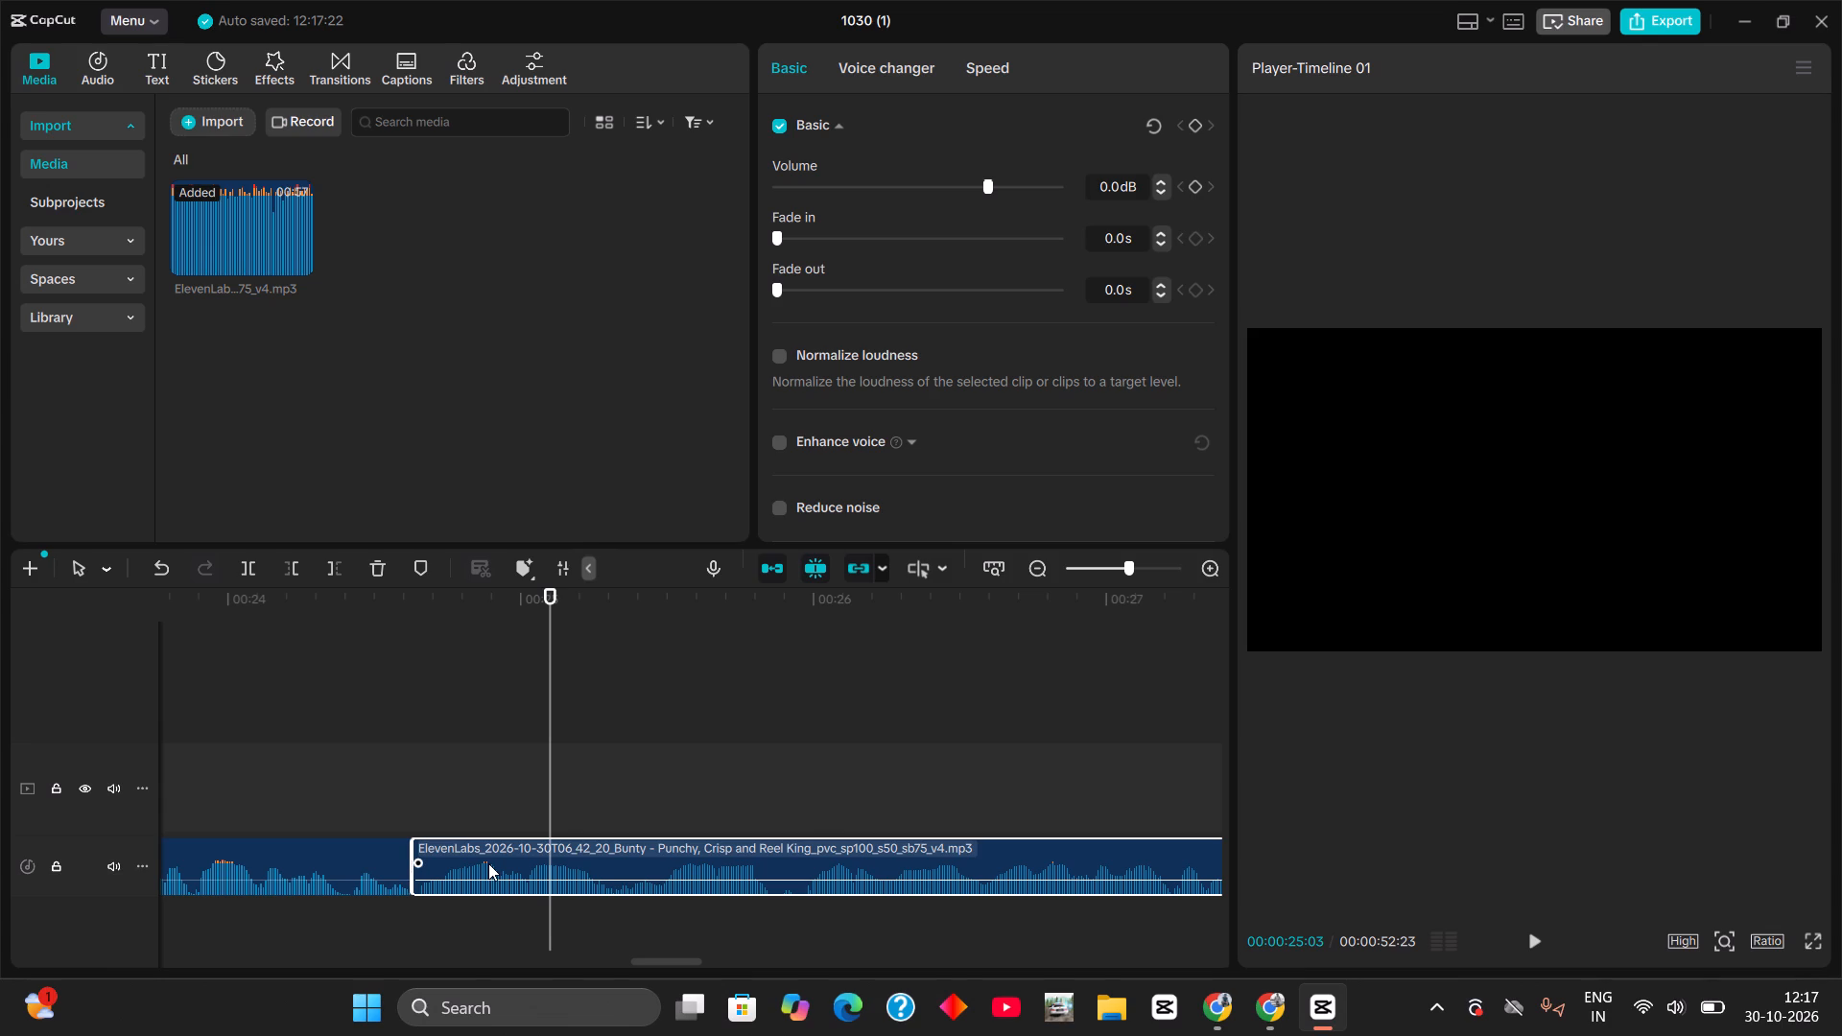
Cut the short pause between 00:00:25:25 and 00:00:25:29 out of the voiceover and join the following audio to the preceding piece.
{"action": "left_click_drag", "start_coordinate": [577, 605], "coordinate": [787, 646]}
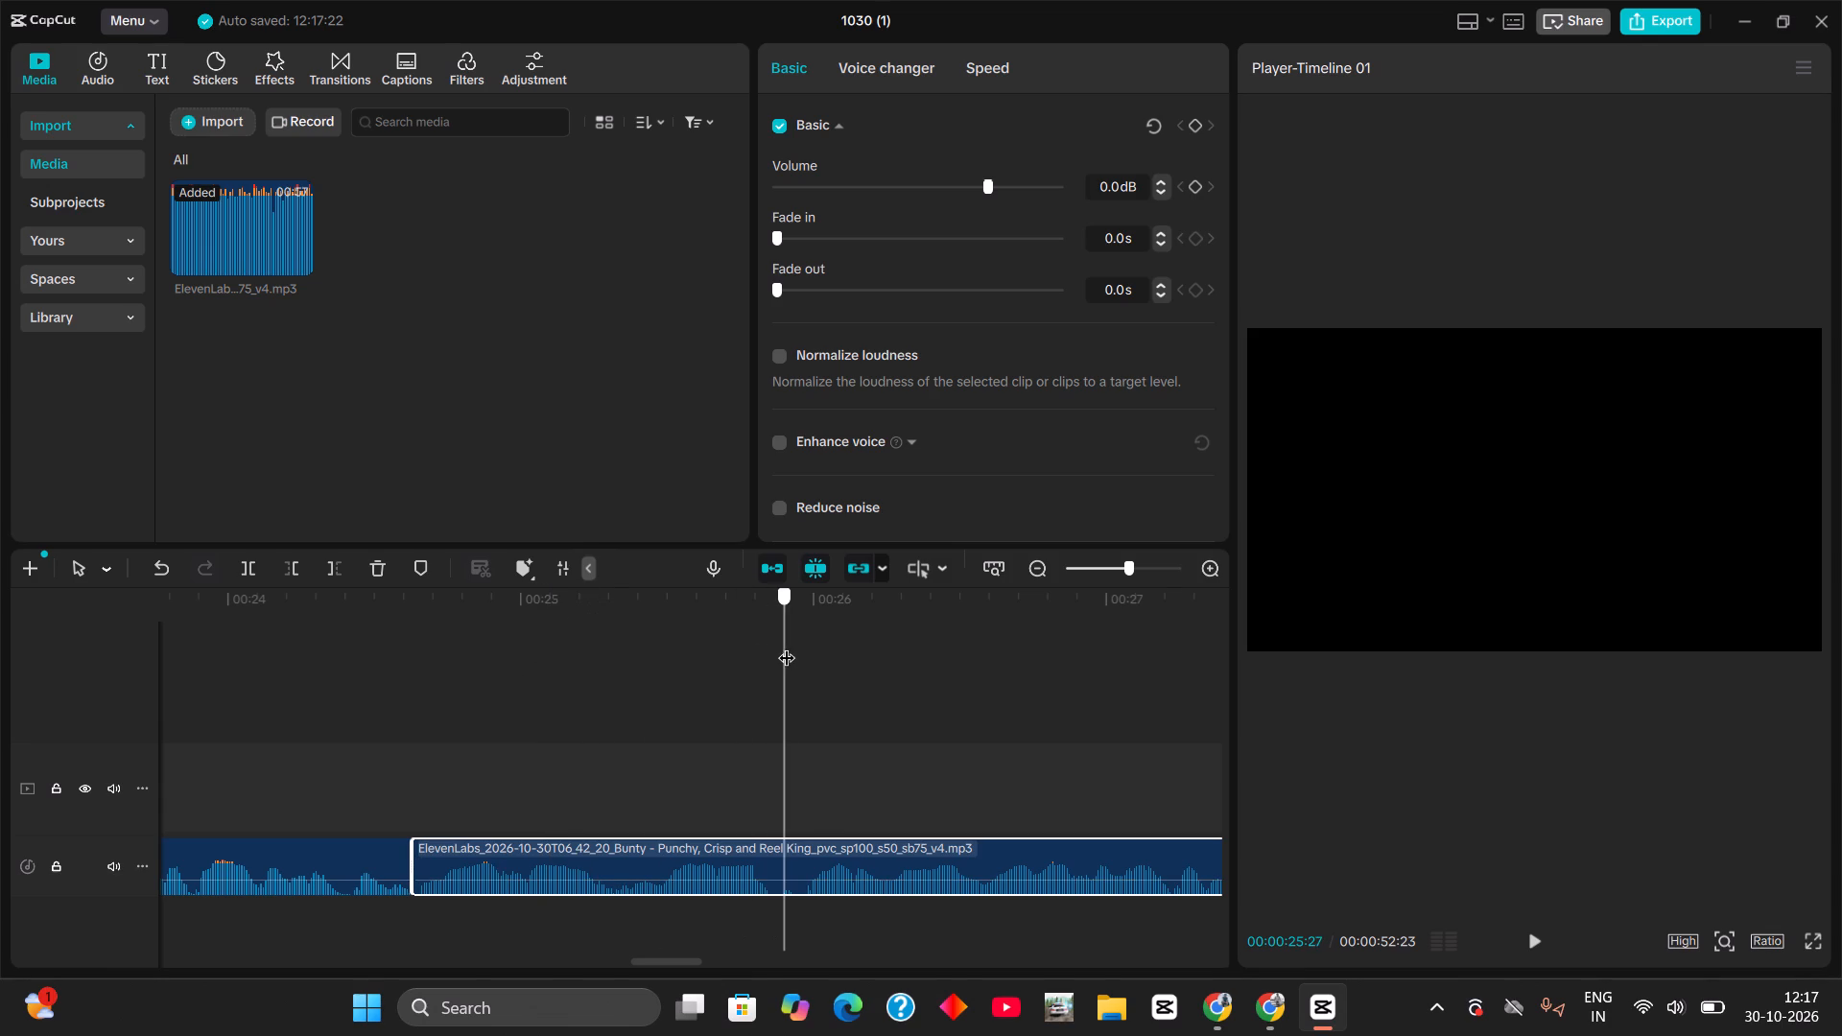
{"action": "left_click_drag", "start_coordinate": [787, 646], "coordinate": [770, 664]}
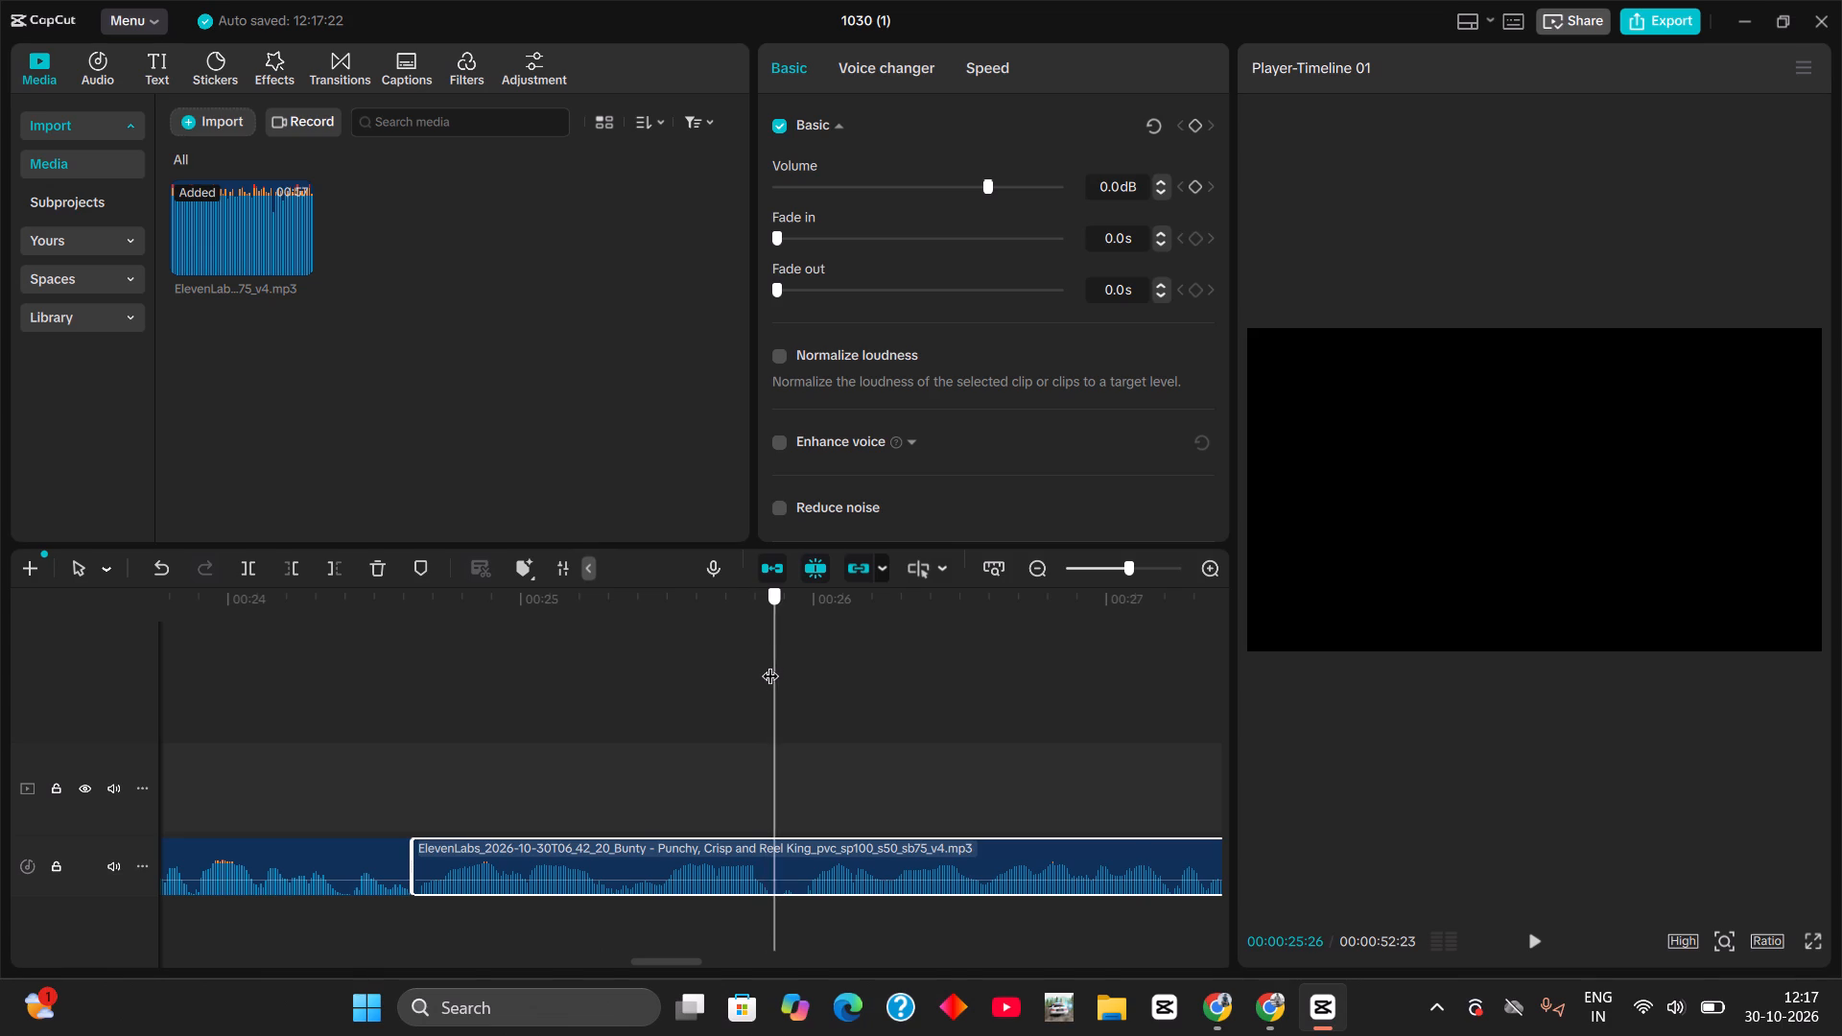
{"action": "left_click_drag", "start_coordinate": [770, 664], "coordinate": [807, 674]}
{"action": "key", "text": "ctrl+b"}
{"action": "left_click", "coordinate": [807, 674], "text": "ctrl"}
{"action": "key", "text": "ctrl+b"}
{"action": "key", "text": "ctrl+v"}
{"action": "left_click", "coordinate": [791, 881]}
{"action": "key", "text": "BackSpace"}
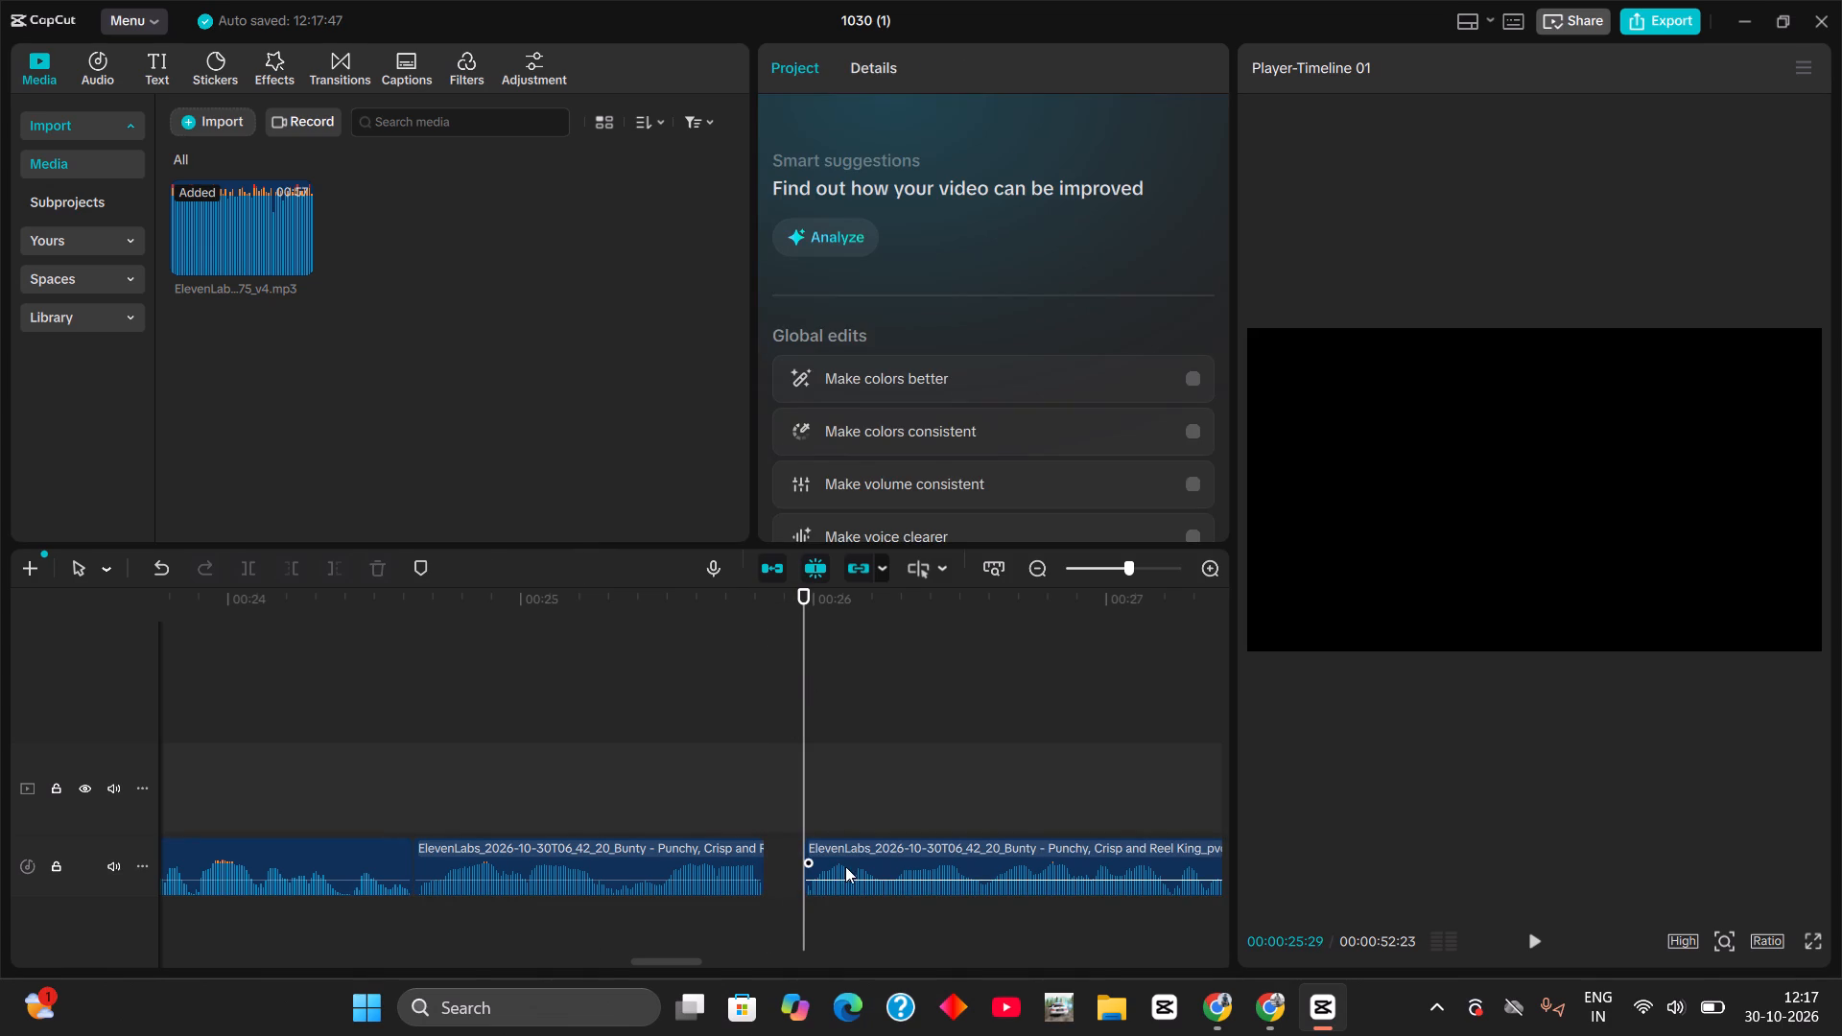
{"action": "left_click_drag", "start_coordinate": [852, 863], "coordinate": [815, 867]}
{"action": "left_click", "coordinate": [815, 867]}
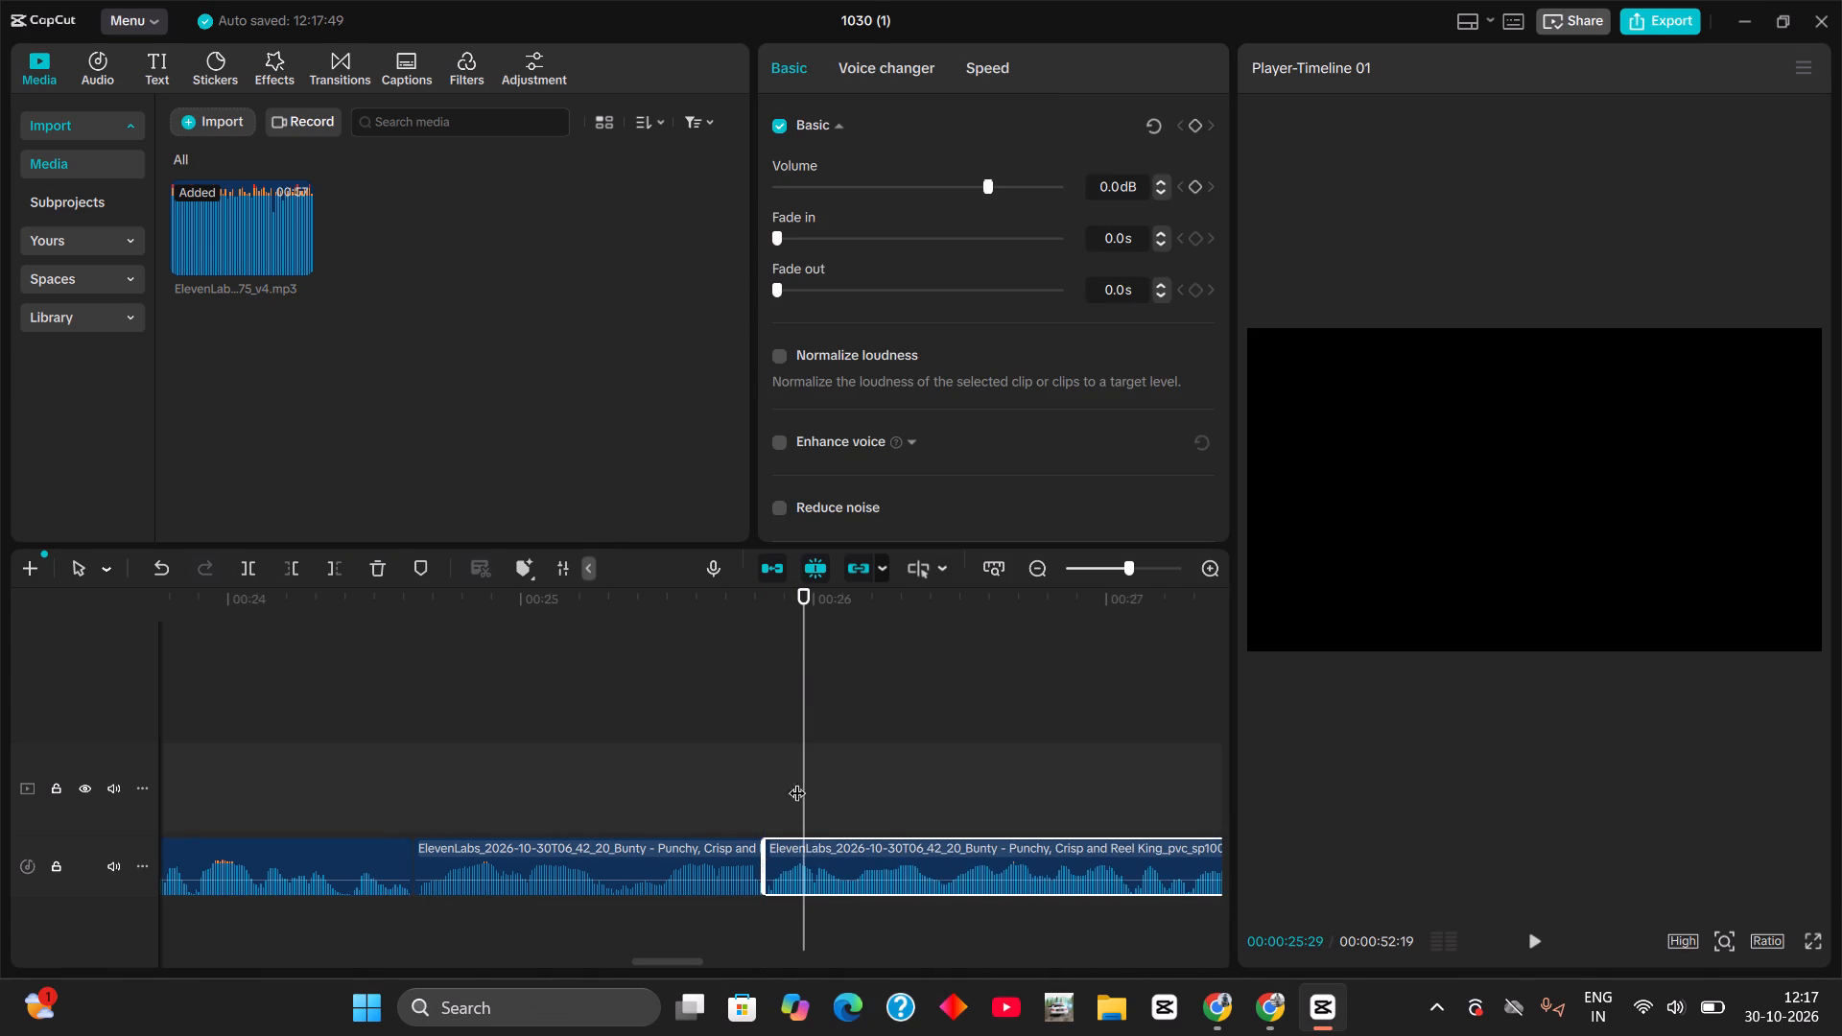
Cut the pause between 00:00:28:27 and 00:00:29:15 out of the voiceover and close the gap with the following audio.
{"action": "left_click_drag", "start_coordinate": [805, 779], "coordinate": [1216, 808]}
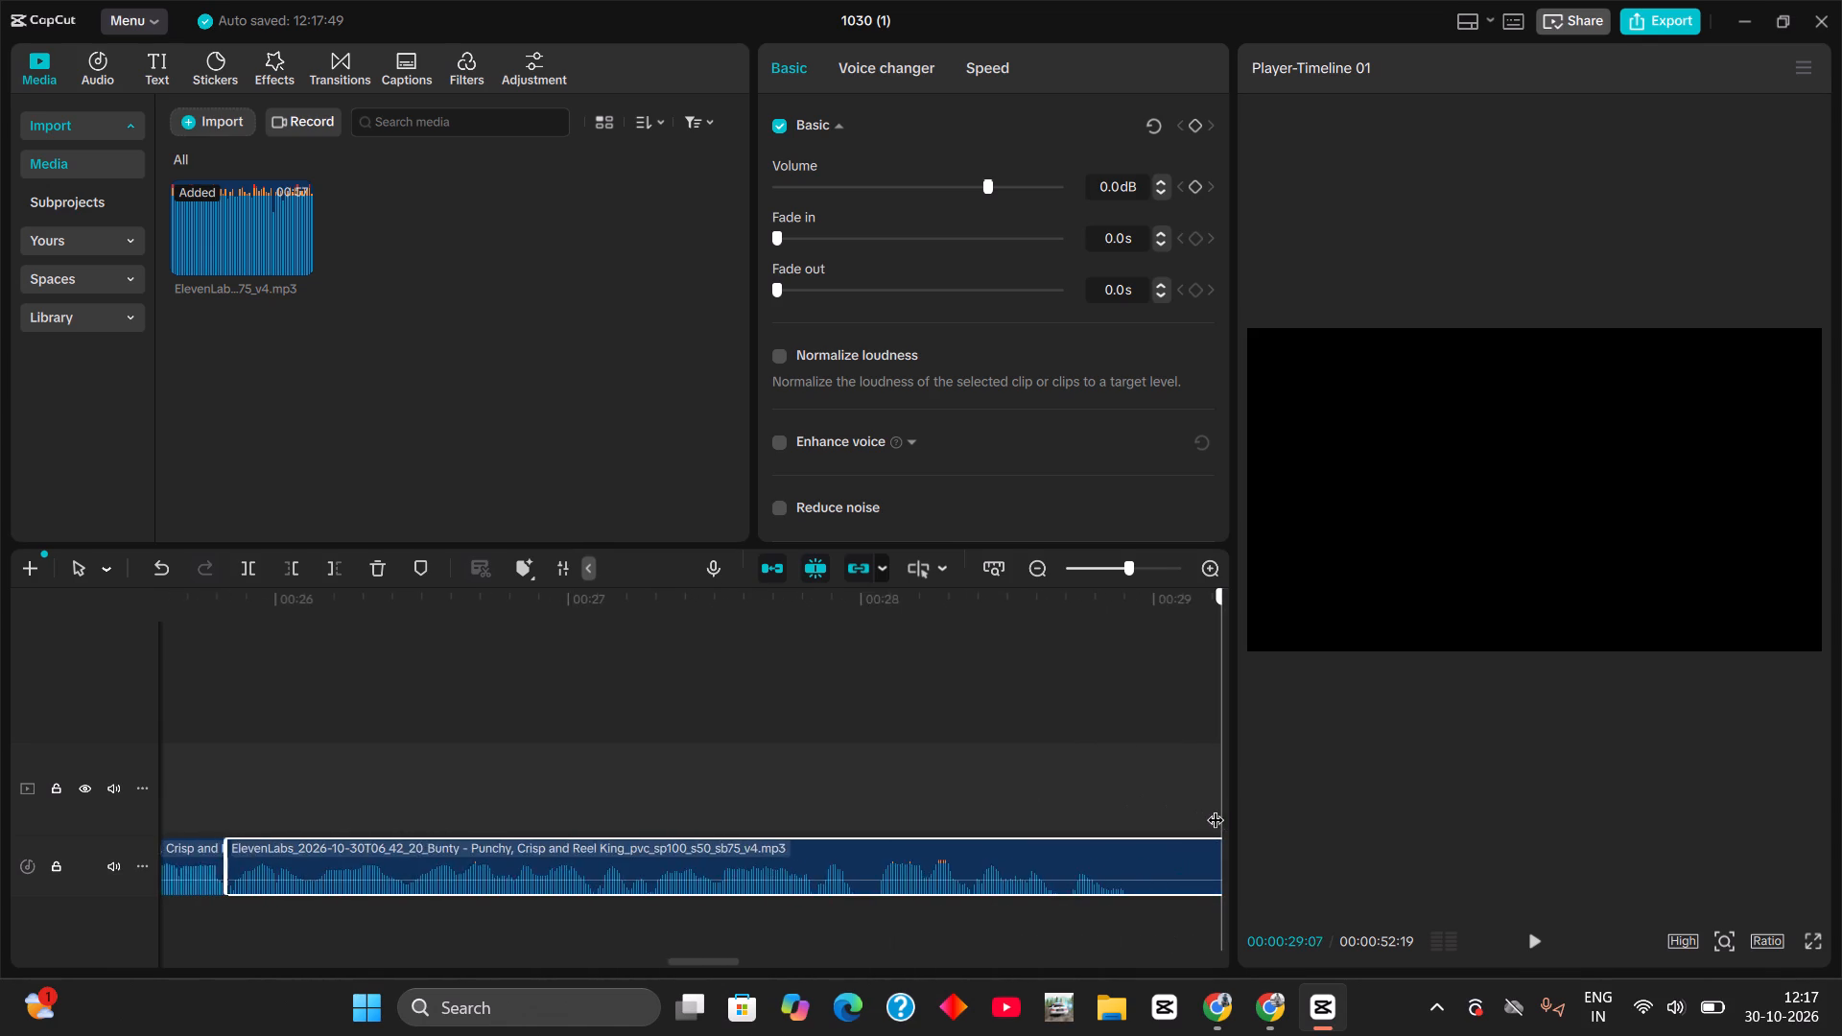
{"action": "left_click_drag", "start_coordinate": [1216, 808], "coordinate": [877, 782]}
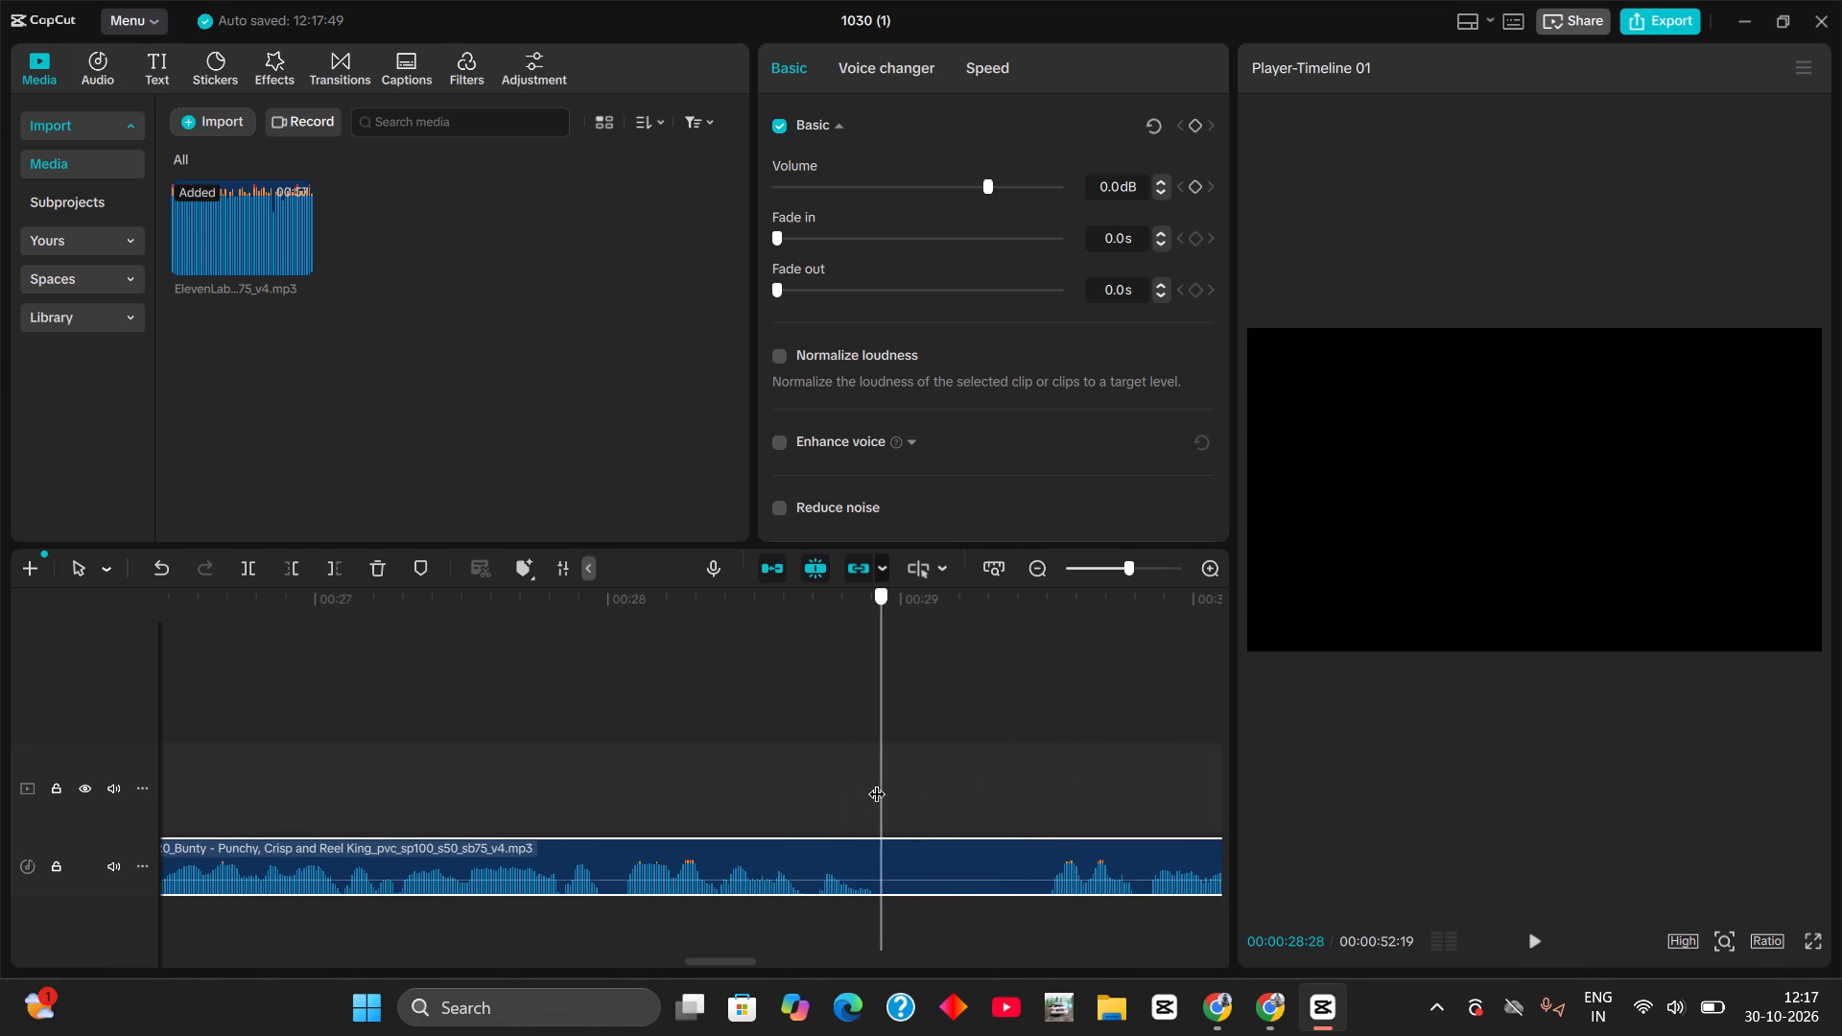
{"action": "left_click_drag", "start_coordinate": [877, 782], "coordinate": [1017, 803]}
{"action": "key", "text": "ctrl+b"}
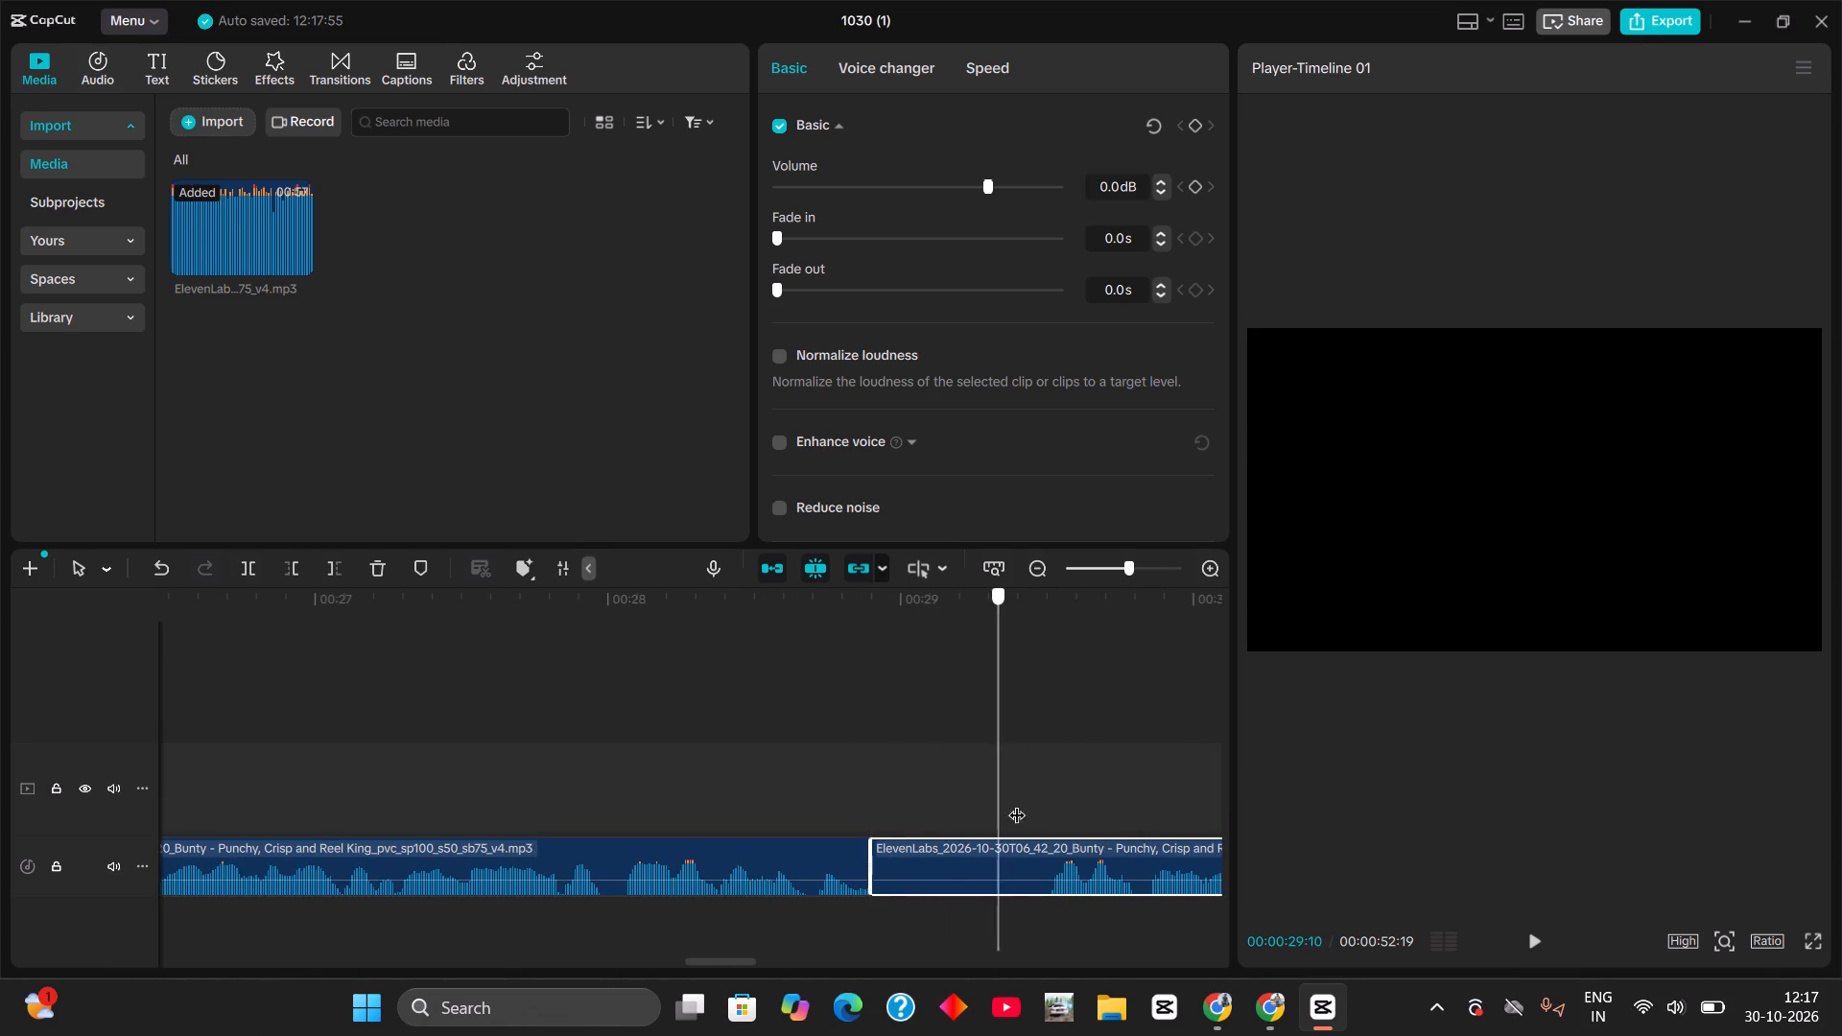
{"action": "left_click_drag", "start_coordinate": [1017, 803], "coordinate": [1047, 806]}
{"action": "key", "text": "ctrl+b"}
{"action": "left_click", "coordinate": [1014, 854]}
{"action": "key", "text": "BackSpace"}
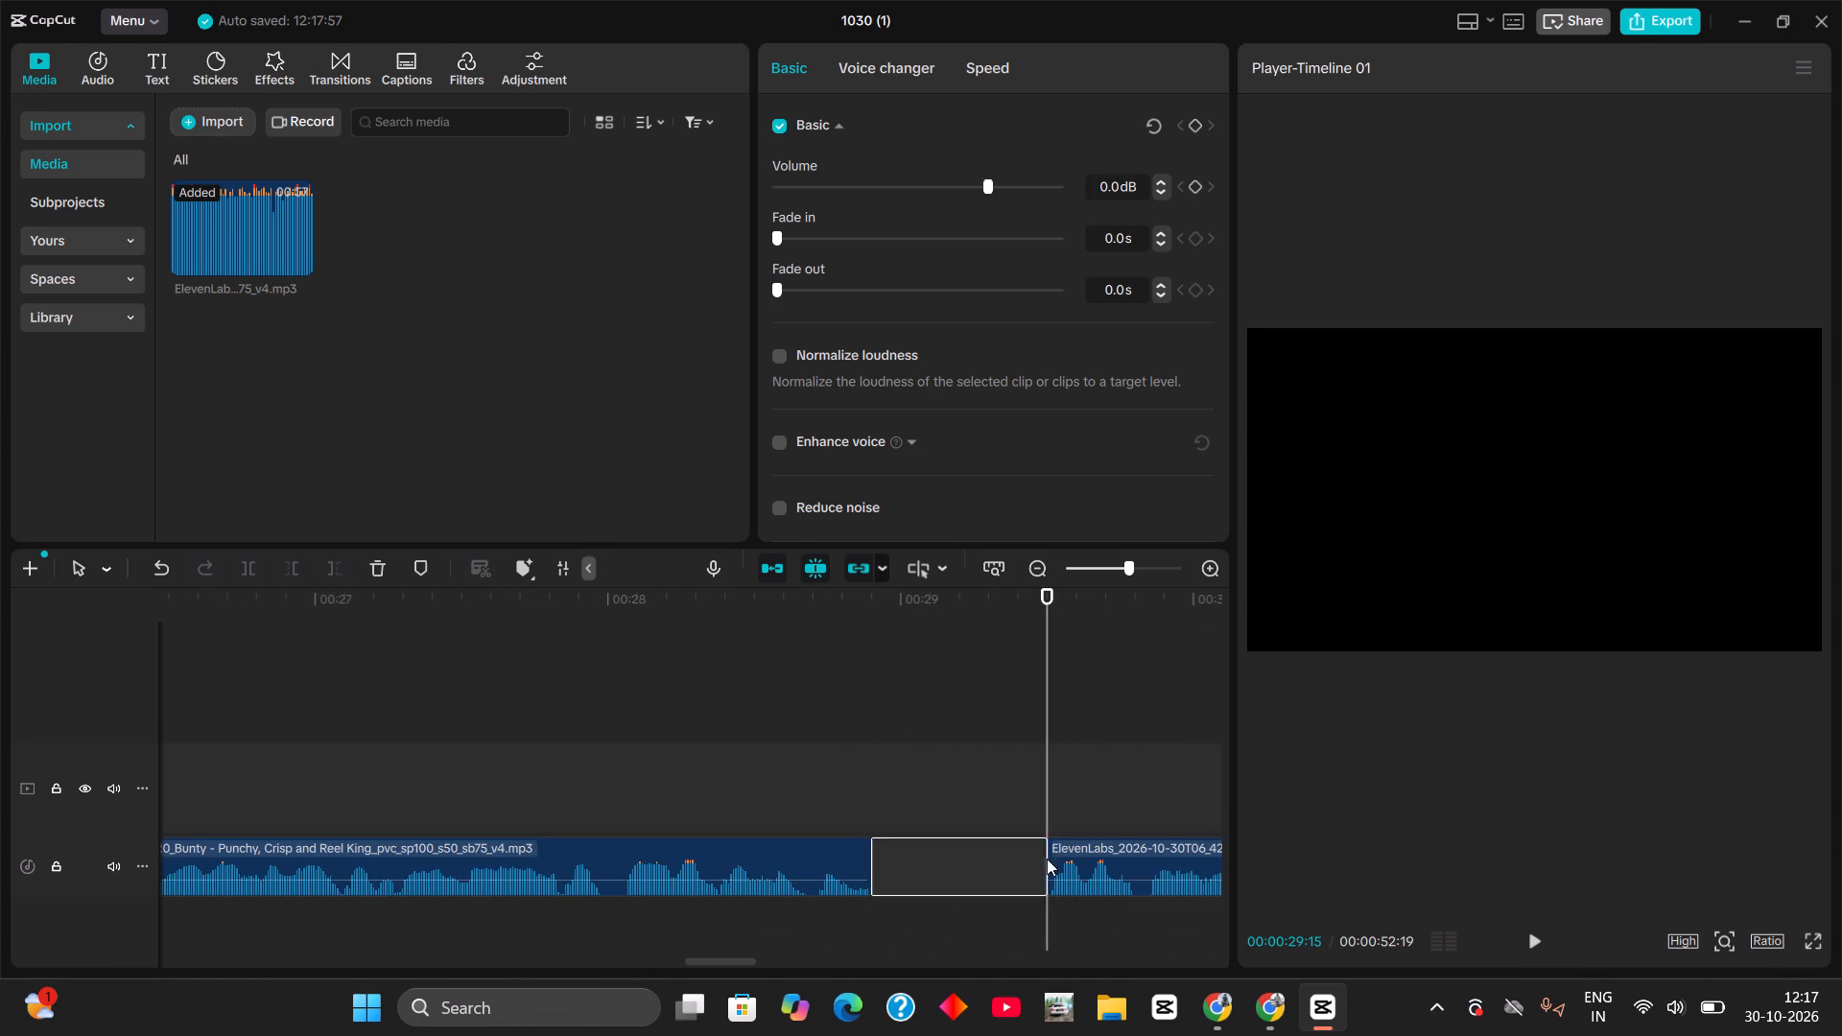
{"action": "left_click_drag", "start_coordinate": [1074, 865], "coordinate": [899, 865]}
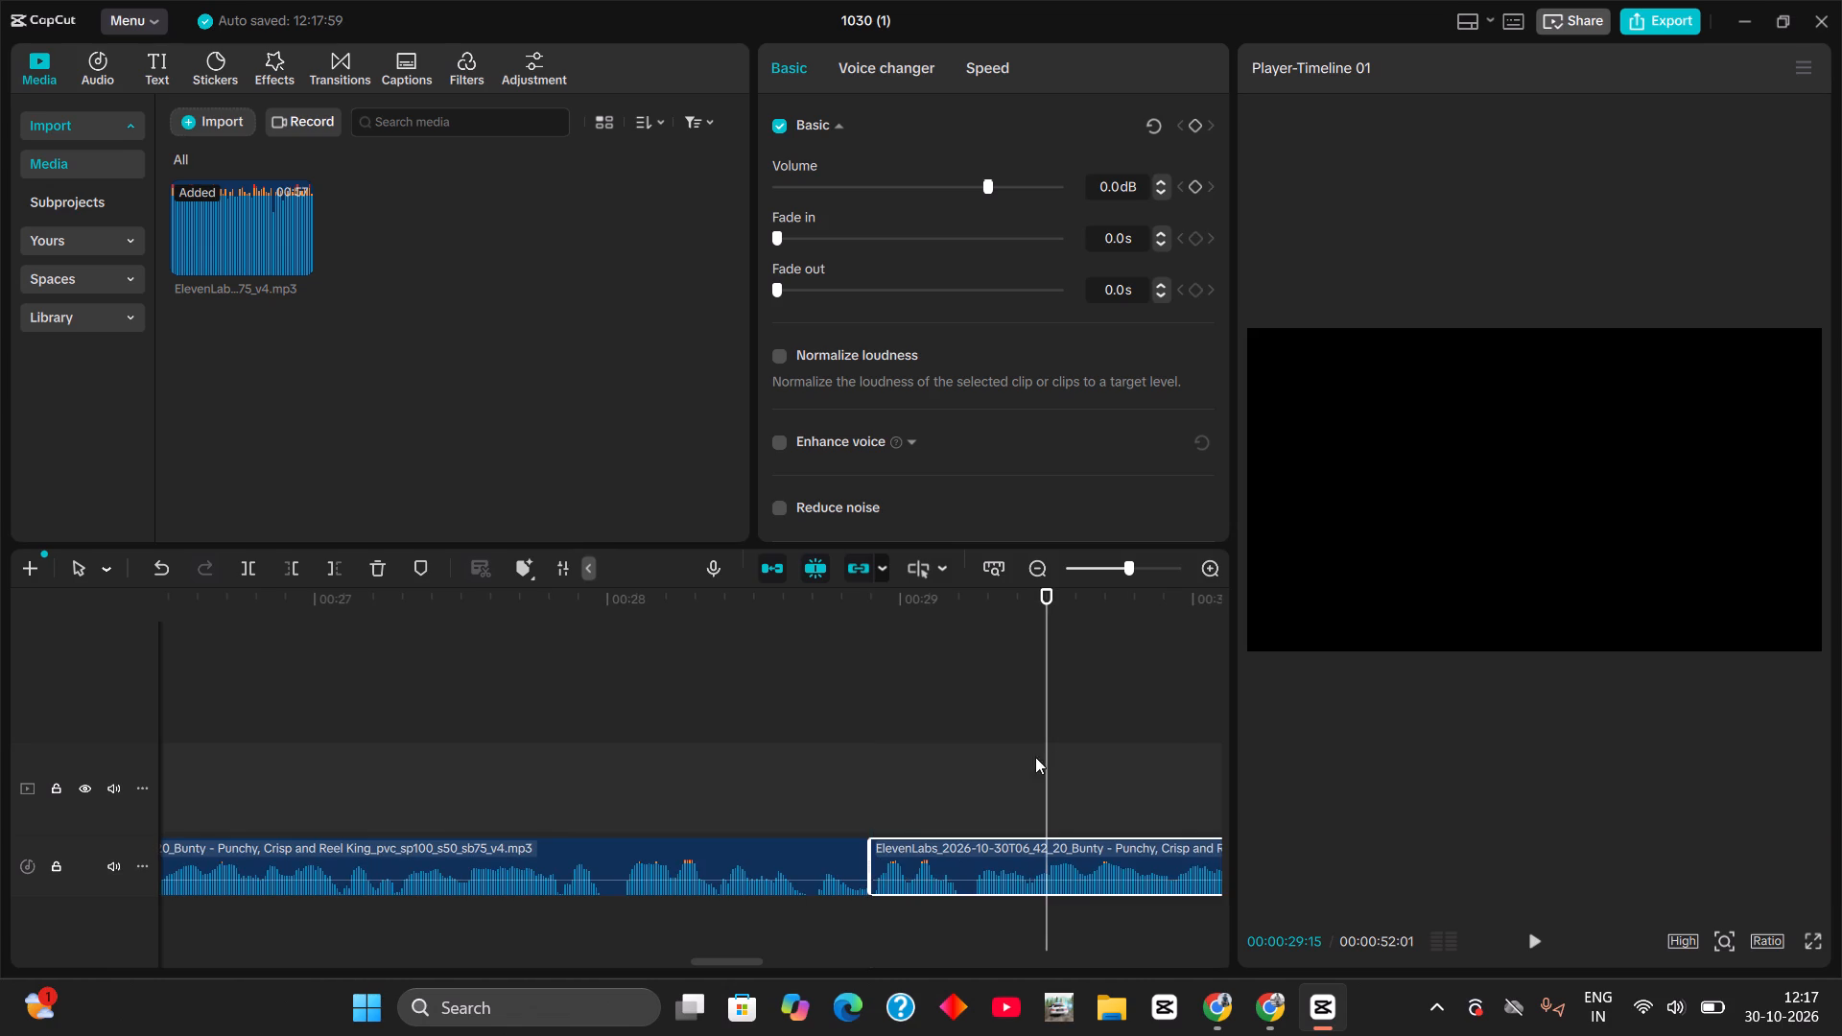
Cut the pause between 00:00:31:05 and 00:00:31:13 out of the voiceover and close the gap.
{"action": "left_click_drag", "start_coordinate": [1049, 741], "coordinate": [692, 783]}
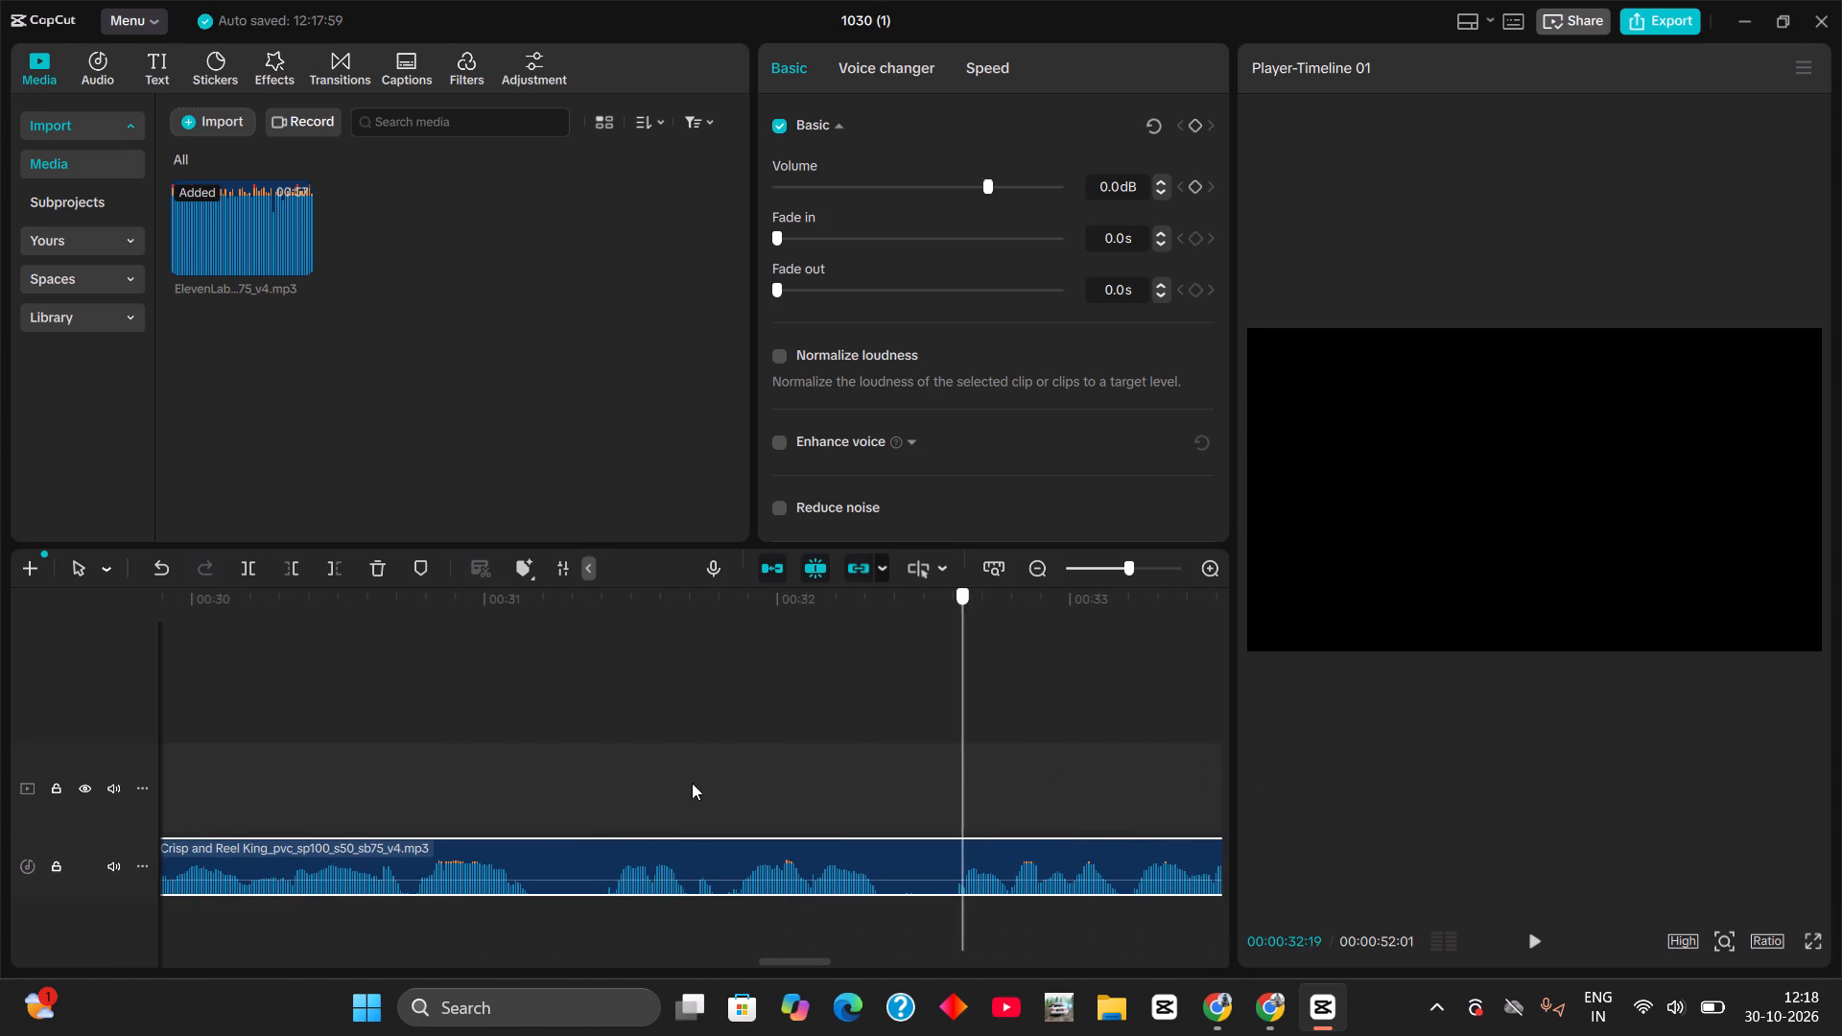
{"action": "left_click_drag", "start_coordinate": [692, 783], "coordinate": [525, 790]}
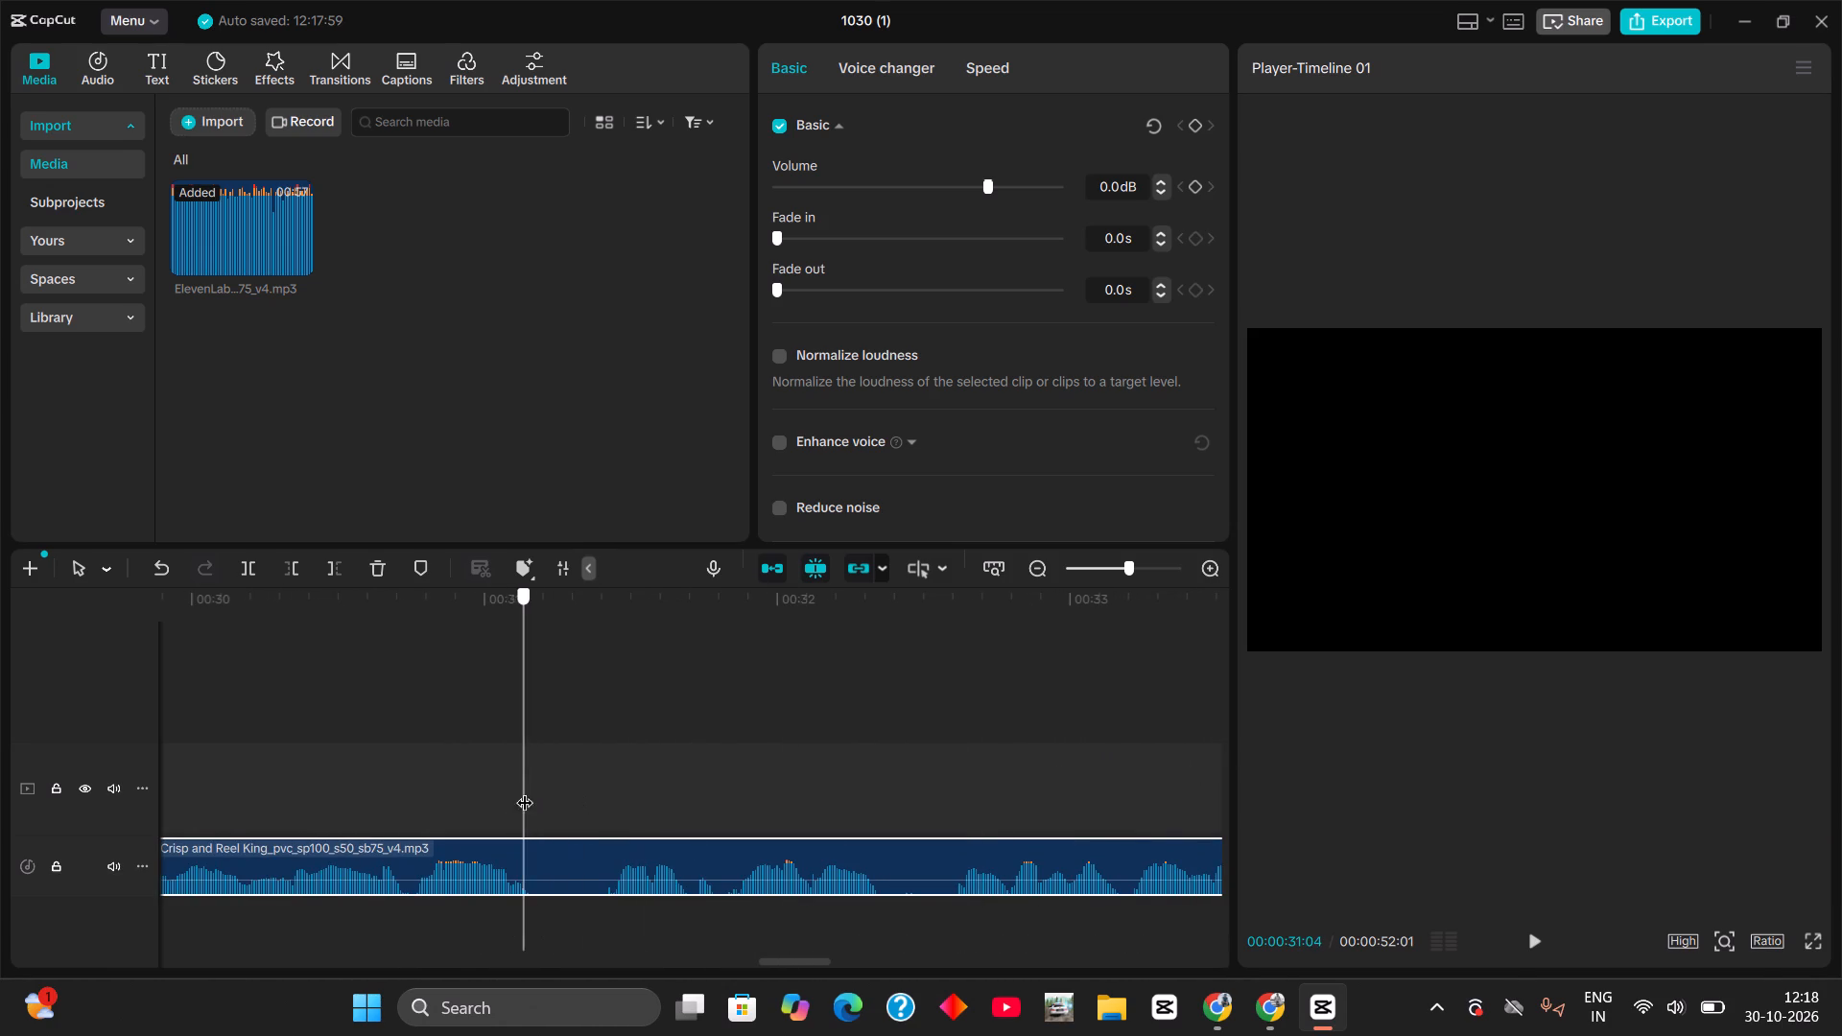
{"action": "left_click_drag", "start_coordinate": [525, 790], "coordinate": [529, 812]}
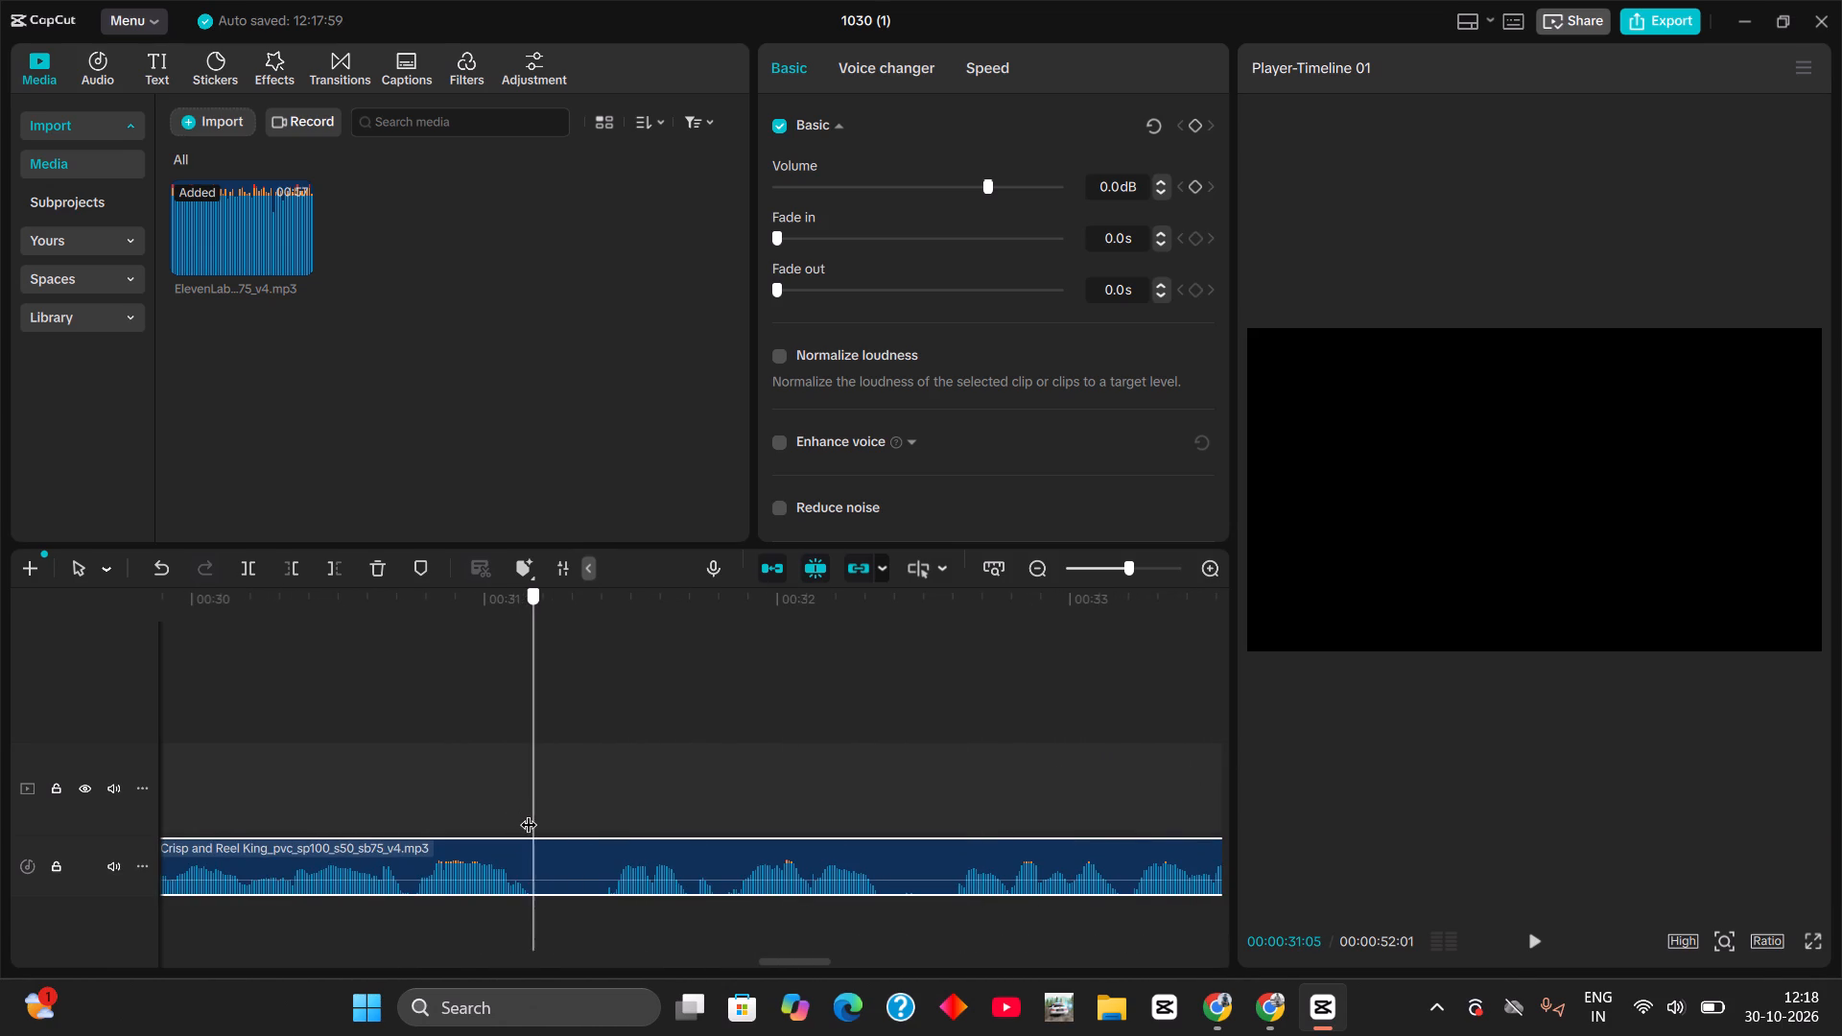
{"action": "key", "text": "ctrl+b"}
{"action": "left_click_drag", "start_coordinate": [529, 812], "coordinate": [610, 831]}
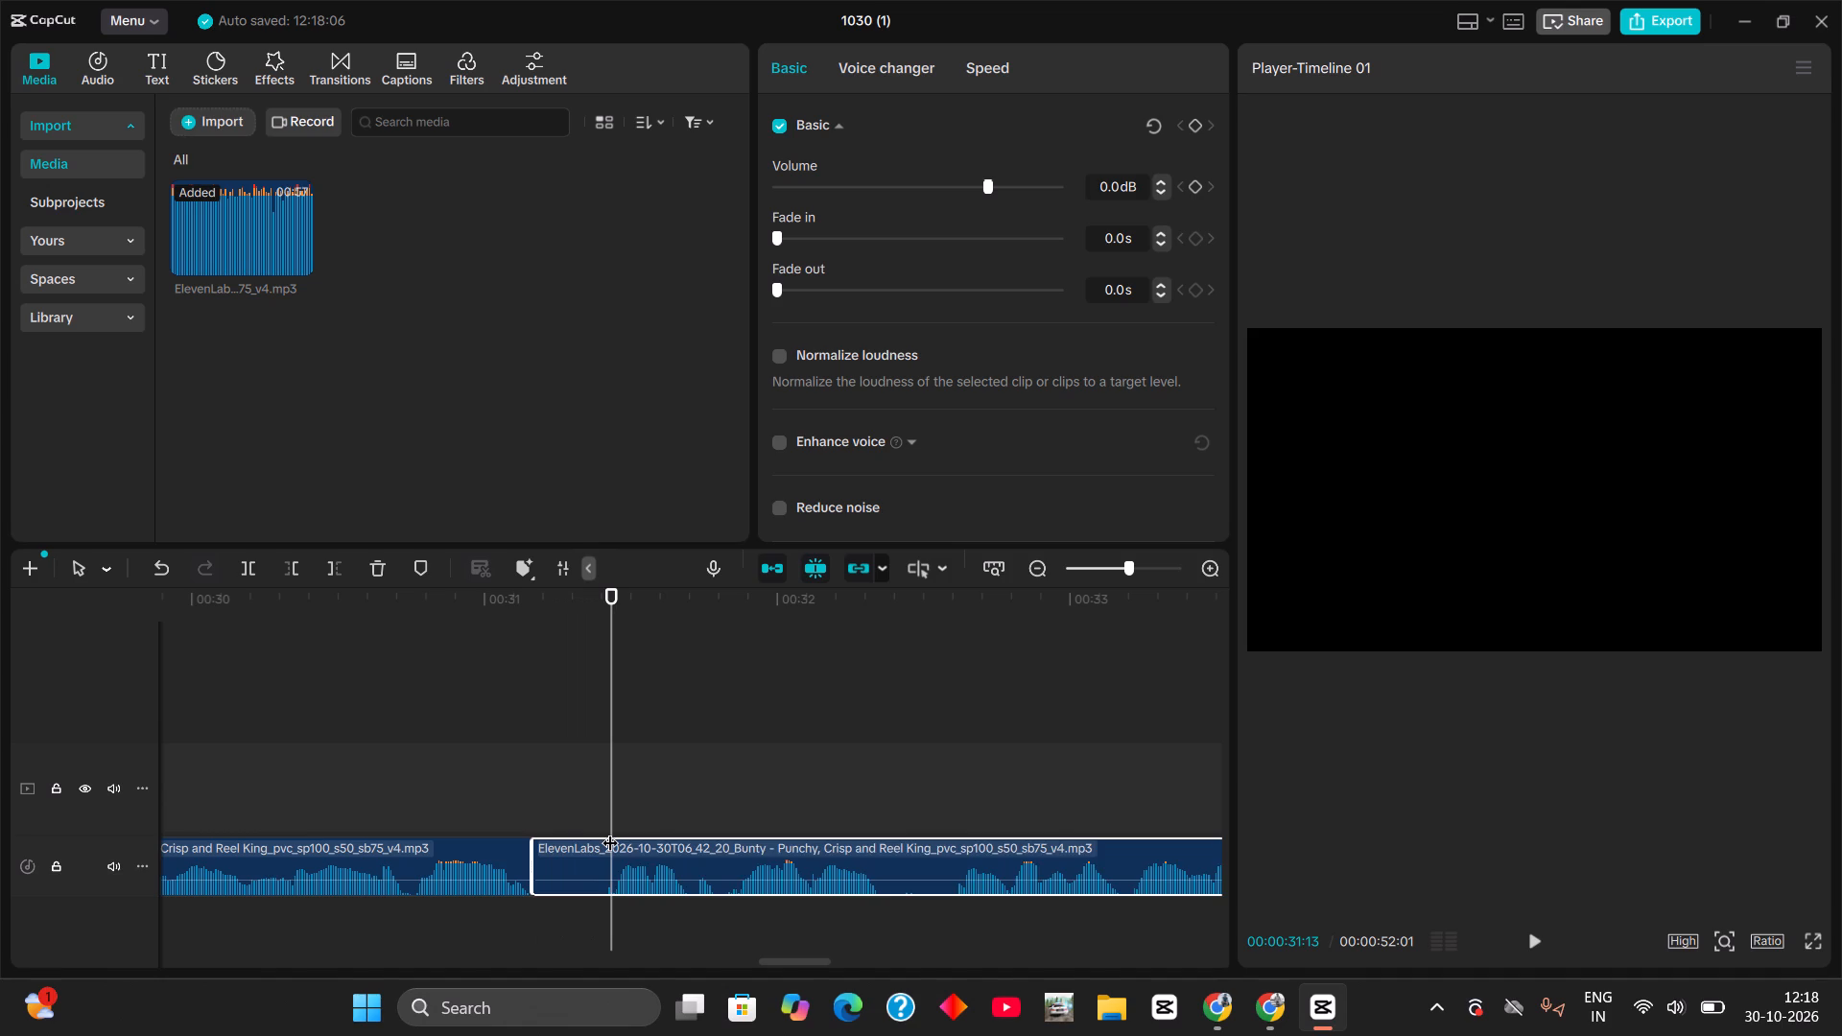
{"action": "key", "text": "ctrl+b"}
{"action": "left_click", "coordinate": [574, 859]}
{"action": "key", "text": "BackSpace"}
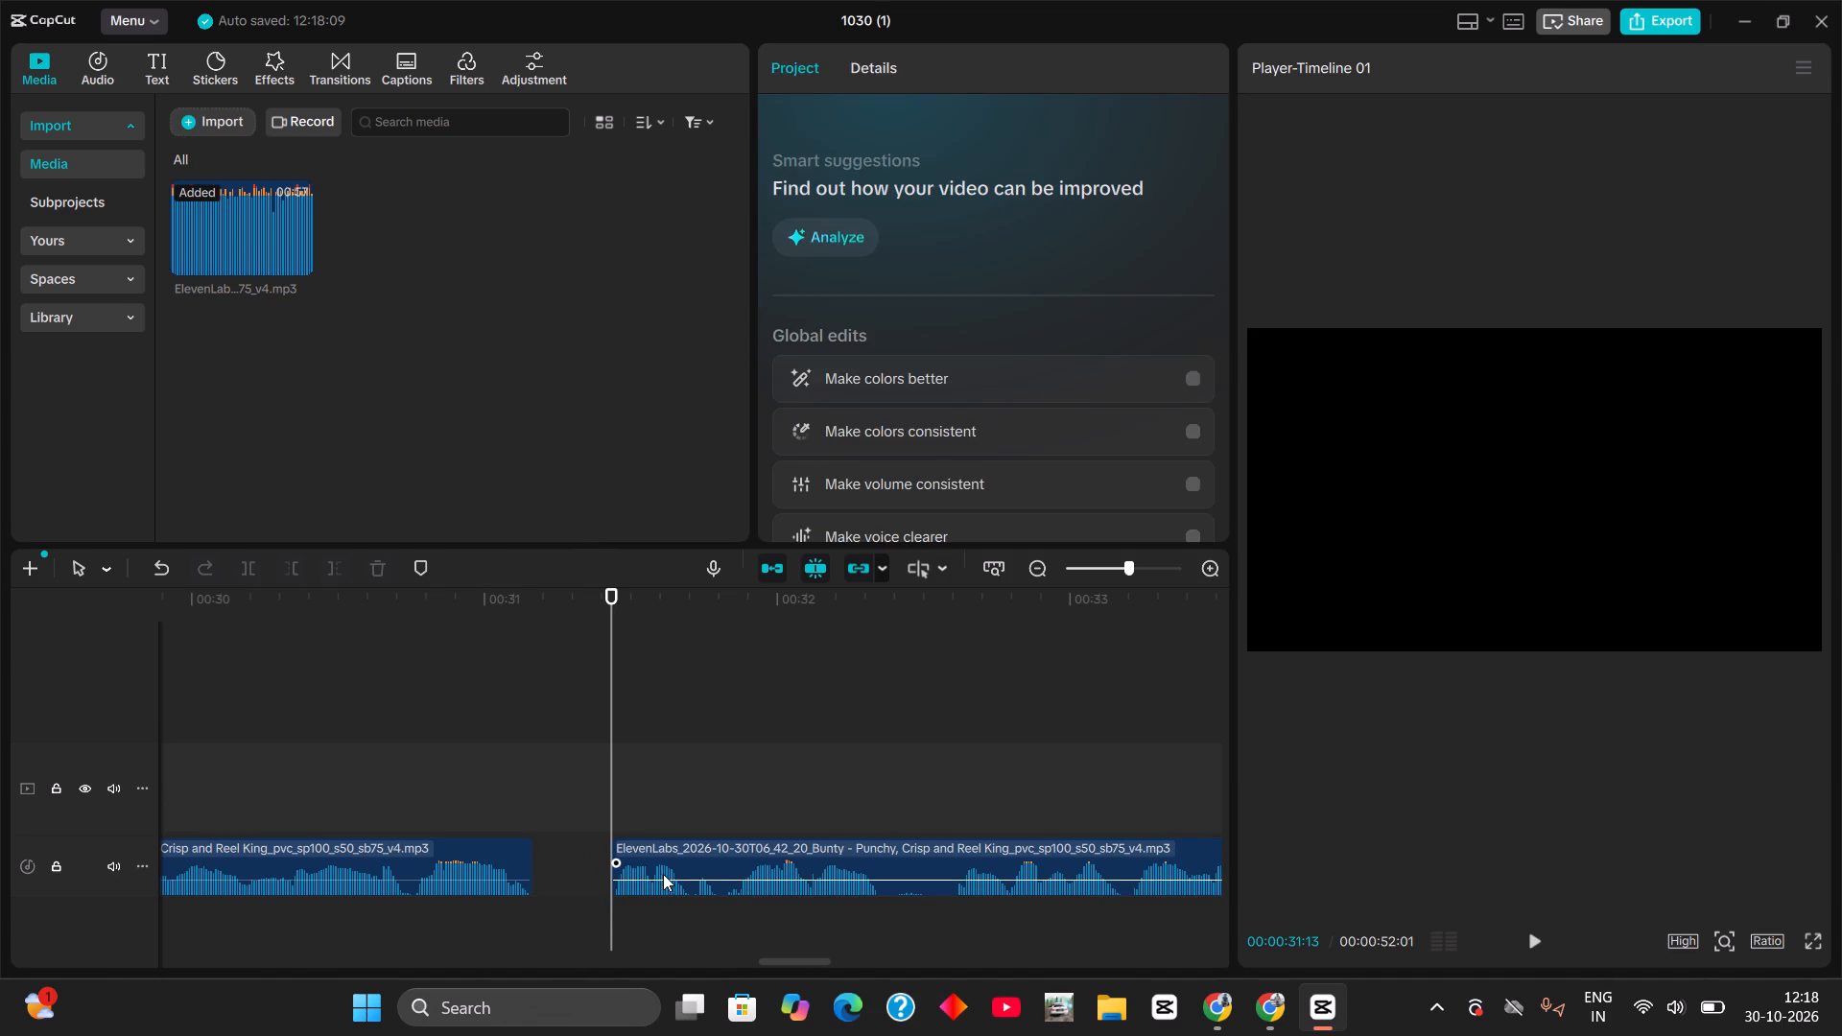
{"action": "left_click_drag", "start_coordinate": [664, 874], "coordinate": [591, 879]}
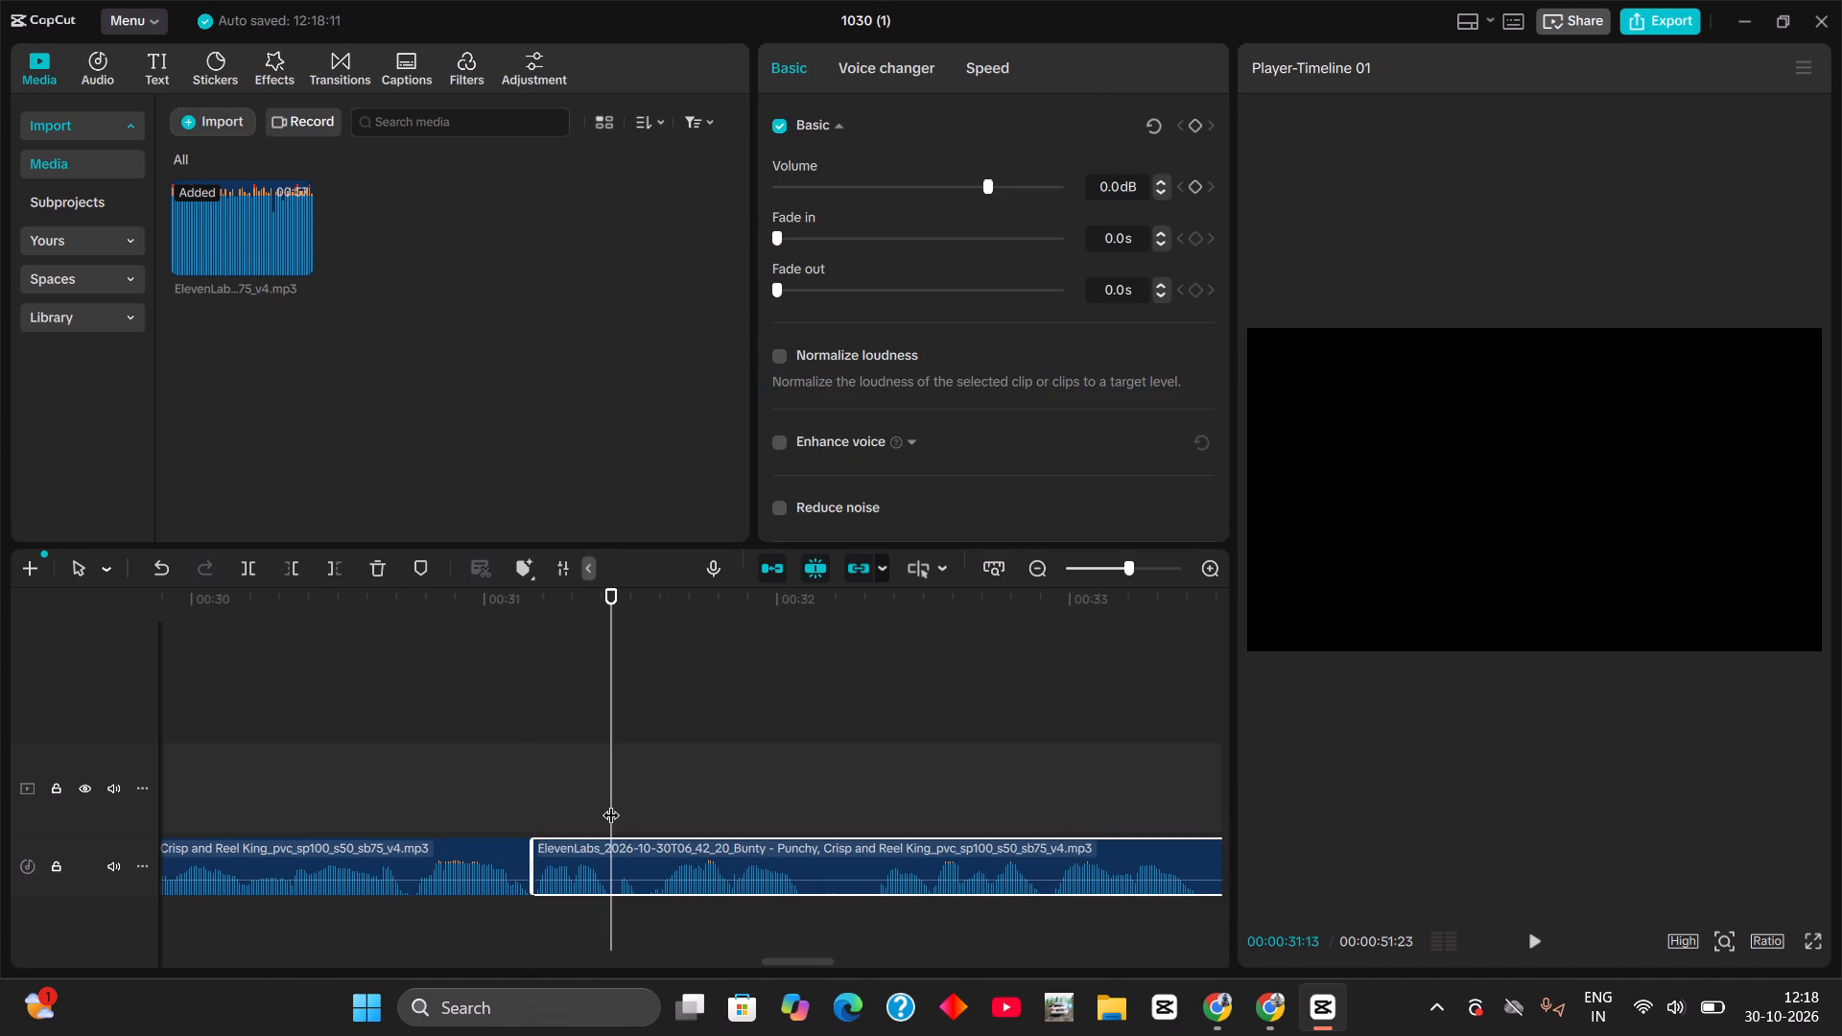
Listen across the latest join, cut the pause between 00:00:32:02 and 00:00:32:10 out of the voiceover, and close the gap.
{"action": "left_click_drag", "start_coordinate": [609, 800], "coordinate": [429, 801]}
{"action": "key", "text": "space"}
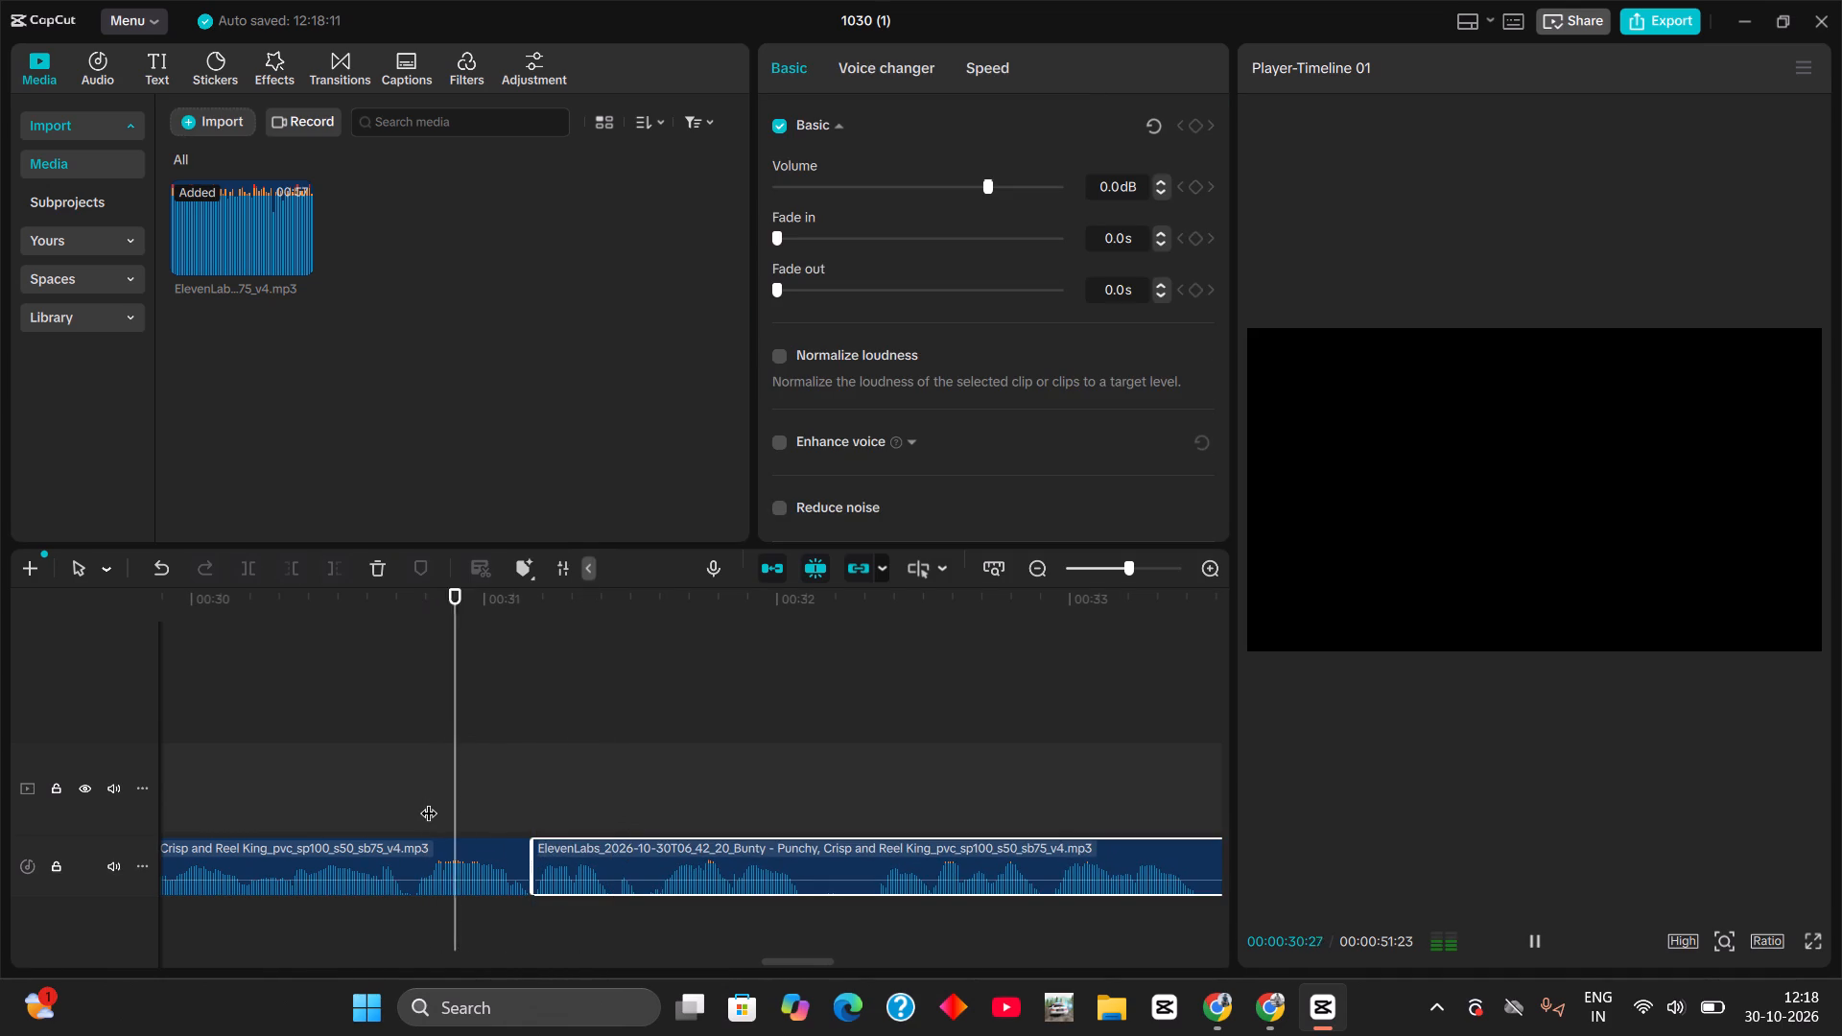
{"action": "key", "text": "space"}
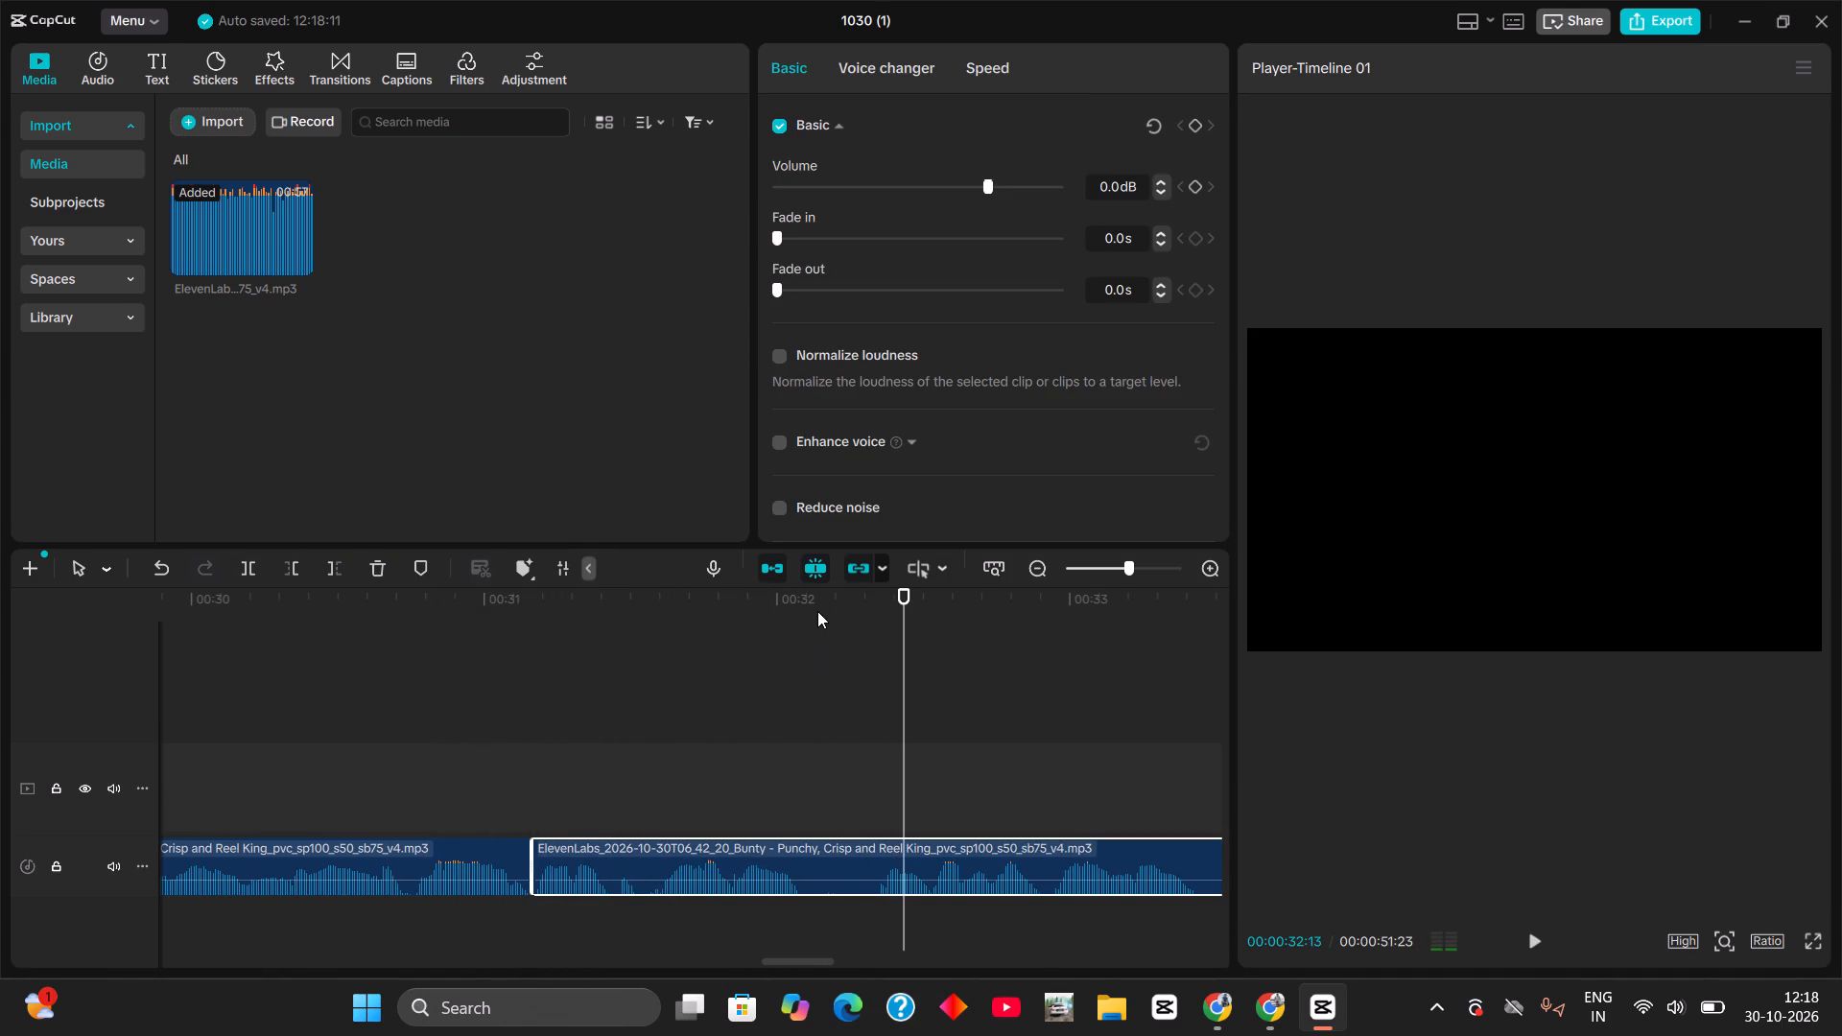
{"action": "left_click_drag", "start_coordinate": [829, 603], "coordinate": [799, 622]}
{"action": "key", "text": "ctrl+b"}
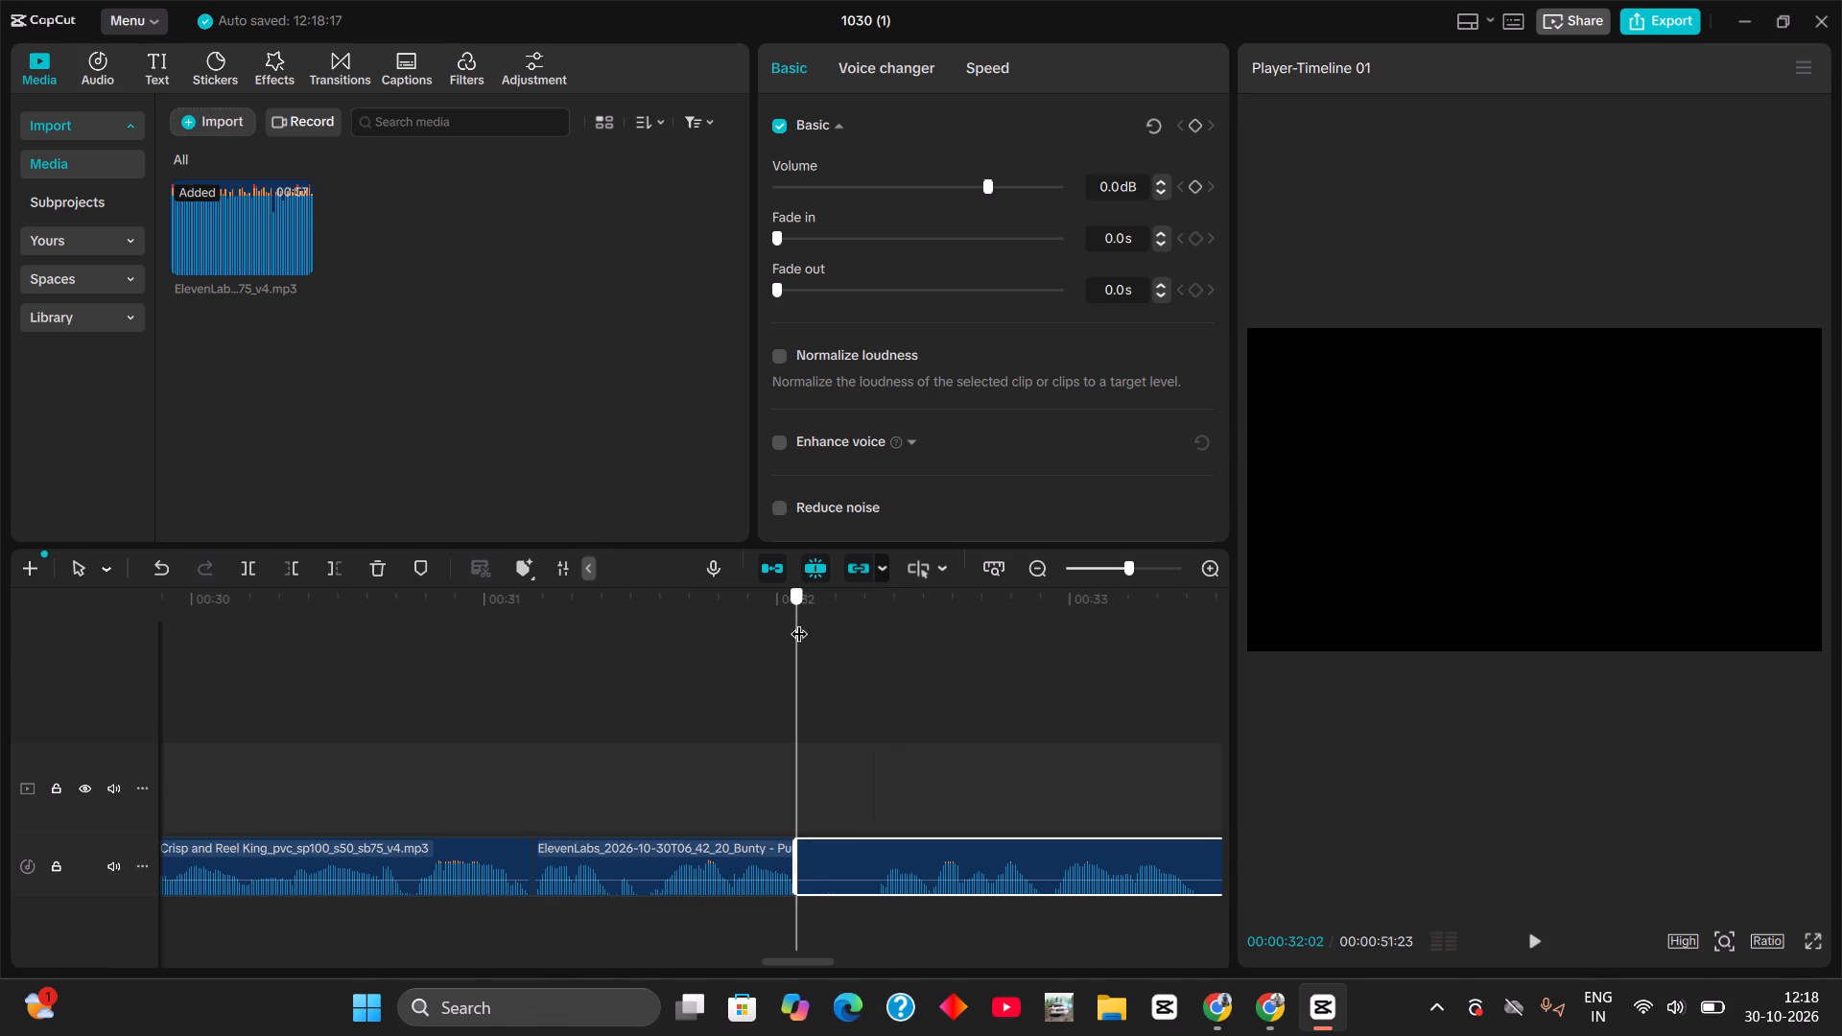
{"action": "left_click_drag", "start_coordinate": [799, 622], "coordinate": [877, 642]}
{"action": "key", "text": "ctrl+b"}
{"action": "left_click", "coordinate": [836, 884]}
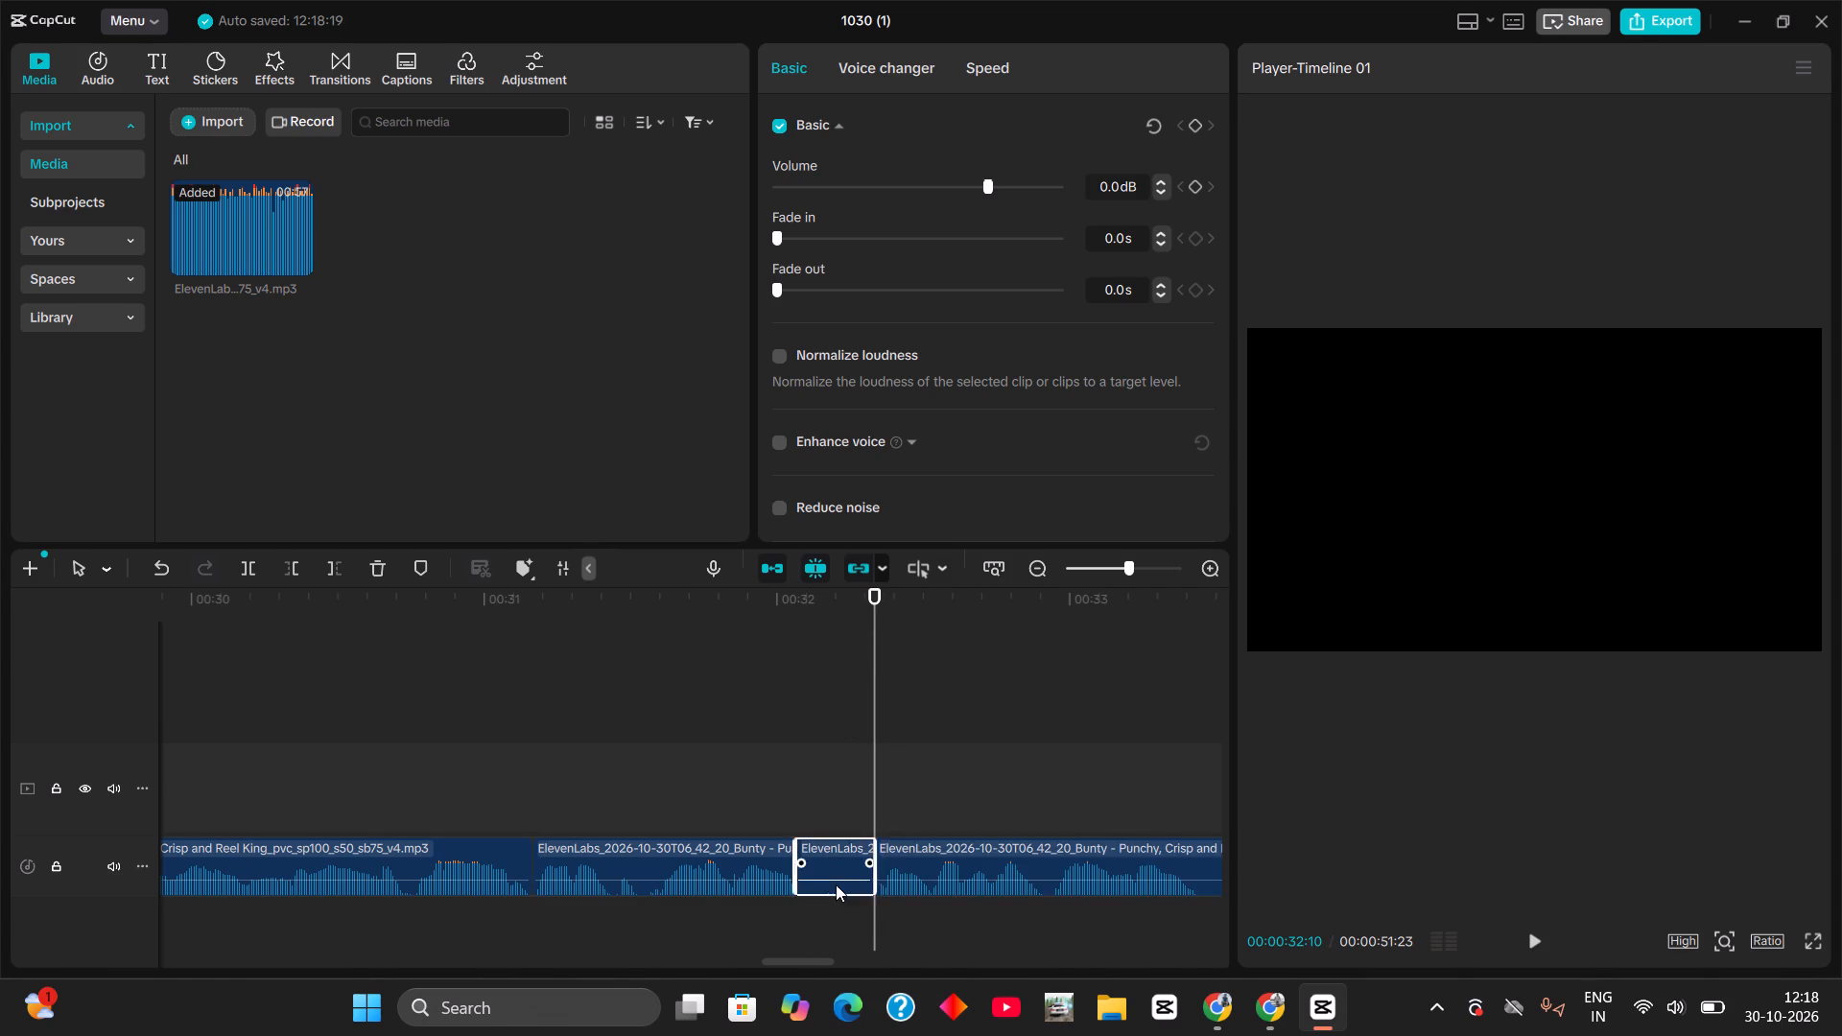
{"action": "key", "text": "BackSpace"}
{"action": "left_click_drag", "start_coordinate": [935, 861], "coordinate": [853, 862]}
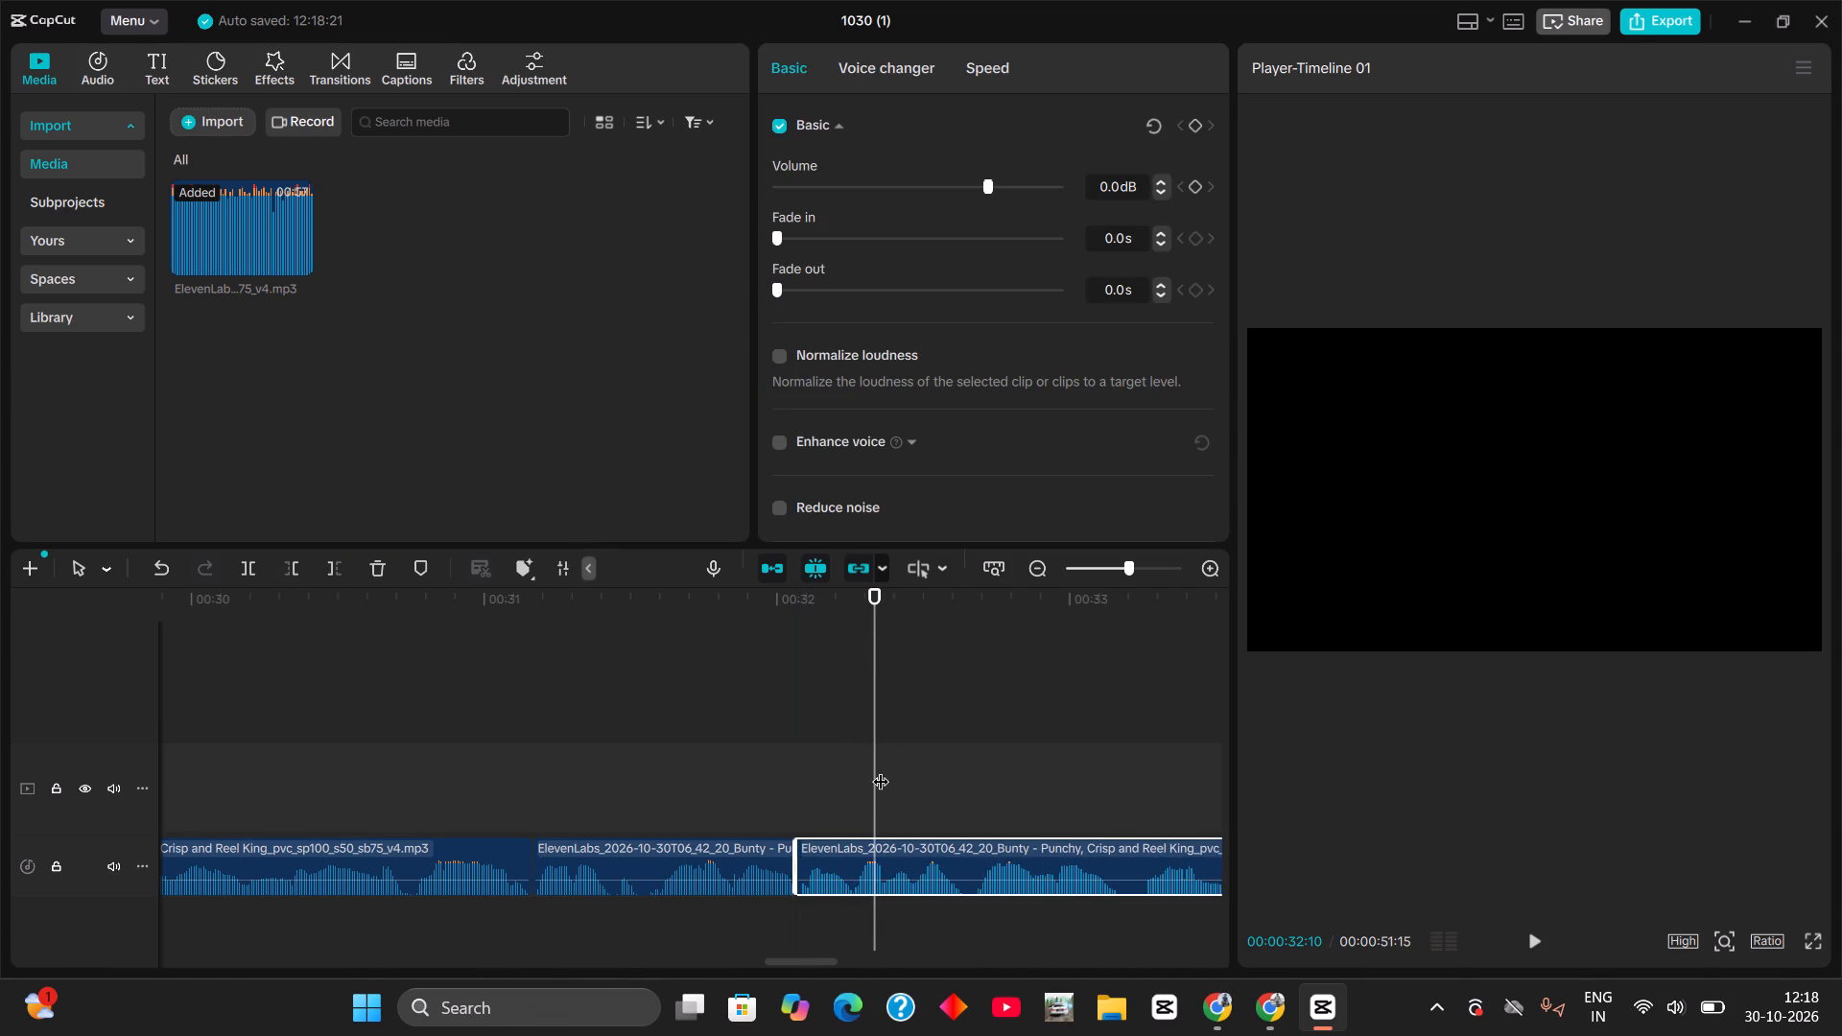
Listen on from the latest join, cut the pause between 00:00:34:26 and 00:00:35:13 out of the voiceover, and close the gap.
{"action": "left_click_drag", "start_coordinate": [875, 766], "coordinate": [864, 808]}
{"action": "key", "text": "space"}
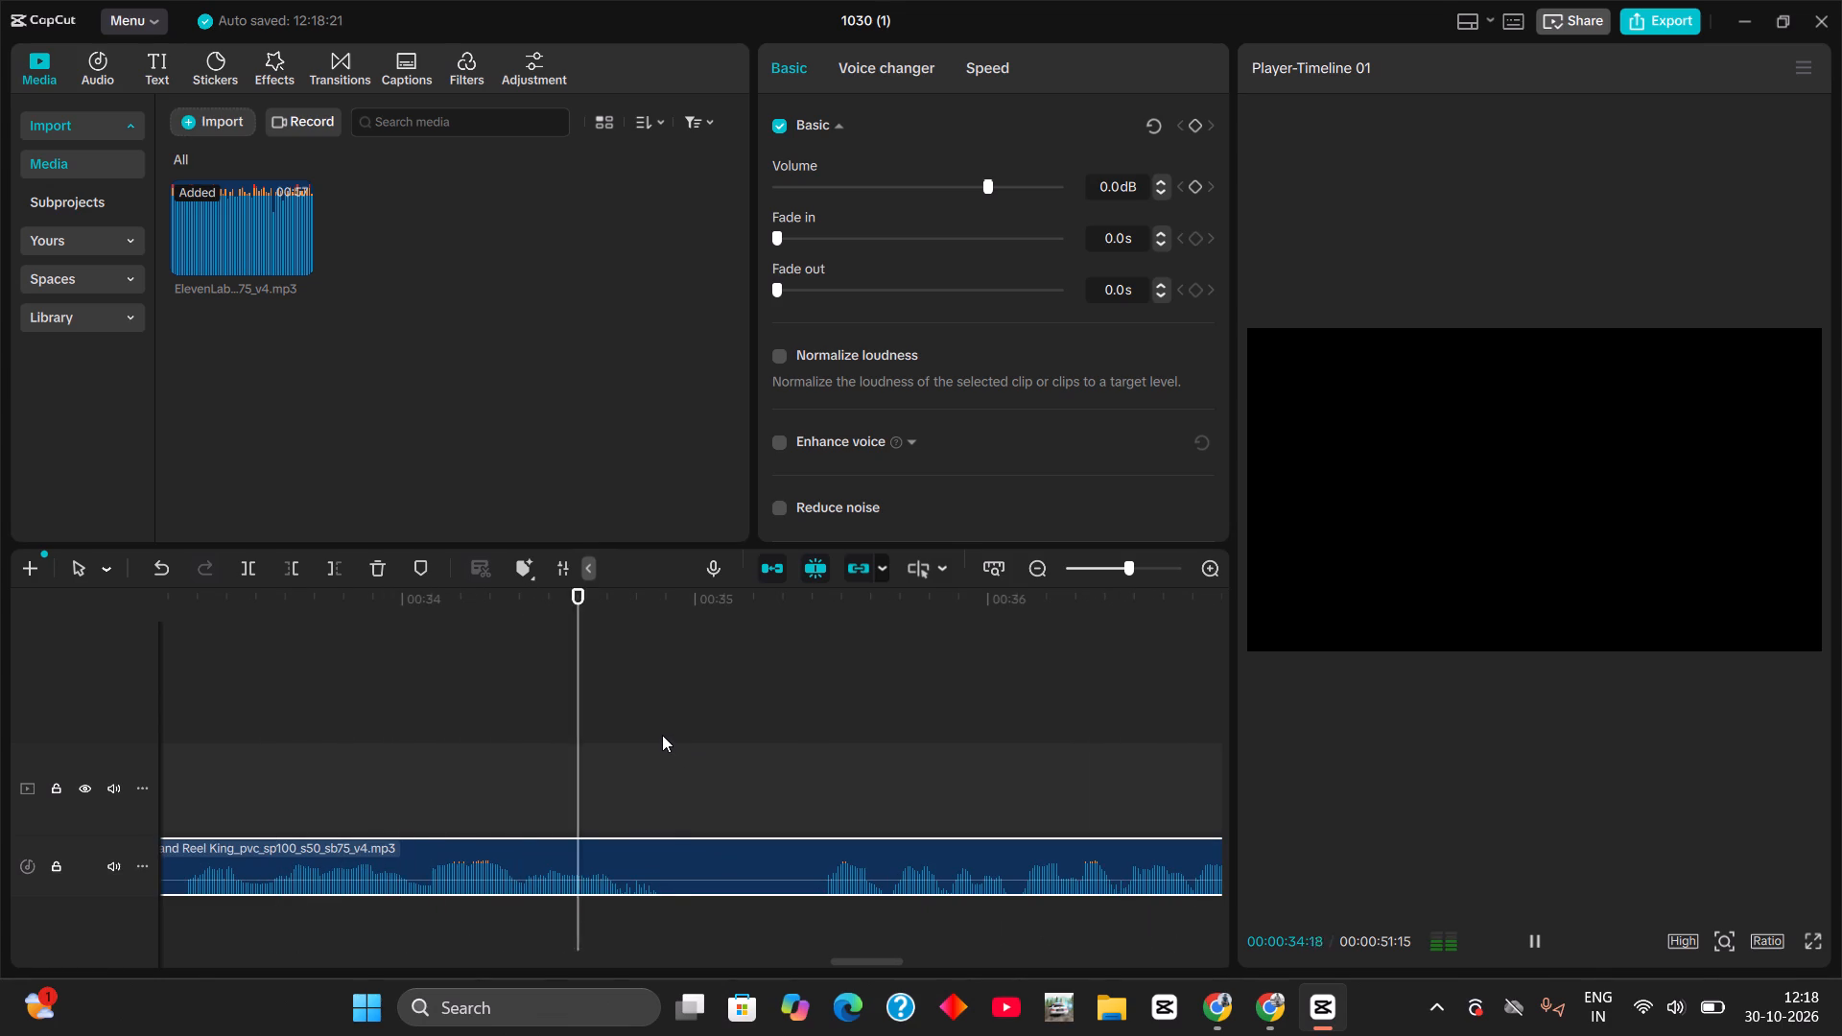
{"action": "key", "text": "space"}
{"action": "left_click_drag", "start_coordinate": [671, 602], "coordinate": [653, 611]}
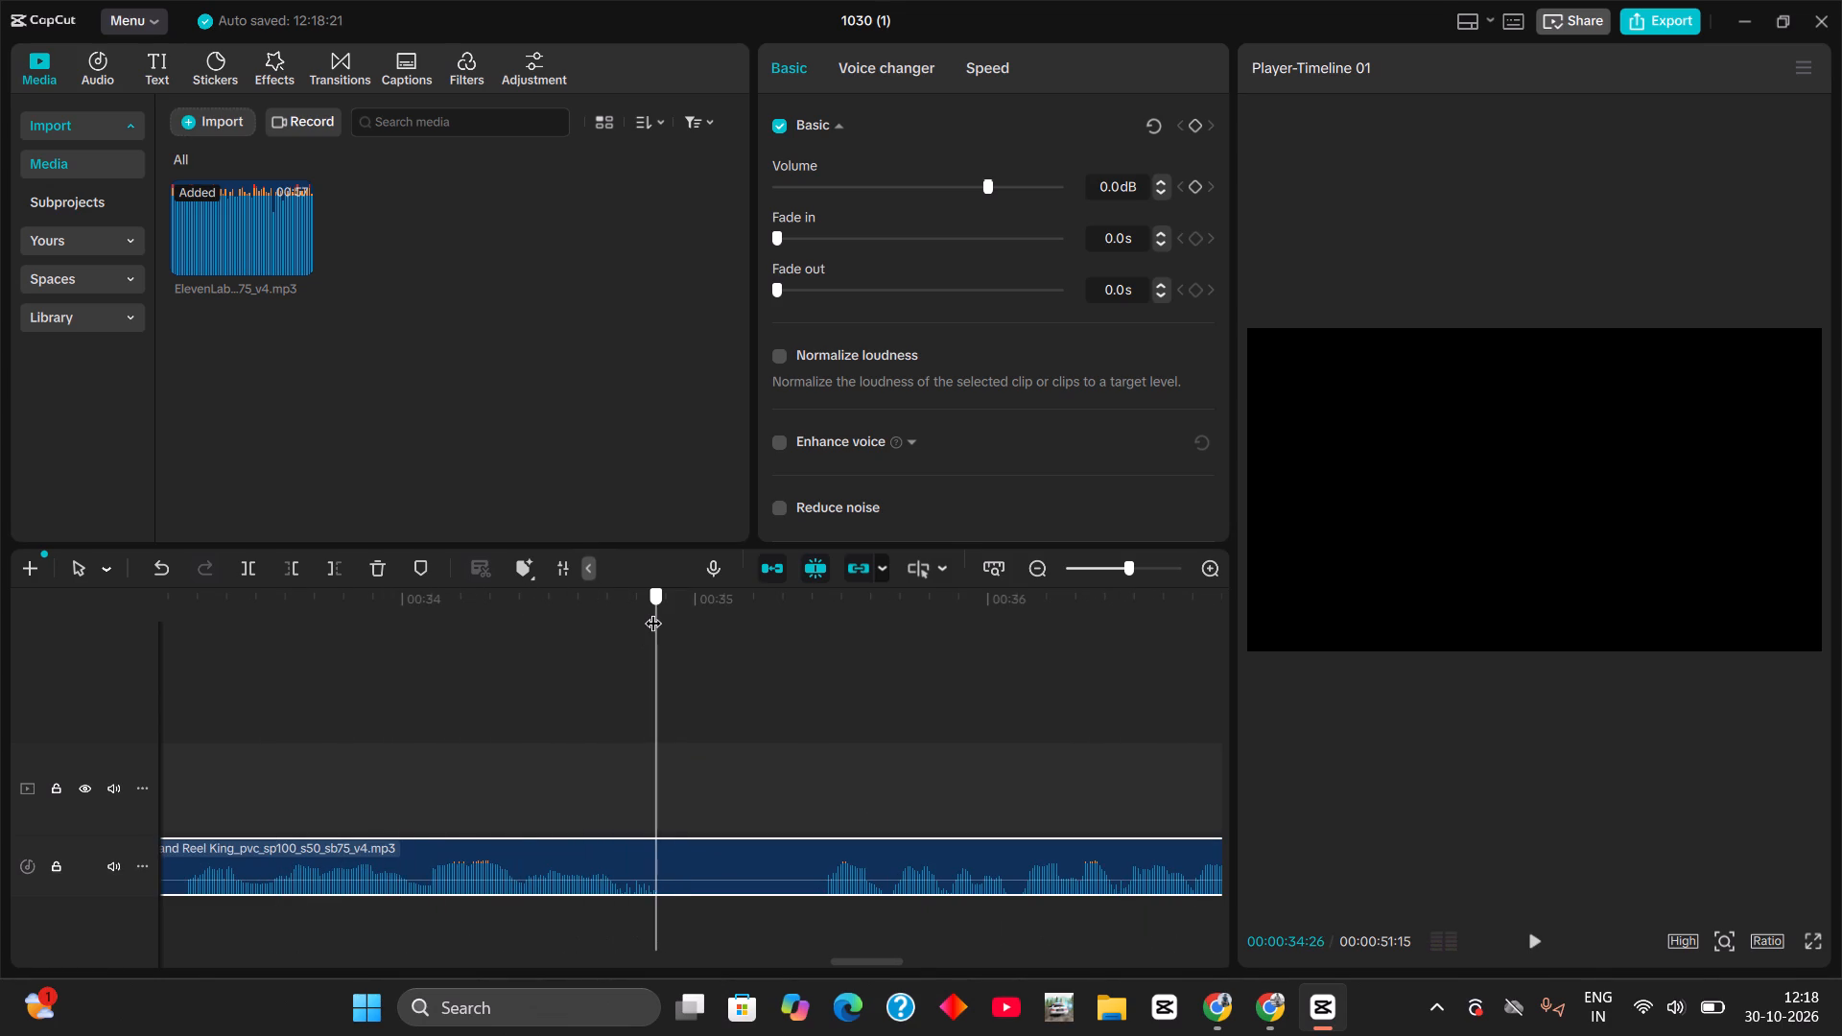
{"action": "left_click_drag", "start_coordinate": [653, 611], "coordinate": [804, 671]}
{"action": "key", "text": "ctrl+b"}
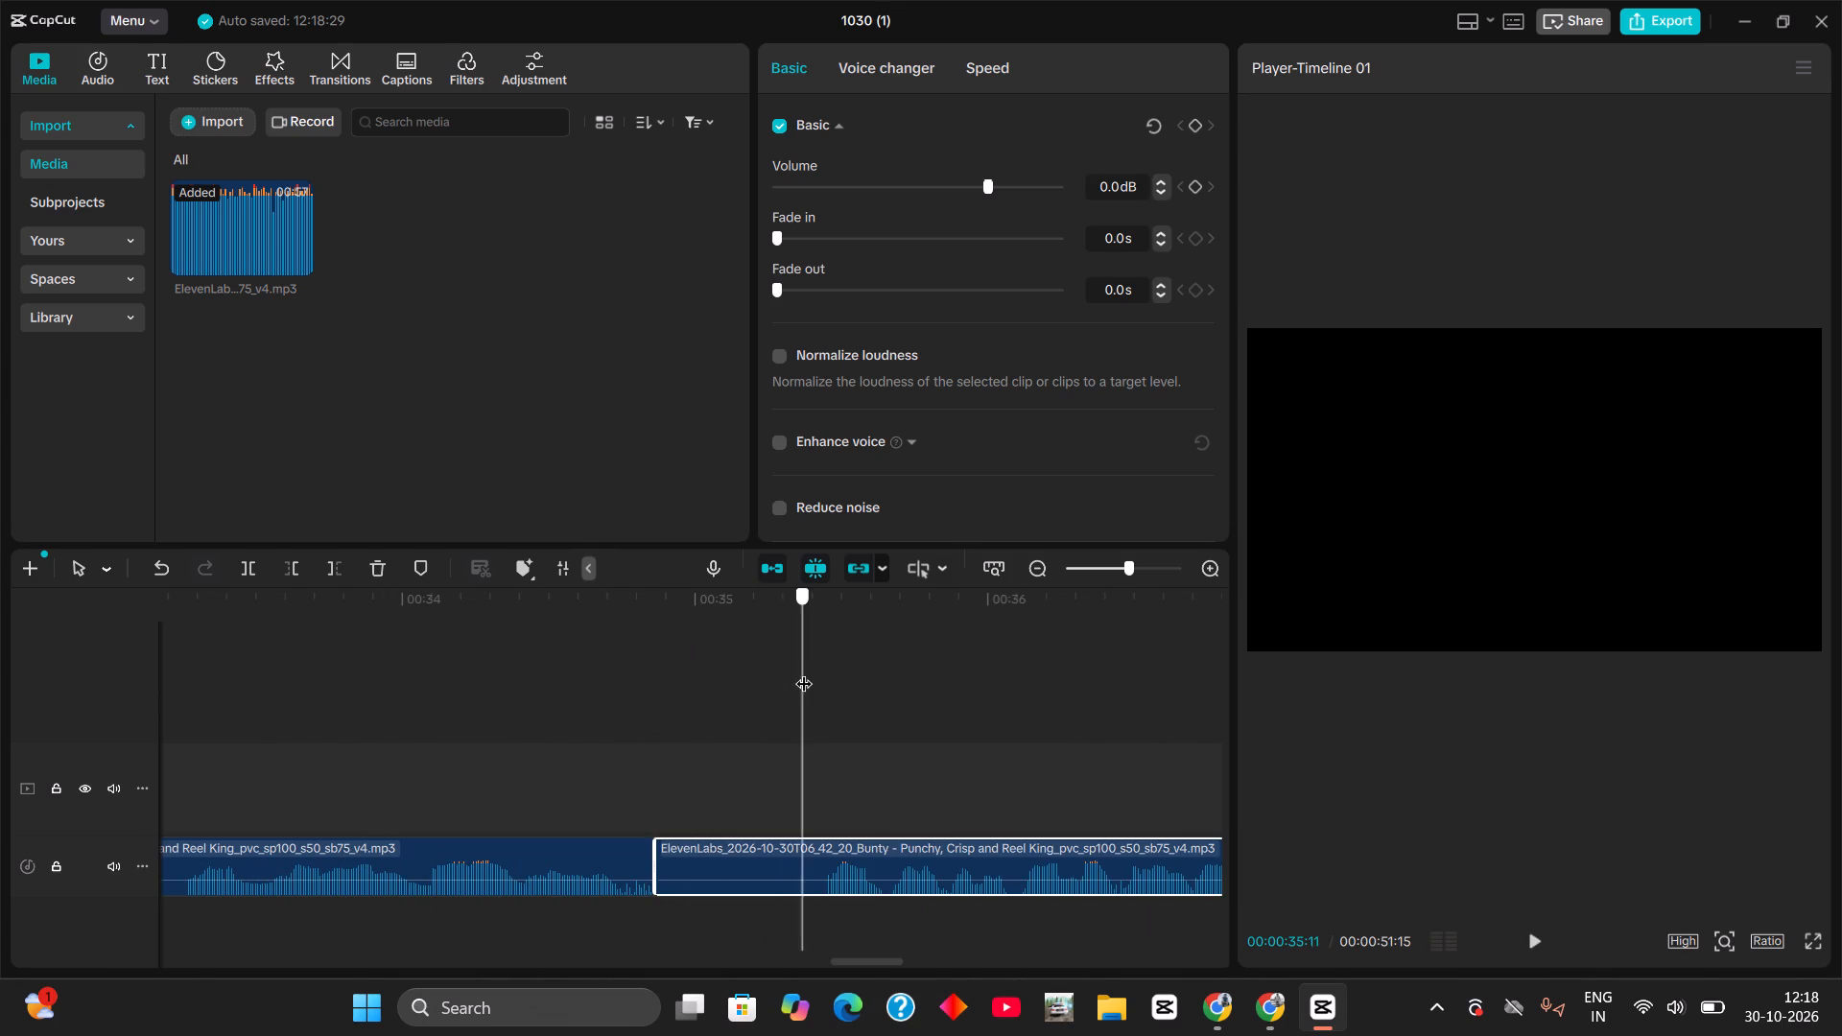
{"action": "left_click_drag", "start_coordinate": [804, 671], "coordinate": [825, 685]}
{"action": "key", "text": "ctrl+b"}
{"action": "left_click", "coordinate": [790, 847]}
{"action": "key", "text": "BackSpace"}
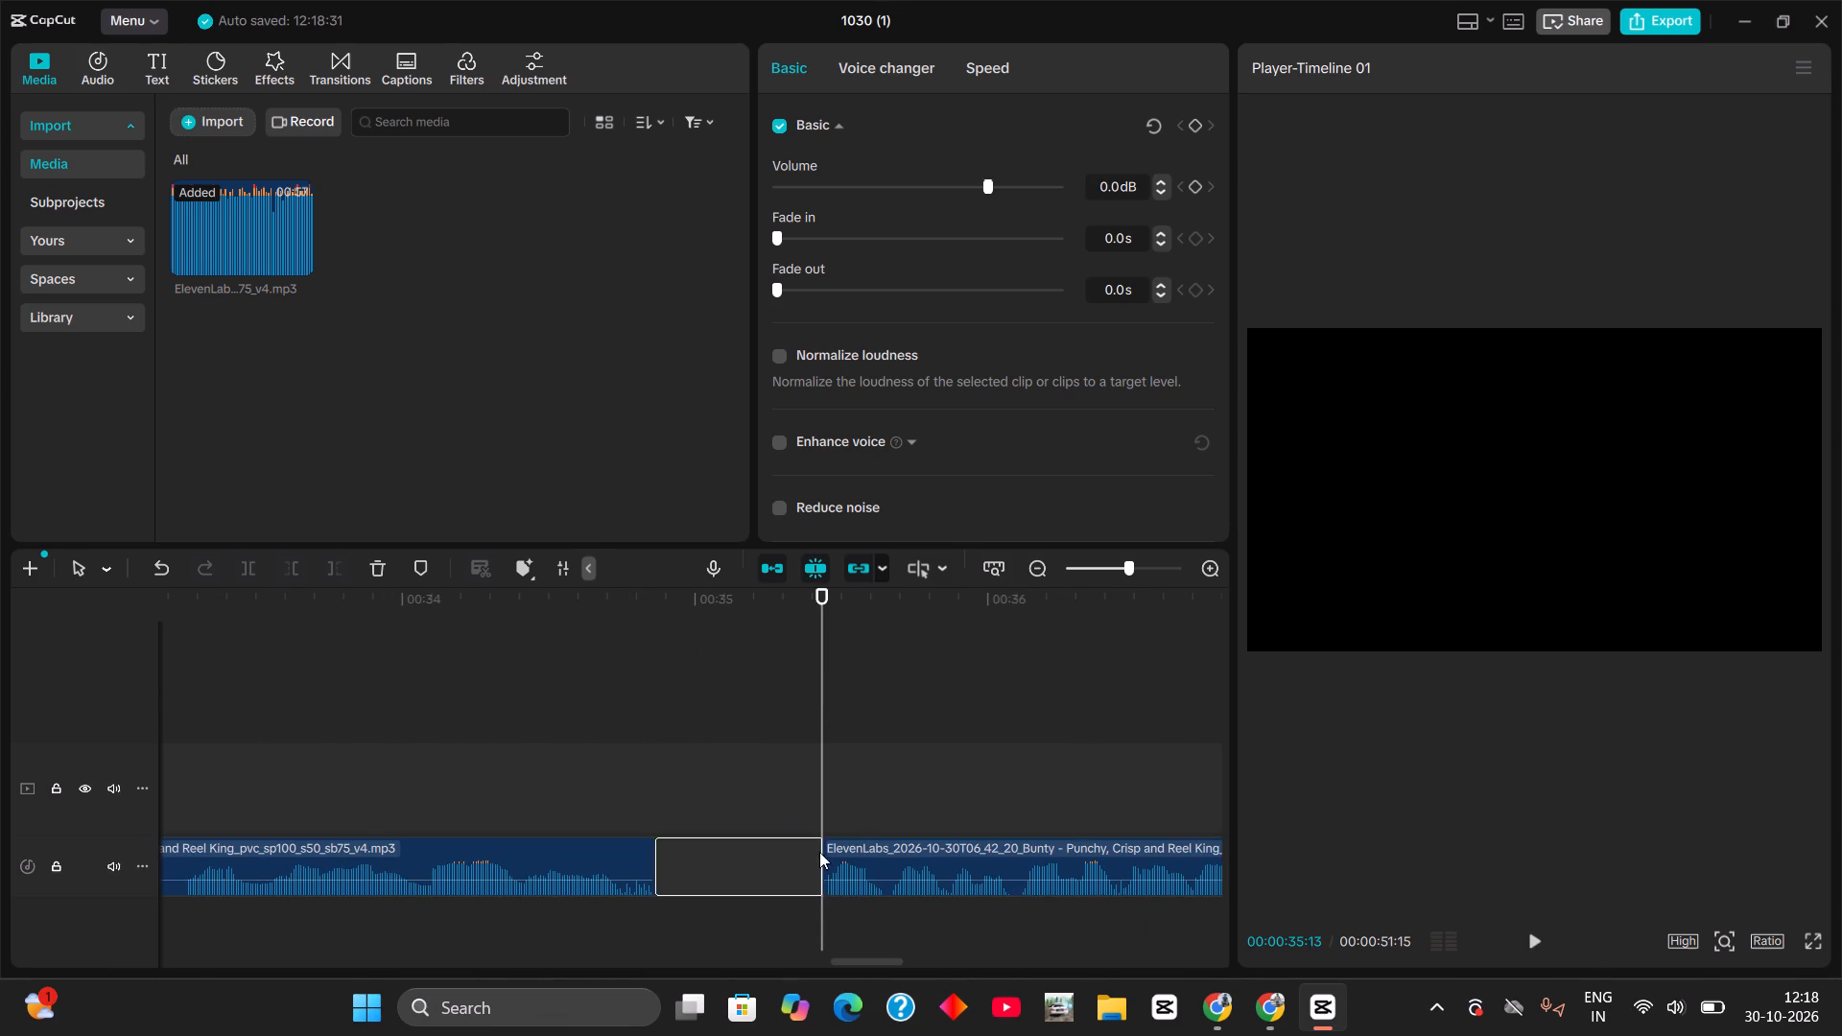
{"action": "left_click_drag", "start_coordinate": [869, 859], "coordinate": [705, 862]}
Cut the short pause between 00:00:36:18 and 00:00:36:21 out of the voiceover and join the following audio to the preceding piece.
{"action": "left_click_drag", "start_coordinate": [828, 770], "coordinate": [1281, 865]}
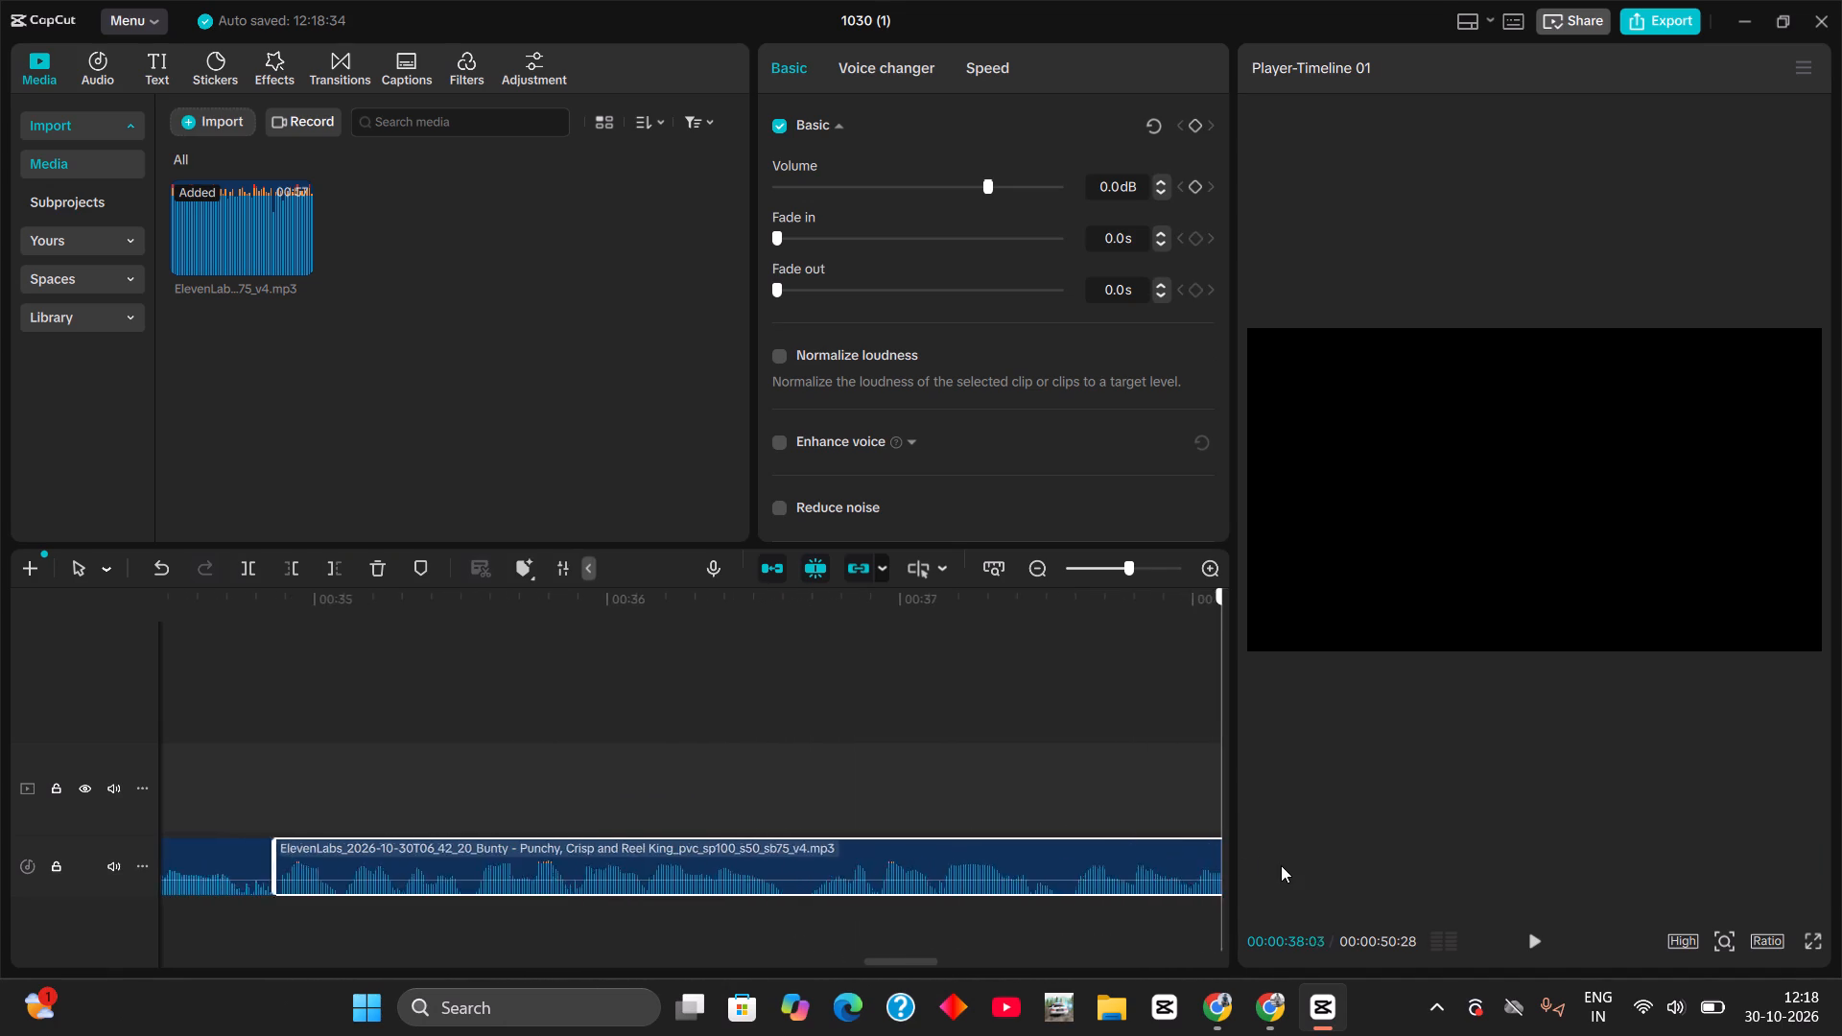
{"action": "left_click_drag", "start_coordinate": [1281, 865], "coordinate": [361, 854]}
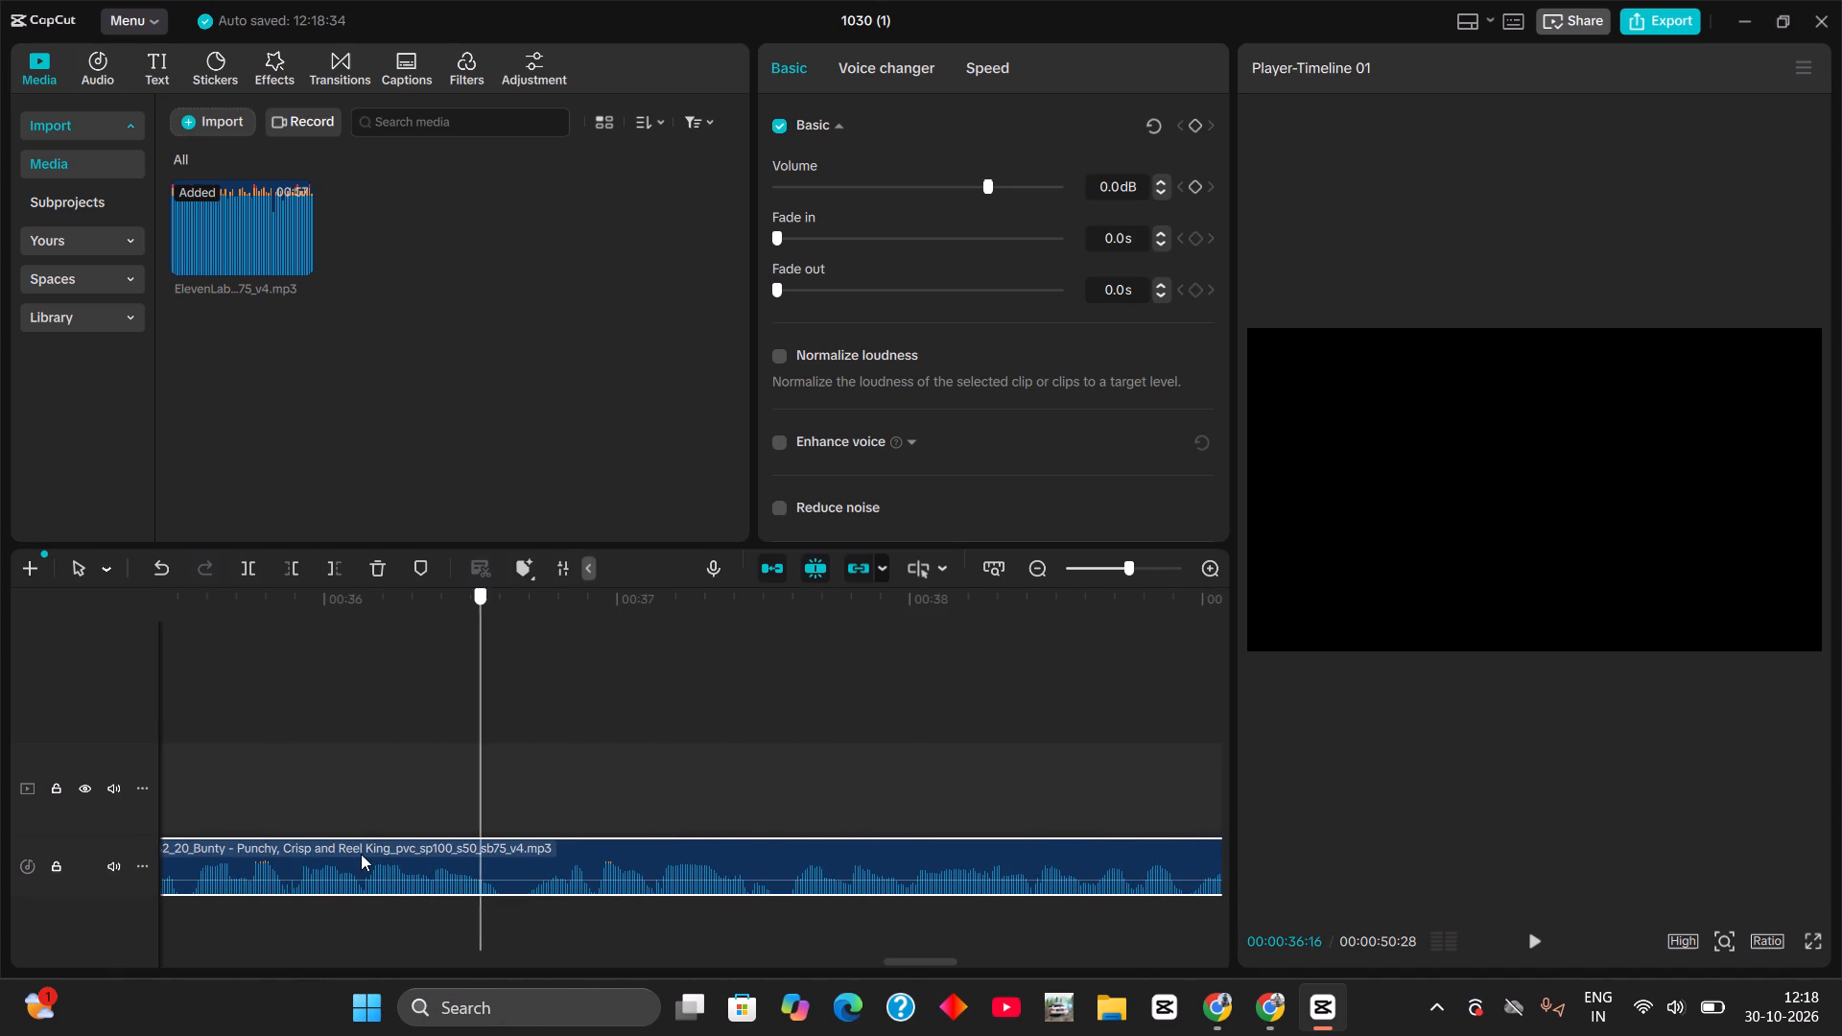
{"action": "left_click_drag", "start_coordinate": [361, 854], "coordinate": [349, 855]}
{"action": "key", "text": "space"}
{"action": "key", "text": "space"}
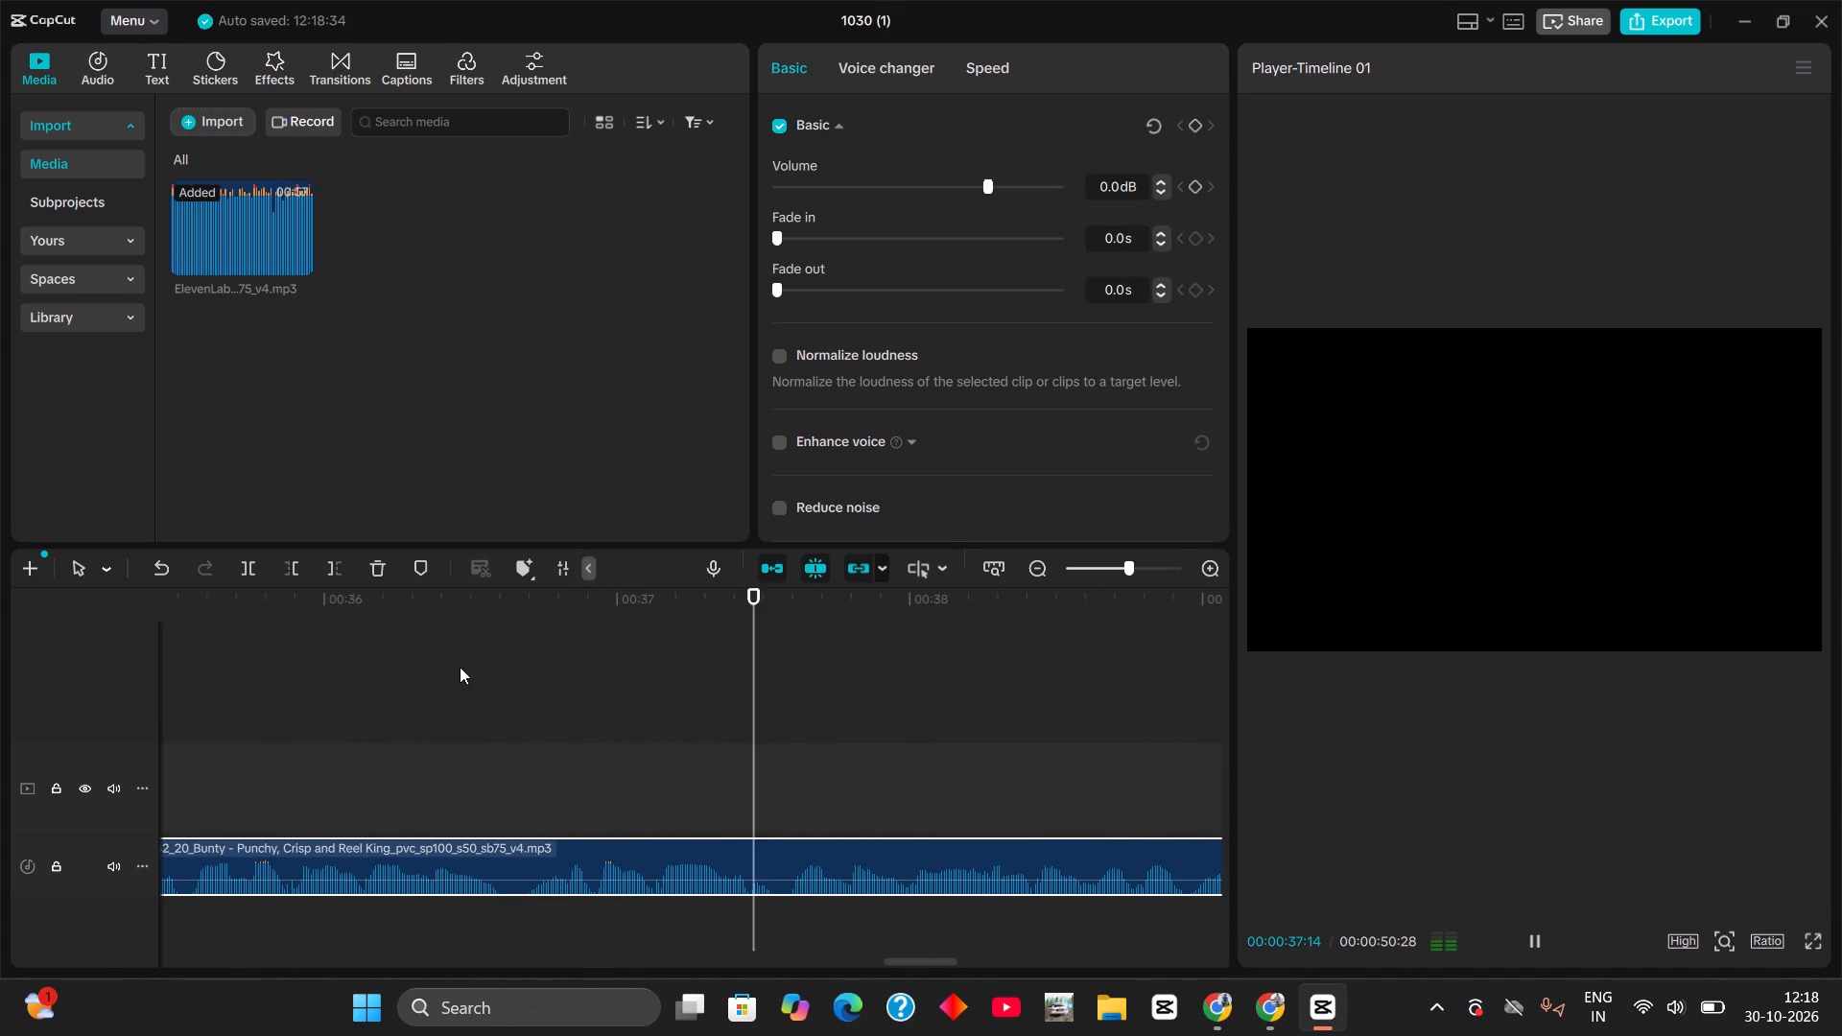
{"action": "left_click_drag", "start_coordinate": [496, 603], "coordinate": [500, 614]}
{"action": "key", "text": "ctrl+b"}
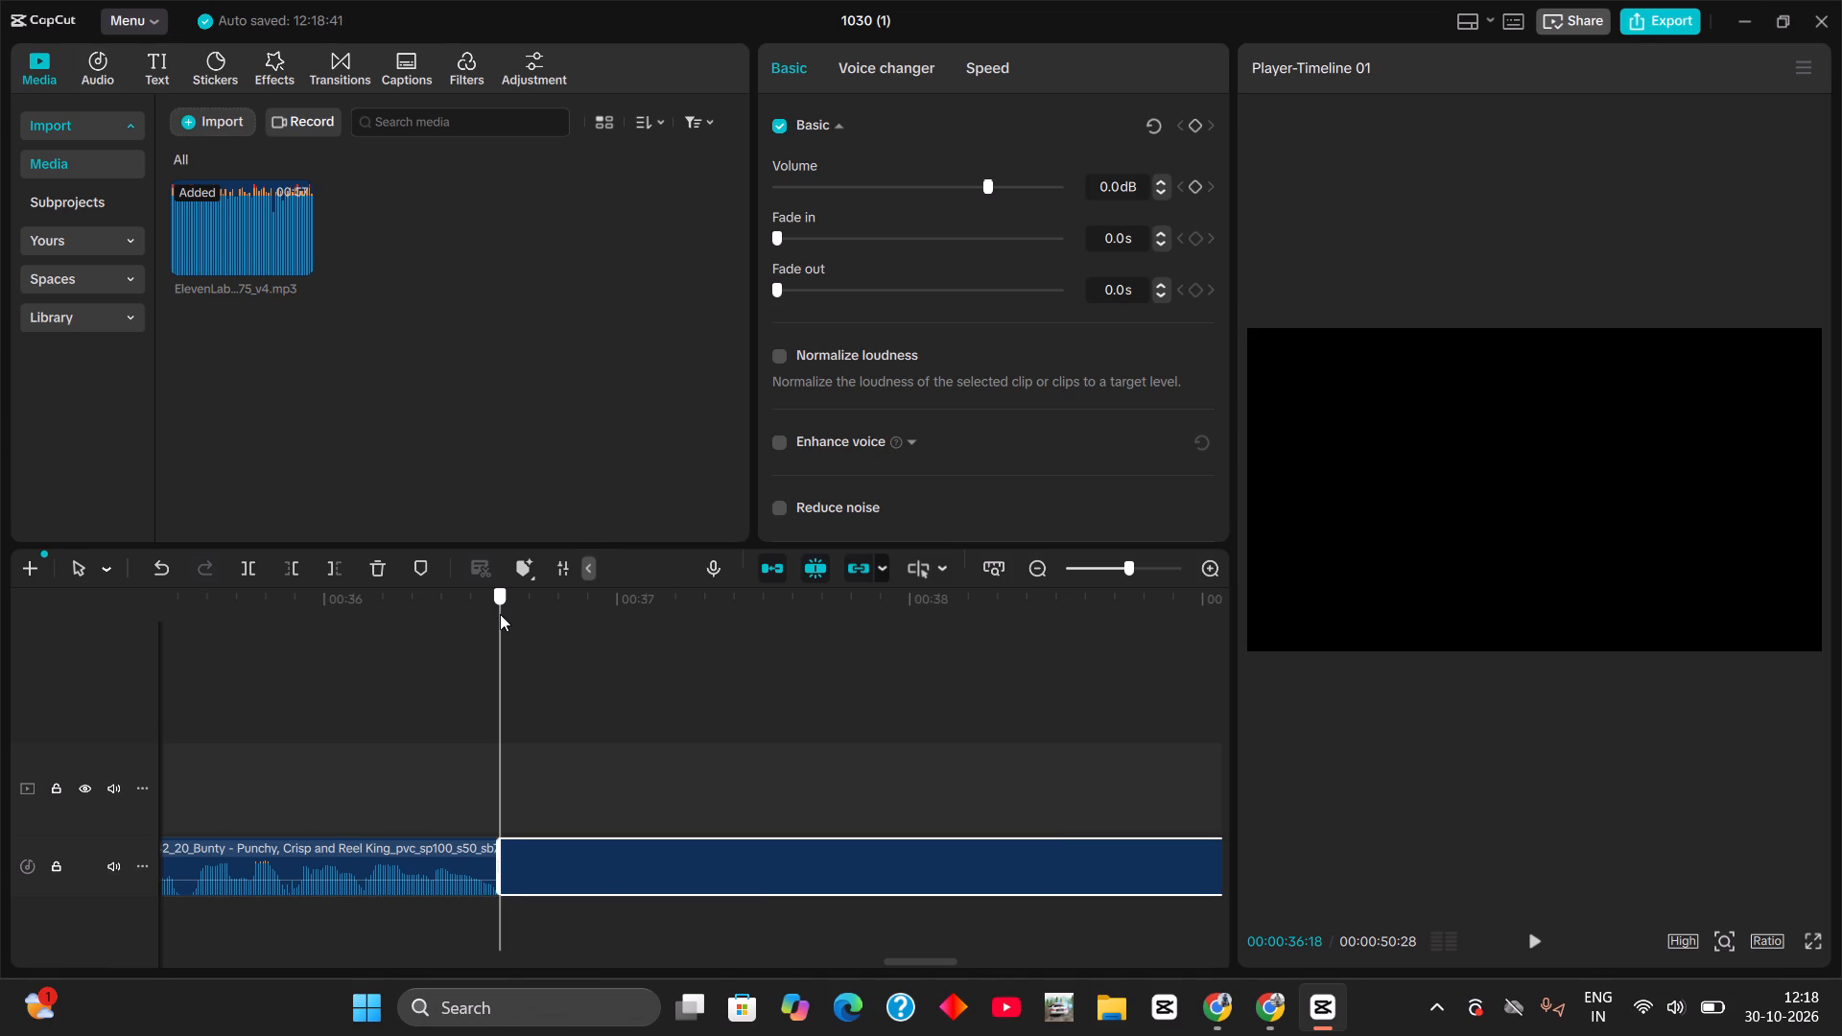
{"action": "left_click_drag", "start_coordinate": [500, 614], "coordinate": [525, 640]}
{"action": "key", "text": "ctrl+b"}
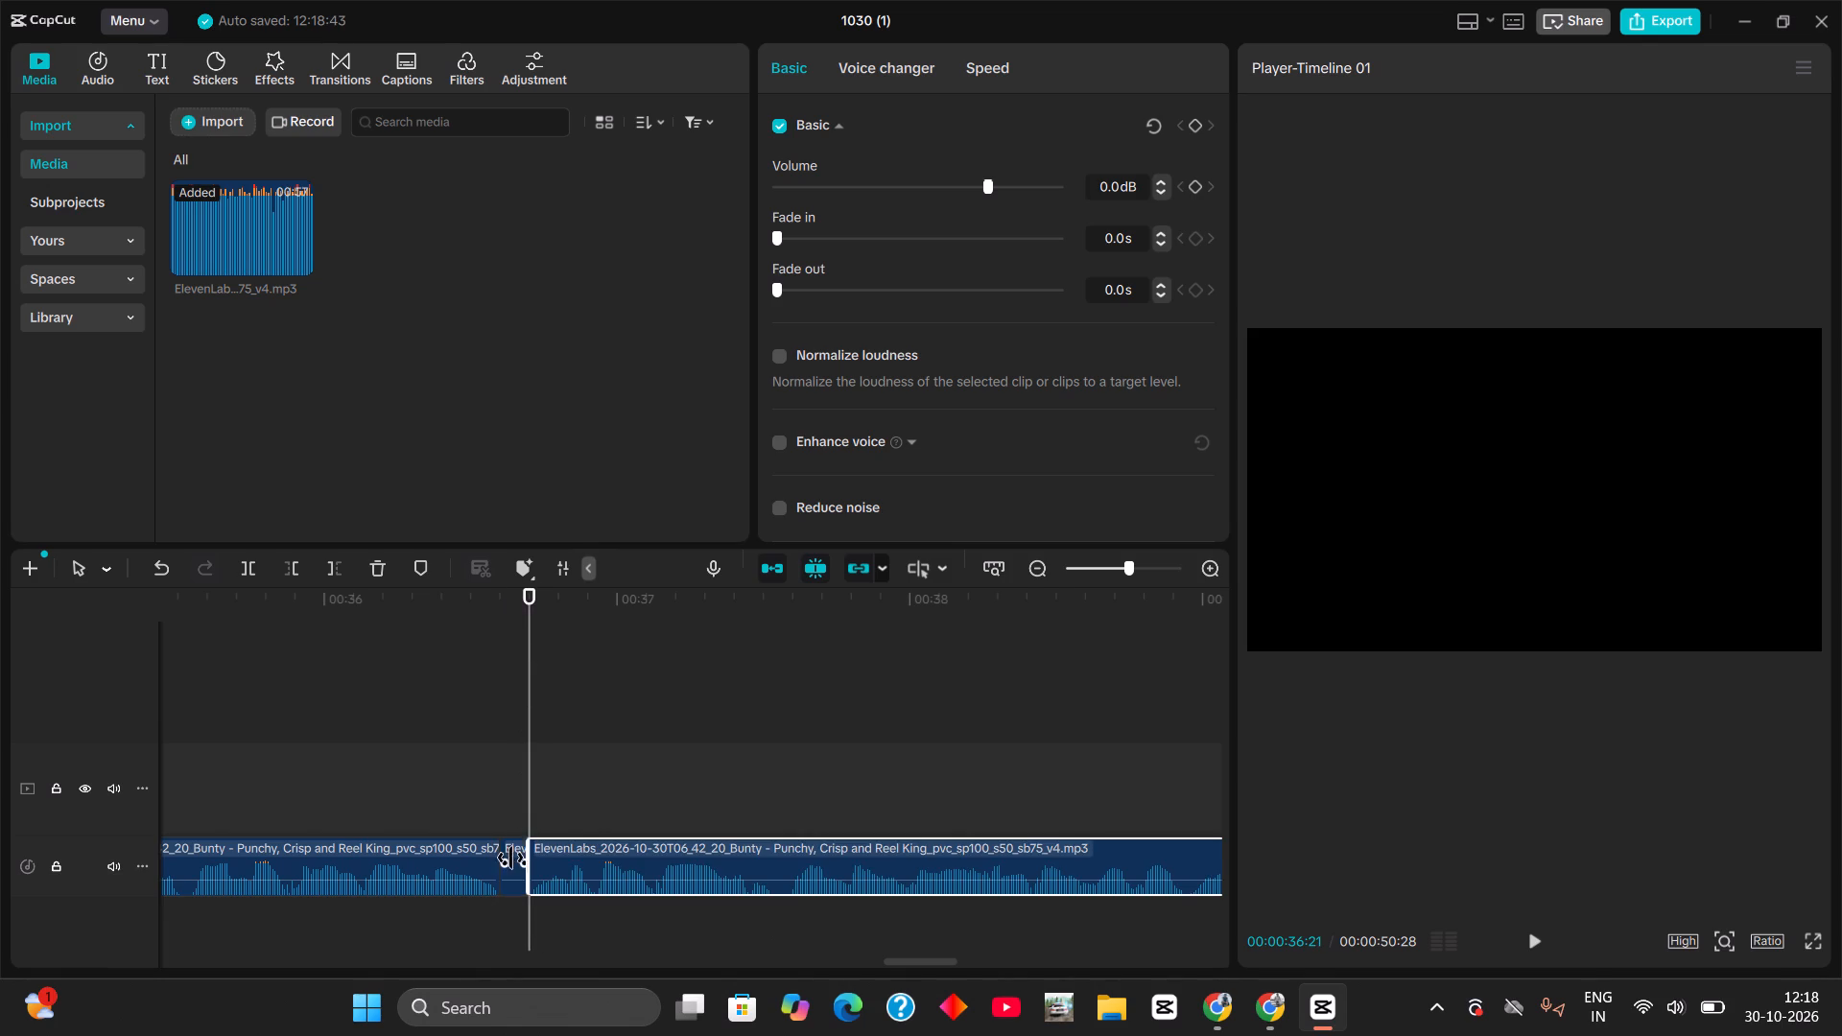
{"action": "left_click", "coordinate": [510, 860]}
{"action": "key", "text": "BackSpace"}
{"action": "left_click_drag", "start_coordinate": [575, 867], "coordinate": [533, 871]}
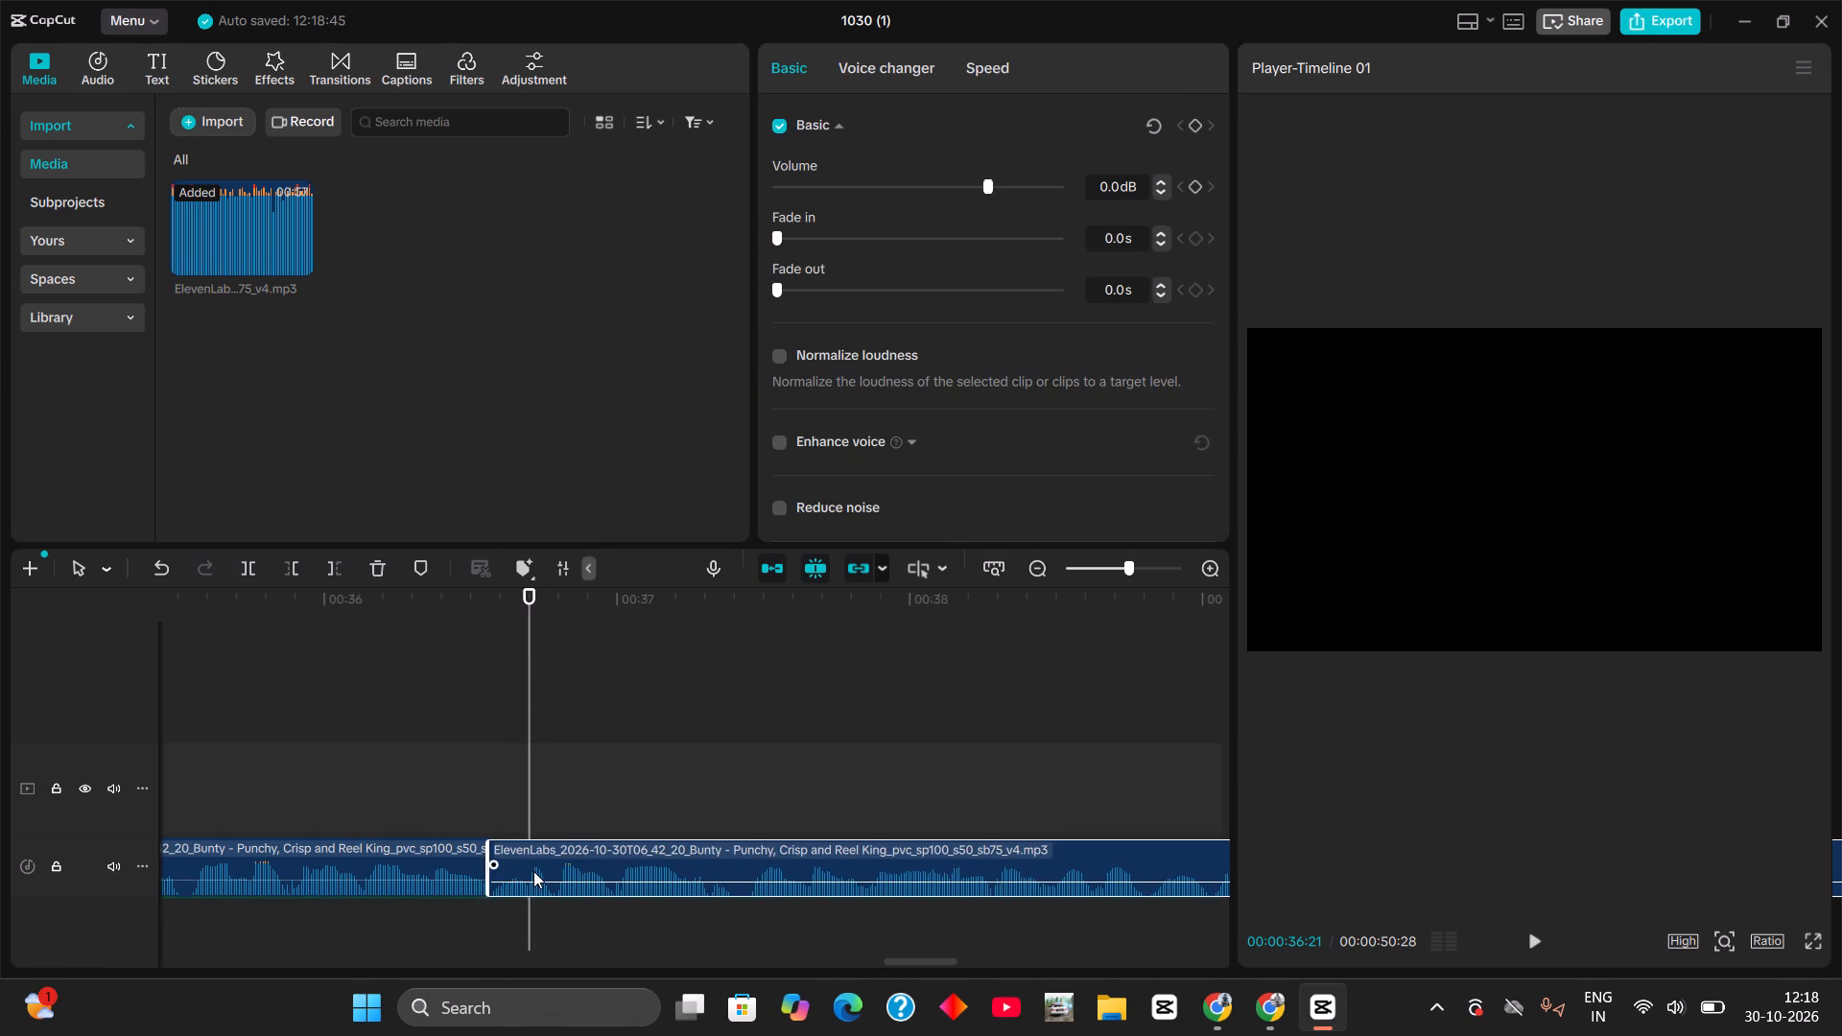
{"action": "left_click_drag", "start_coordinate": [533, 871], "coordinate": [547, 869]}
Cut the pause between 00:00:40:14 and 00:00:41:01 out of the voiceover and close the gap with the following audio.
{"action": "left_click_drag", "start_coordinate": [532, 789], "coordinate": [697, 789]}
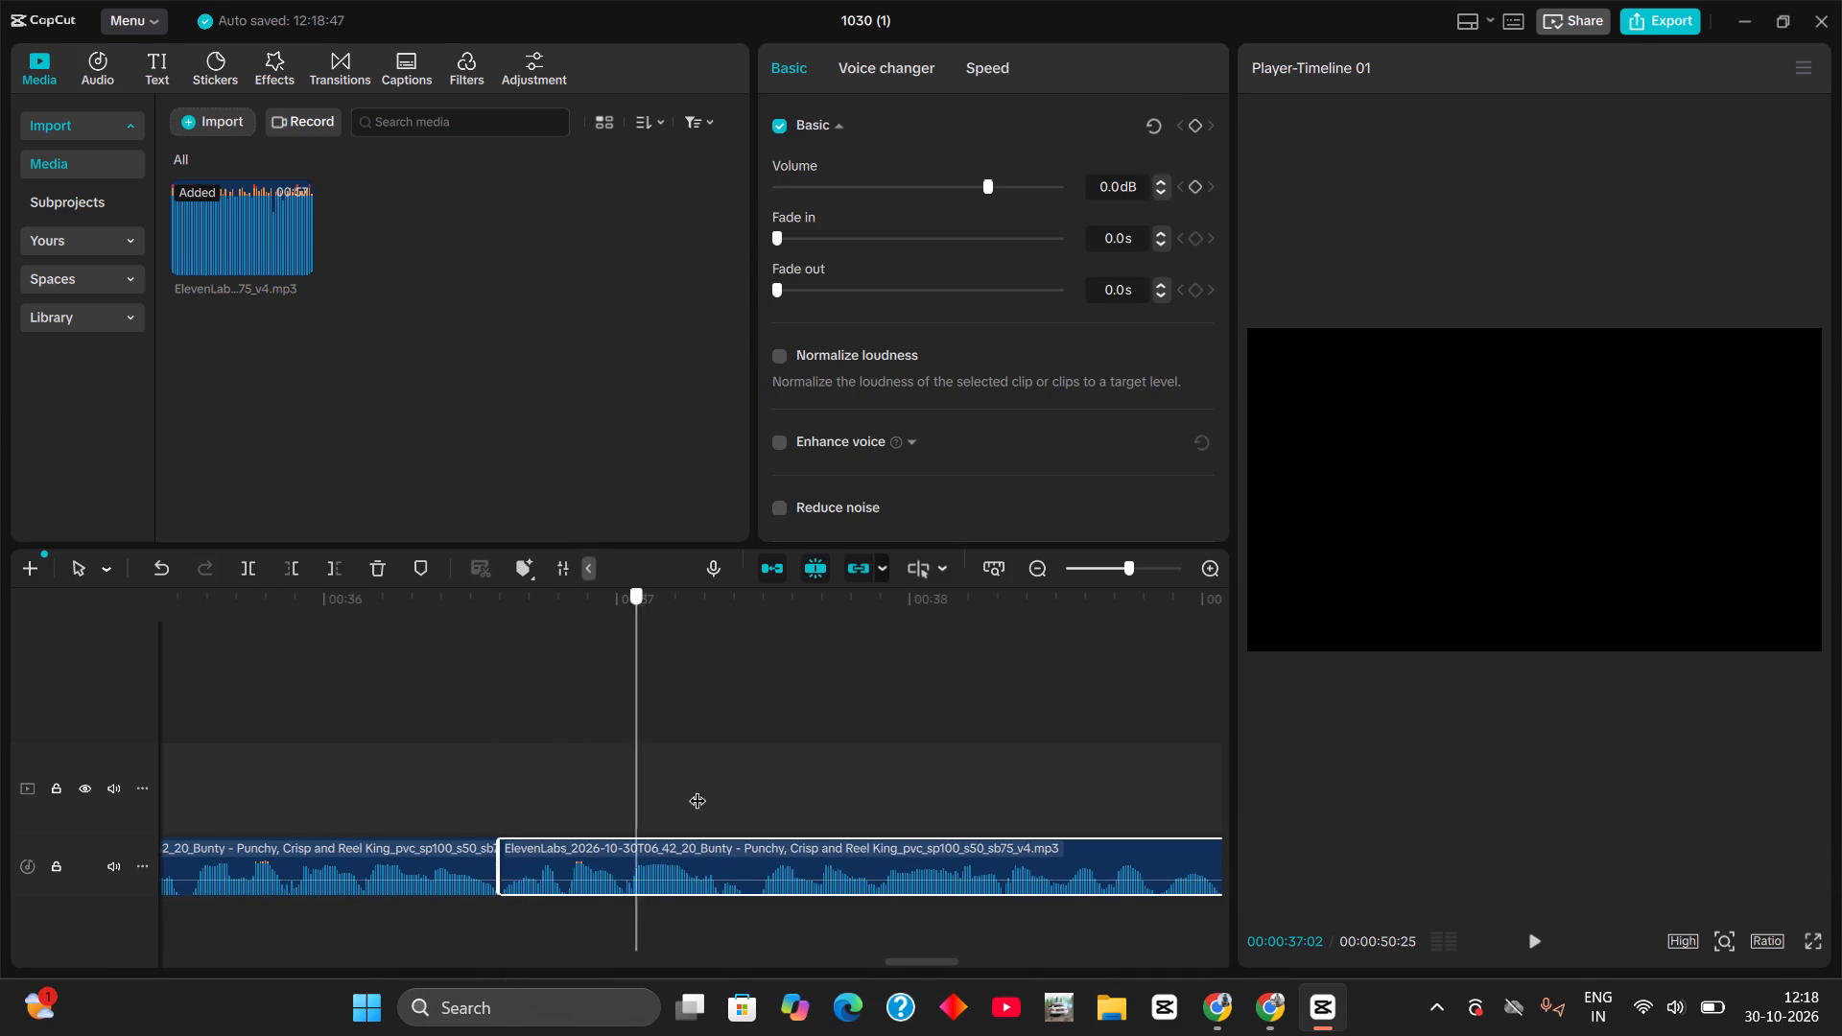
{"action": "left_click_drag", "start_coordinate": [697, 789], "coordinate": [1172, 839]}
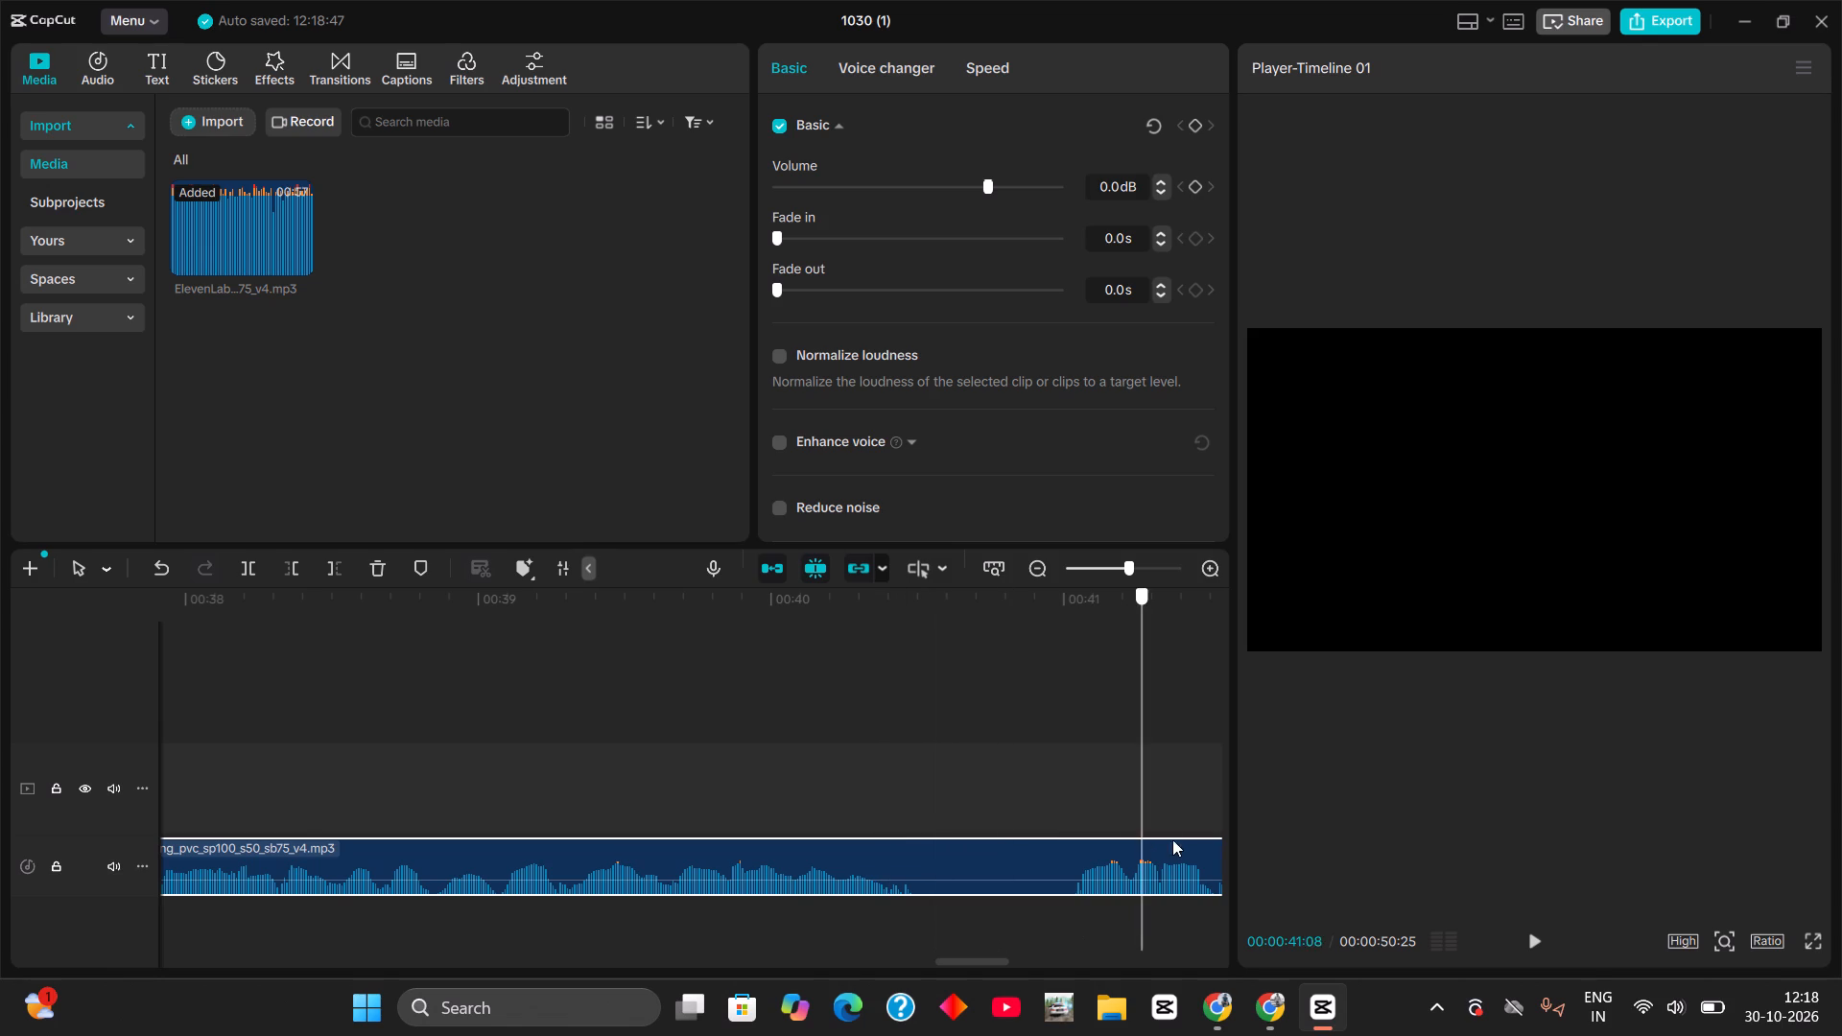
{"action": "left_click_drag", "start_coordinate": [1172, 839], "coordinate": [696, 838]}
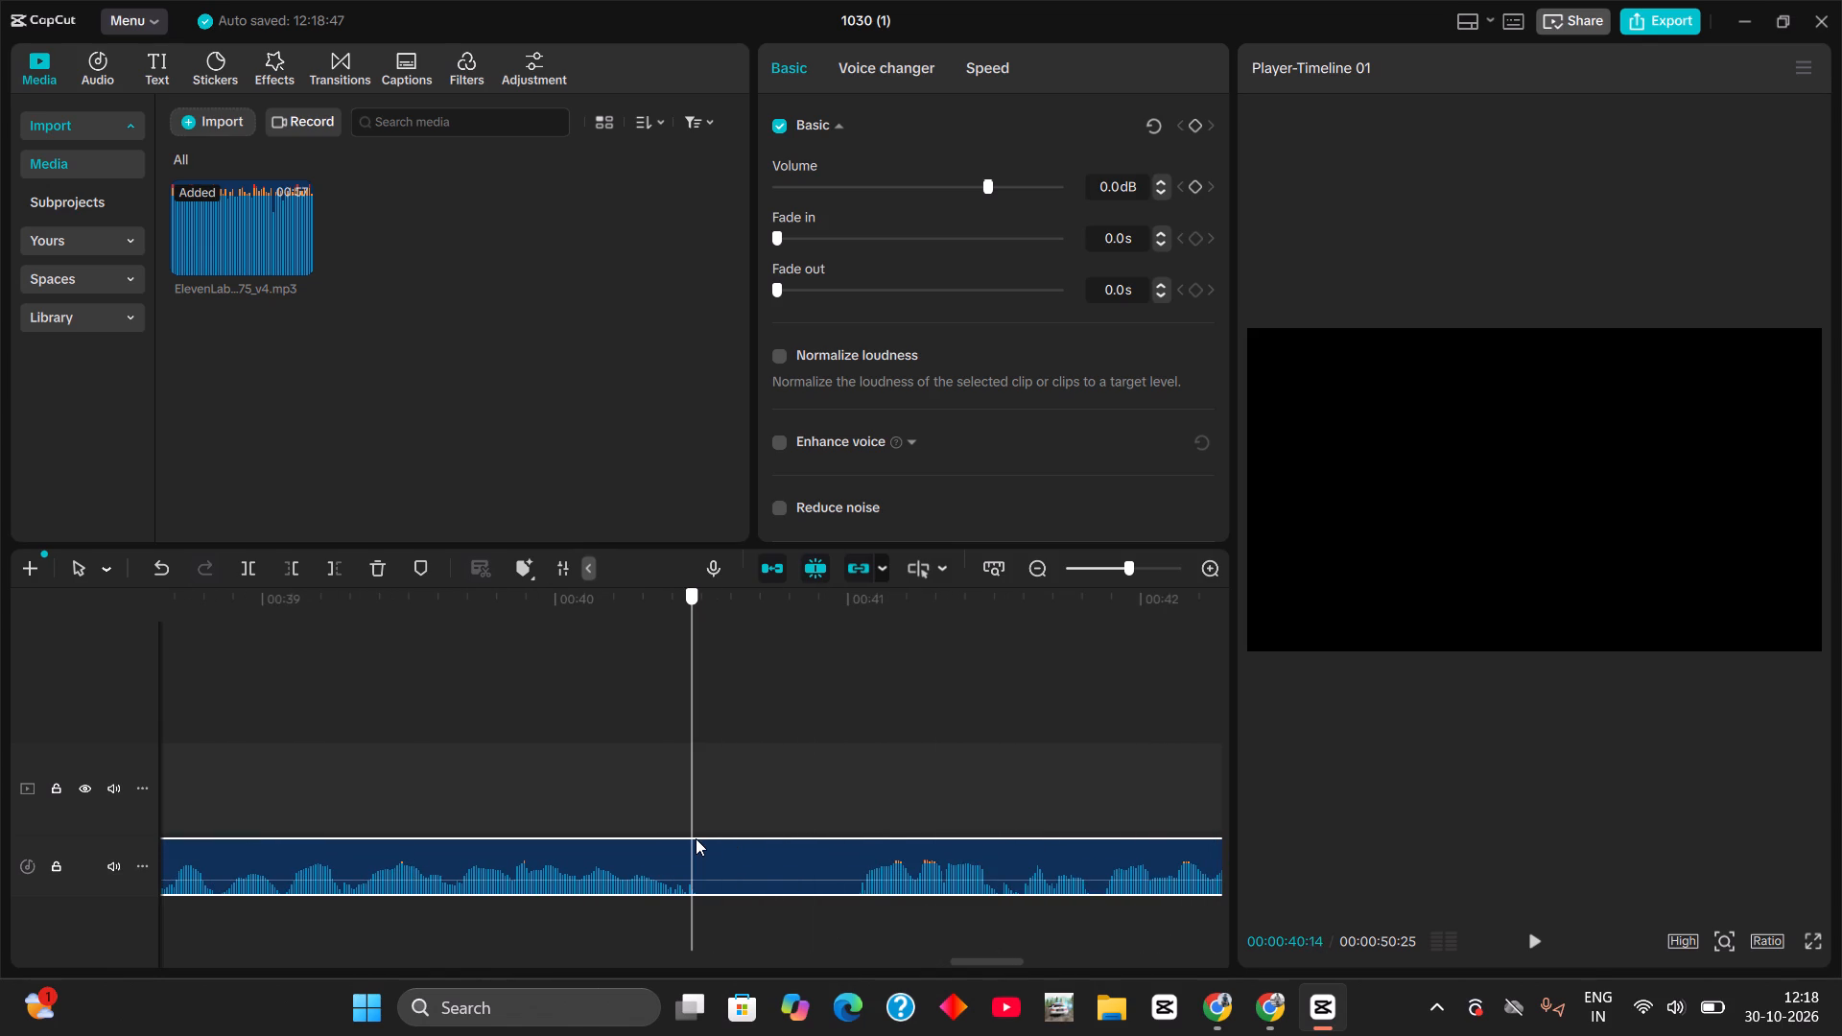
{"action": "left_click_drag", "start_coordinate": [696, 838], "coordinate": [856, 847]}
{"action": "key", "text": "ctrl+b"}
{"action": "key", "text": "ctrl+b"}
{"action": "left_click", "coordinate": [808, 867]}
{"action": "key", "text": "BackSpace"}
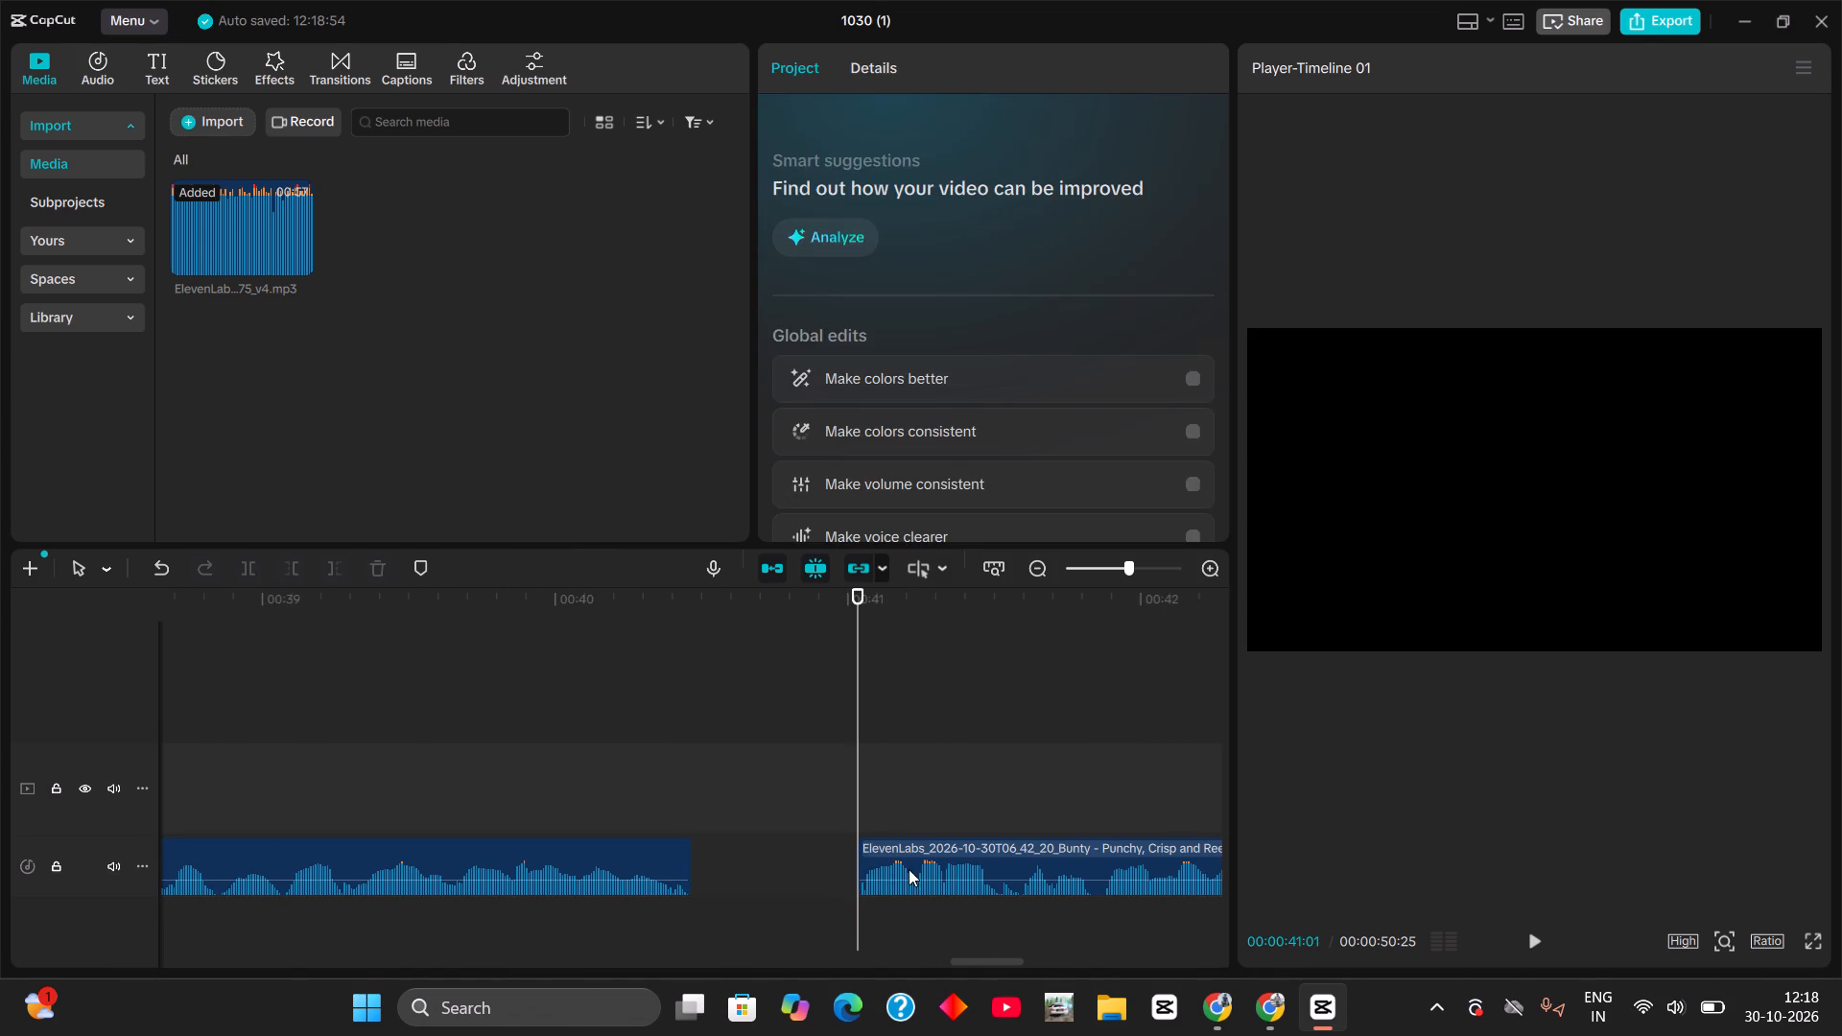
{"action": "left_click_drag", "start_coordinate": [909, 869], "coordinate": [740, 873]}
{"action": "left_click", "coordinate": [740, 873]}
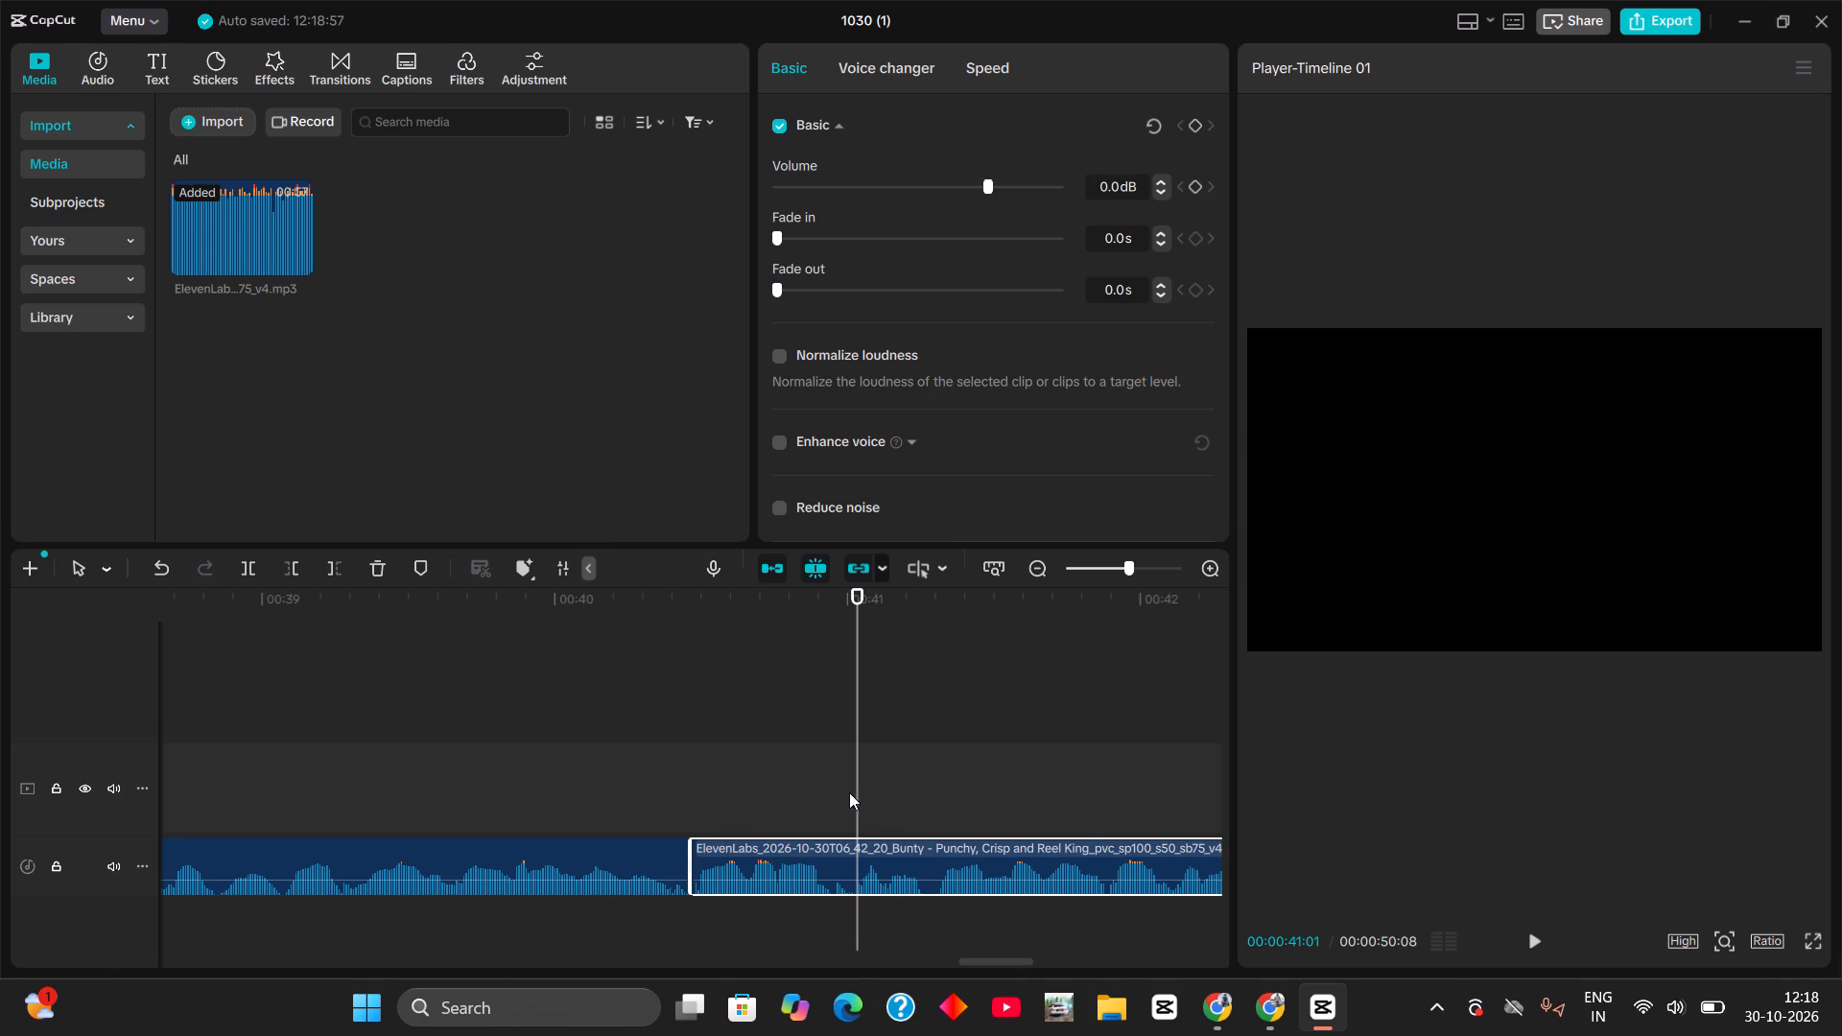
Cut the pause between 00:00:42:28 and 00:00:43:06 out of the voiceover and close the gap.
{"action": "left_click_drag", "start_coordinate": [863, 794], "coordinate": [1208, 819]}
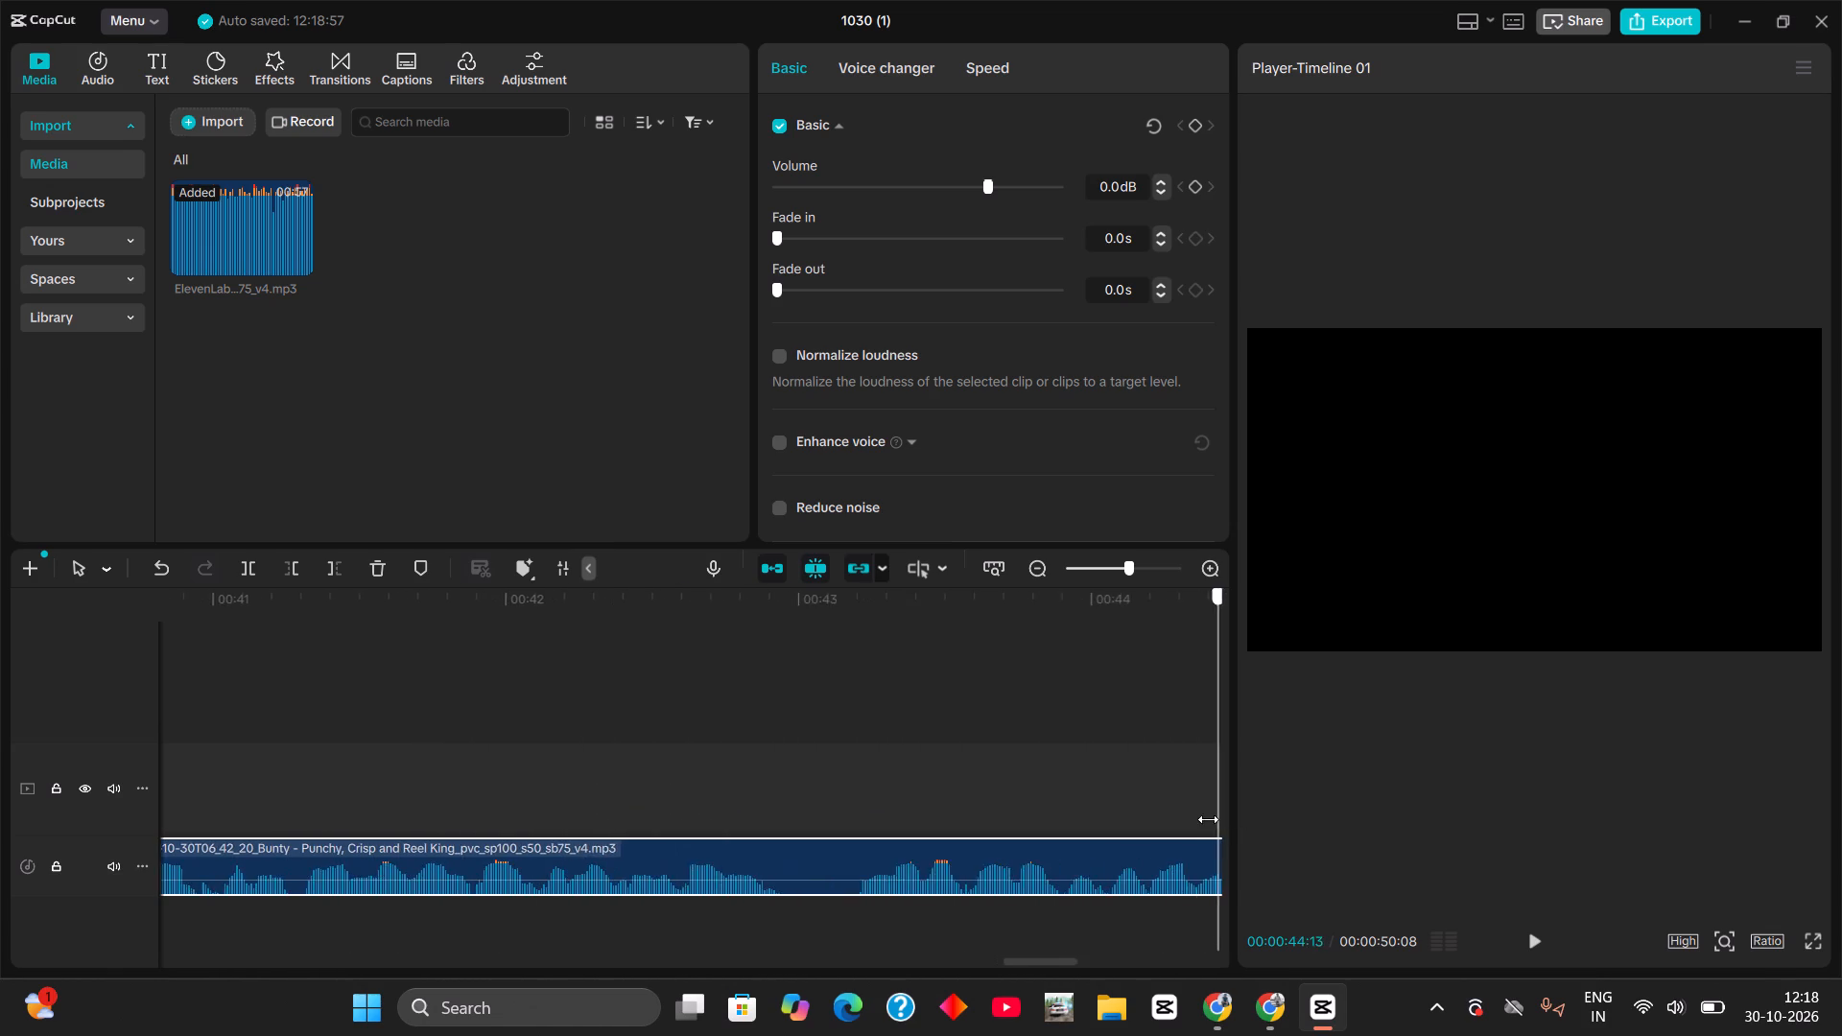
{"action": "left_click_drag", "start_coordinate": [1208, 819], "coordinate": [648, 862]}
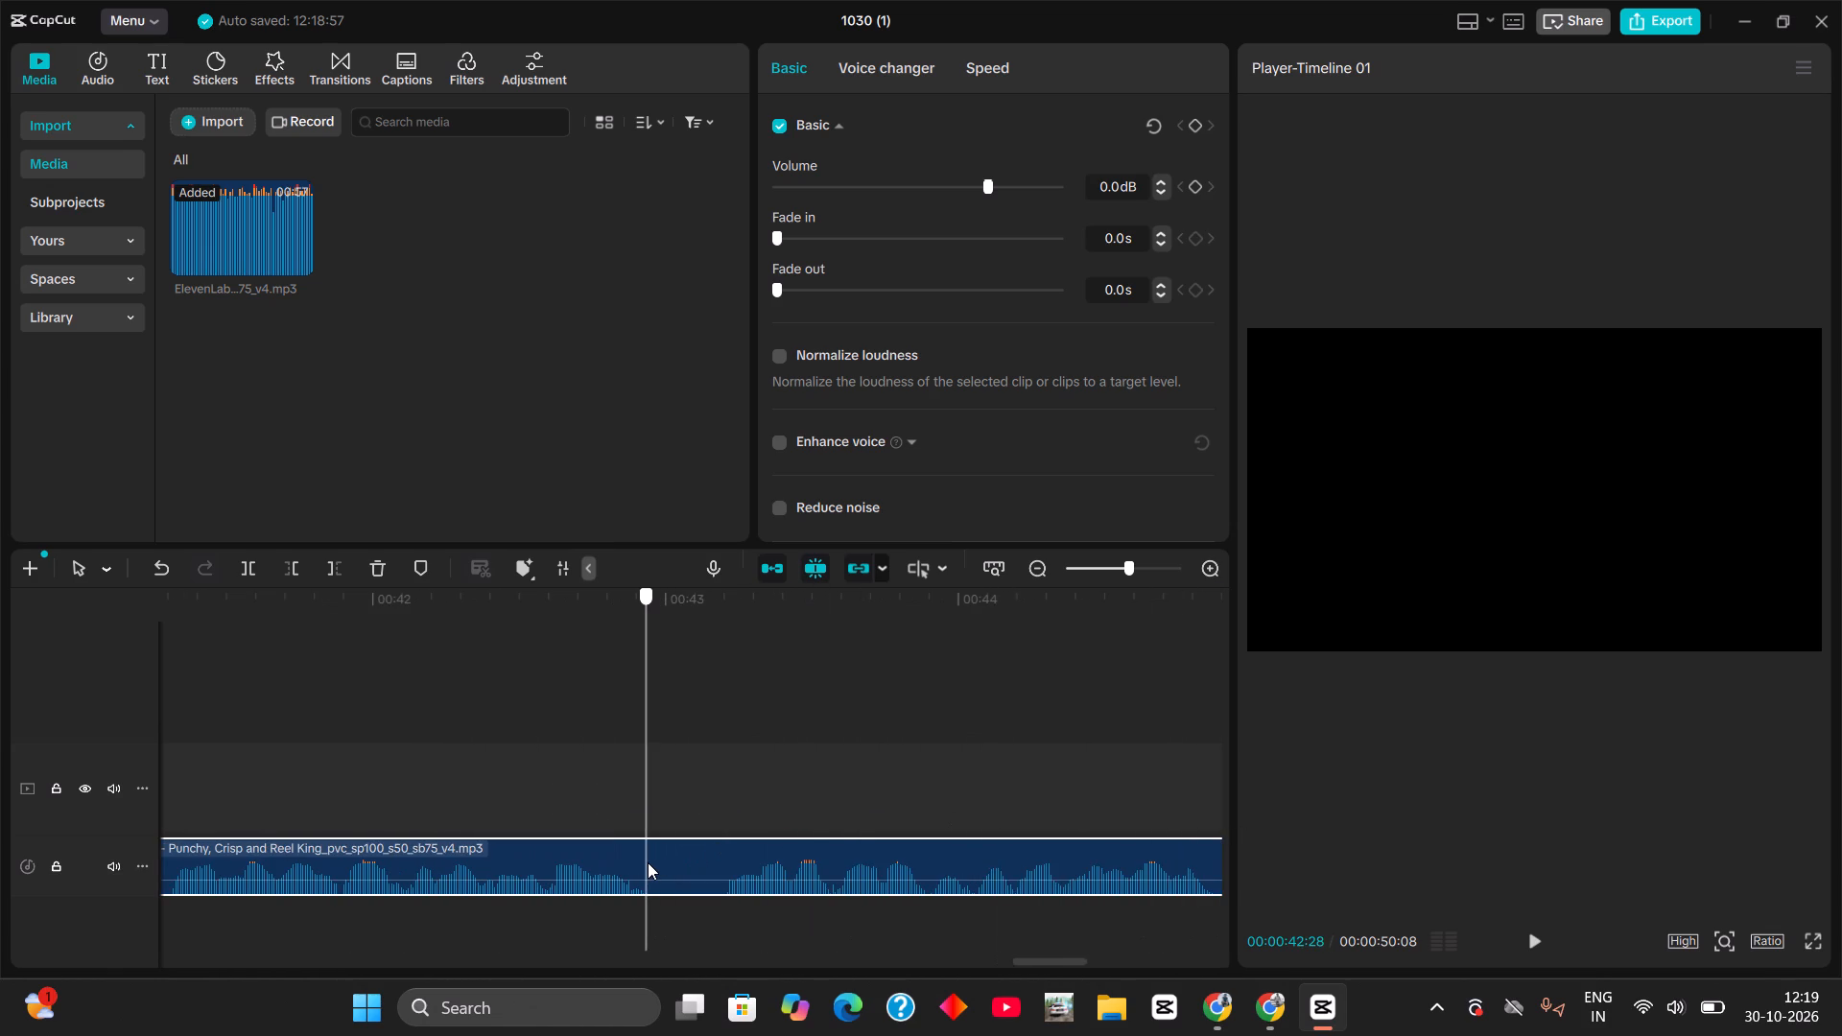
{"action": "left_click_drag", "start_coordinate": [648, 862], "coordinate": [725, 901]}
{"action": "key", "text": "ctrl+b"}
{"action": "left_click", "coordinate": [725, 901], "text": "ctrl"}
{"action": "key", "text": "ctrl+b"}
{"action": "left_click", "coordinate": [703, 861]}
{"action": "key", "text": "BackSpace"}
{"action": "left_click_drag", "start_coordinate": [768, 854], "coordinate": [718, 852]}
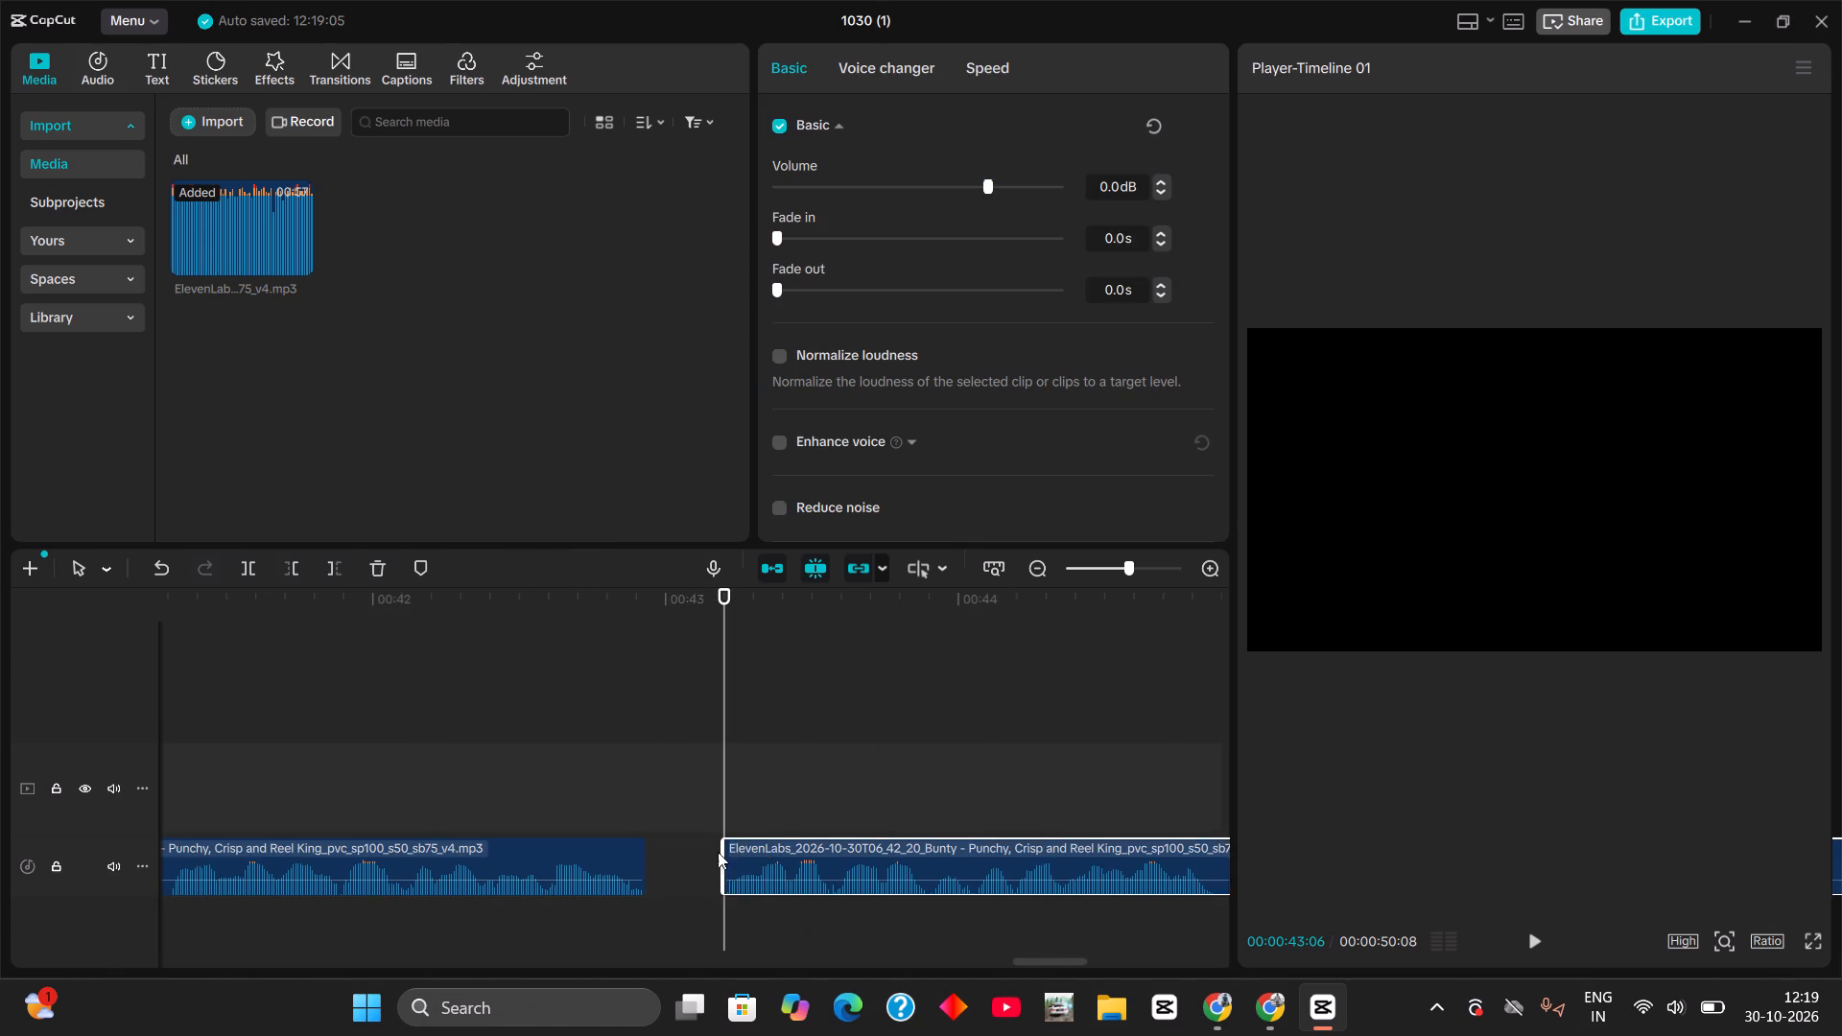
{"action": "left_click_drag", "start_coordinate": [718, 852], "coordinate": [691, 858]}
Cut the pause between 00:00:44:25 and 00:00:45:12 out of the voiceover and join the following audio to the preceding piece.
{"action": "left_click_drag", "start_coordinate": [724, 808], "coordinate": [1286, 800]}
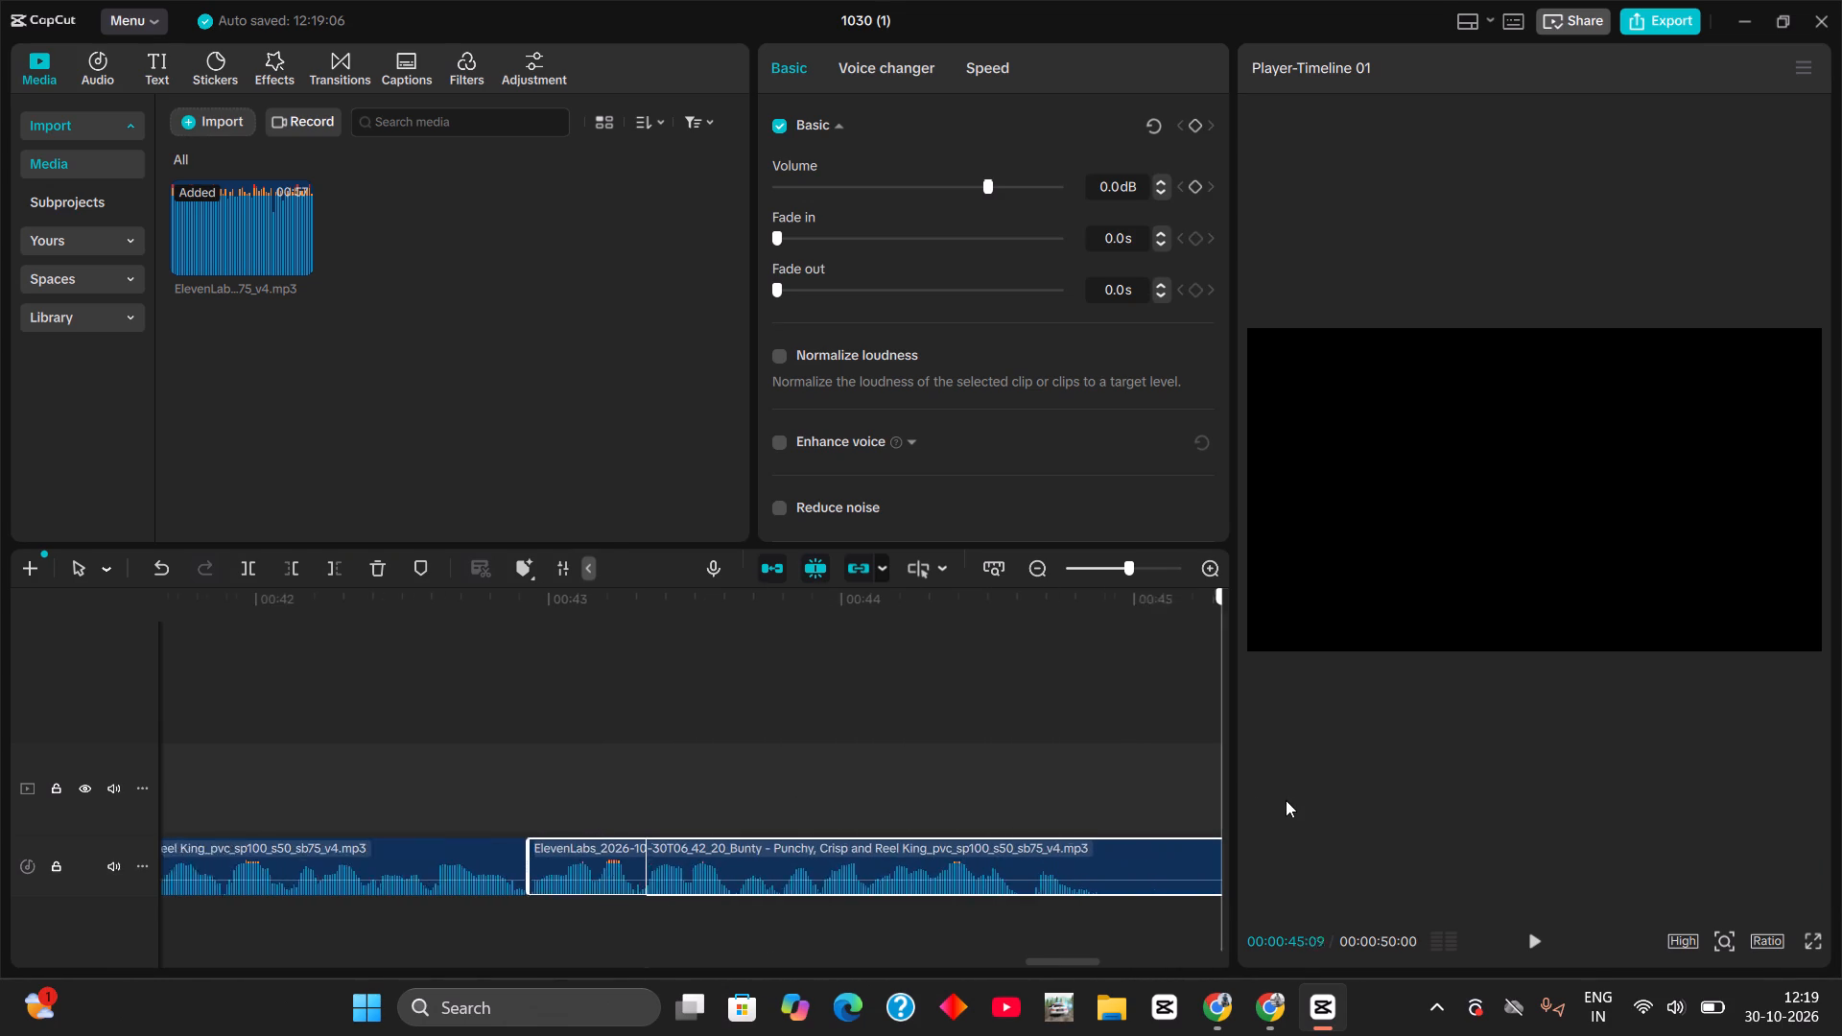
{"action": "left_click_drag", "start_coordinate": [1286, 800], "coordinate": [552, 825]}
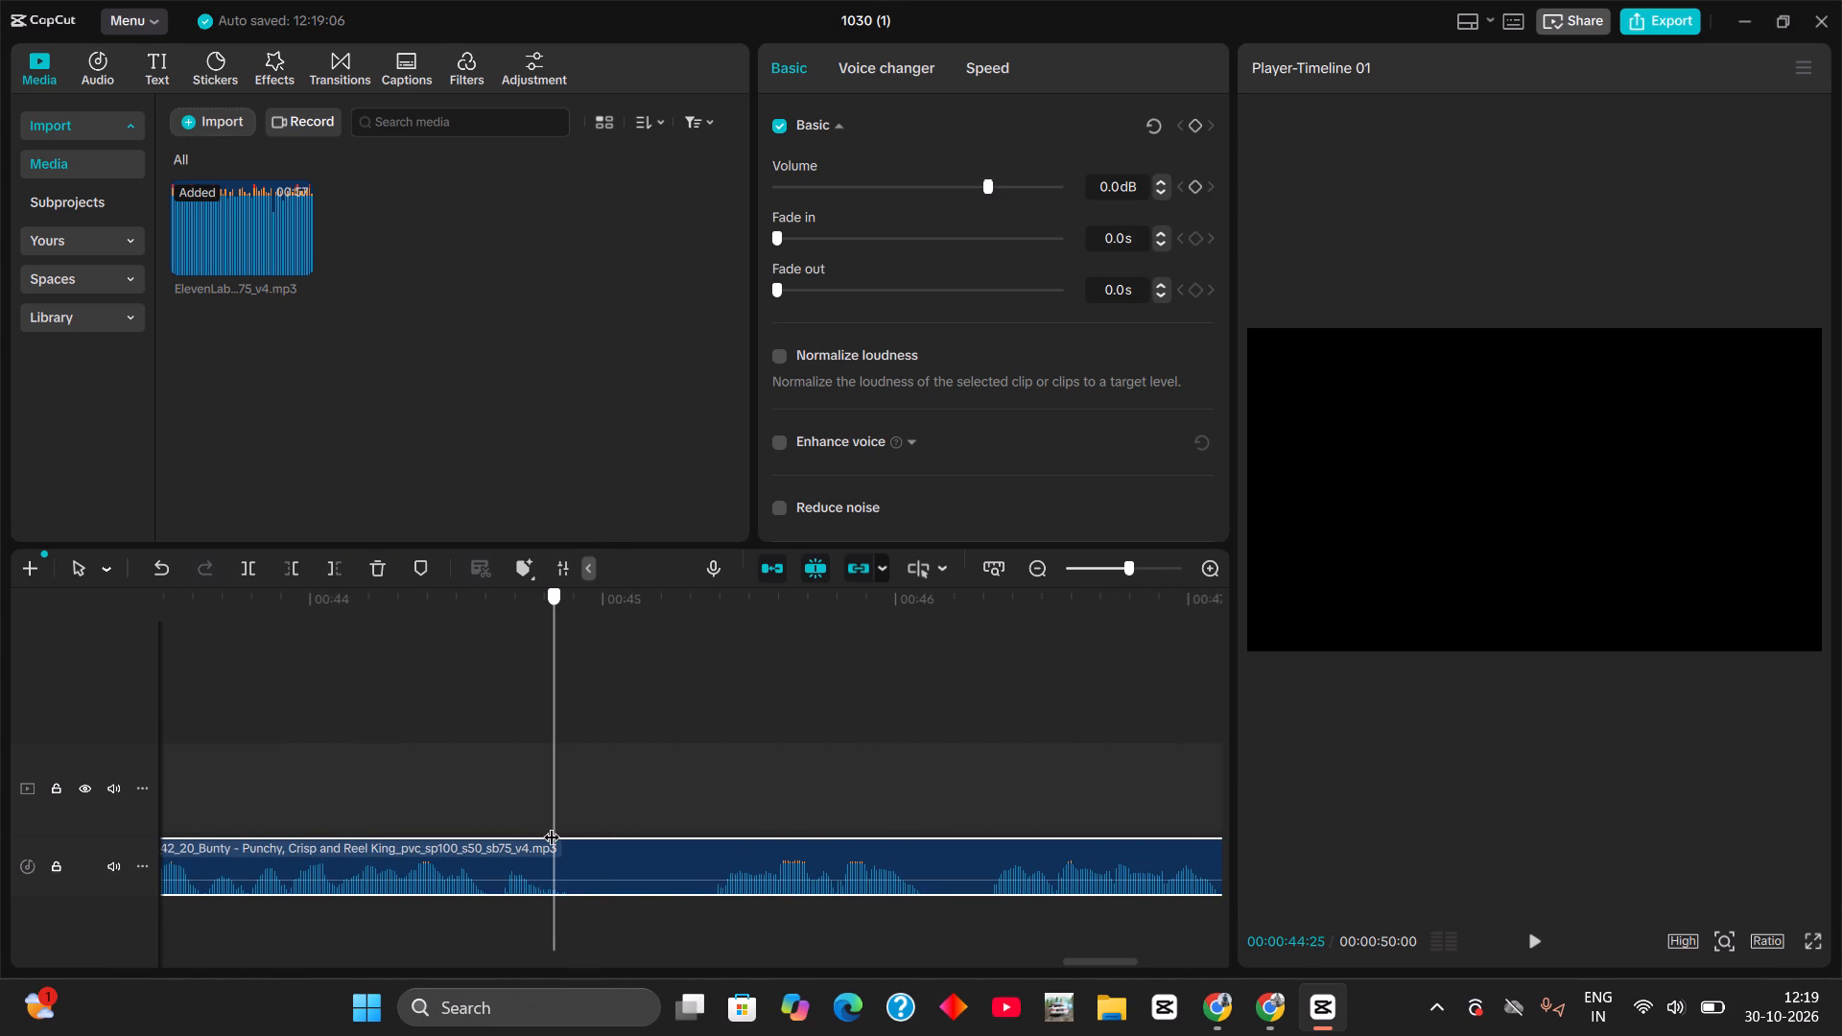
{"action": "left_click_drag", "start_coordinate": [552, 825], "coordinate": [721, 848]}
{"action": "key", "text": "ctrl+b"}
{"action": "left_click", "coordinate": [721, 848], "text": "ctrl"}
{"action": "key", "text": "ctrl+b"}
{"action": "left_click", "coordinate": [636, 876]}
{"action": "key", "text": "BackSpace"}
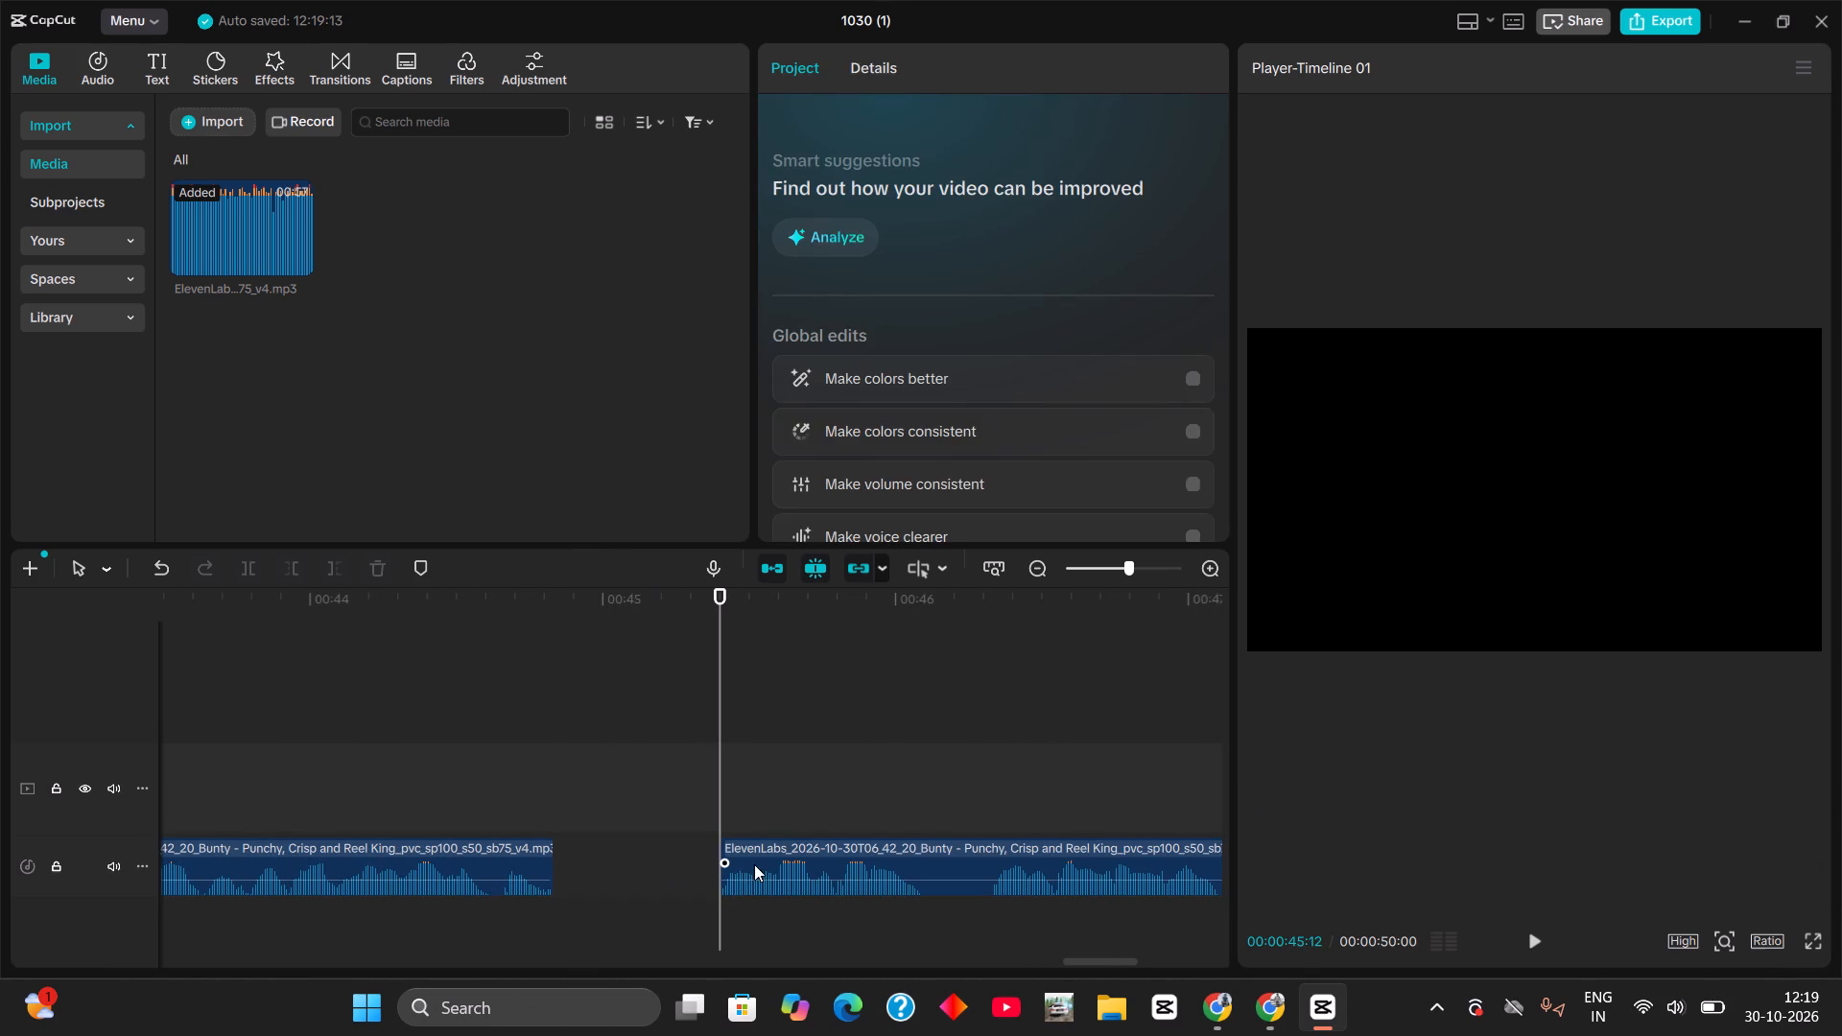
{"action": "left_click_drag", "start_coordinate": [754, 864], "coordinate": [587, 869]}
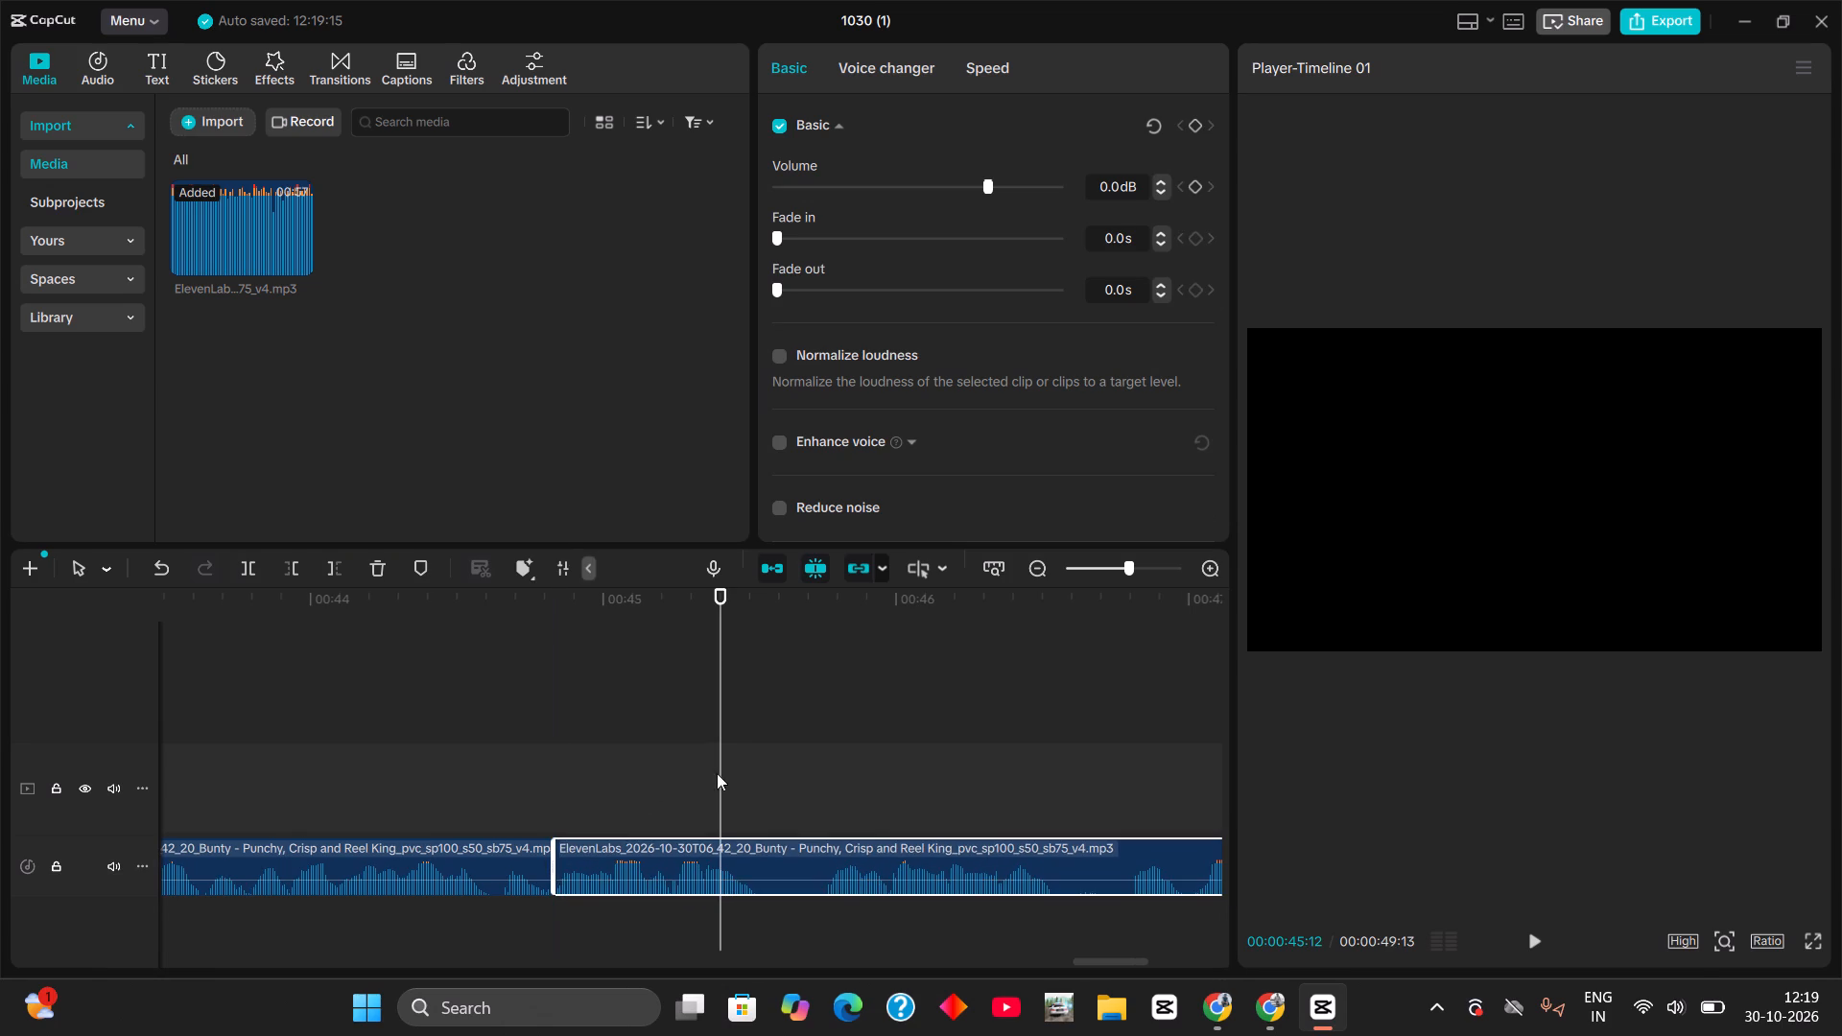
Cut the pause between 00:00:45:16 and 00:00:45:23 out of the voiceover and join the following audio to the preceding piece.
{"action": "left_click_drag", "start_coordinate": [720, 778], "coordinate": [732, 781]}
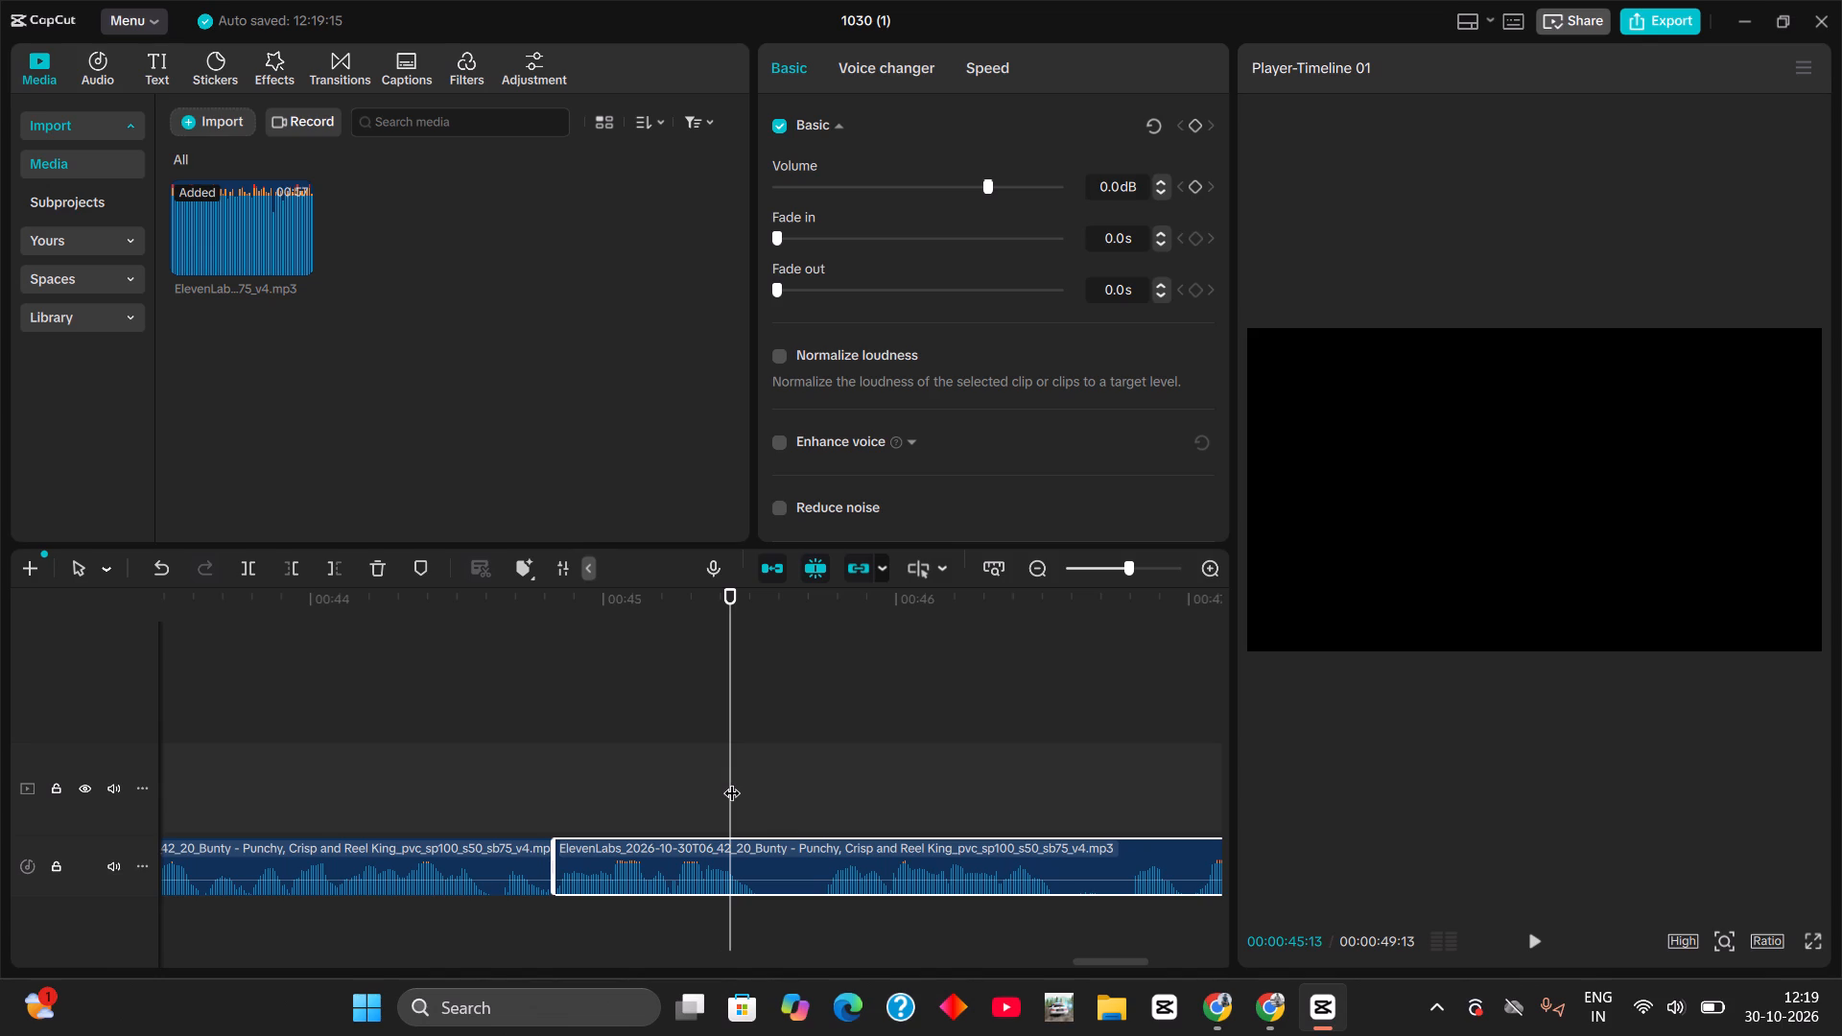
{"action": "left_click", "coordinate": [732, 781]}
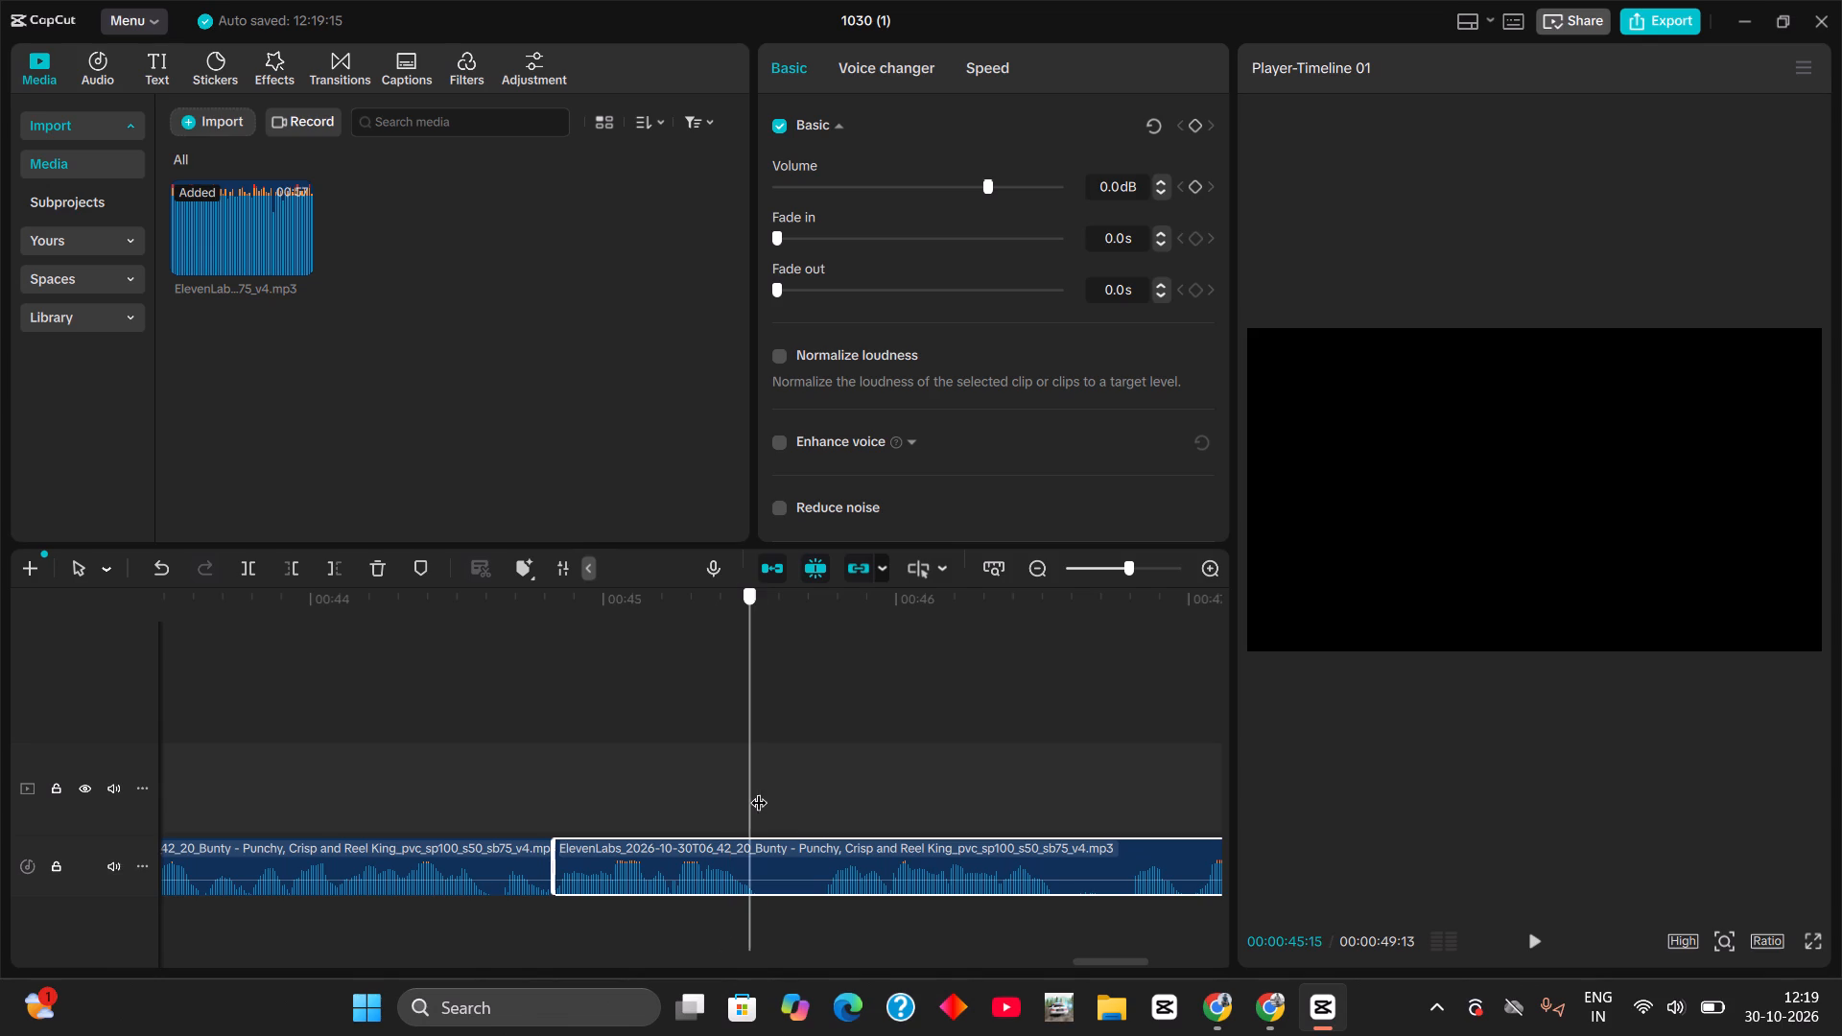
{"action": "left_click_drag", "start_coordinate": [759, 790], "coordinate": [747, 779]}
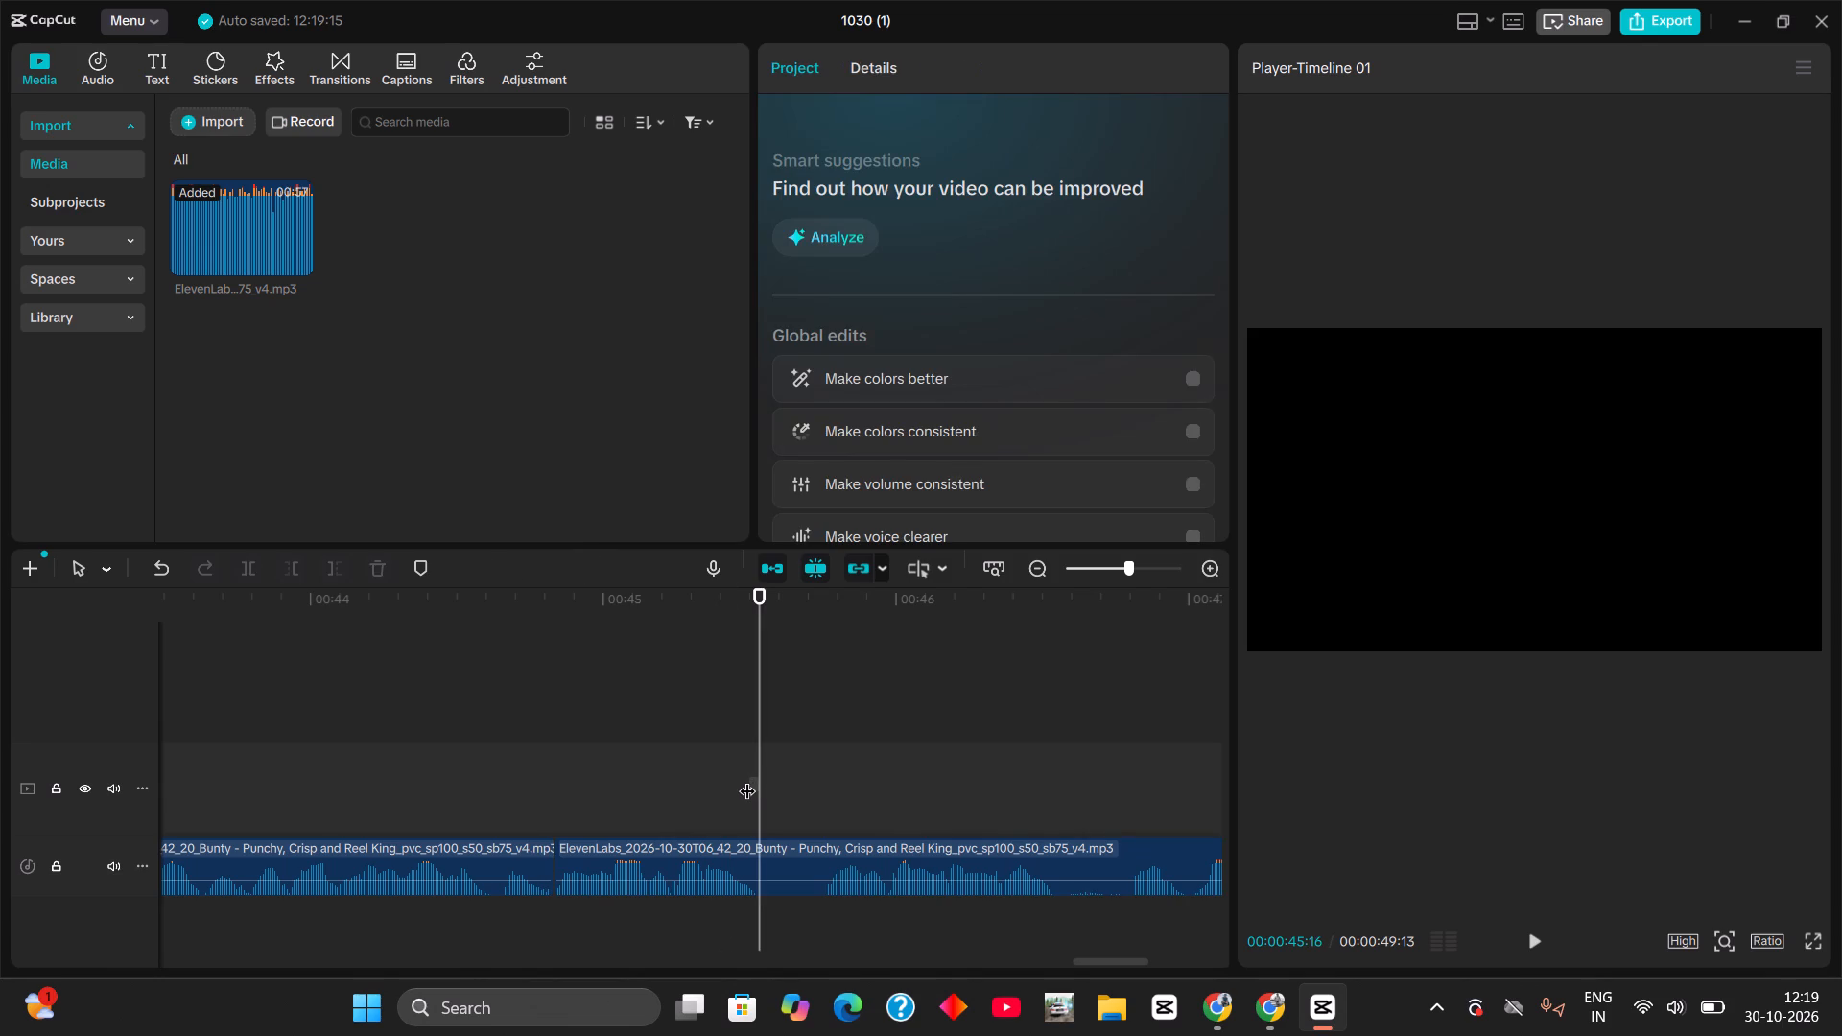
{"action": "left_click_drag", "start_coordinate": [747, 779], "coordinate": [747, 780]}
{"action": "left_click_drag", "start_coordinate": [755, 756], "coordinate": [759, 774]}
{"action": "key", "text": "ctrl+b"}
{"action": "left_click_drag", "start_coordinate": [759, 774], "coordinate": [761, 788]}
{"action": "left_click", "coordinate": [768, 861]}
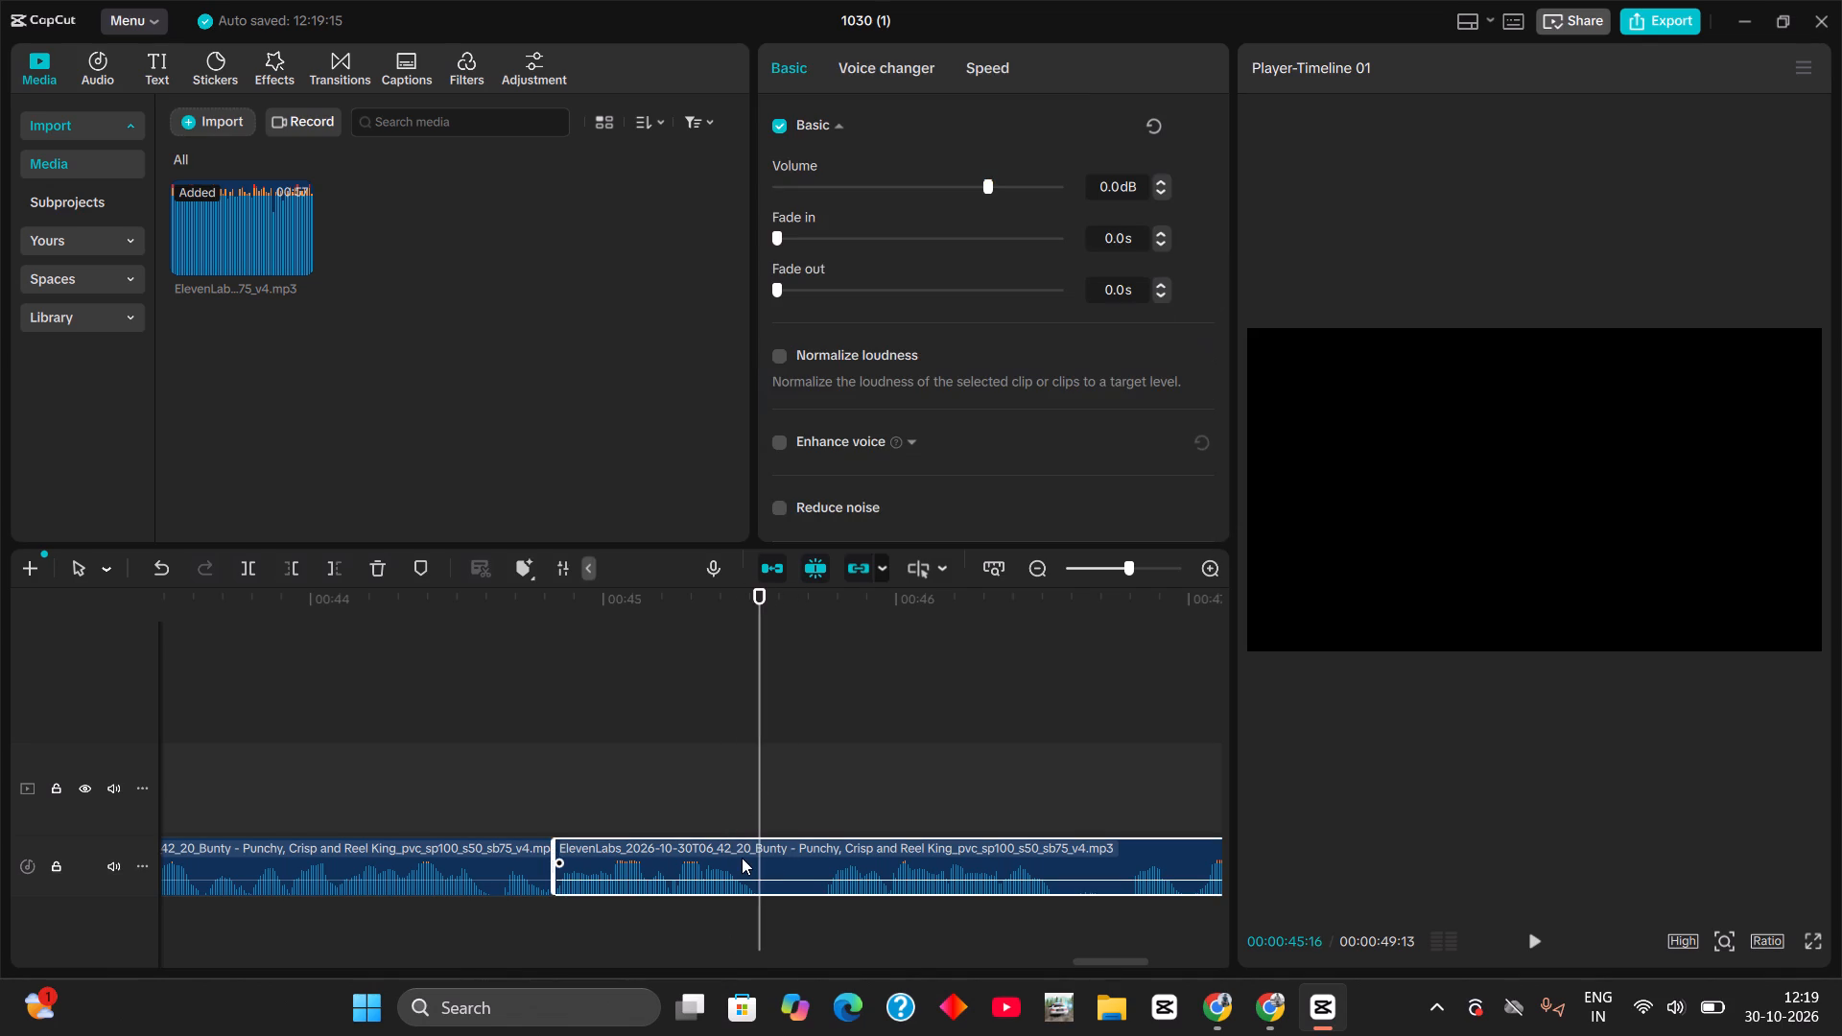
{"action": "key", "text": "ctrl+b"}
{"action": "left_click_drag", "start_coordinate": [762, 769], "coordinate": [807, 783]}
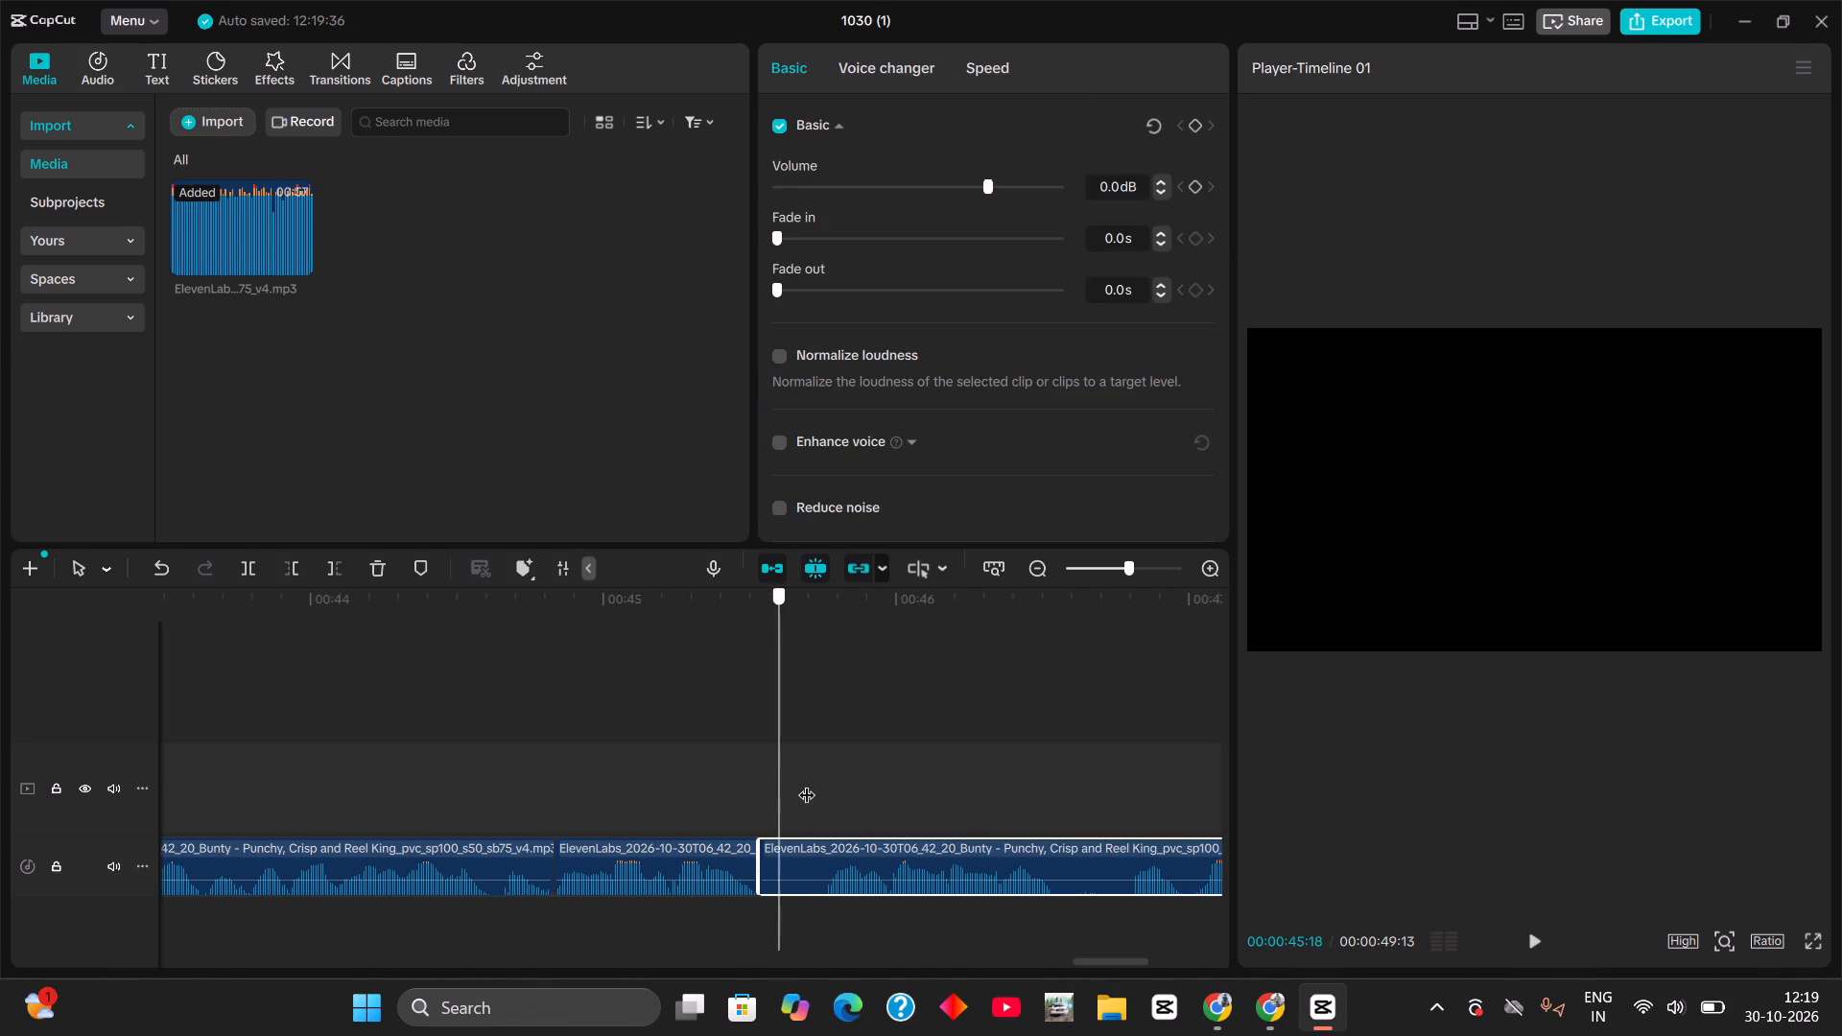
{"action": "left_click_drag", "start_coordinate": [807, 783], "coordinate": [826, 806]}
{"action": "key", "text": "ctrl+b"}
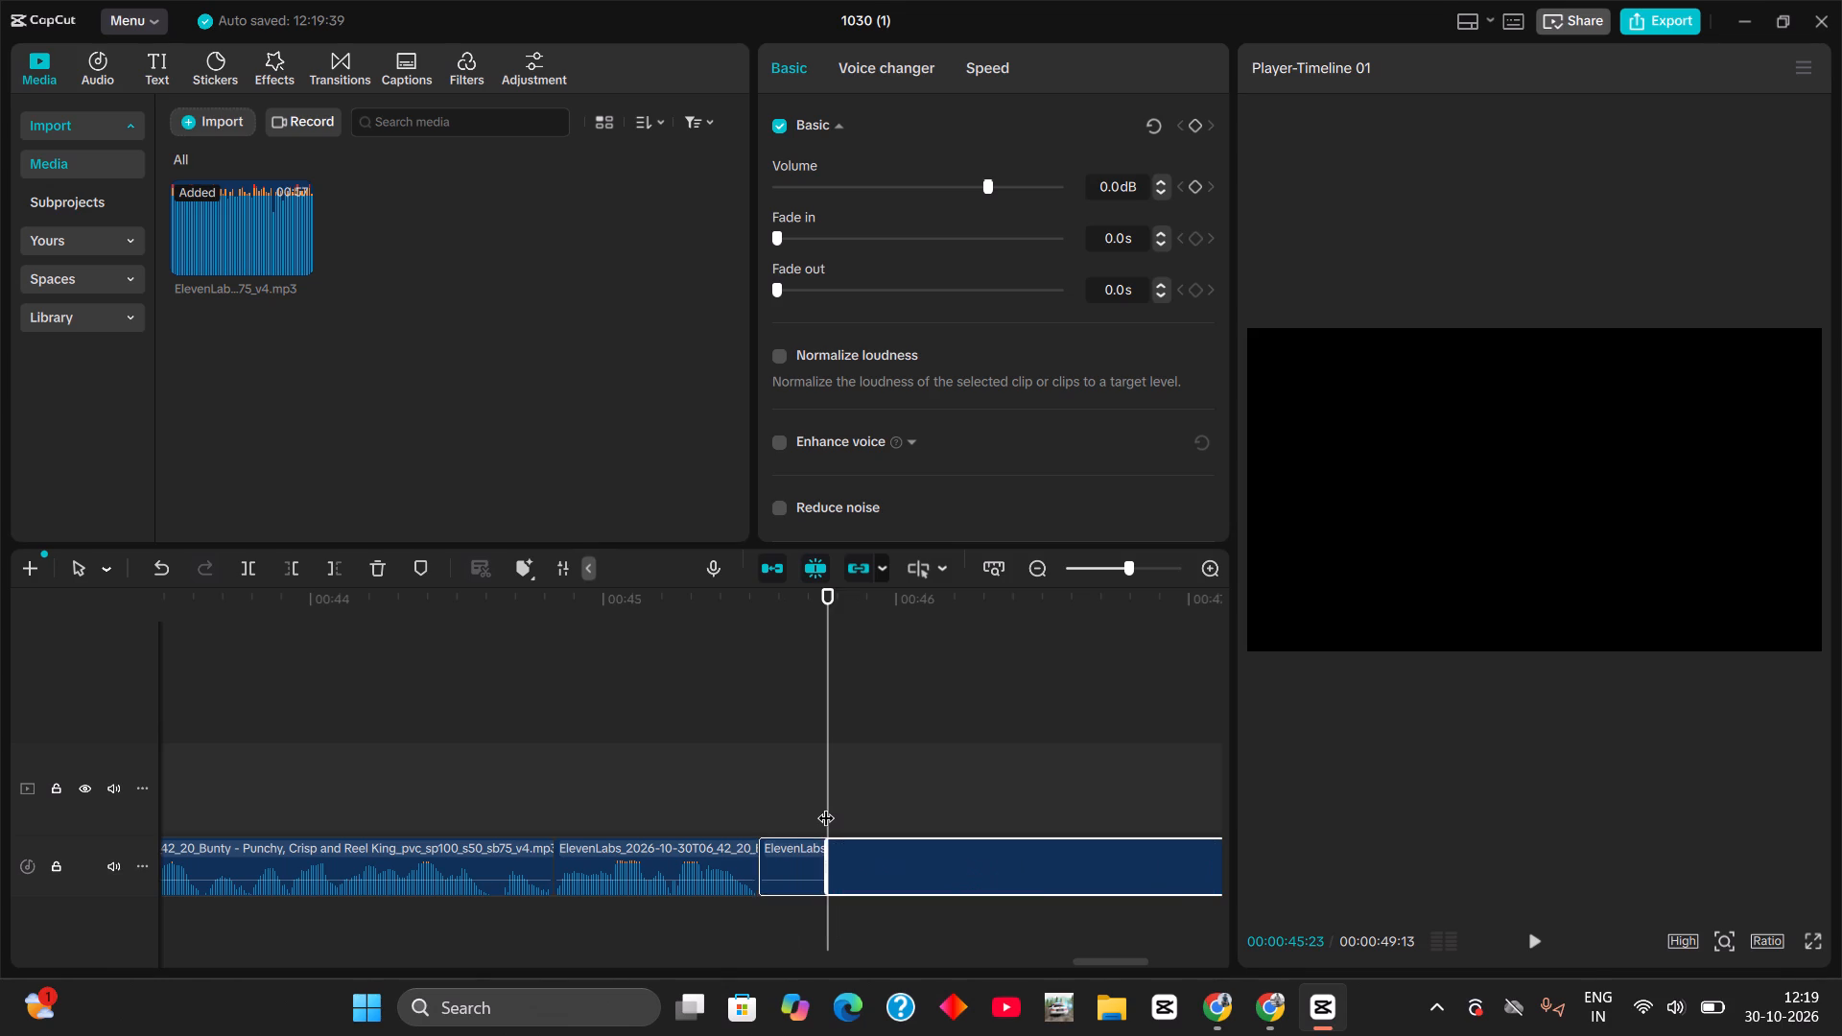
{"action": "left_click", "coordinate": [796, 875]}
{"action": "key", "text": "BackSpace"}
{"action": "left_click_drag", "start_coordinate": [890, 865], "coordinate": [846, 873]}
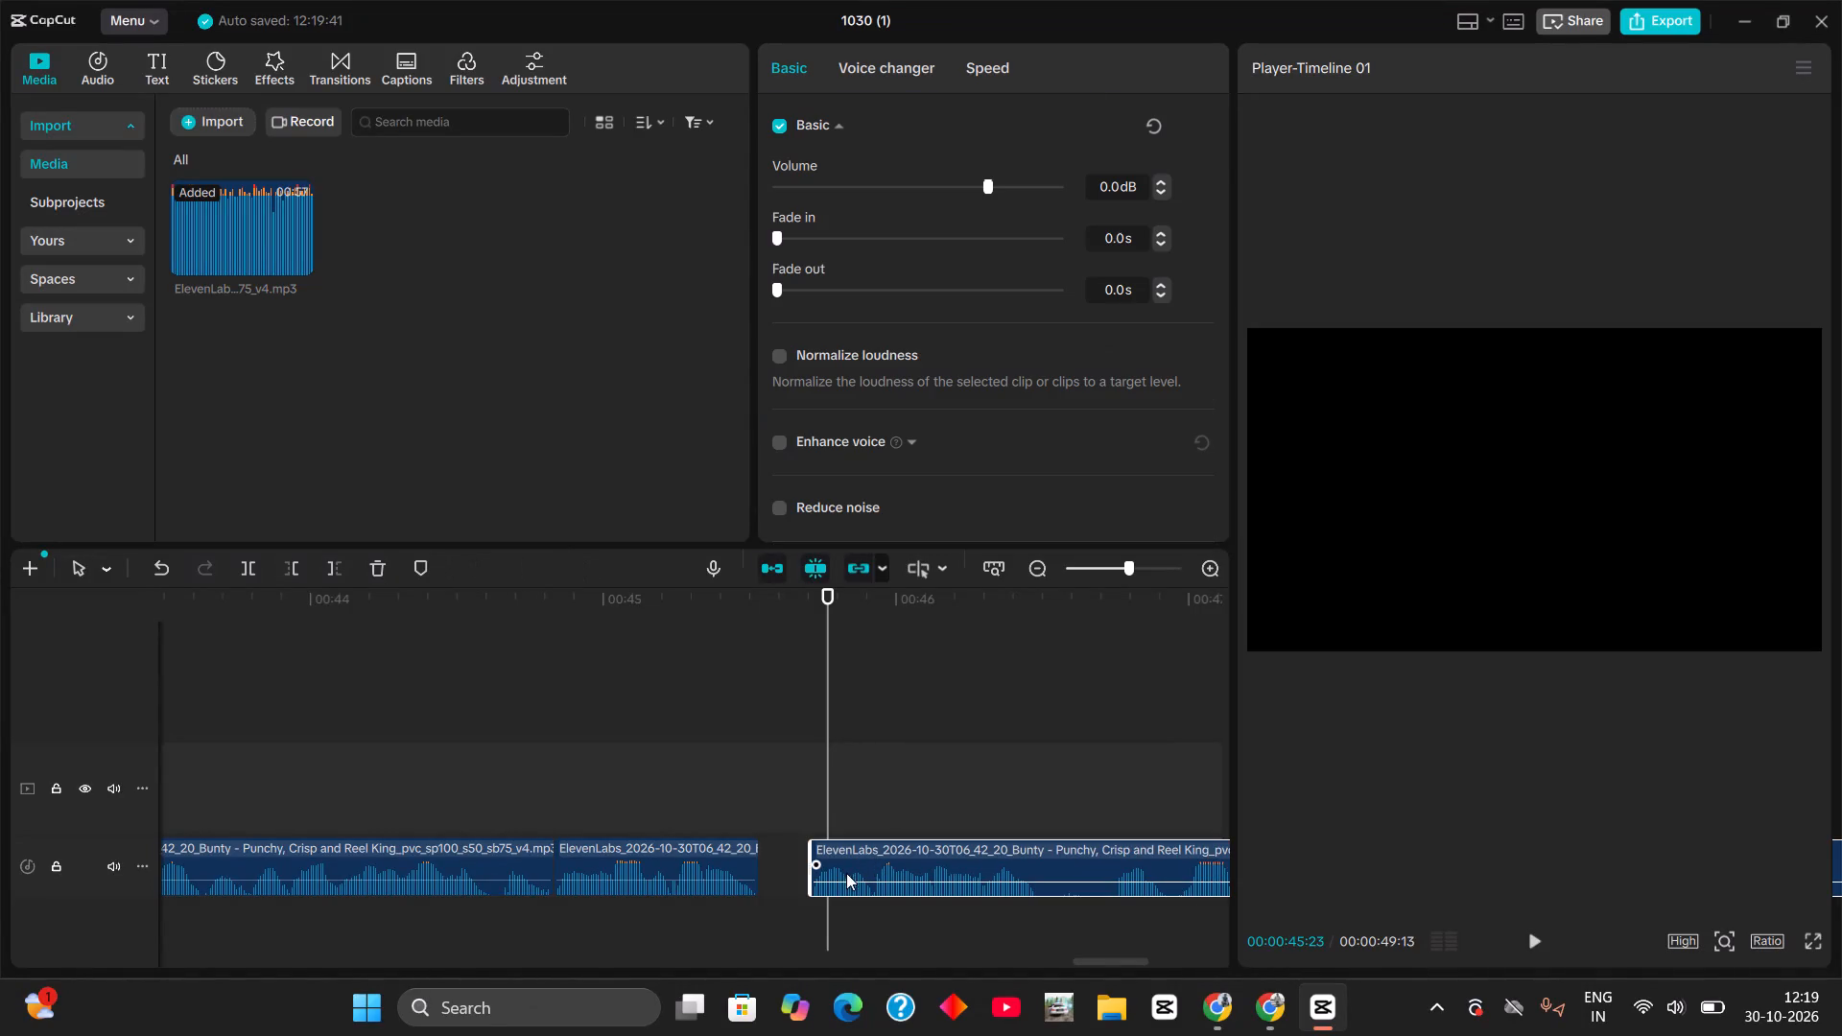
{"action": "left_click_drag", "start_coordinate": [846, 873], "coordinate": [820, 866]}
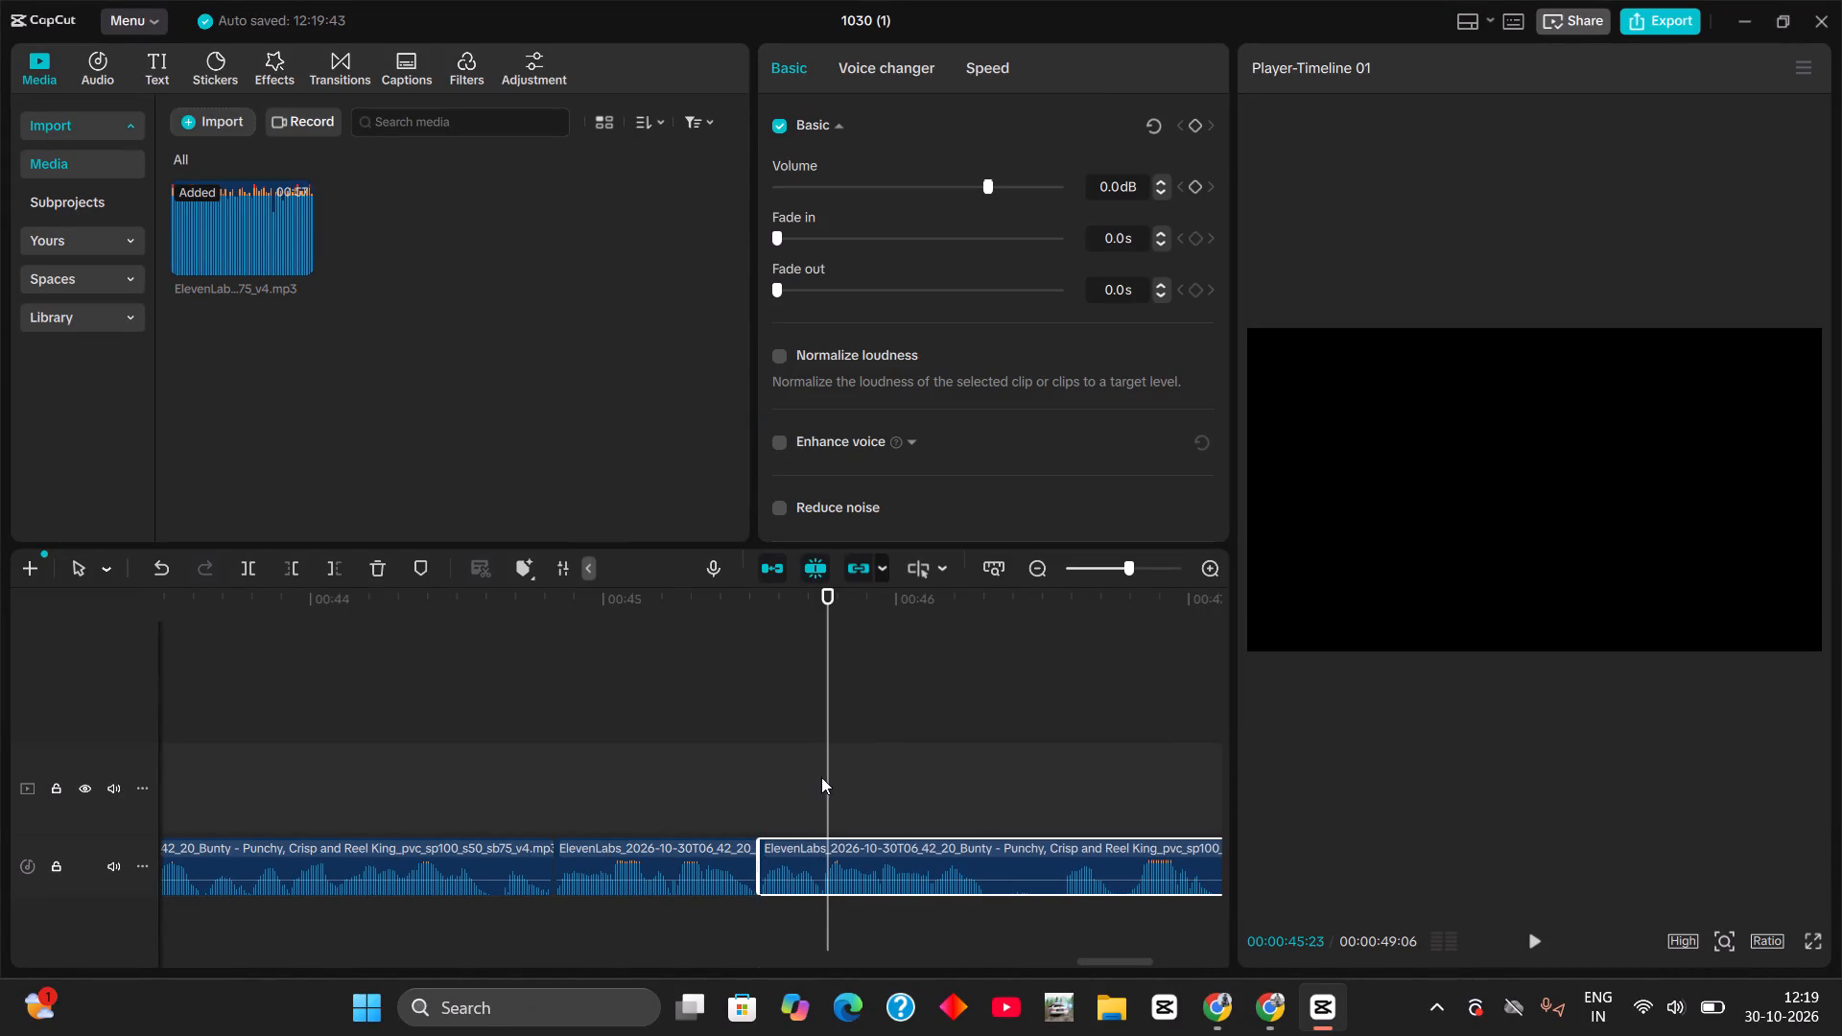
Cut the pause between 00:00:46:09 and 00:00:46:17 out of the voiceover and close the gap with the following audio.
{"action": "left_click_drag", "start_coordinate": [829, 778], "coordinate": [987, 813]}
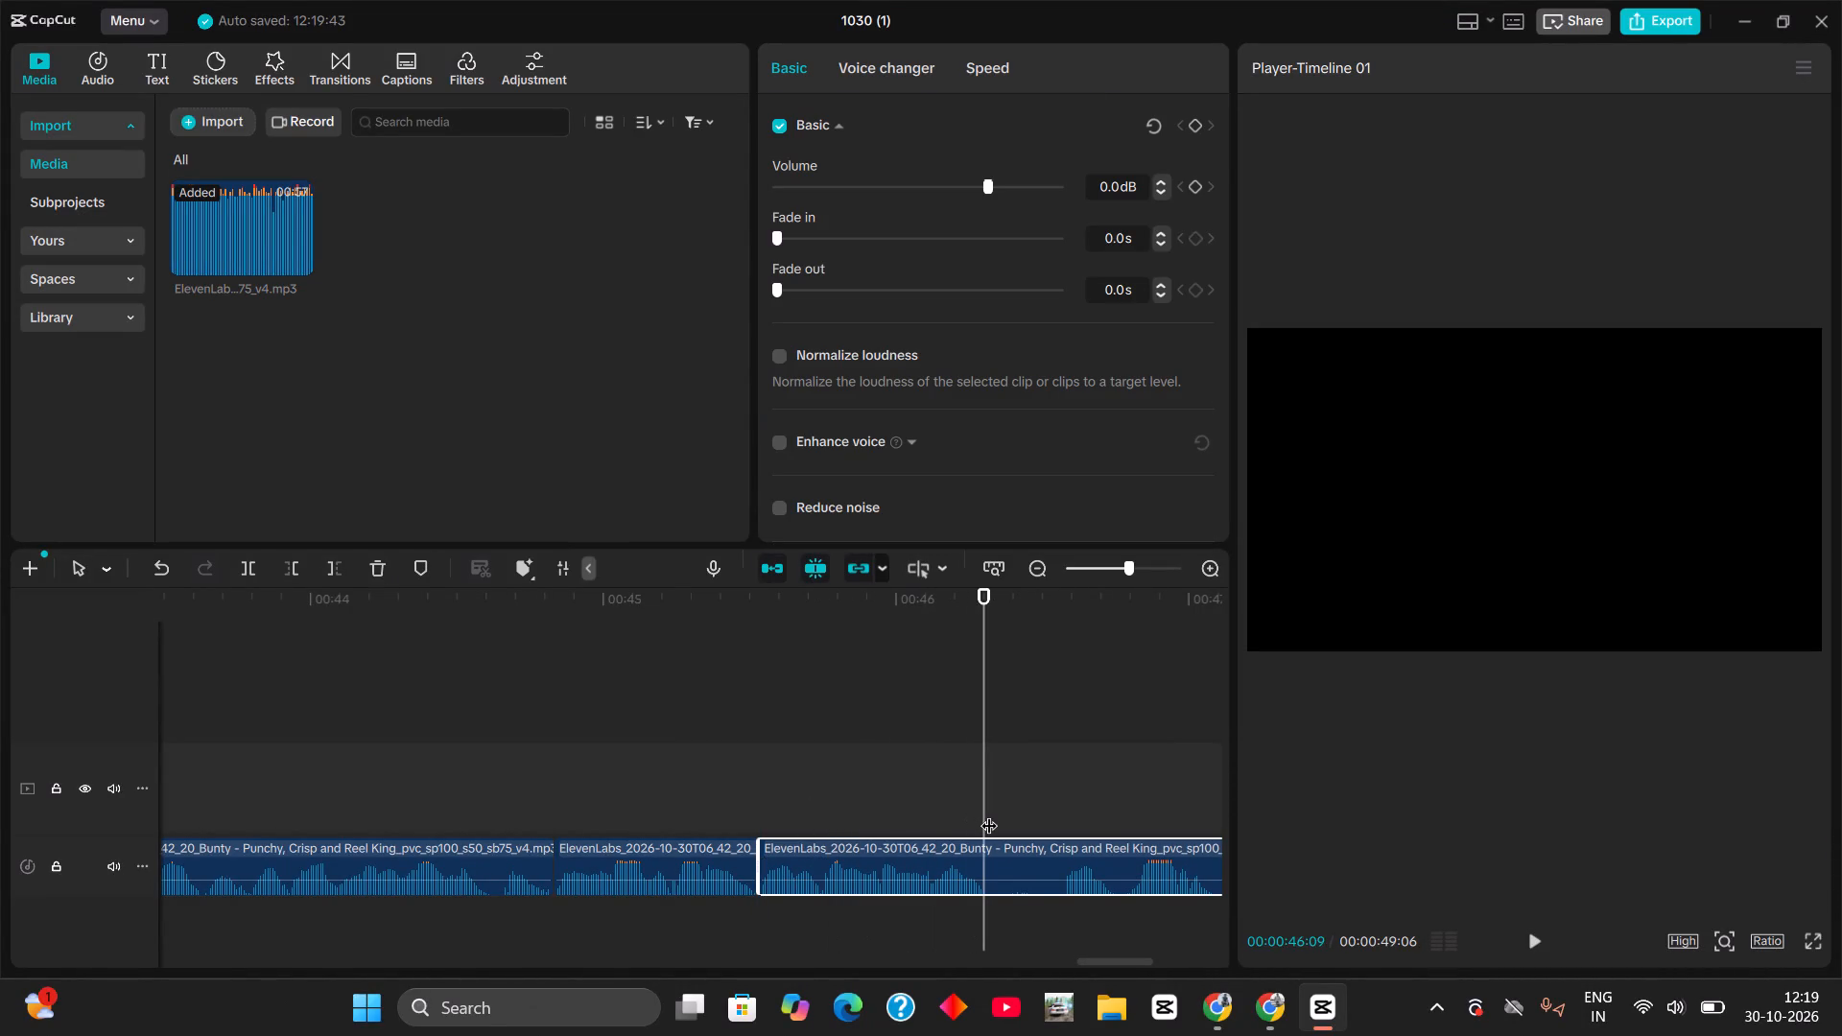
{"action": "key", "text": "ctrl+b"}
{"action": "left_click_drag", "start_coordinate": [984, 745], "coordinate": [1065, 771]}
{"action": "key", "text": "ctrl+b"}
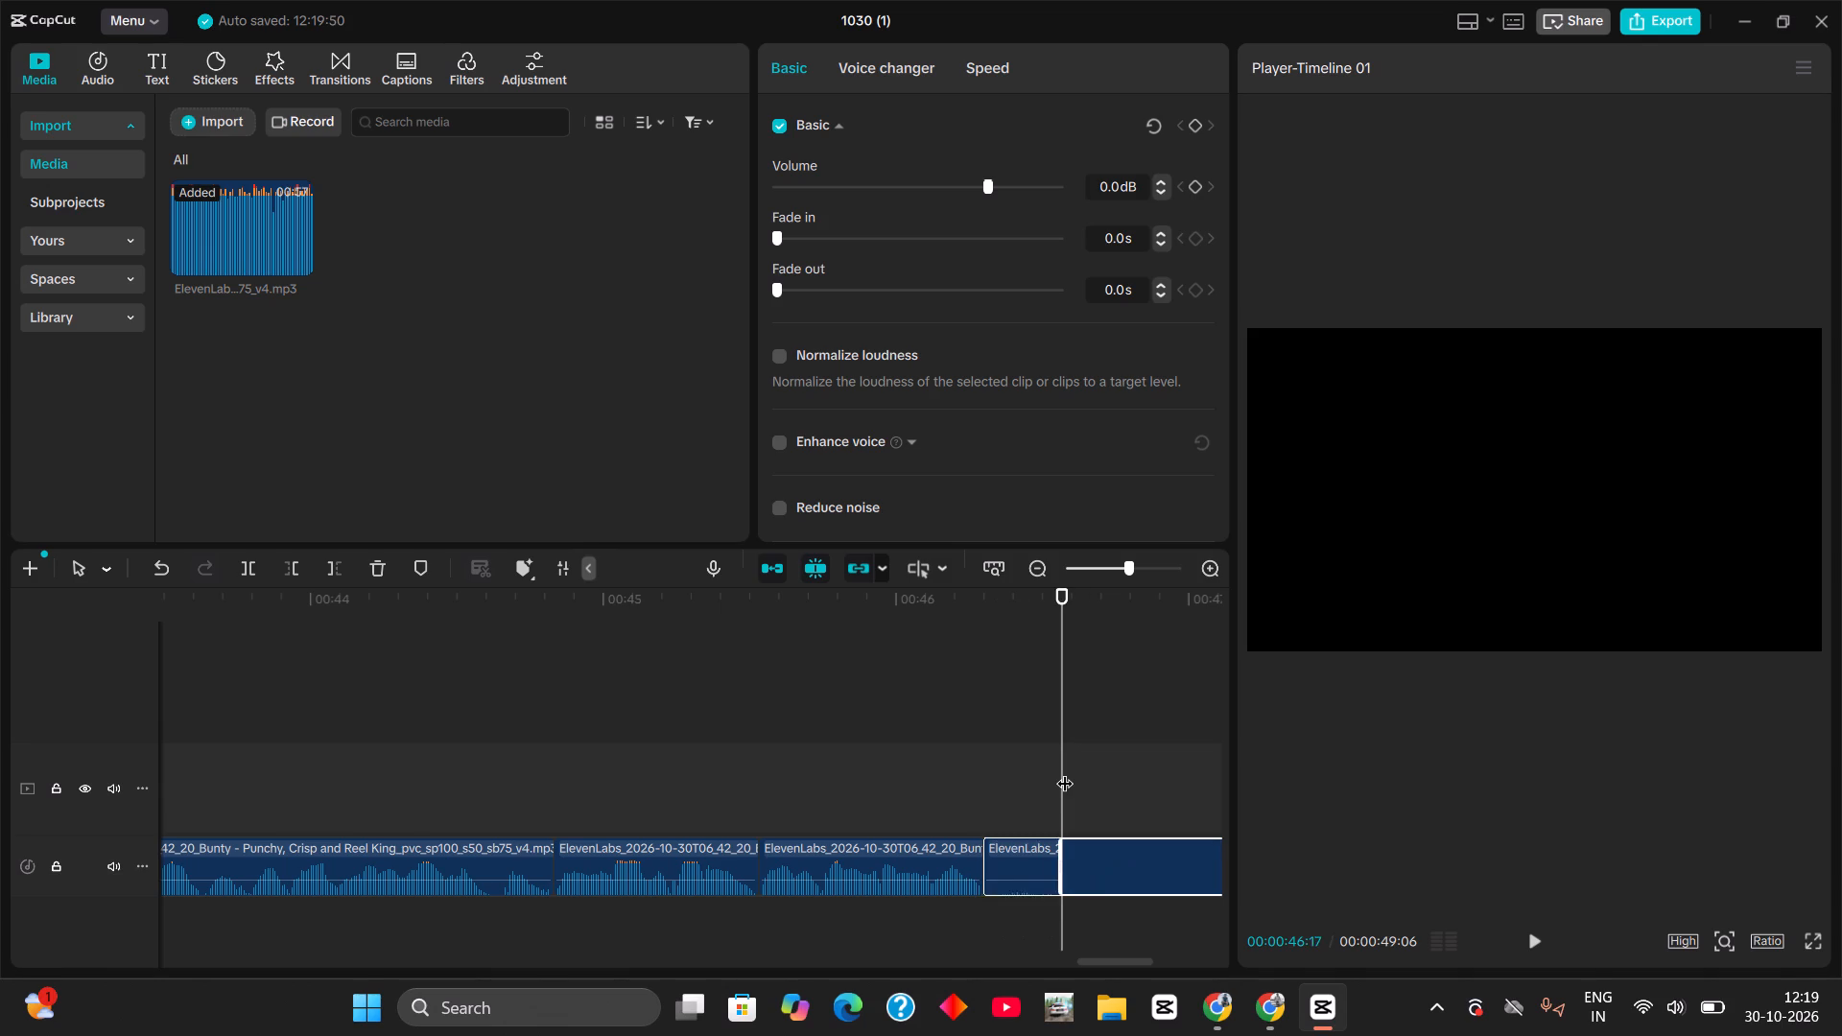
{"action": "left_click", "coordinate": [1016, 886]}
{"action": "key", "text": "BackSpace"}
{"action": "left_click_drag", "start_coordinate": [1122, 867], "coordinate": [1088, 867]}
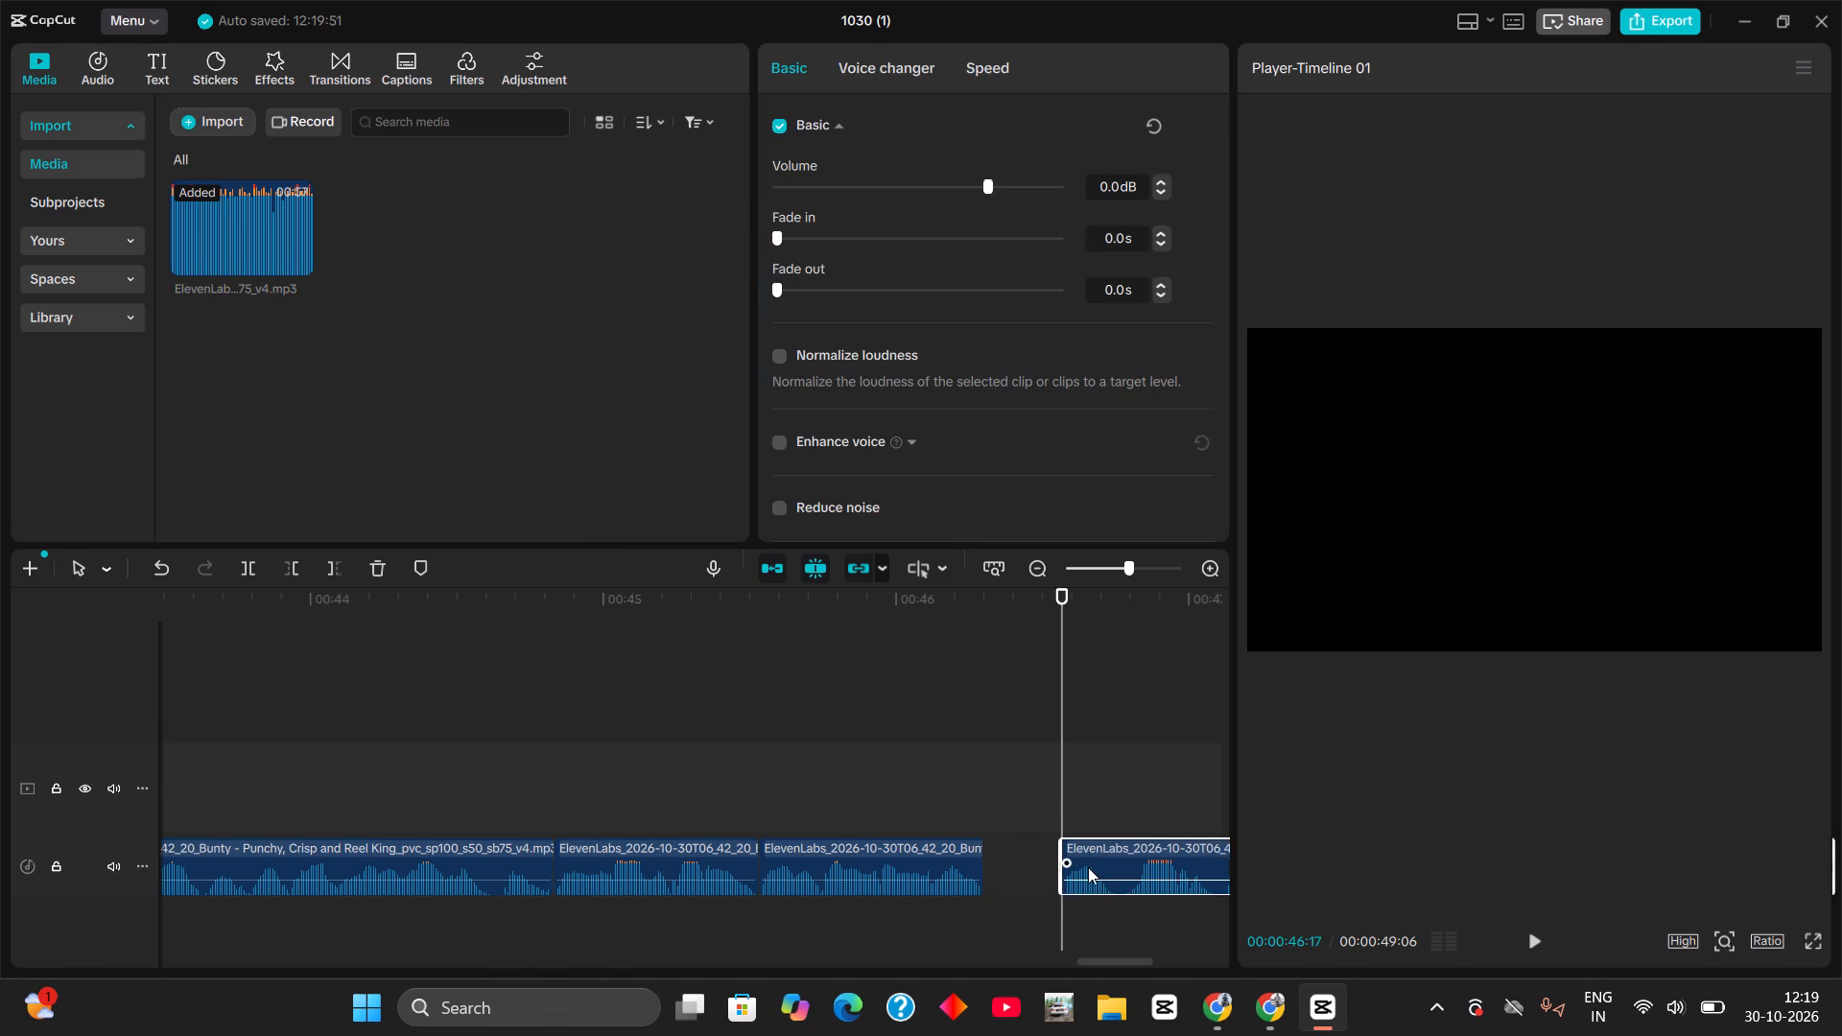
{"action": "left_click_drag", "start_coordinate": [1088, 867], "coordinate": [1047, 870]}
{"action": "left_click", "coordinate": [1047, 870]}
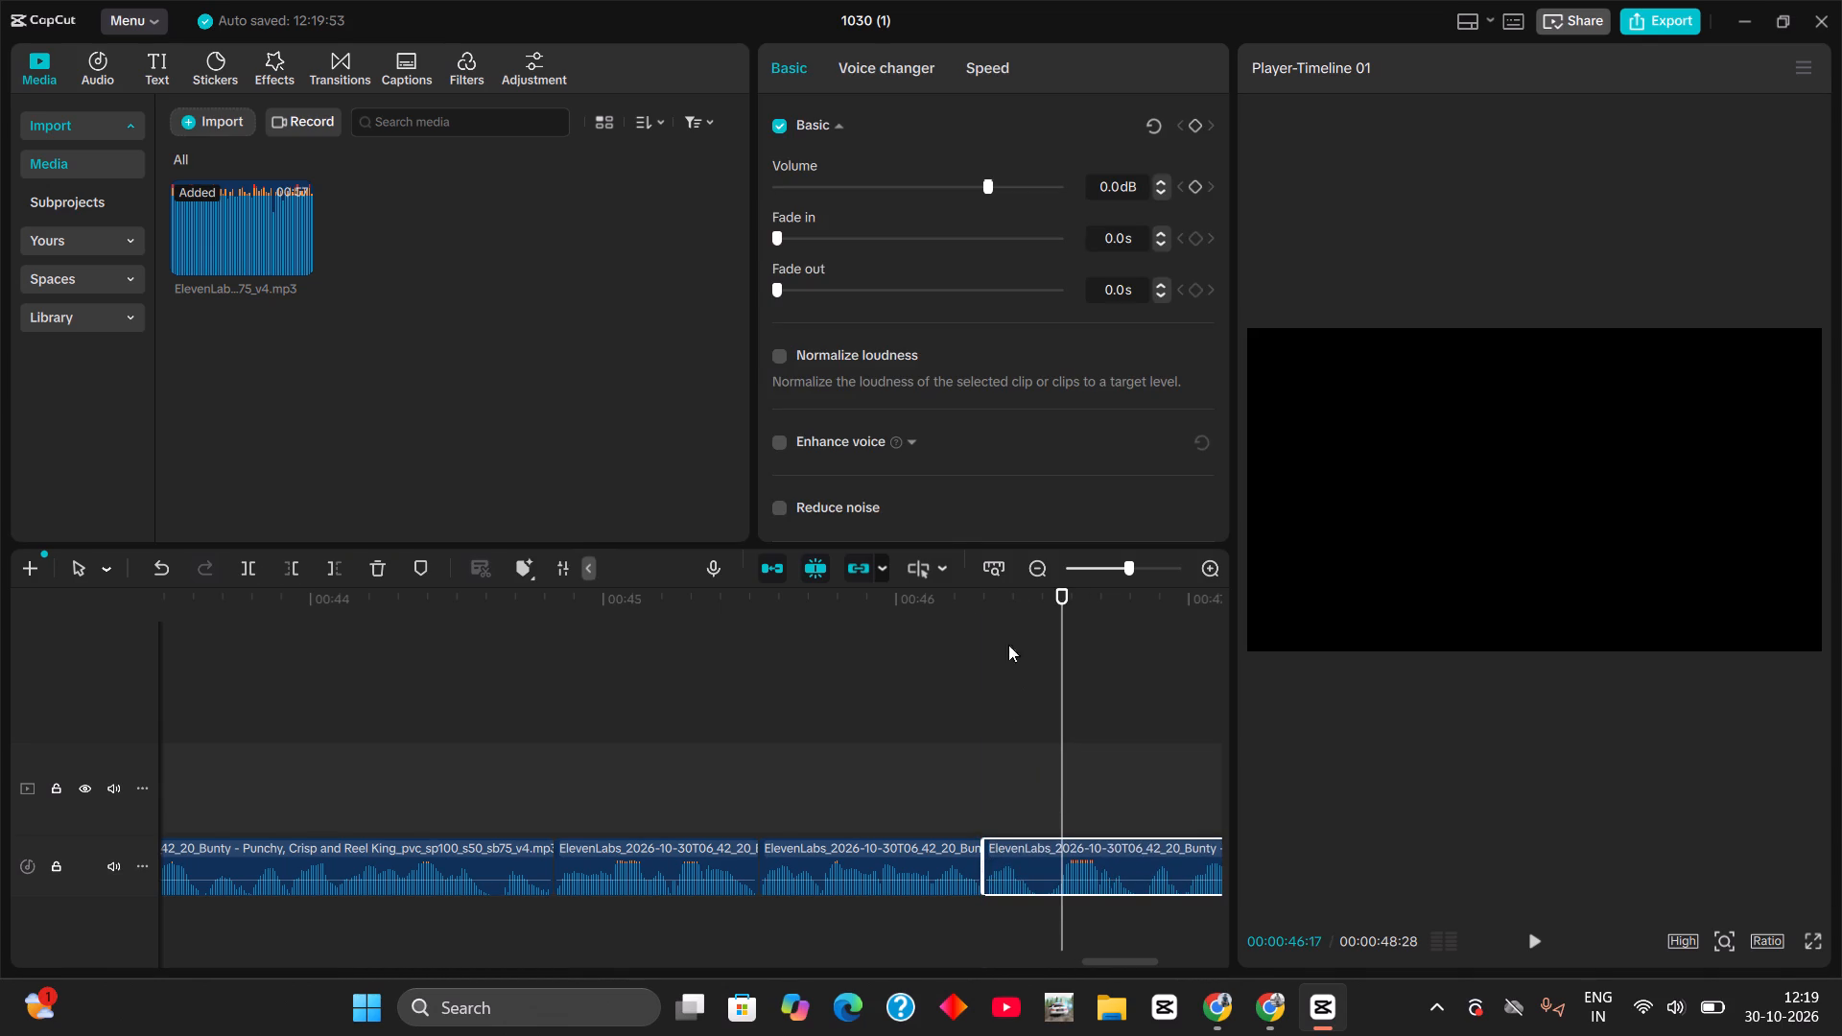
Play the voiceover to its end and cut off the silent tail after 00:00:48:20.
{"action": "left_click", "coordinate": [926, 600]}
{"action": "key", "text": "space"}
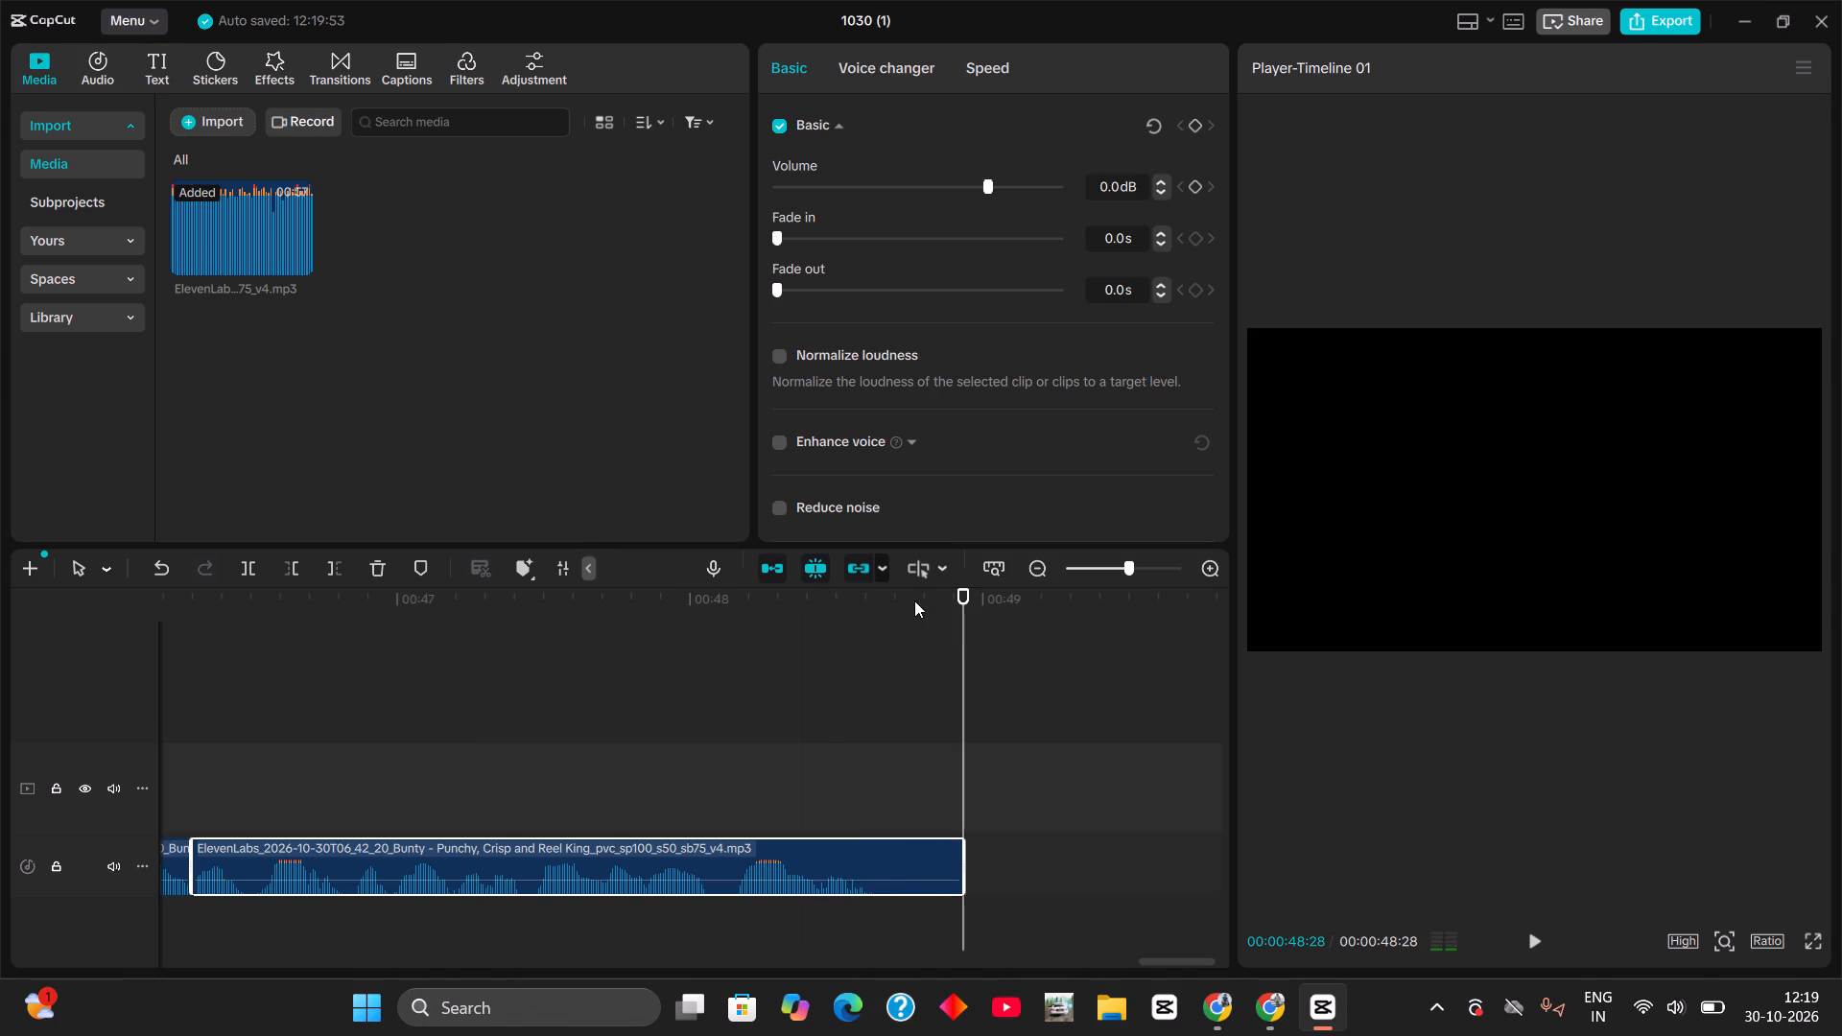
{"action": "left_click_drag", "start_coordinate": [907, 608], "coordinate": [883, 619]}
{"action": "key", "text": "ctrl+b"}
{"action": "key", "text": "BackSpace"}
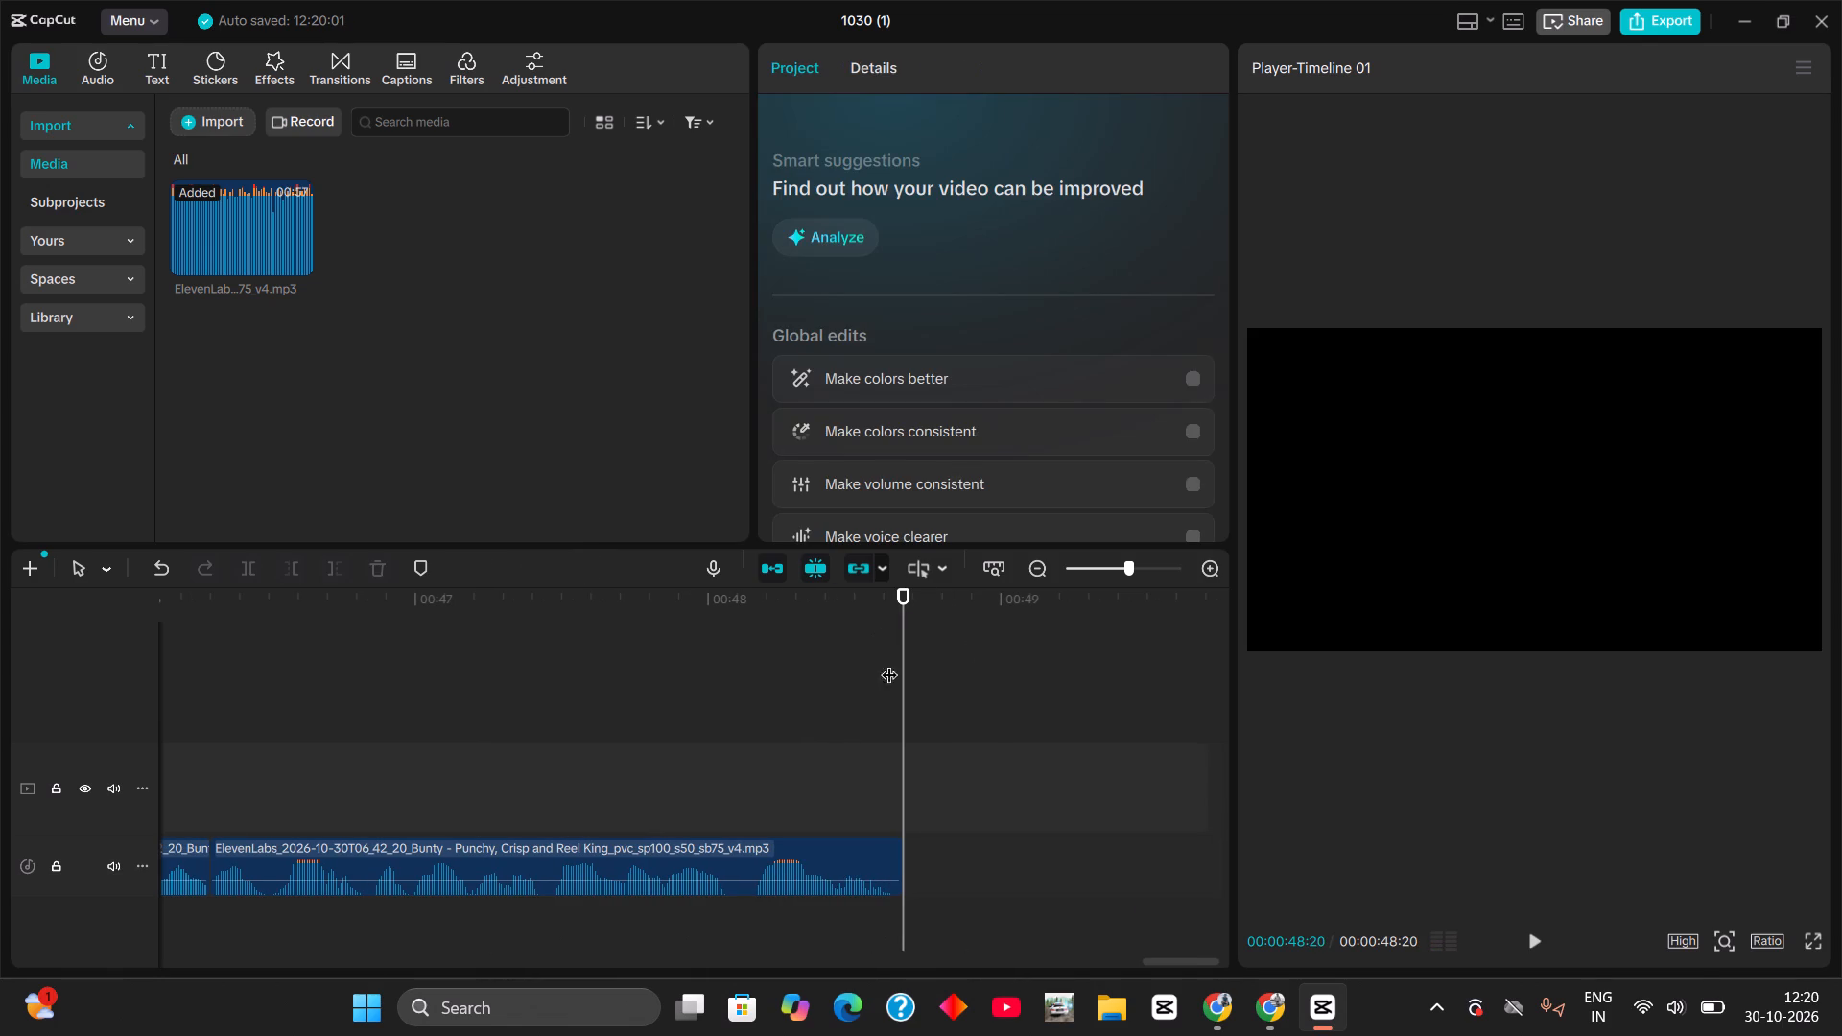
Combine all the voiceover pieces into one compound clip and return the playhead to the start of the timeline.
{"action": "key", "text": "ctrl+a"}
{"action": "right_click", "coordinate": [807, 866]}
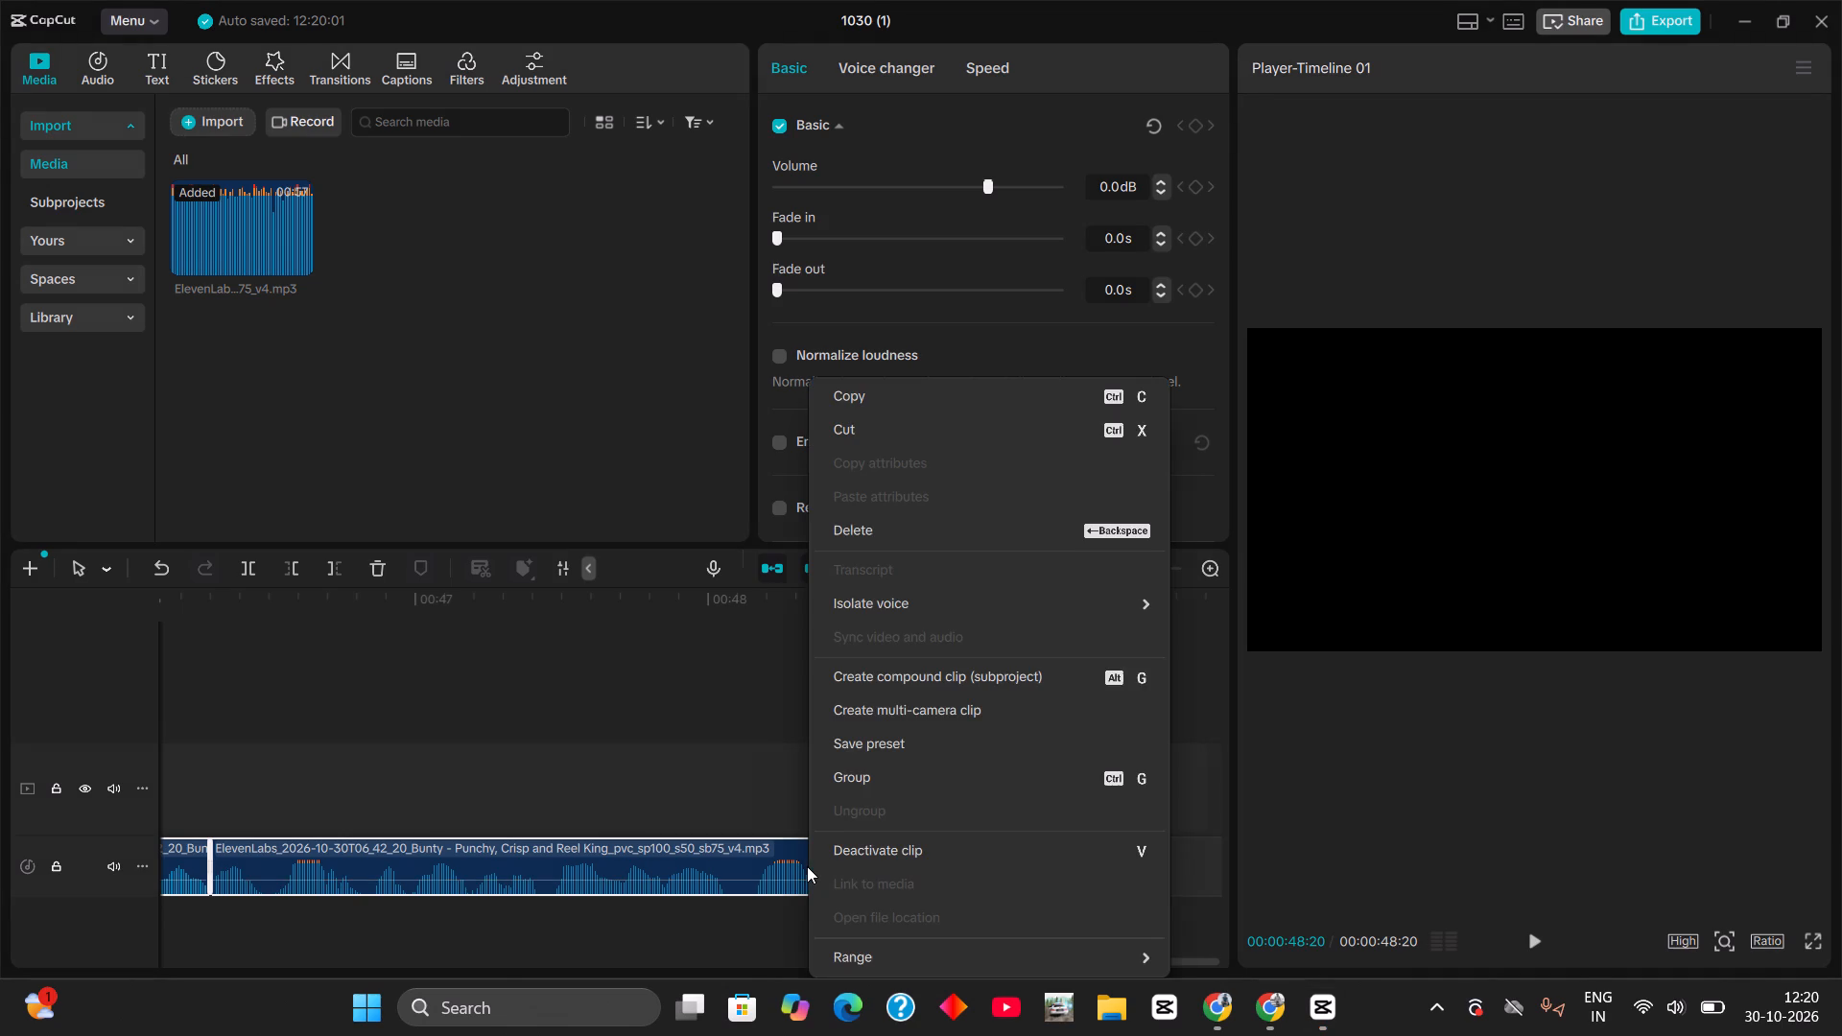
{"action": "left_click", "coordinate": [1000, 683]}
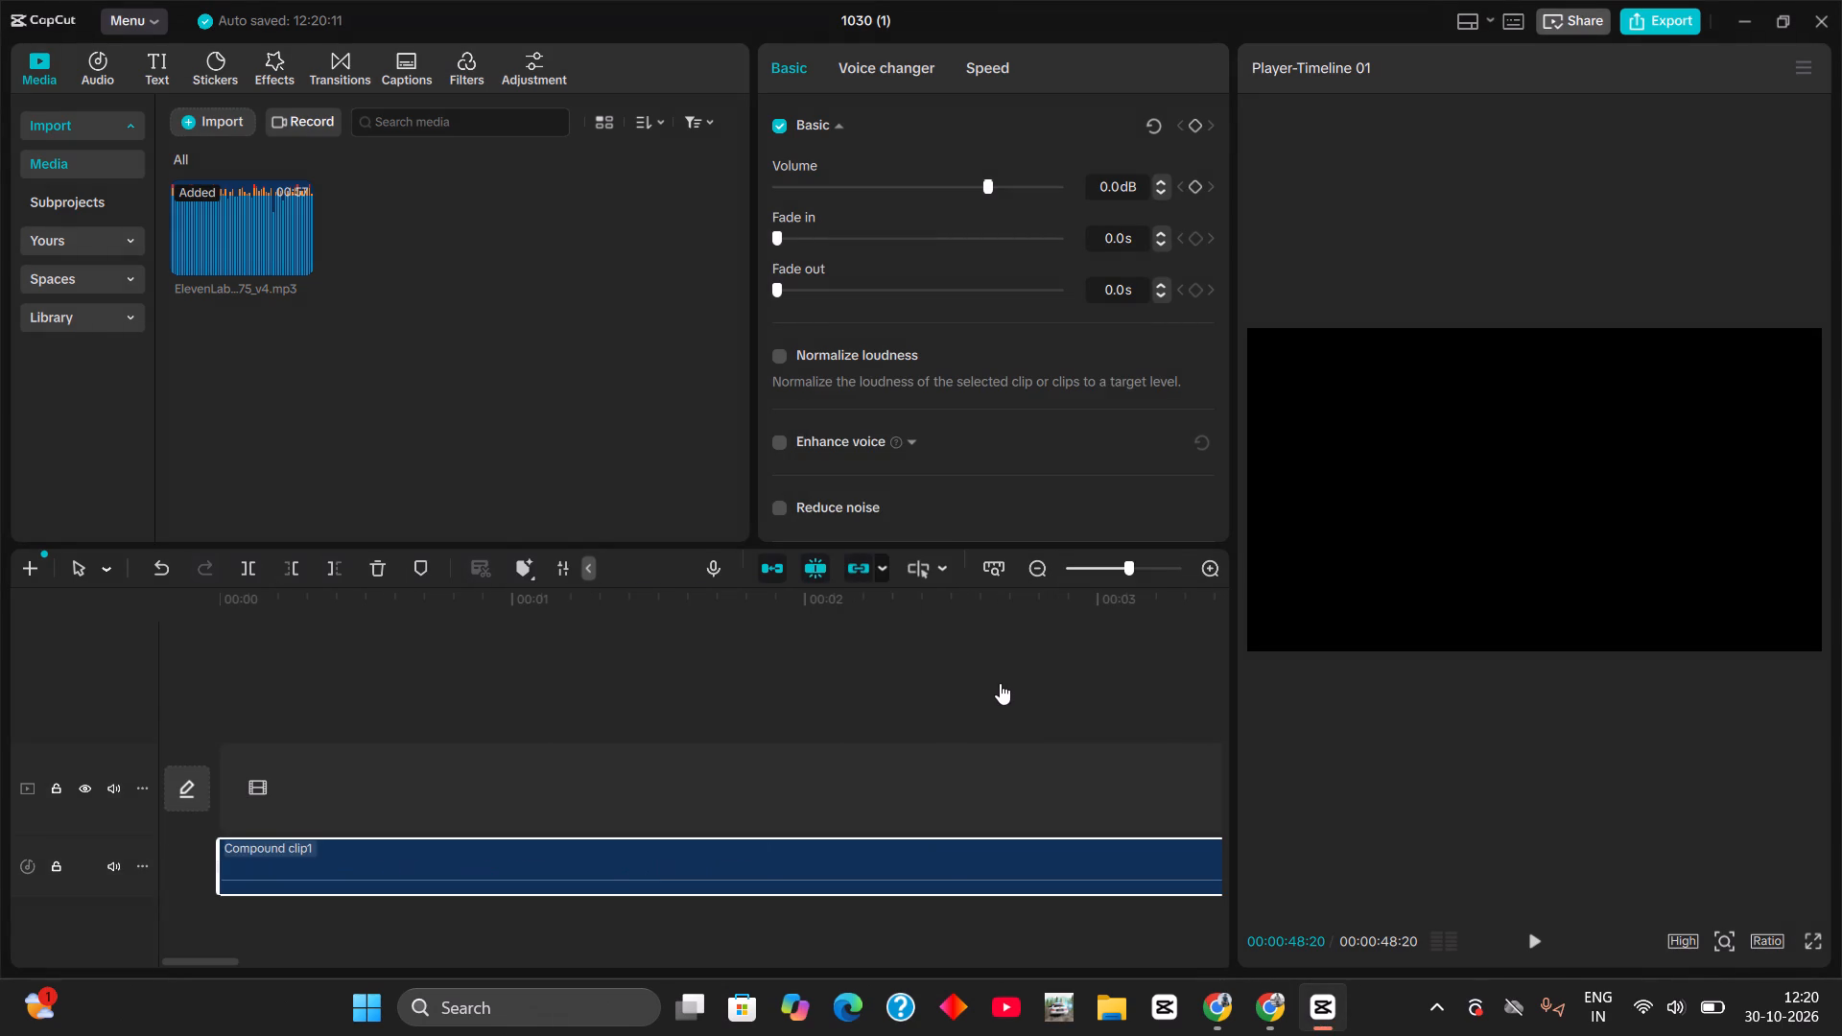
{"action": "left_click_drag", "start_coordinate": [309, 600], "coordinate": [119, 623]}
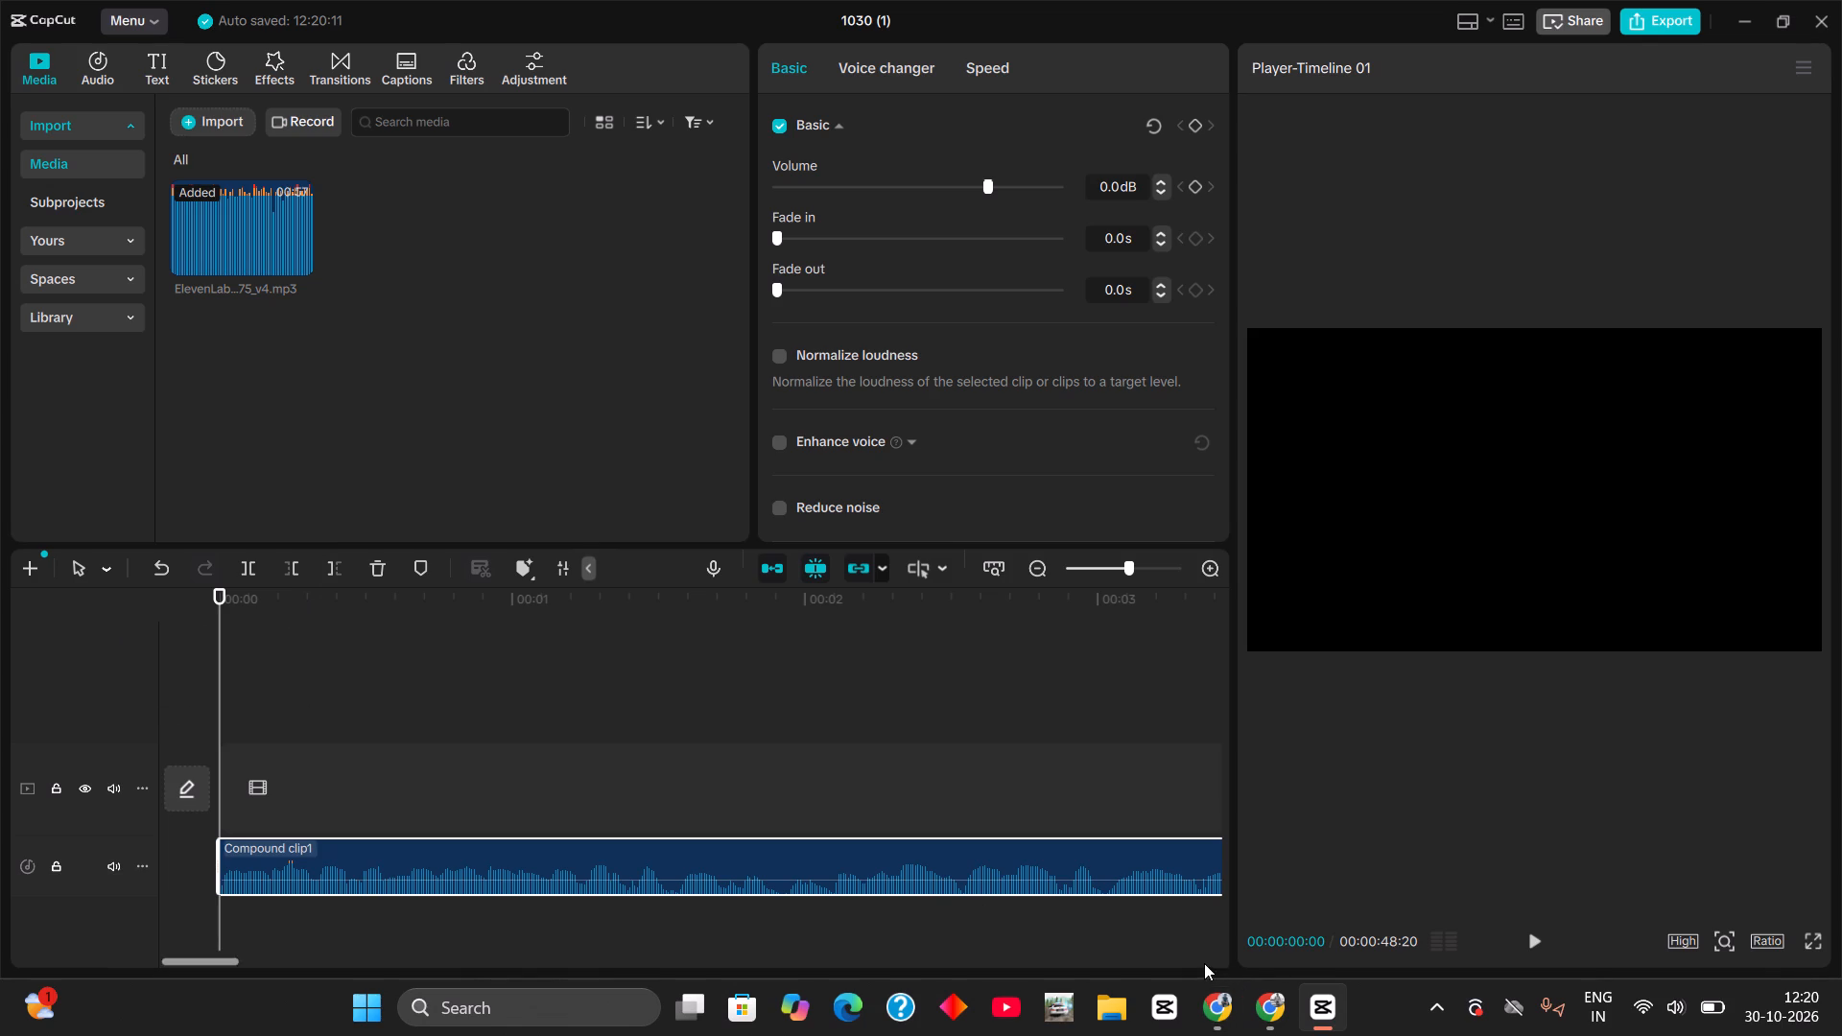
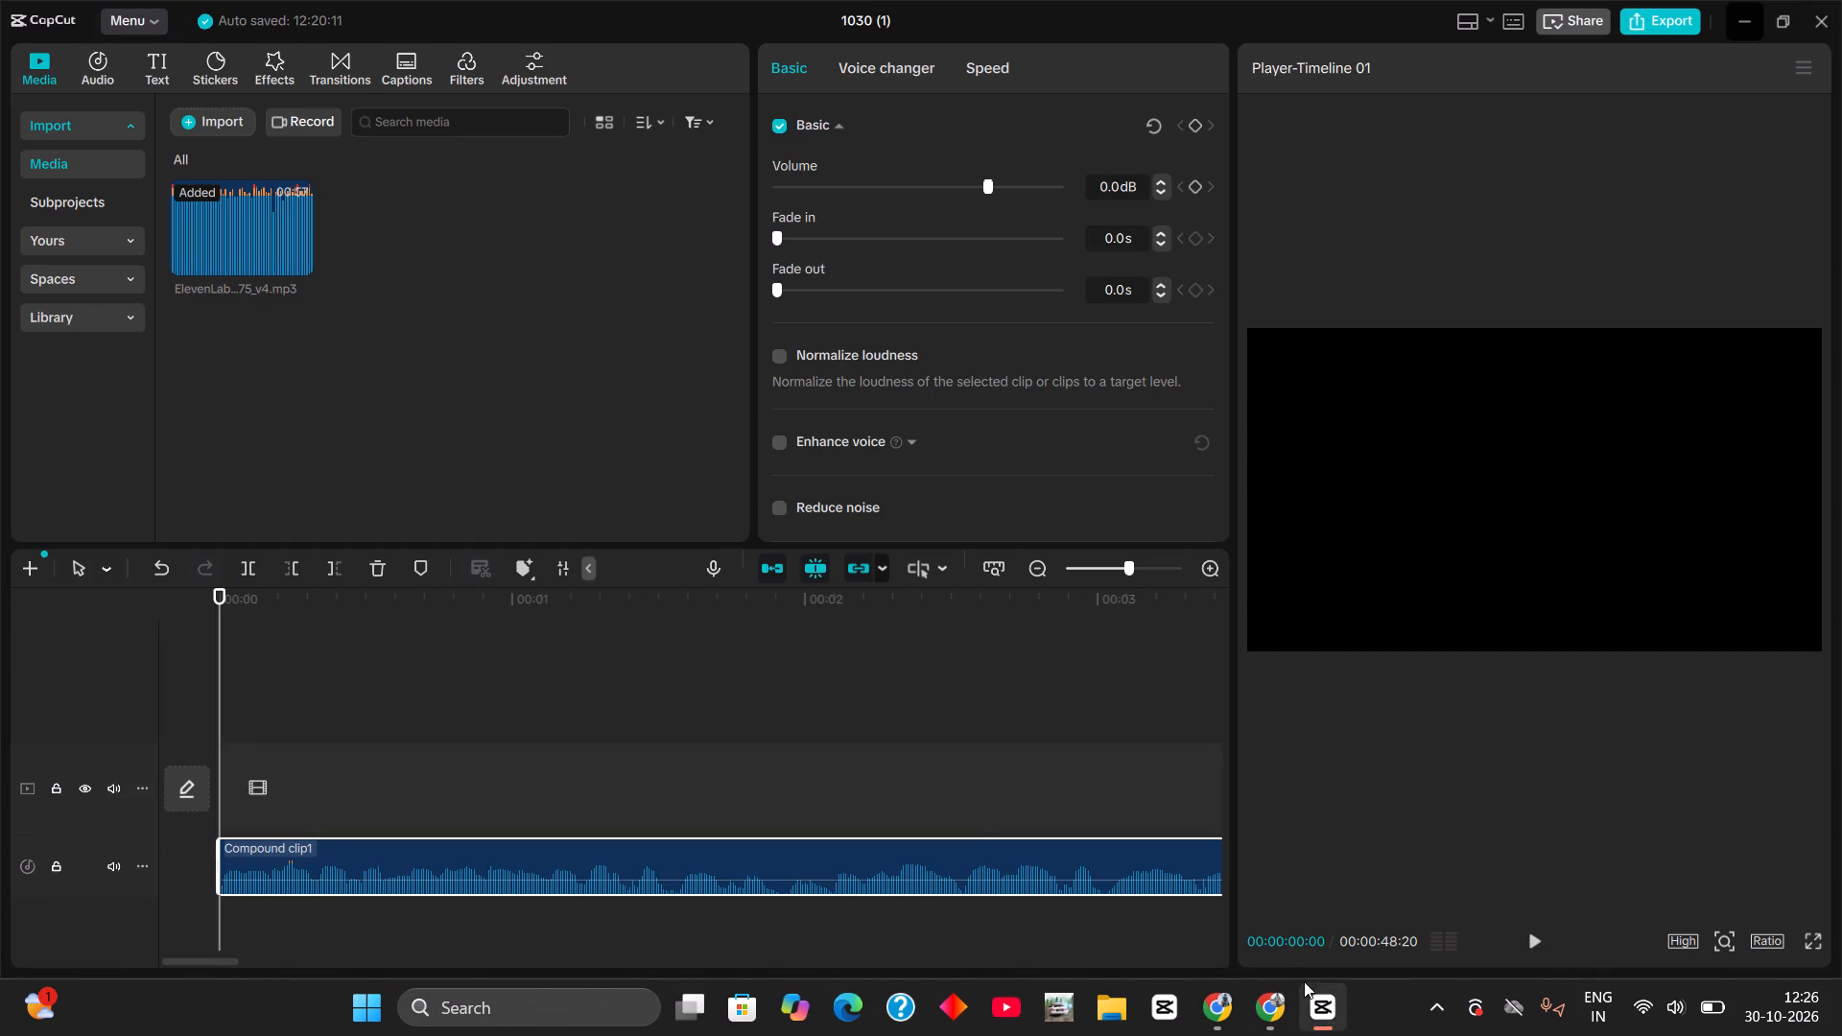
{"action": "left_click_drag", "start_coordinate": [1304, 981], "coordinate": [414, 777]}
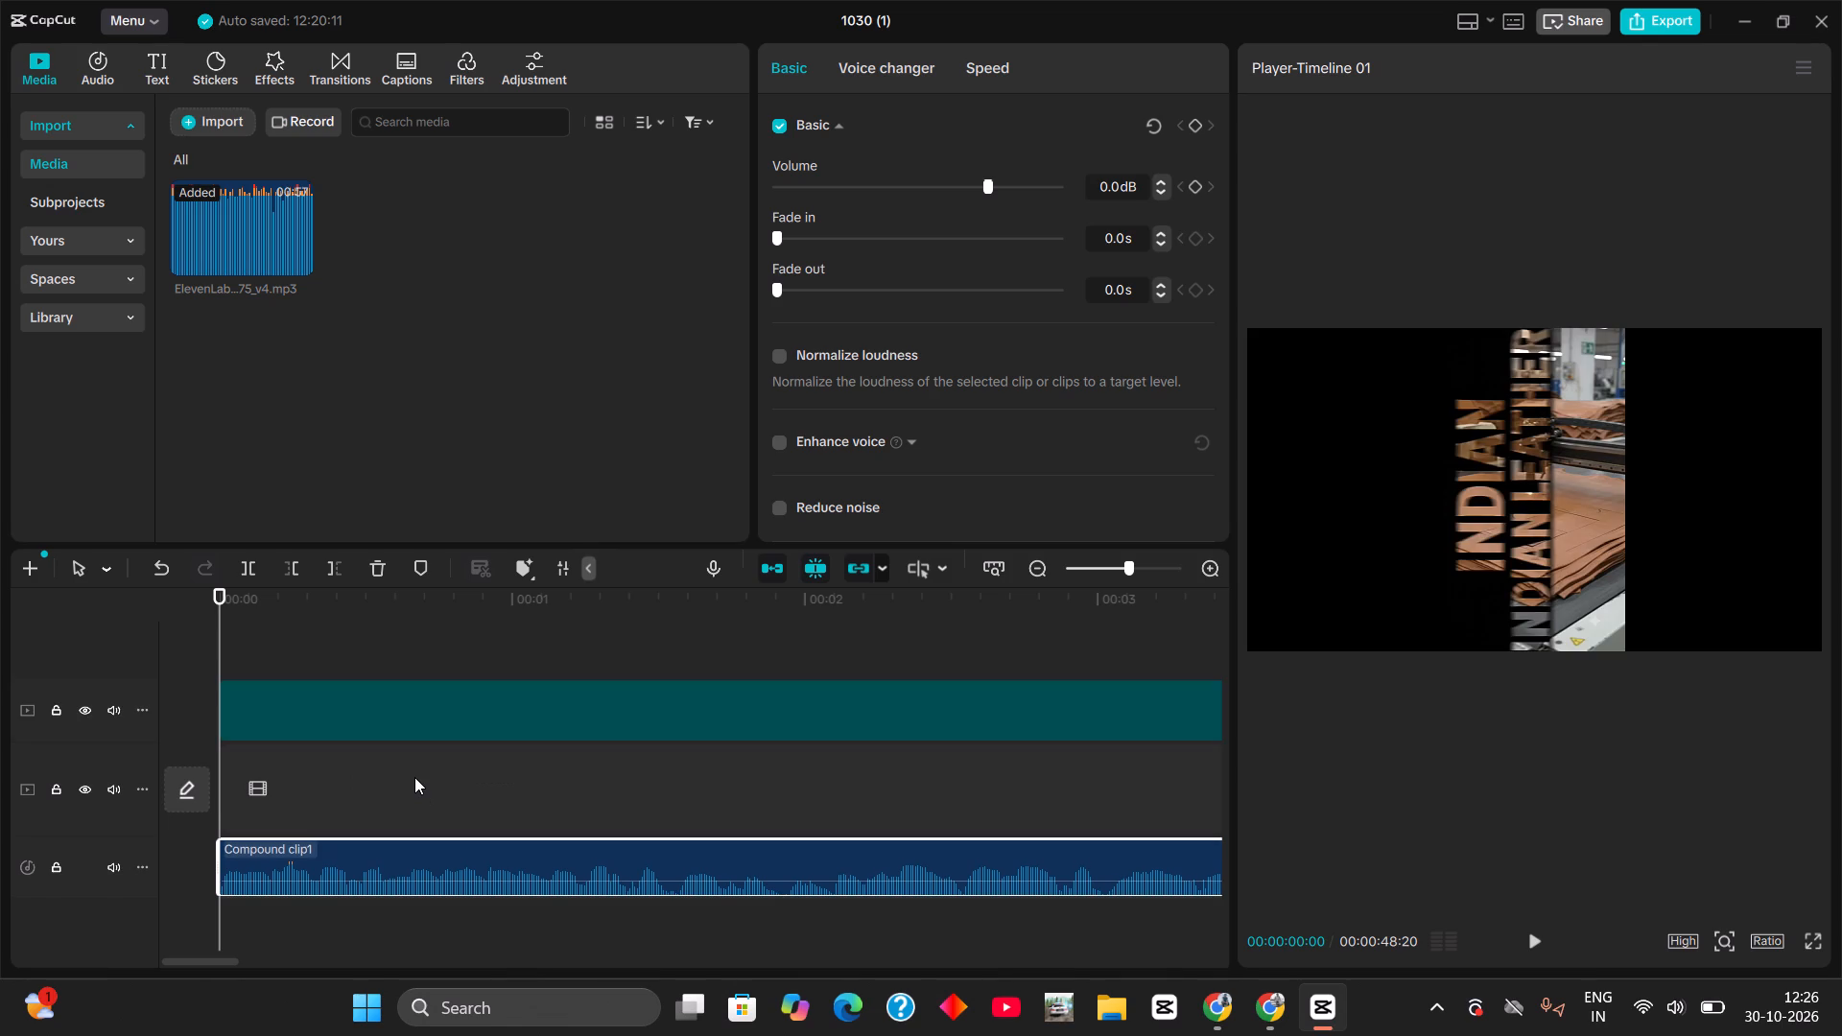
Change the project's aspect ratio to 9:16.
{"action": "left_click", "coordinate": [1759, 935]}
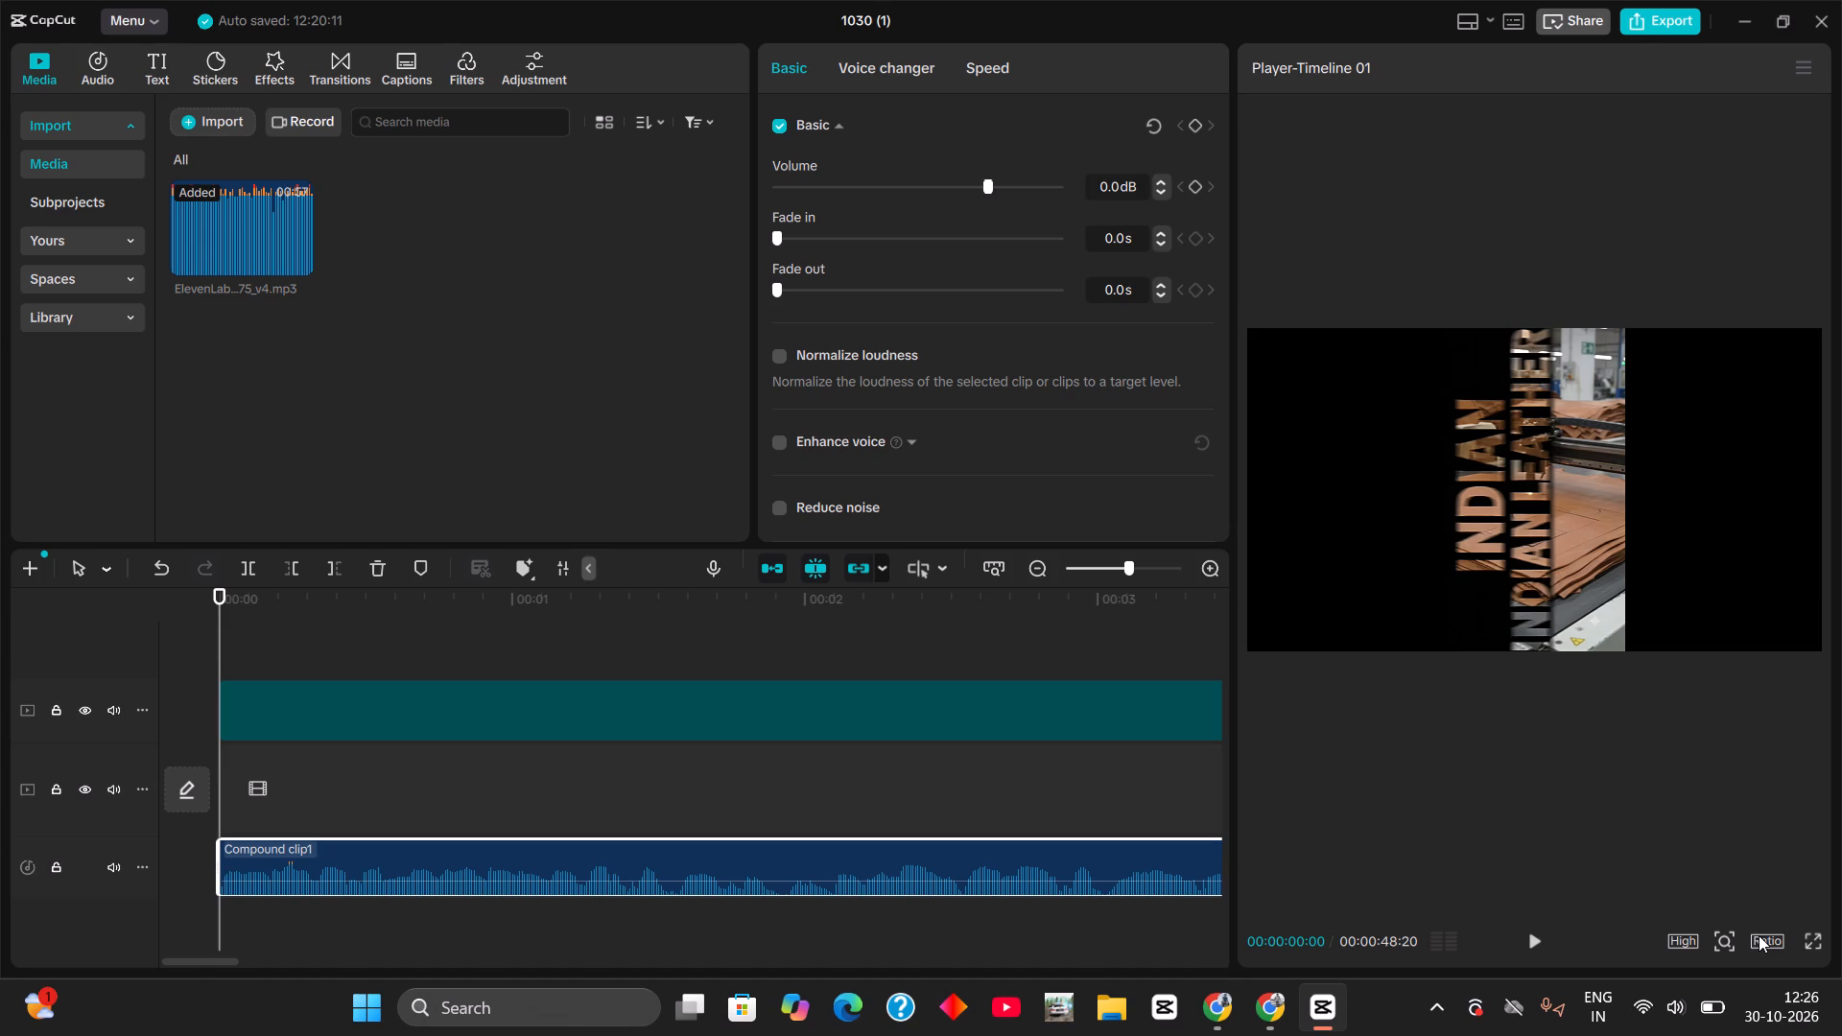
{"action": "left_click", "coordinate": [1759, 934]}
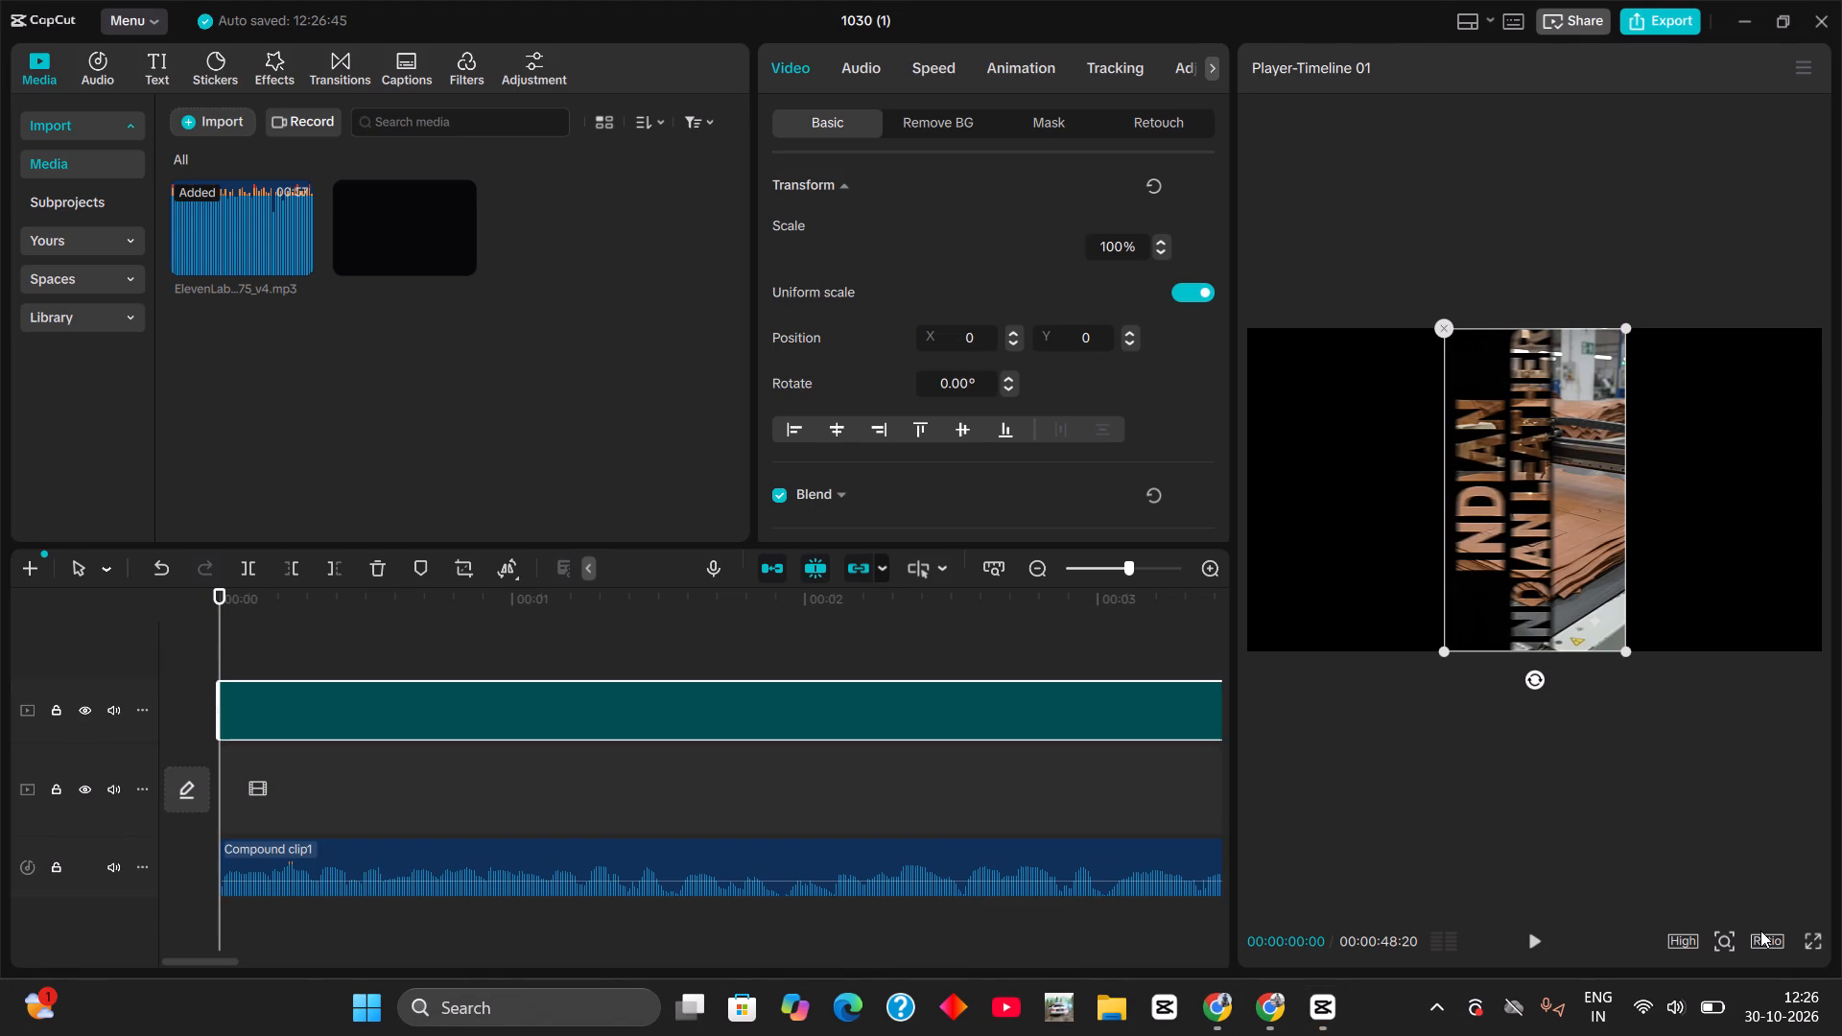
{"action": "double_click", "coordinate": [1749, 859]}
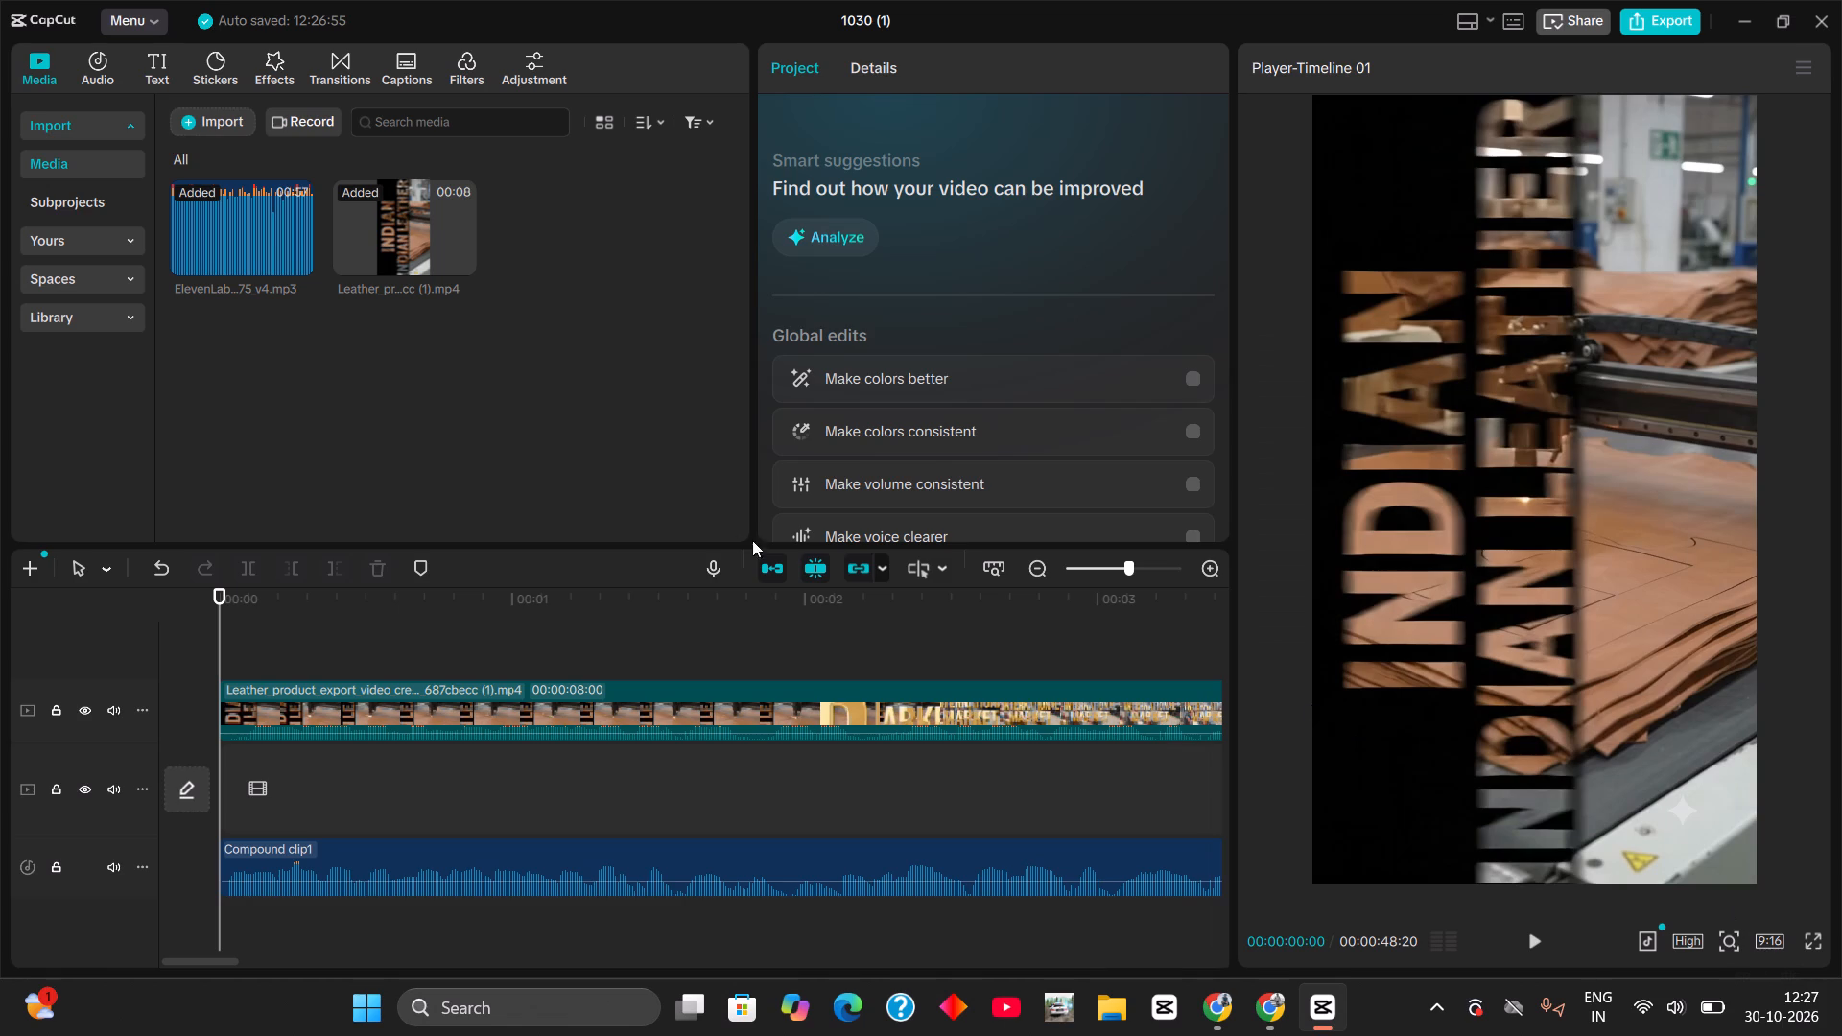
Move the leather video clip down onto the main track, directly above the voiceover.
{"action": "left_click_drag", "start_coordinate": [289, 710], "coordinate": [297, 782]}
Place the leather video clip on the main track directly above the voiceover and mute that track's audio.
{"action": "left_click_drag", "start_coordinate": [297, 782], "coordinate": [295, 805]}
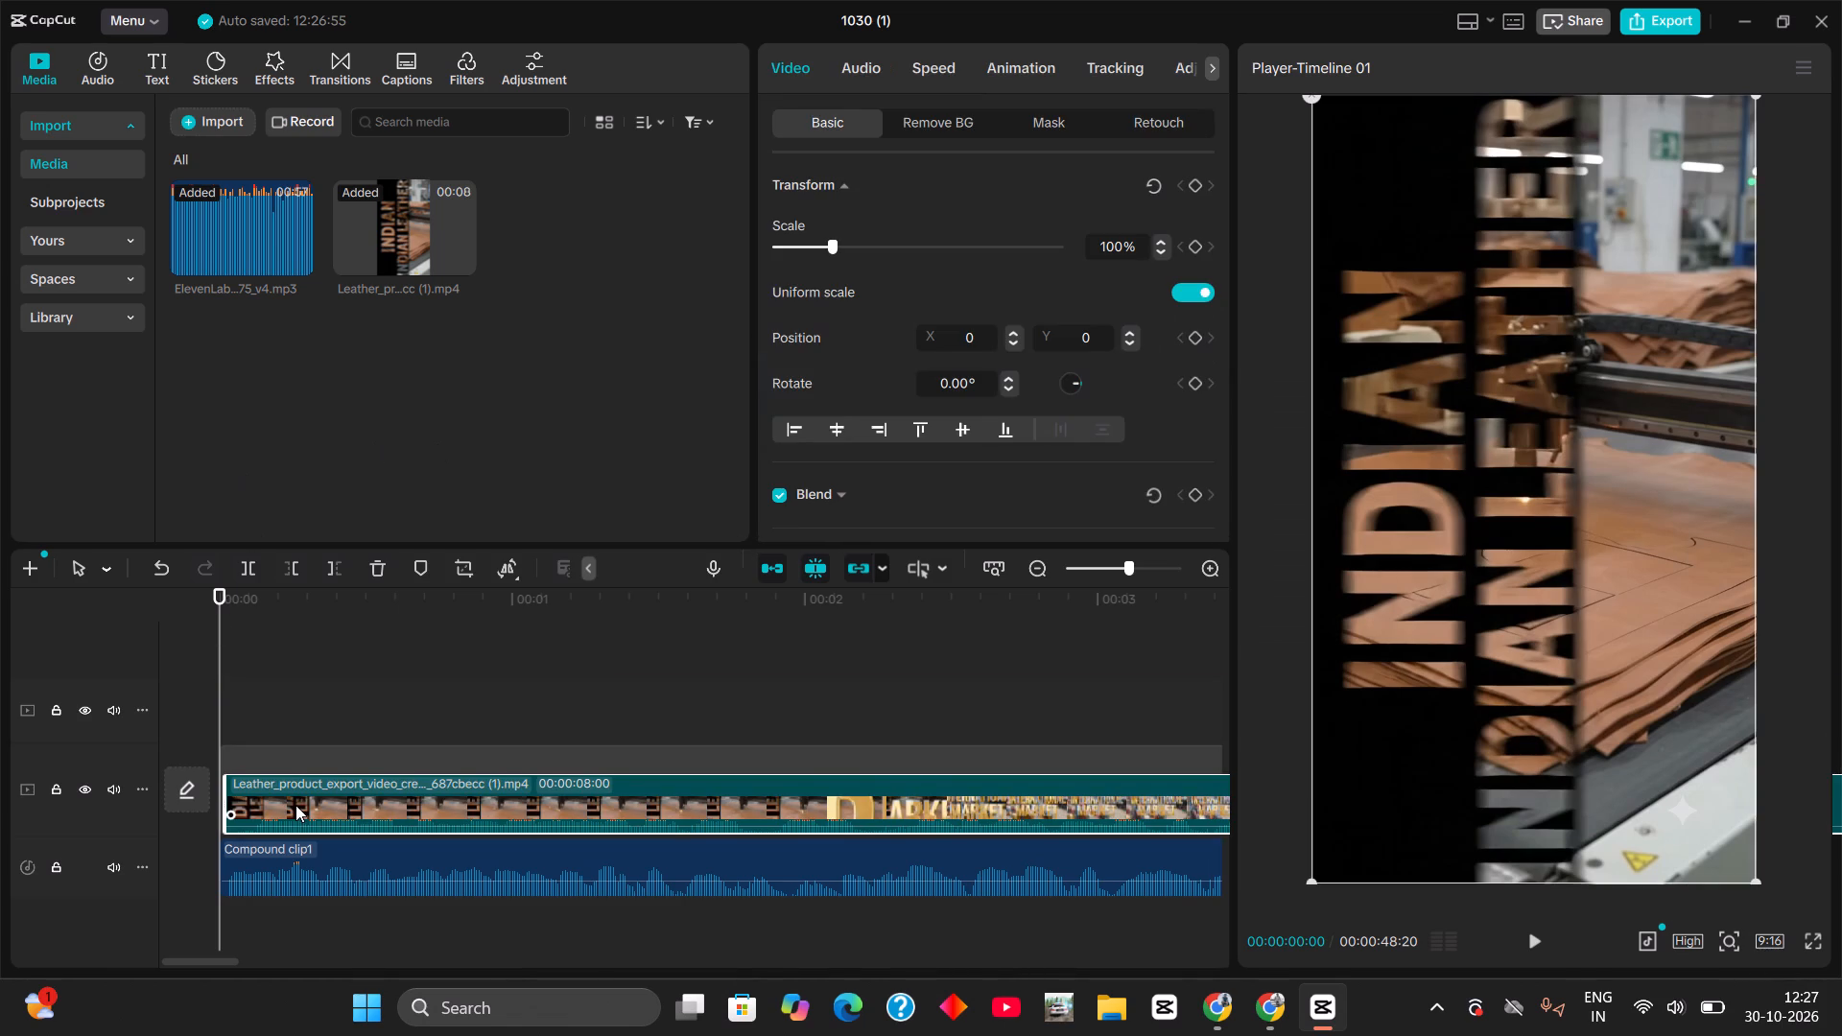
{"action": "left_click", "coordinate": [113, 794]}
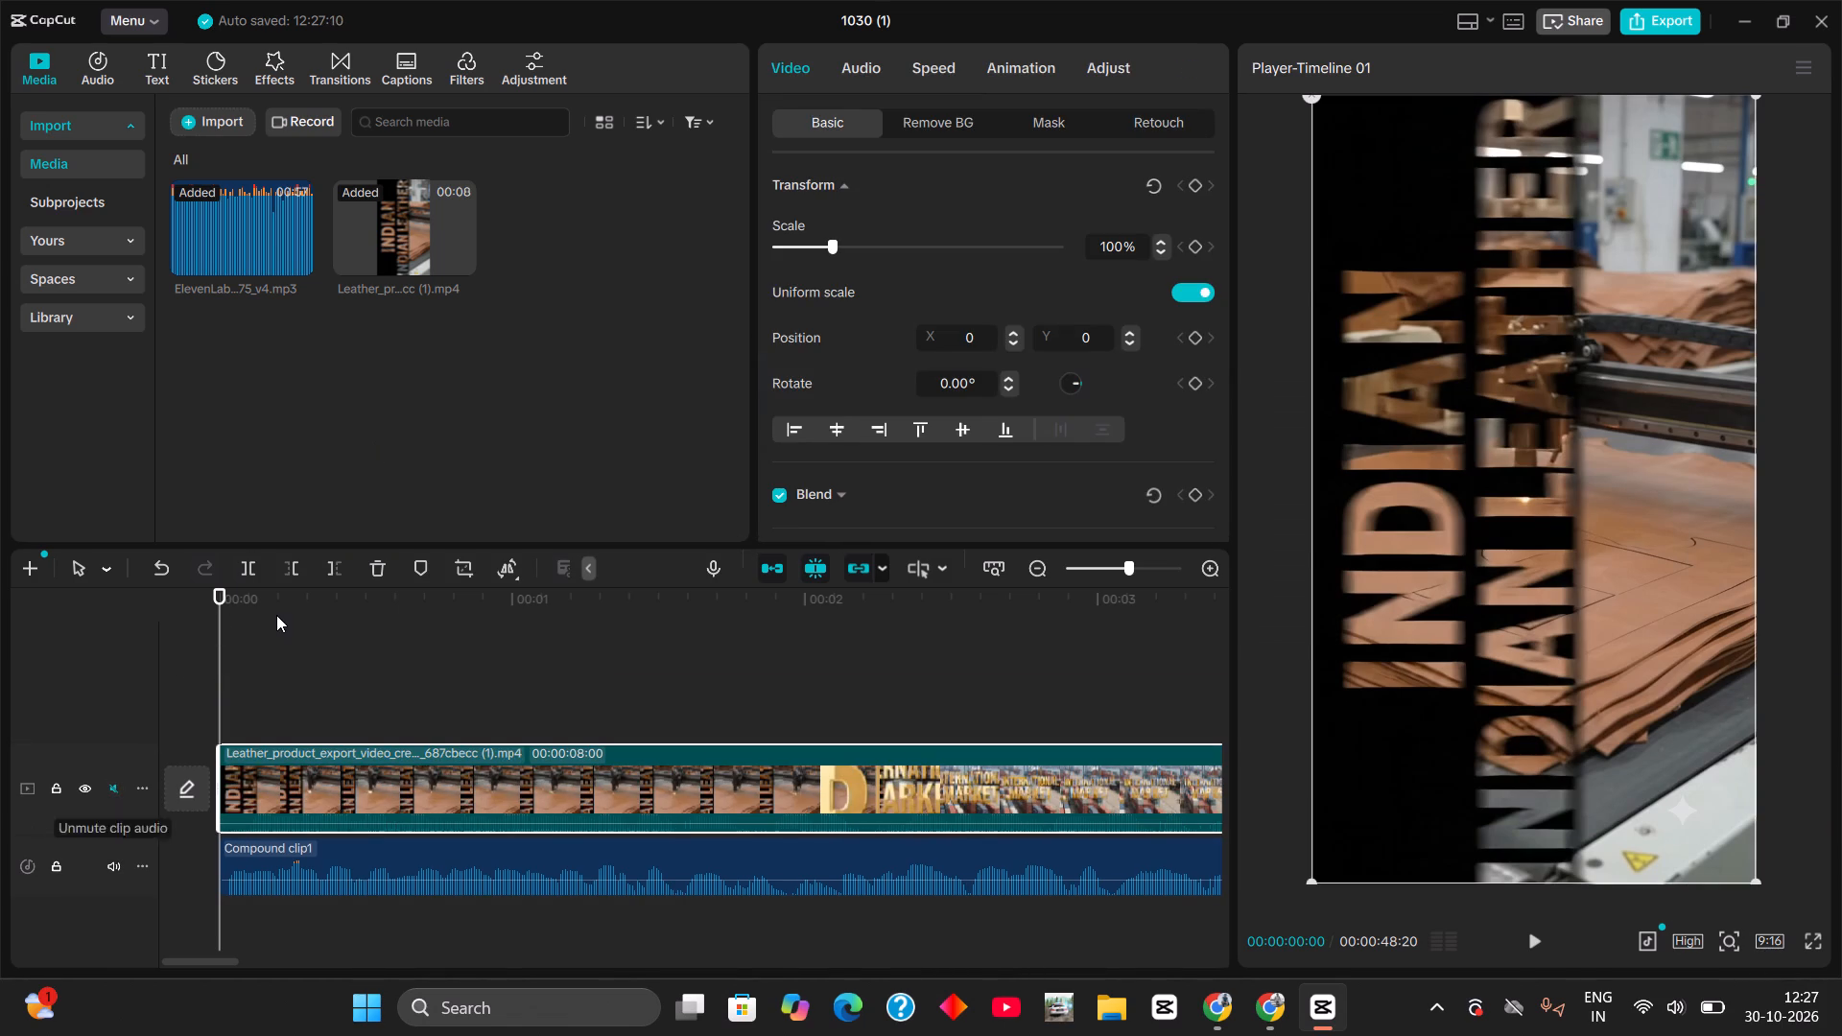
Play the opening of the timeline briefly and lower the computer's sound volume to about half.
{"action": "left_click_drag", "start_coordinate": [237, 600], "coordinate": [154, 605]}
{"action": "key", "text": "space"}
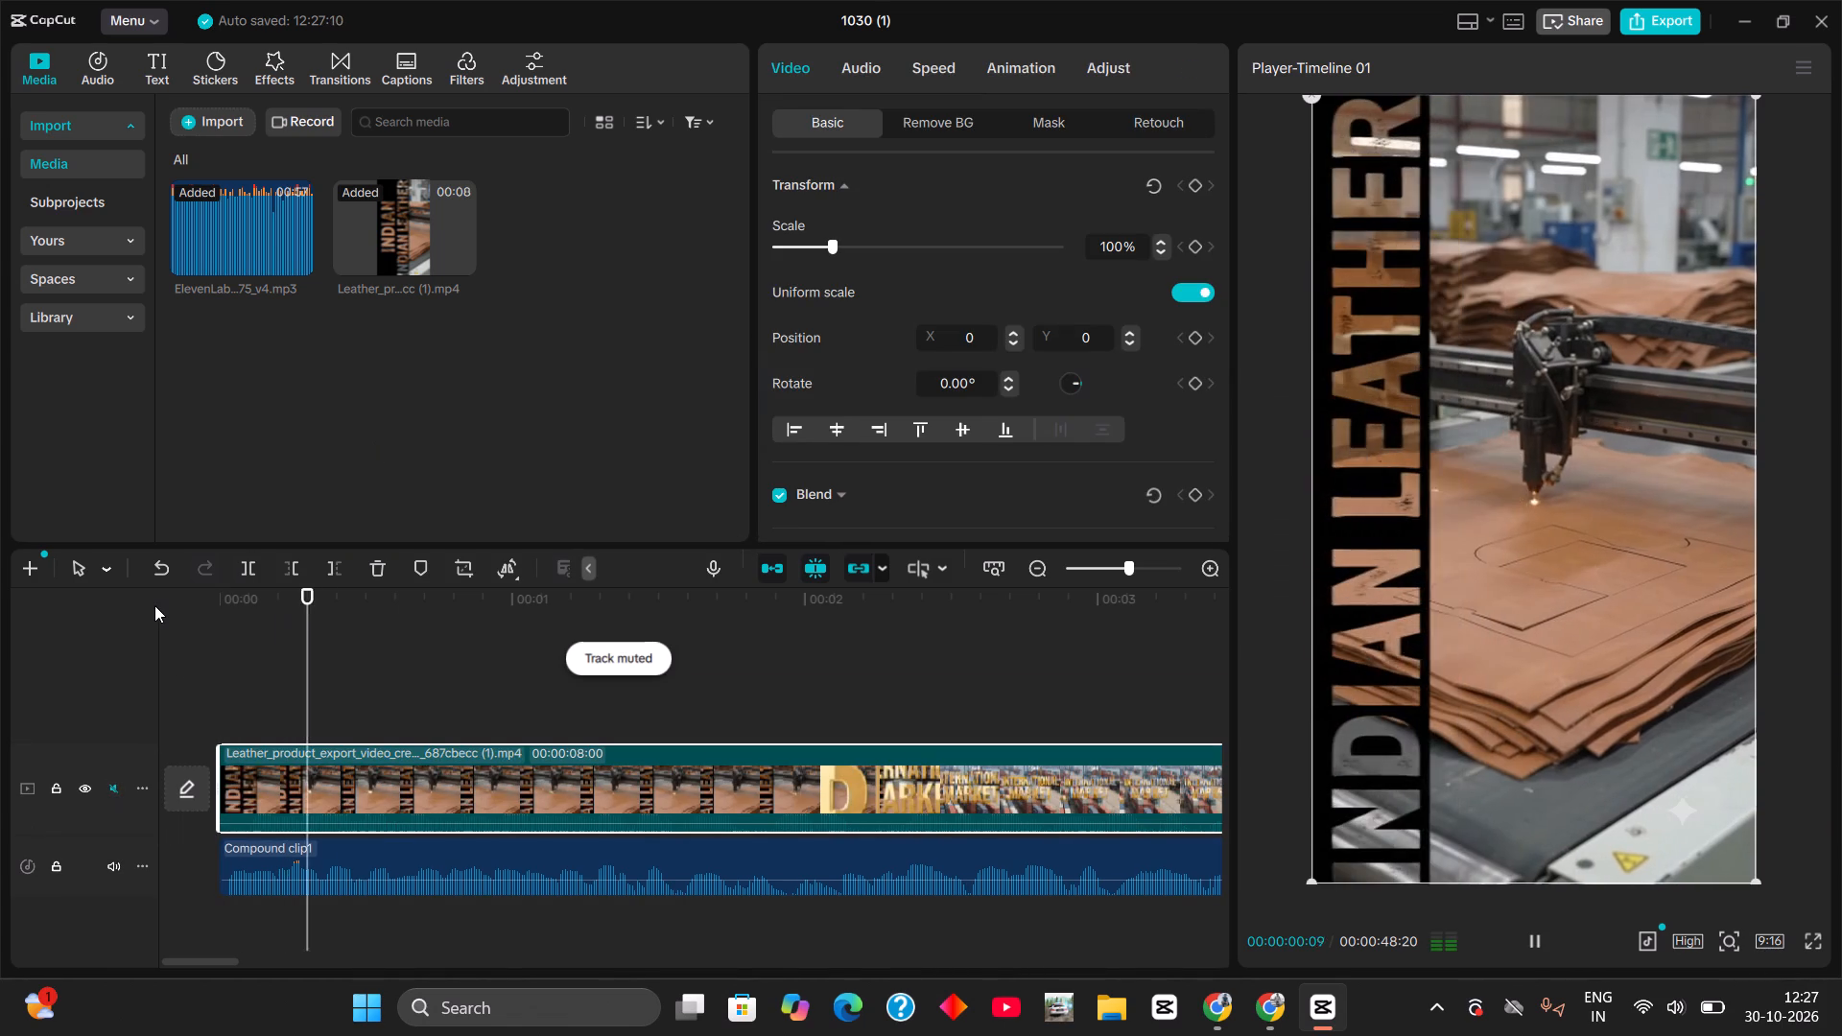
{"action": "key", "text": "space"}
{"action": "left_click", "coordinate": [1674, 1007]}
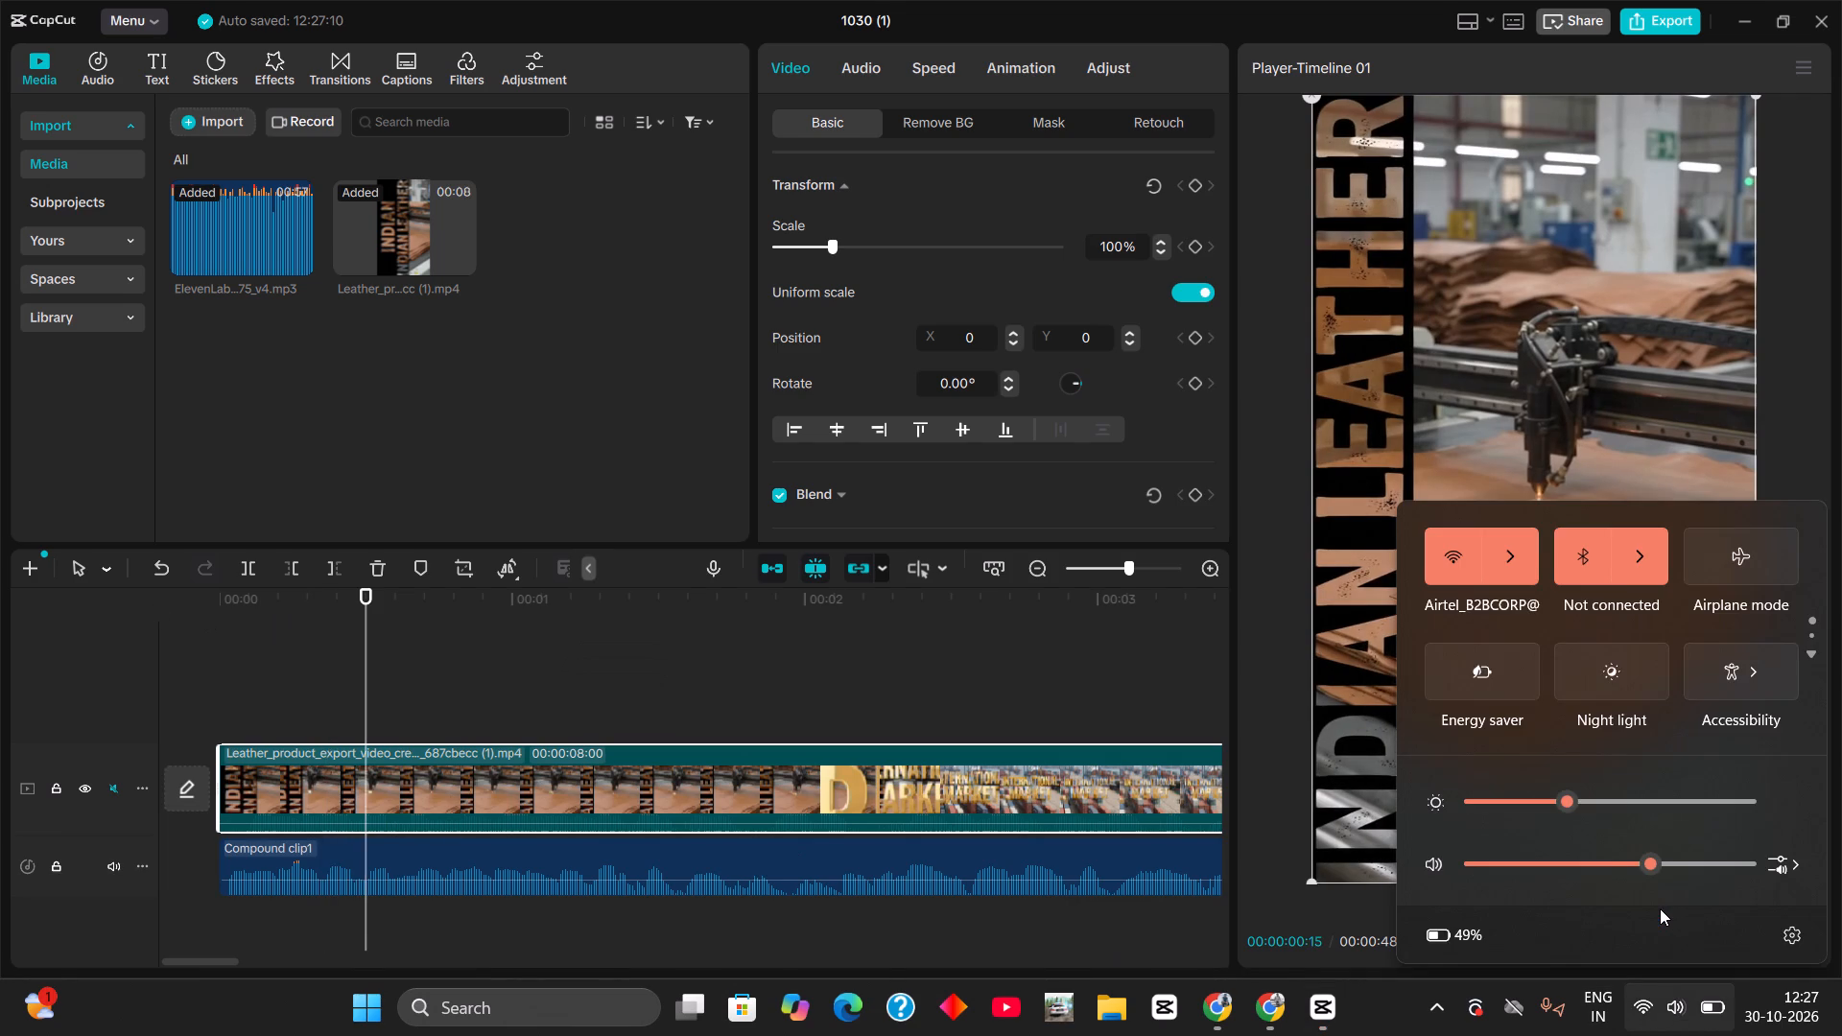
{"action": "left_click", "coordinate": [1611, 868]}
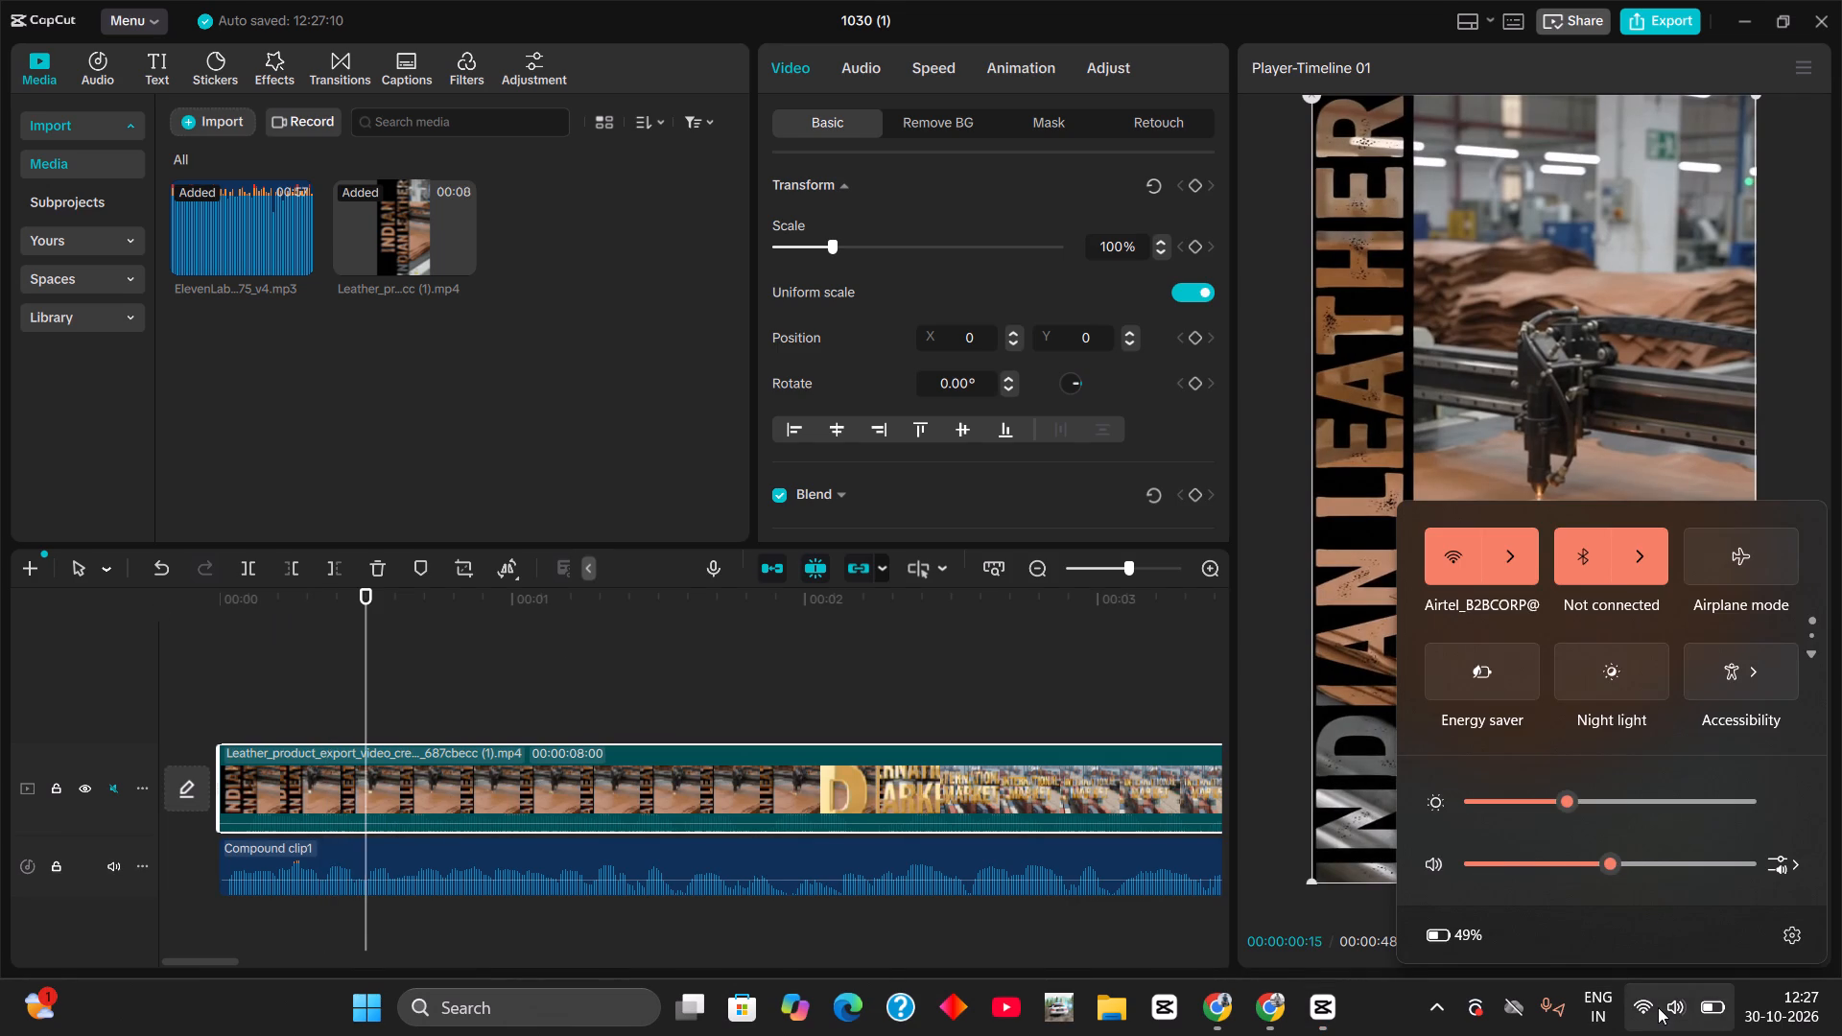
{"action": "left_click", "coordinate": [1670, 1010]}
Play the timeline from the start and replay the "Export Business" section to check the video against the voiceover.
{"action": "left_click_drag", "start_coordinate": [295, 597], "coordinate": [0, 596]}
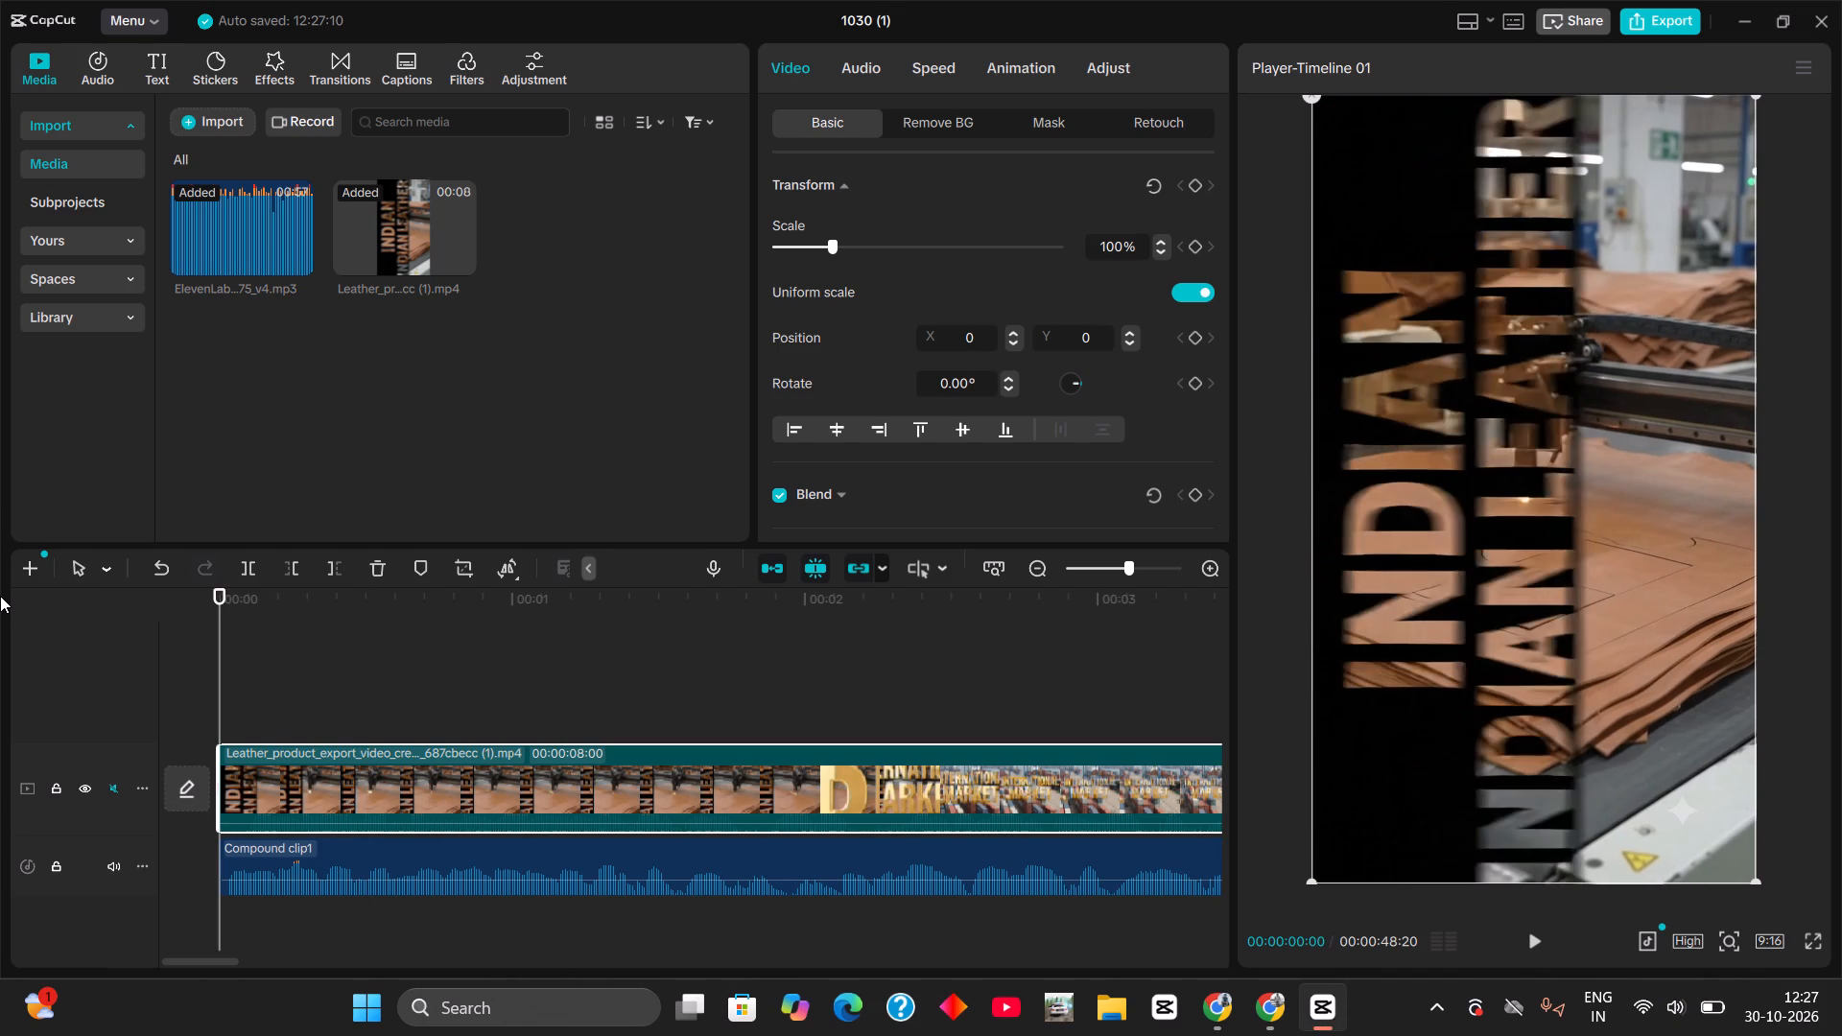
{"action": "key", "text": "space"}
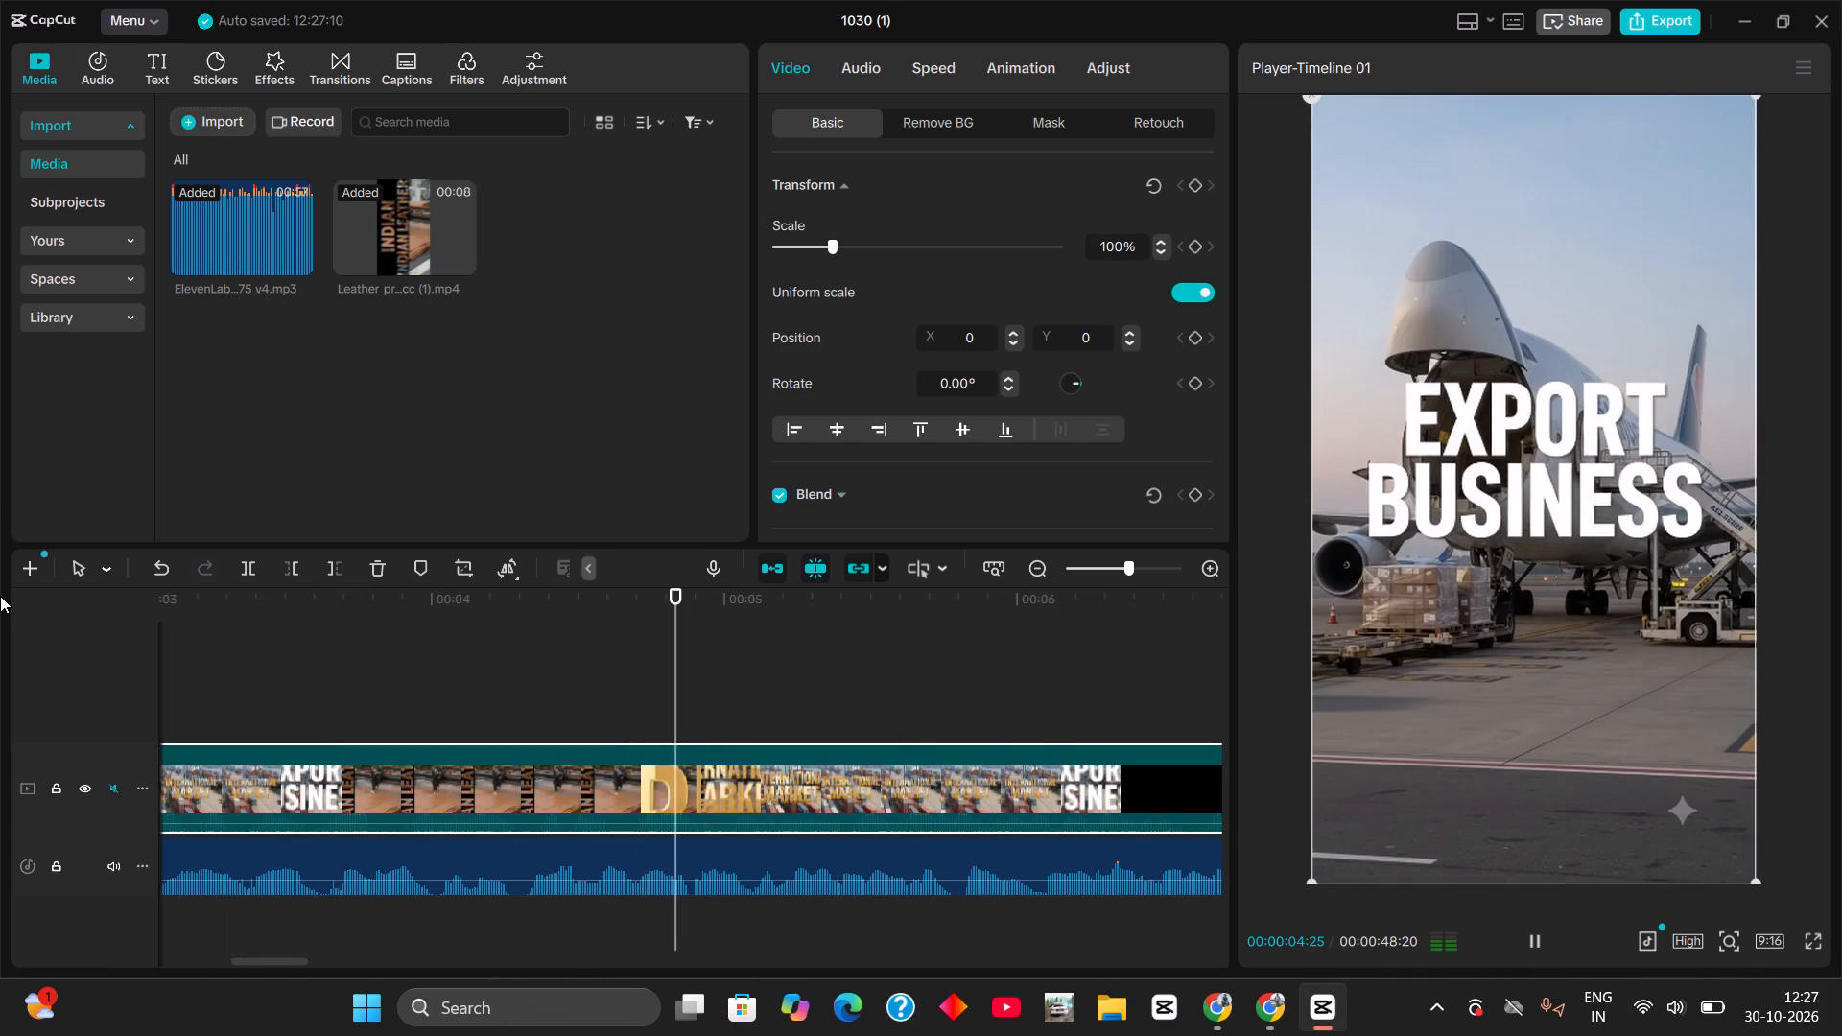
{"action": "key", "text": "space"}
{"action": "left_click", "coordinate": [413, 620]}
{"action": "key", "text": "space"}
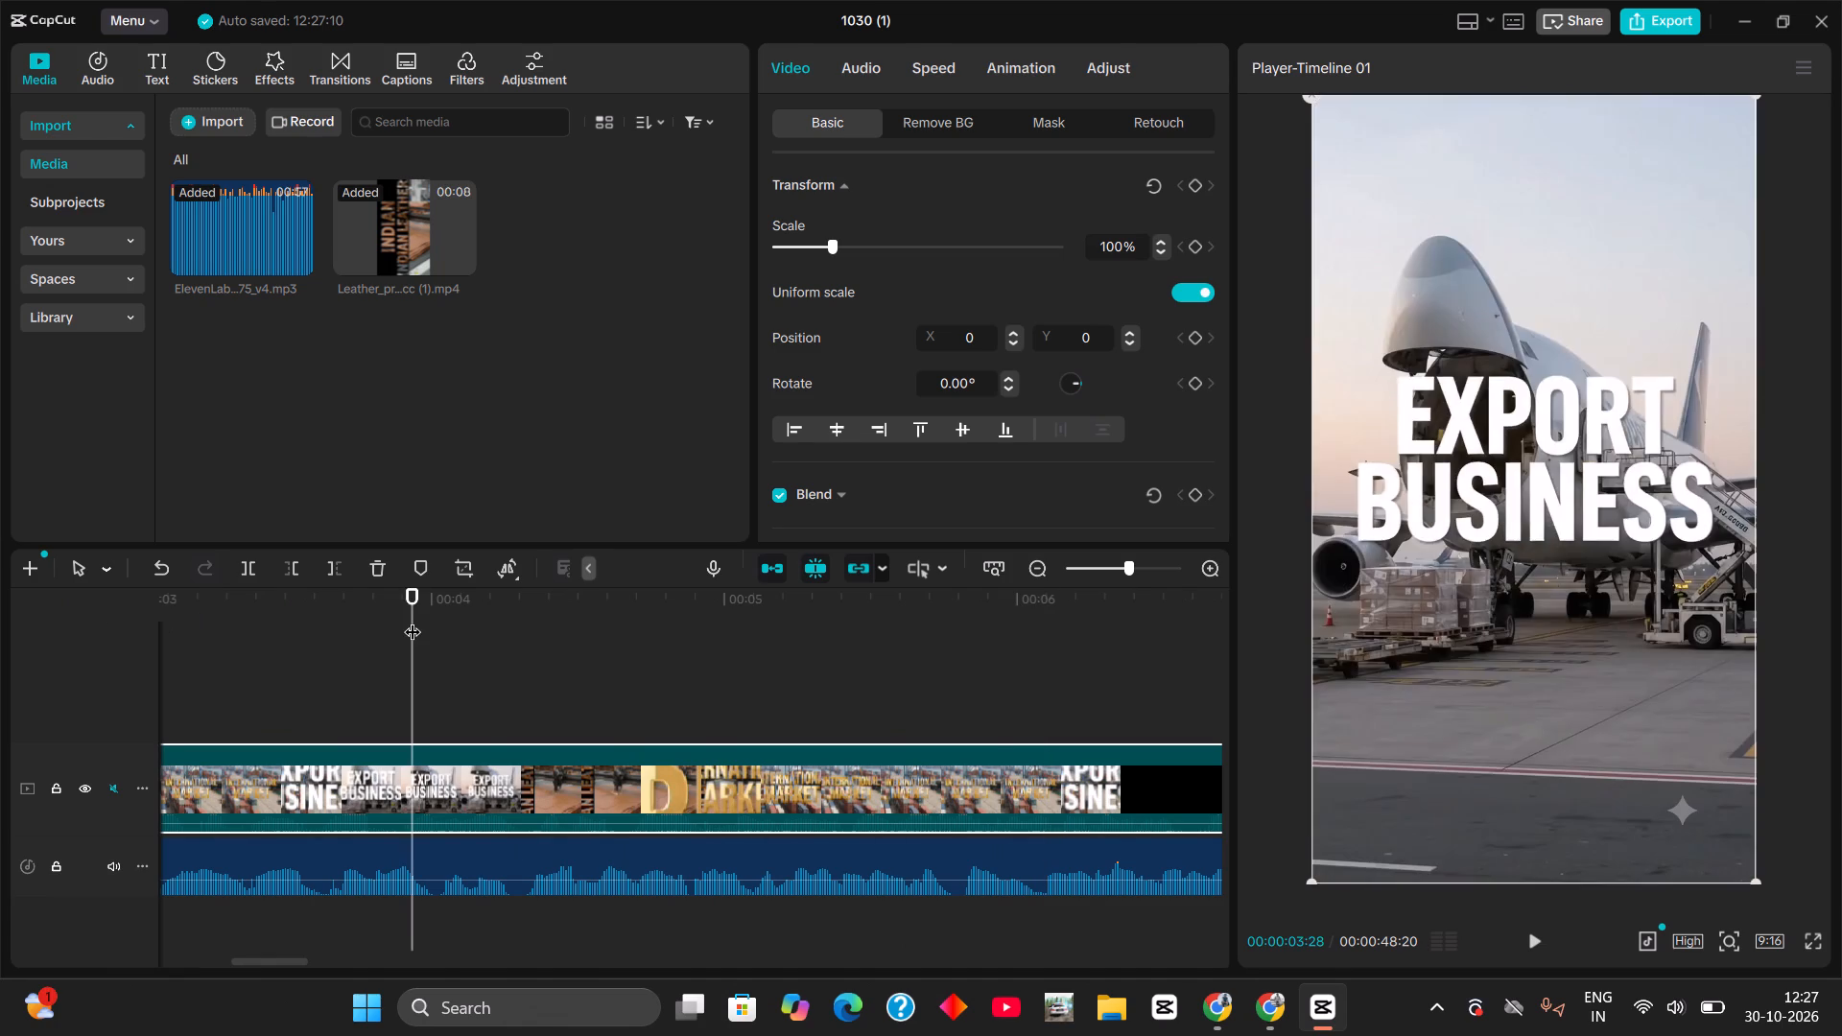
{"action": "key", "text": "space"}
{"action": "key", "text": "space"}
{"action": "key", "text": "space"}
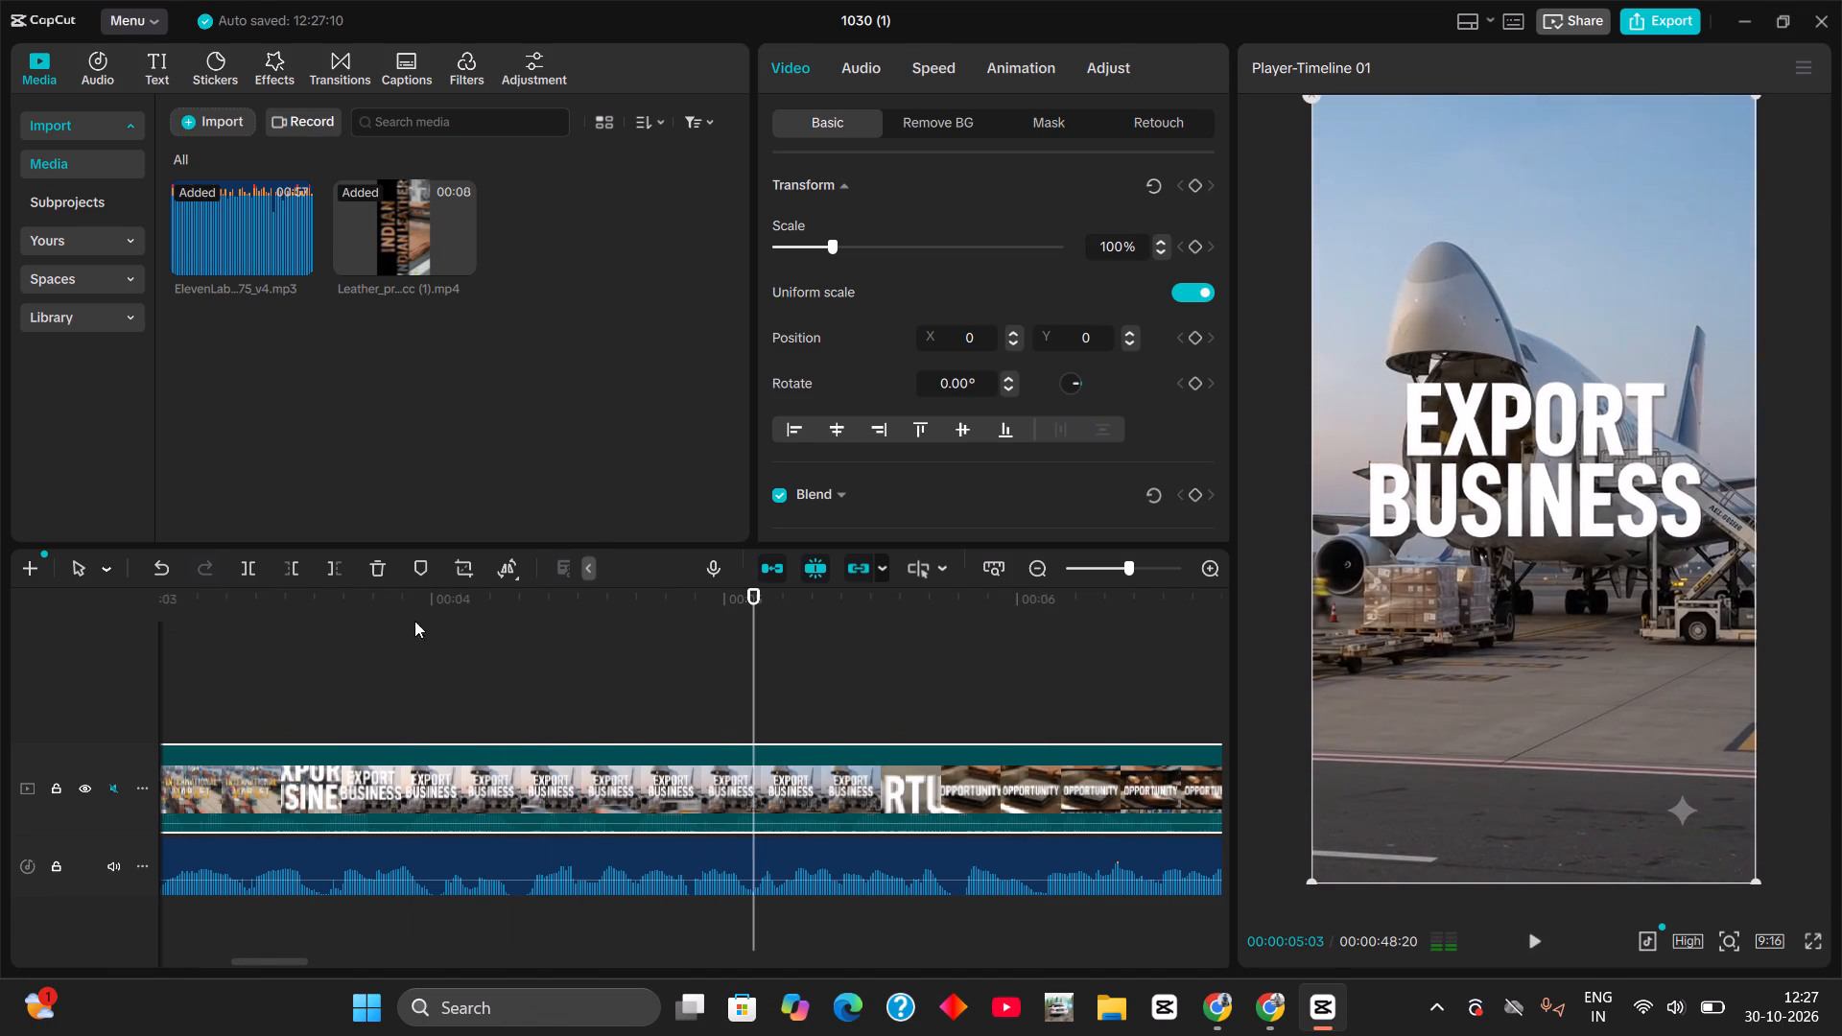
Split the leather clip at 00:00:05:03 and 00:00:05:22, and delete the section between the cuts.
{"action": "key", "text": "ctrl+b"}
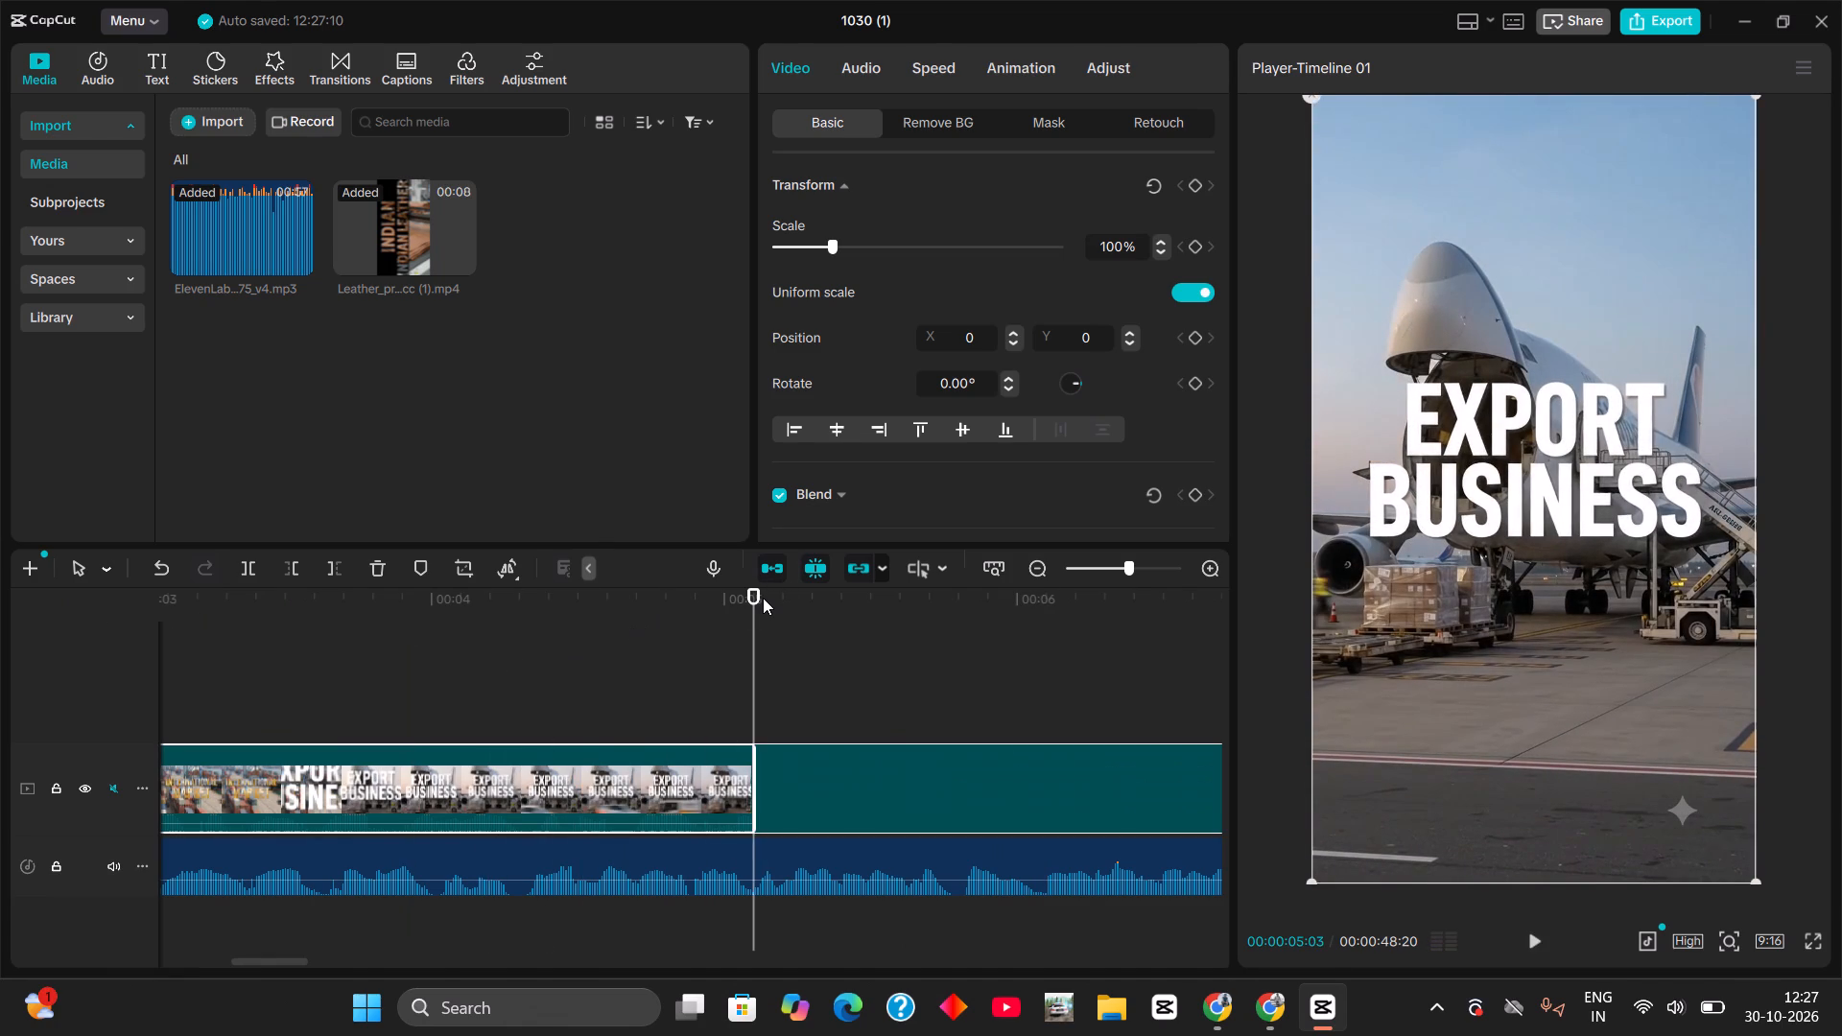
{"action": "left_click_drag", "start_coordinate": [755, 600], "coordinate": [940, 637]}
{"action": "key", "text": "ctrl+b"}
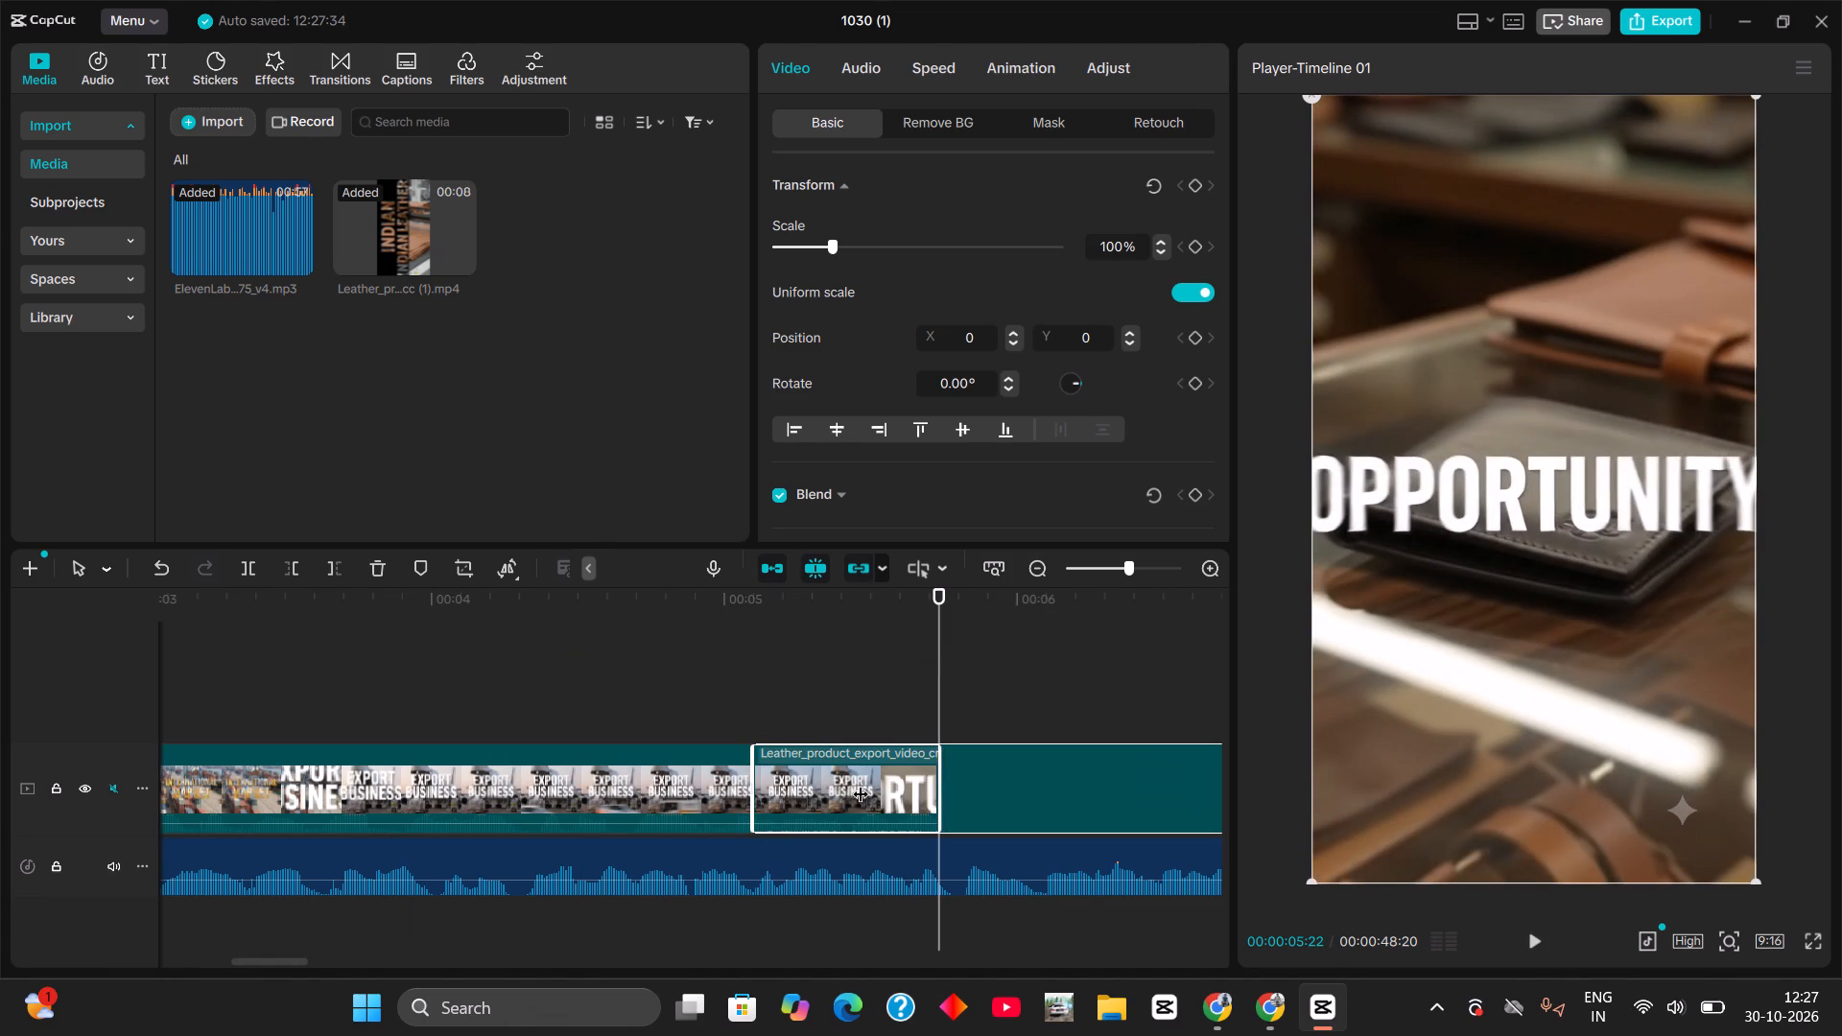
{"action": "left_click", "coordinate": [861, 782]}
{"action": "key", "text": "BackSpace"}
Play back the new cut against the voiceover, split the clip at 00:00:06:03 and delete the part after it.
{"action": "left_click", "coordinate": [713, 603]}
{"action": "key", "text": "space"}
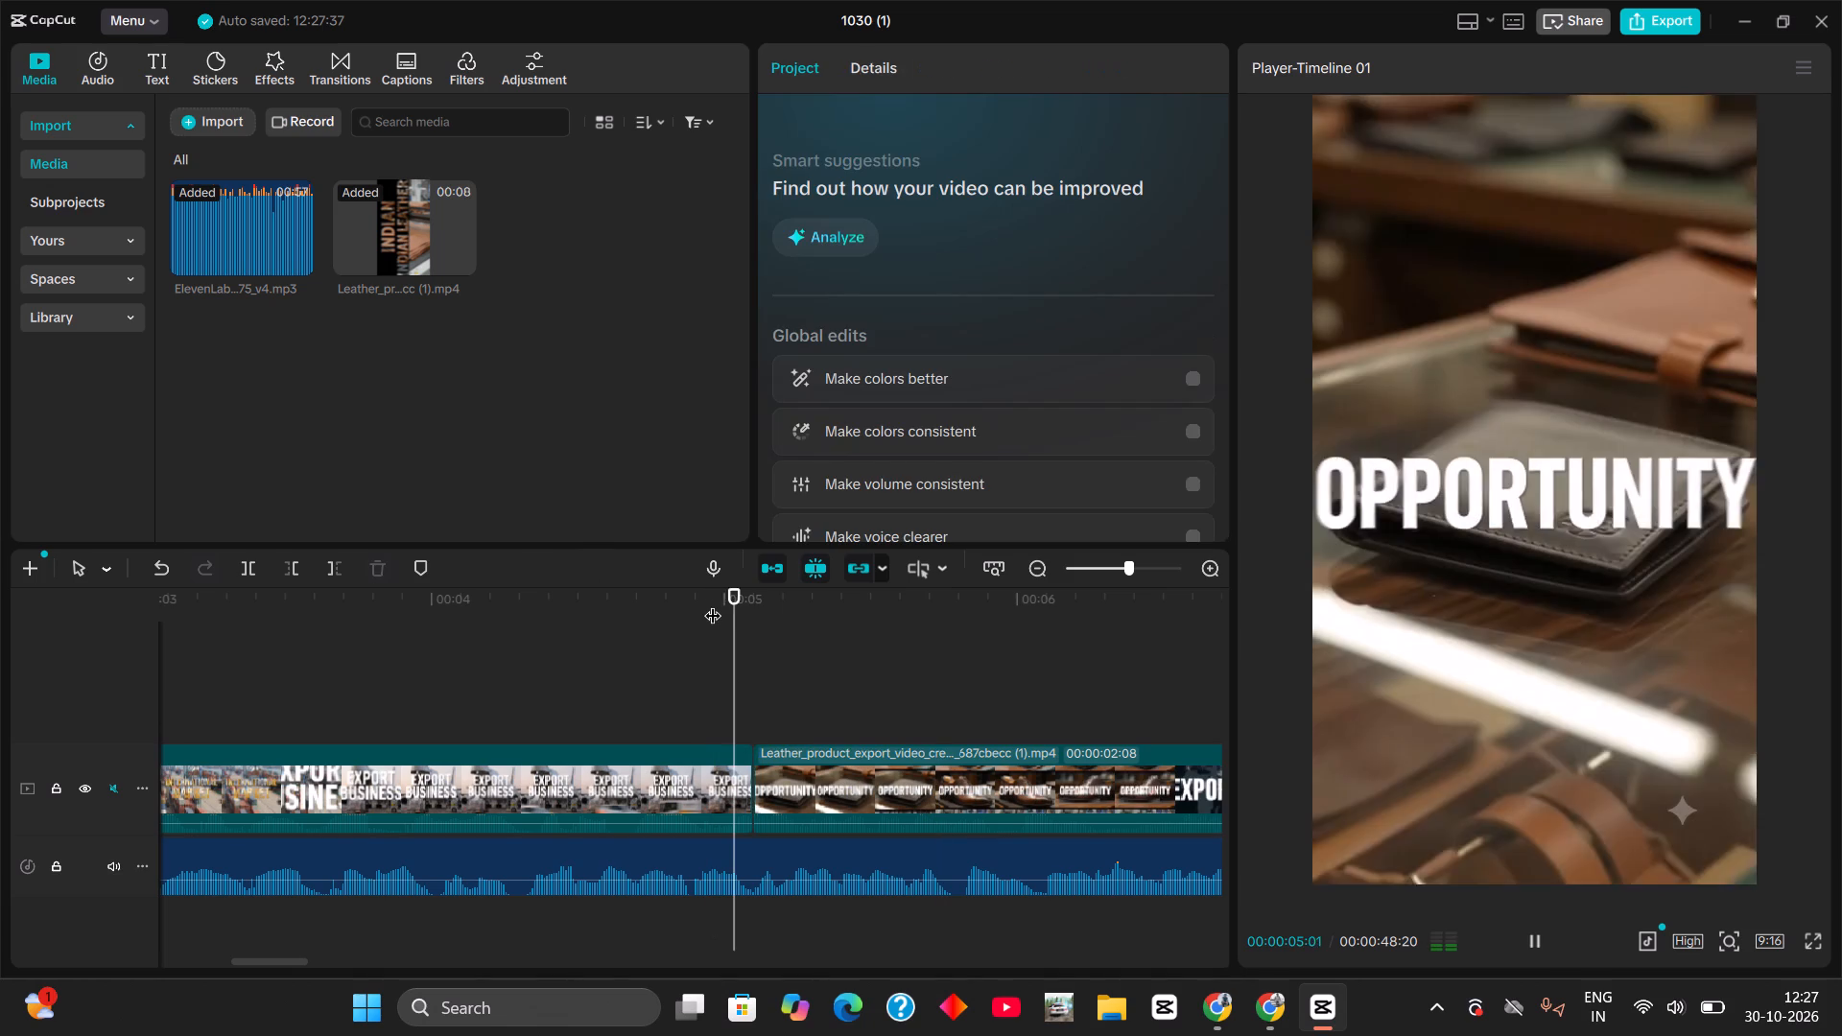
{"action": "key", "text": "space"}
{"action": "key", "text": "space"}
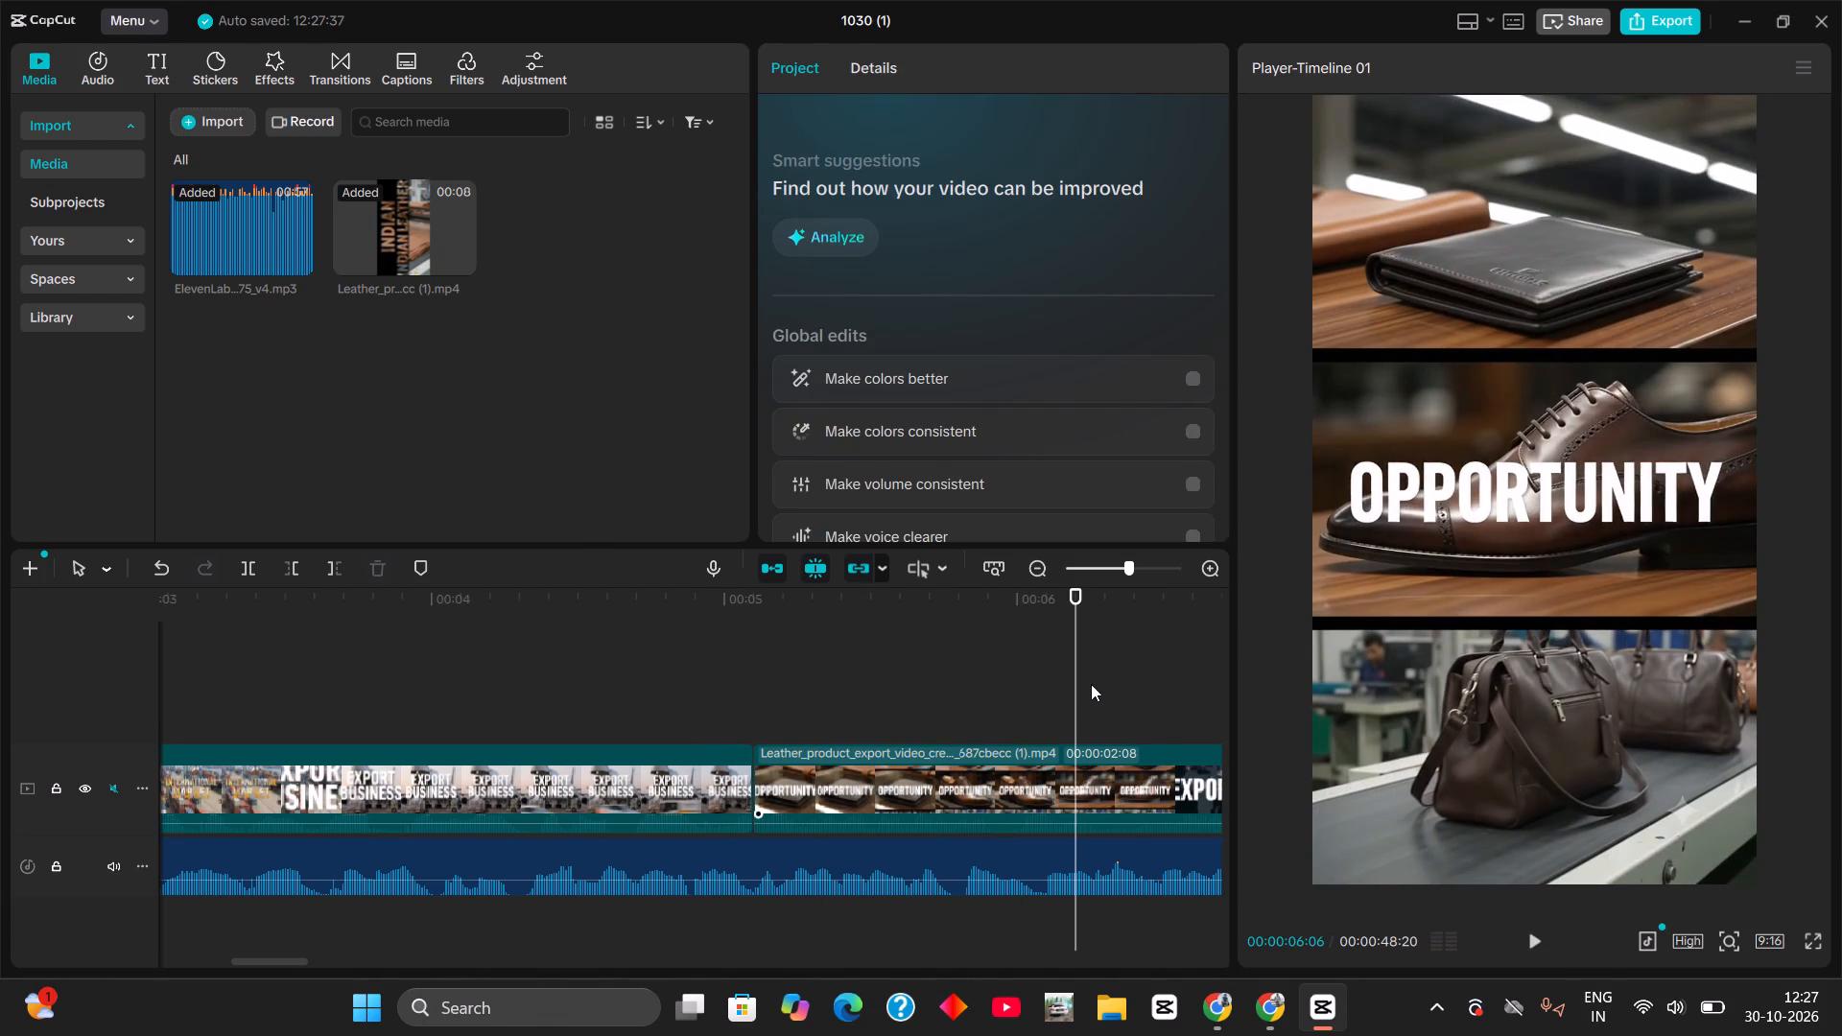
{"action": "key", "text": "space"}
{"action": "left_click_drag", "start_coordinate": [1069, 652], "coordinate": [1040, 664]}
{"action": "left_click_drag", "start_coordinate": [1061, 601], "coordinate": [1041, 614]}
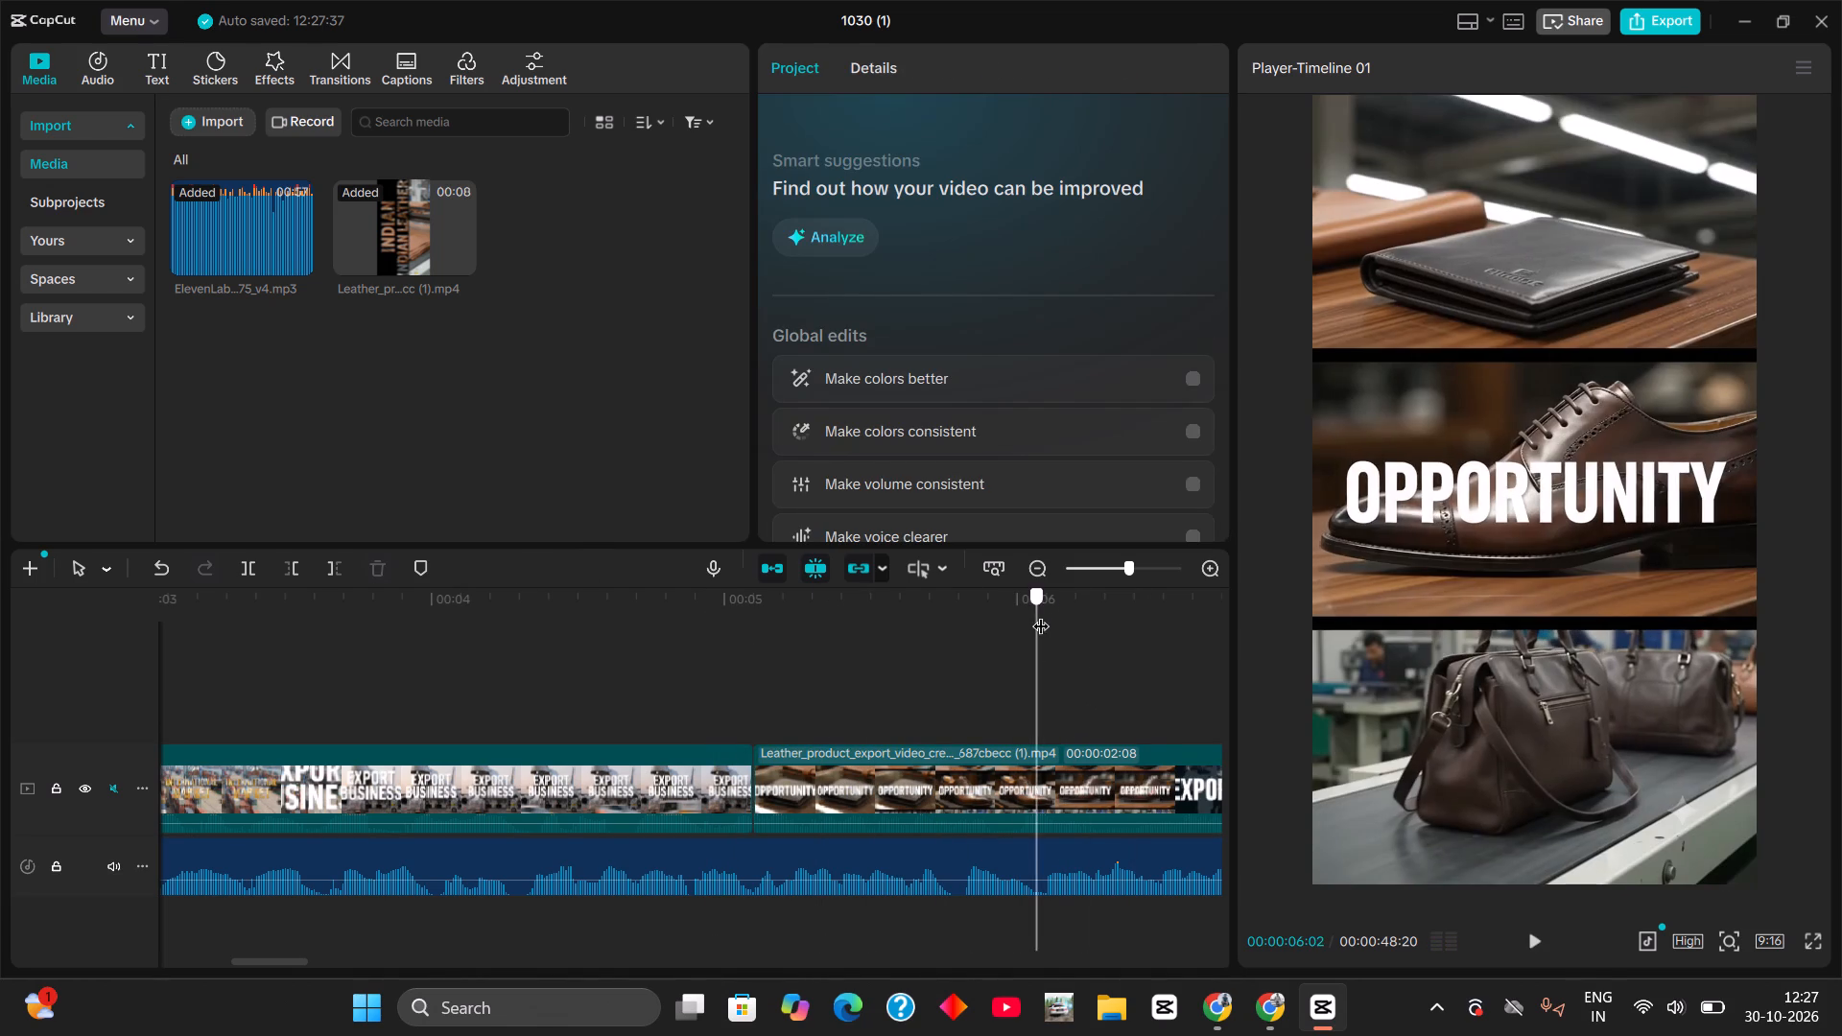
{"action": "left_click_drag", "start_coordinate": [1041, 614], "coordinate": [1051, 627]}
{"action": "key", "text": "ctrl+b"}
{"action": "left_click", "coordinate": [1113, 807]}
{"action": "key", "text": "BackSpace"}
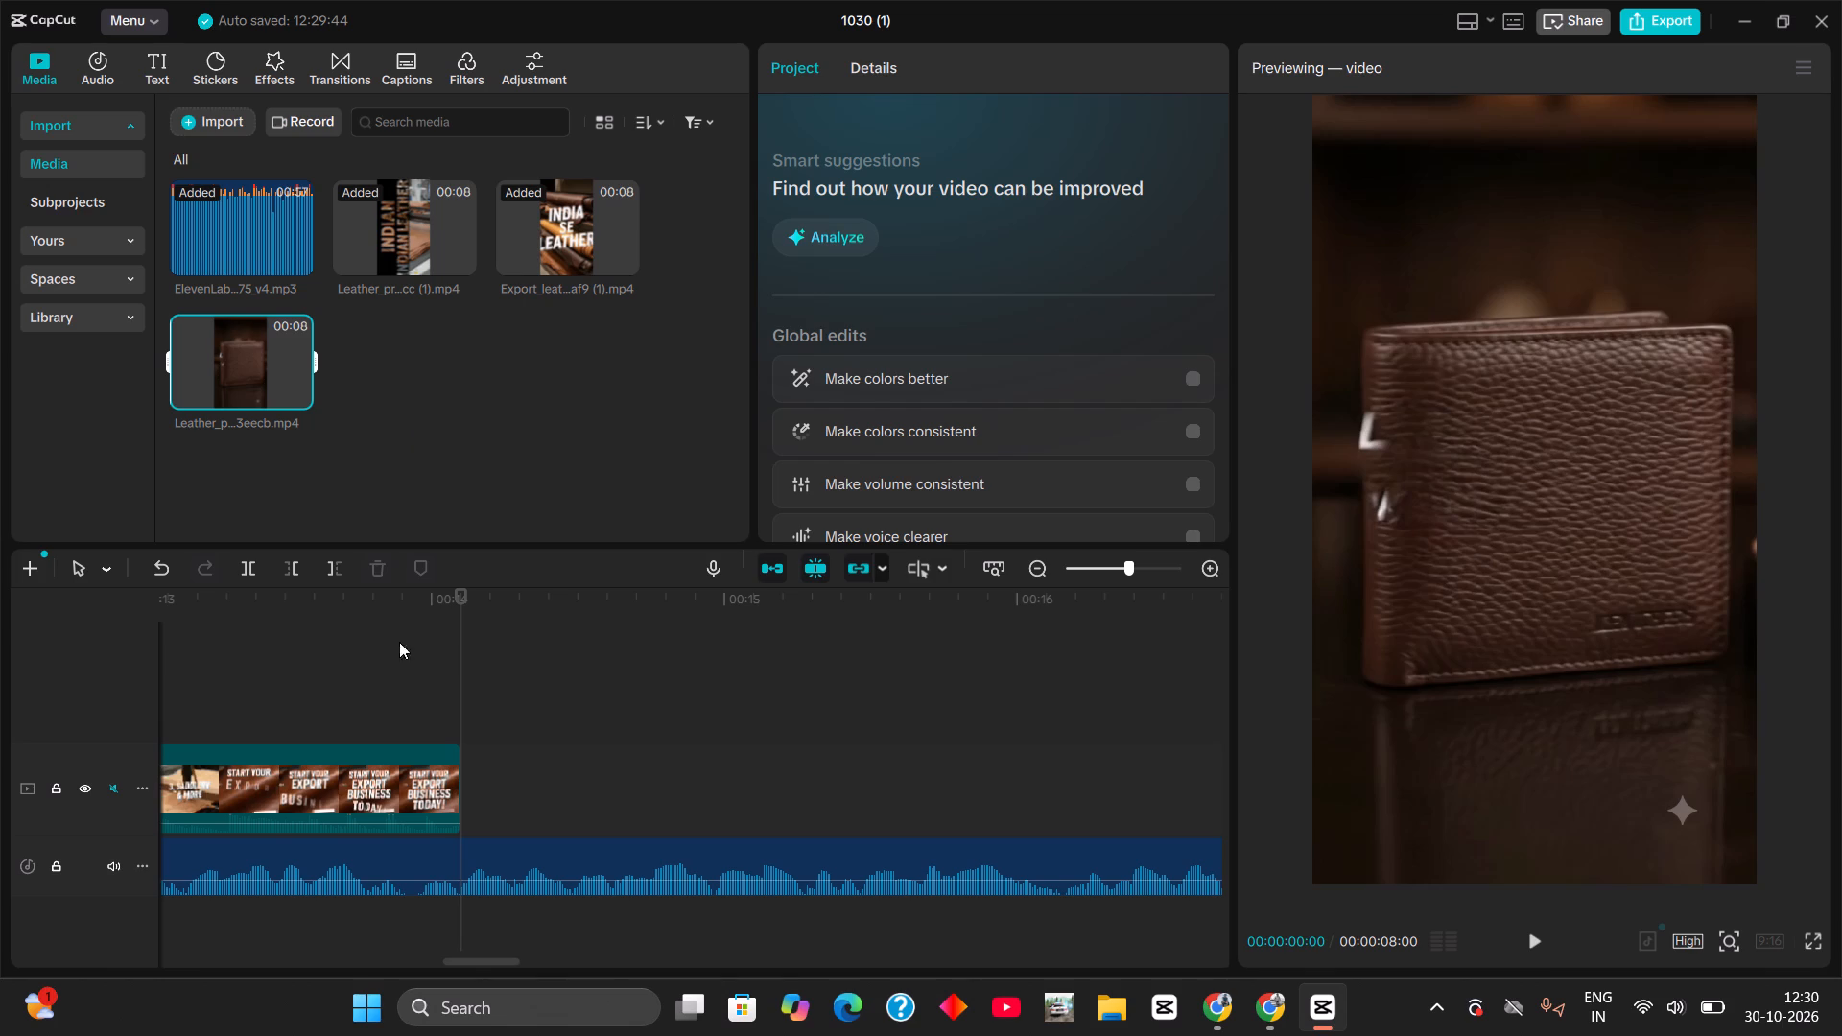
Play the "Toh ye products dekho!" section against the voiceover to find where that sentence ends.
{"action": "left_click_drag", "start_coordinate": [382, 606], "coordinate": [209, 610]}
{"action": "left_click", "coordinate": [236, 659]}
{"action": "left_click_drag", "start_coordinate": [248, 604], "coordinate": [469, 664]}
{"action": "key", "text": "space"}
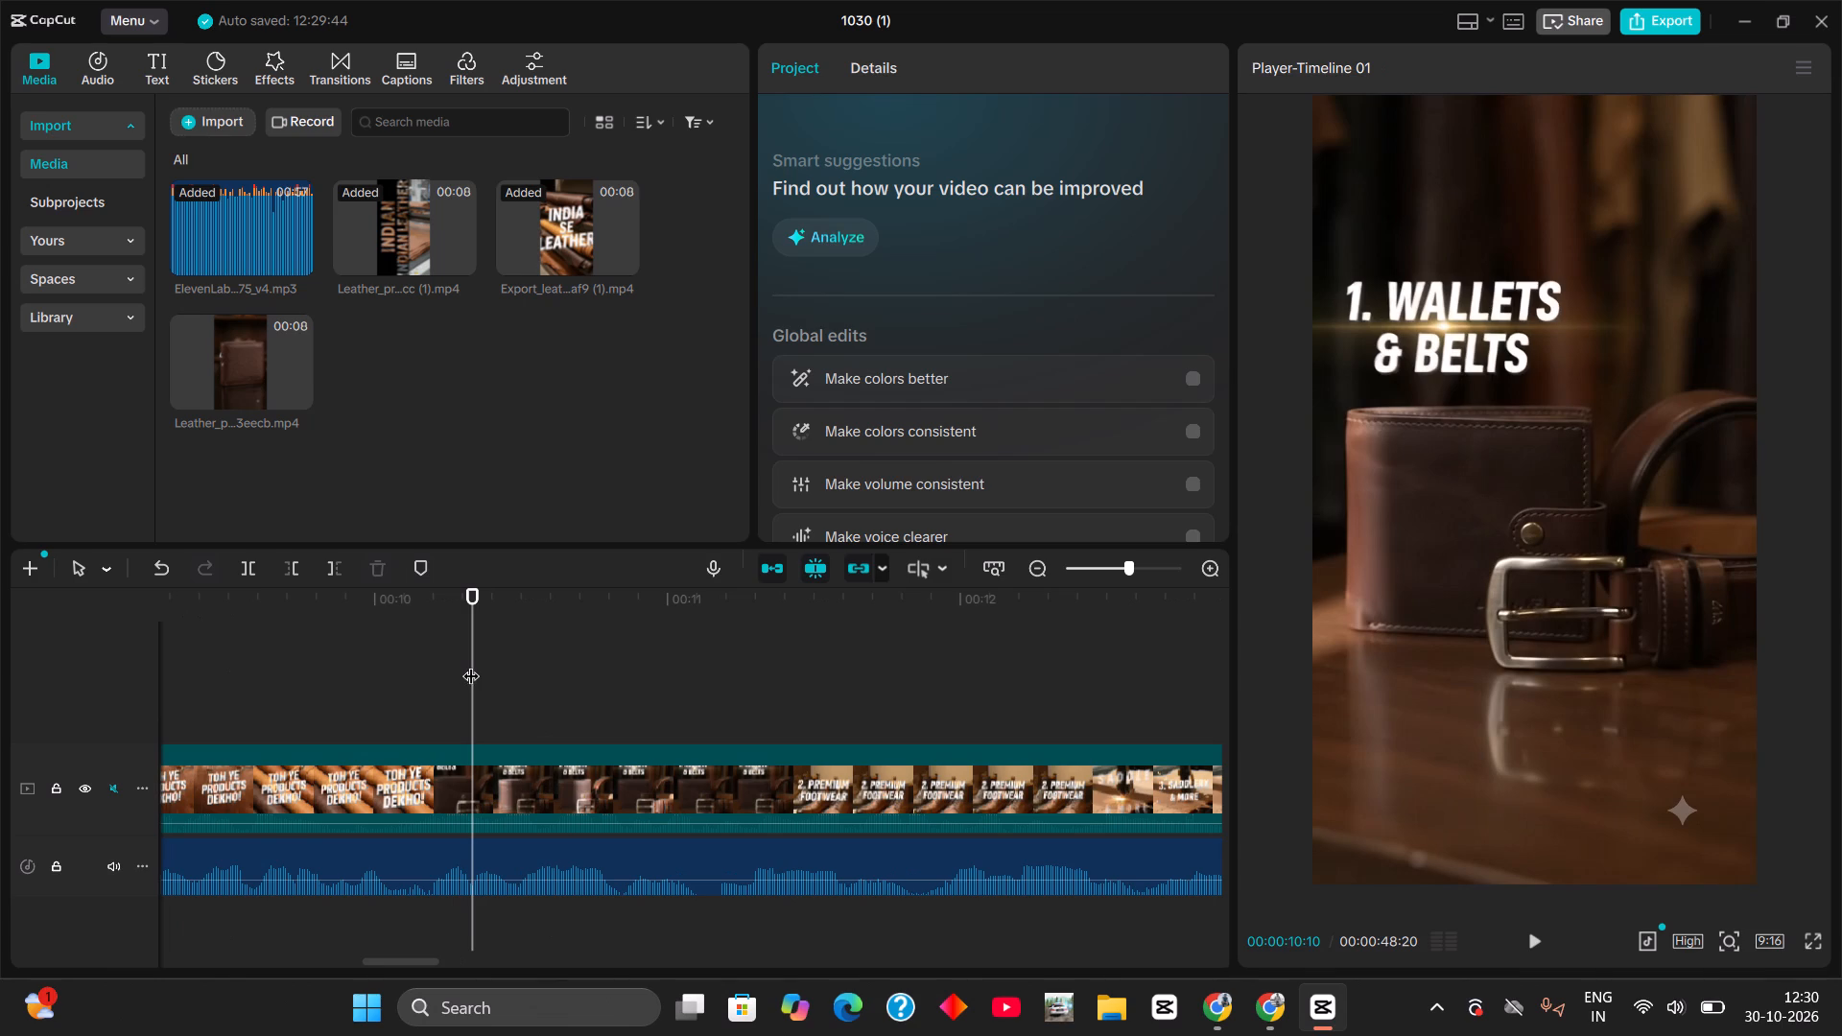
{"action": "key", "text": "space"}
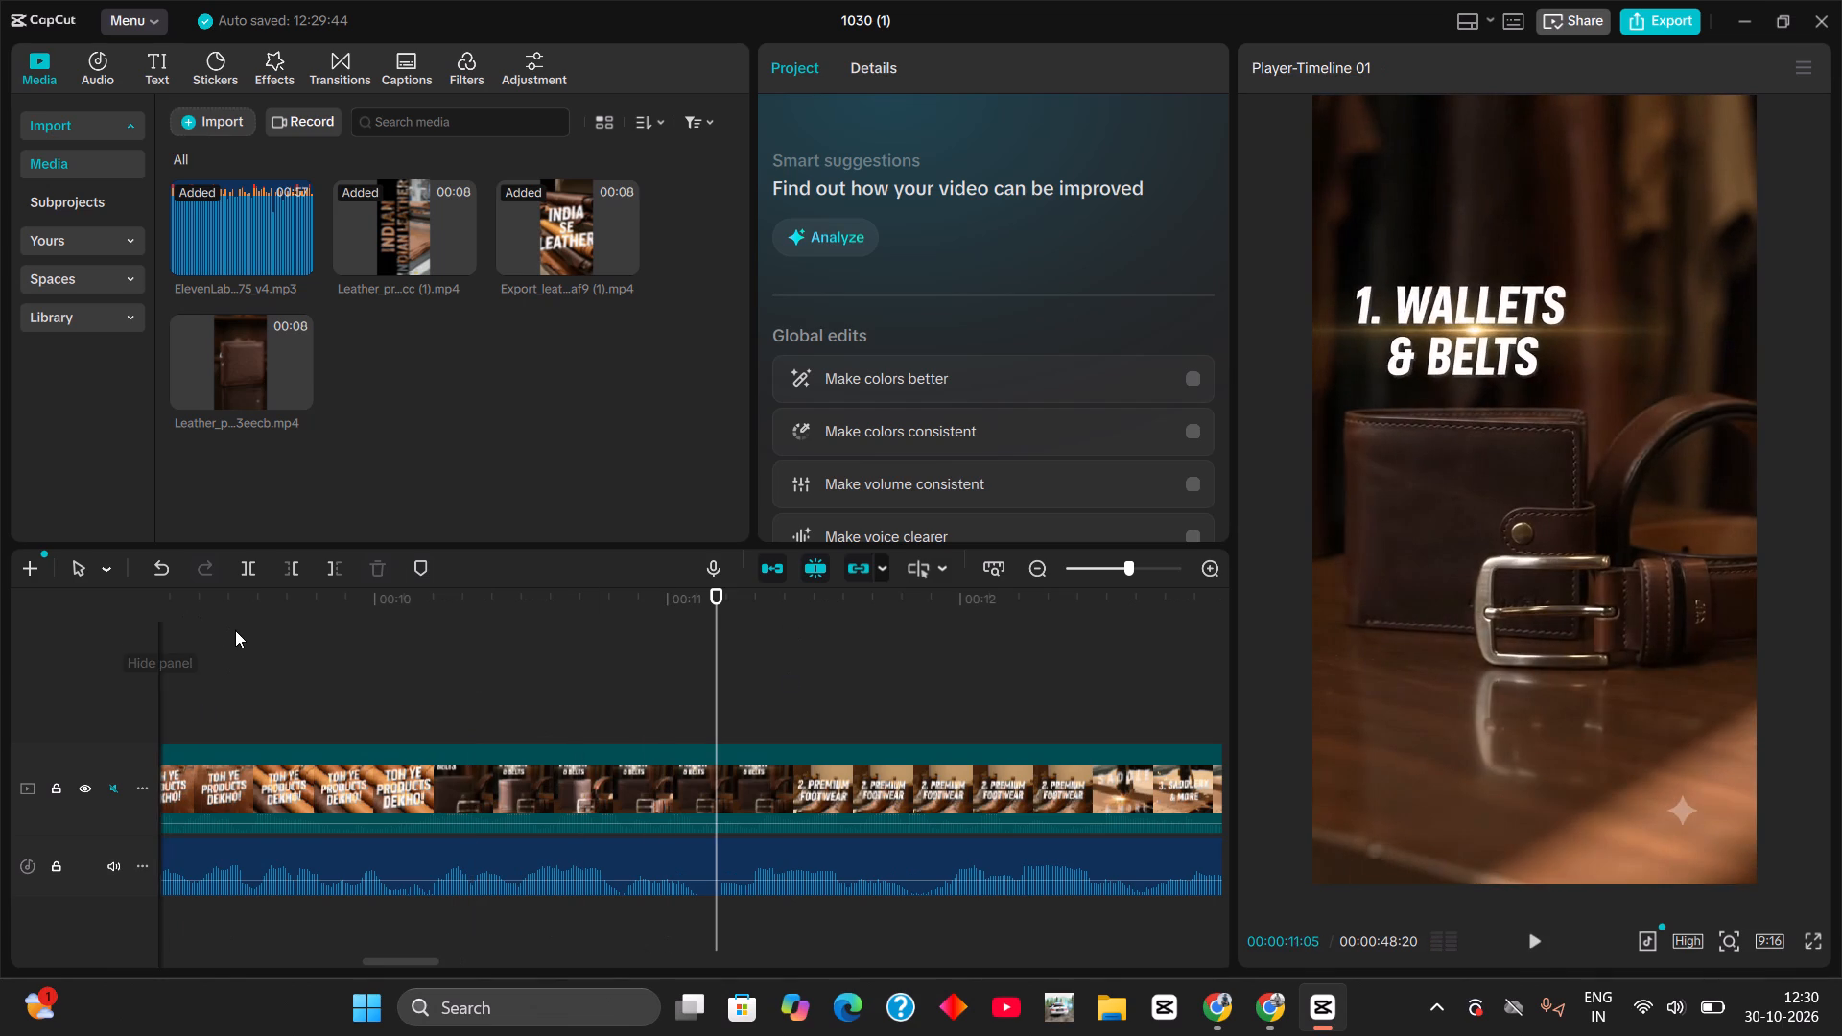
{"action": "left_click_drag", "start_coordinate": [235, 630], "coordinate": [162, 631]}
{"action": "left_click", "coordinate": [162, 631]}
{"action": "left_click_drag", "start_coordinate": [228, 616], "coordinate": [185, 617]}
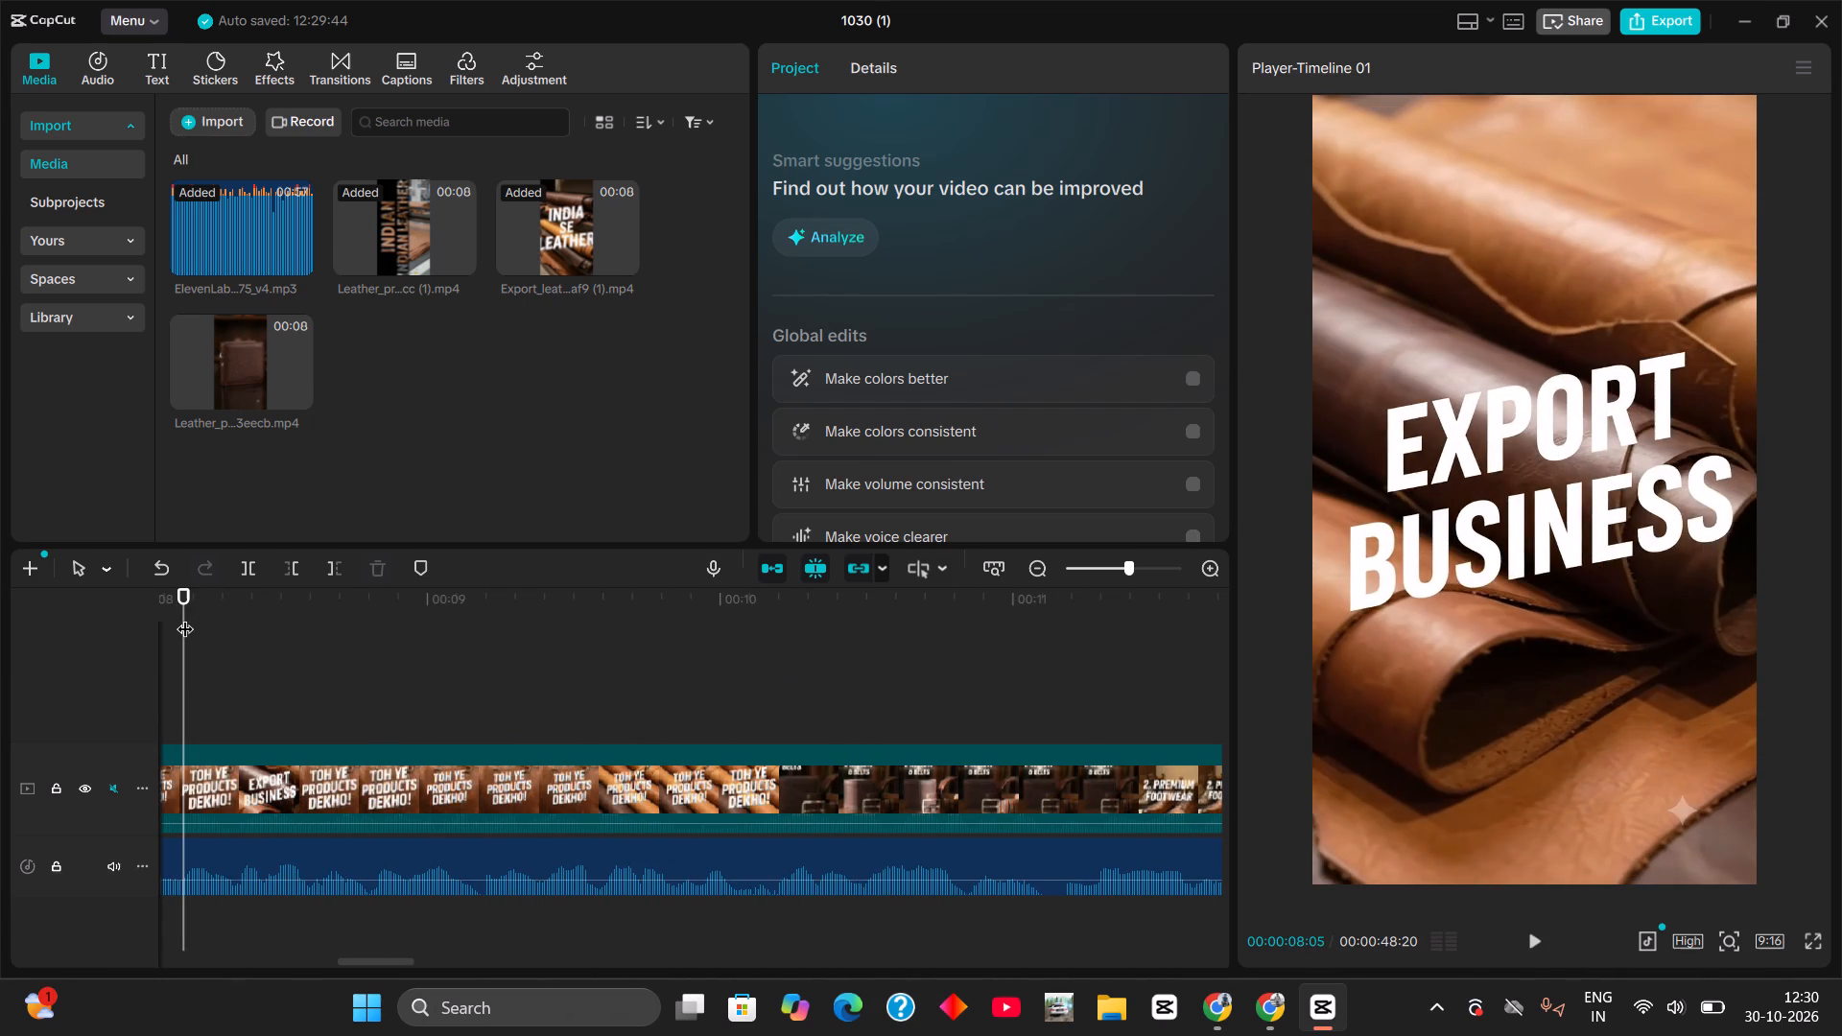
{"action": "key", "text": "space"}
{"action": "key", "text": "space"}
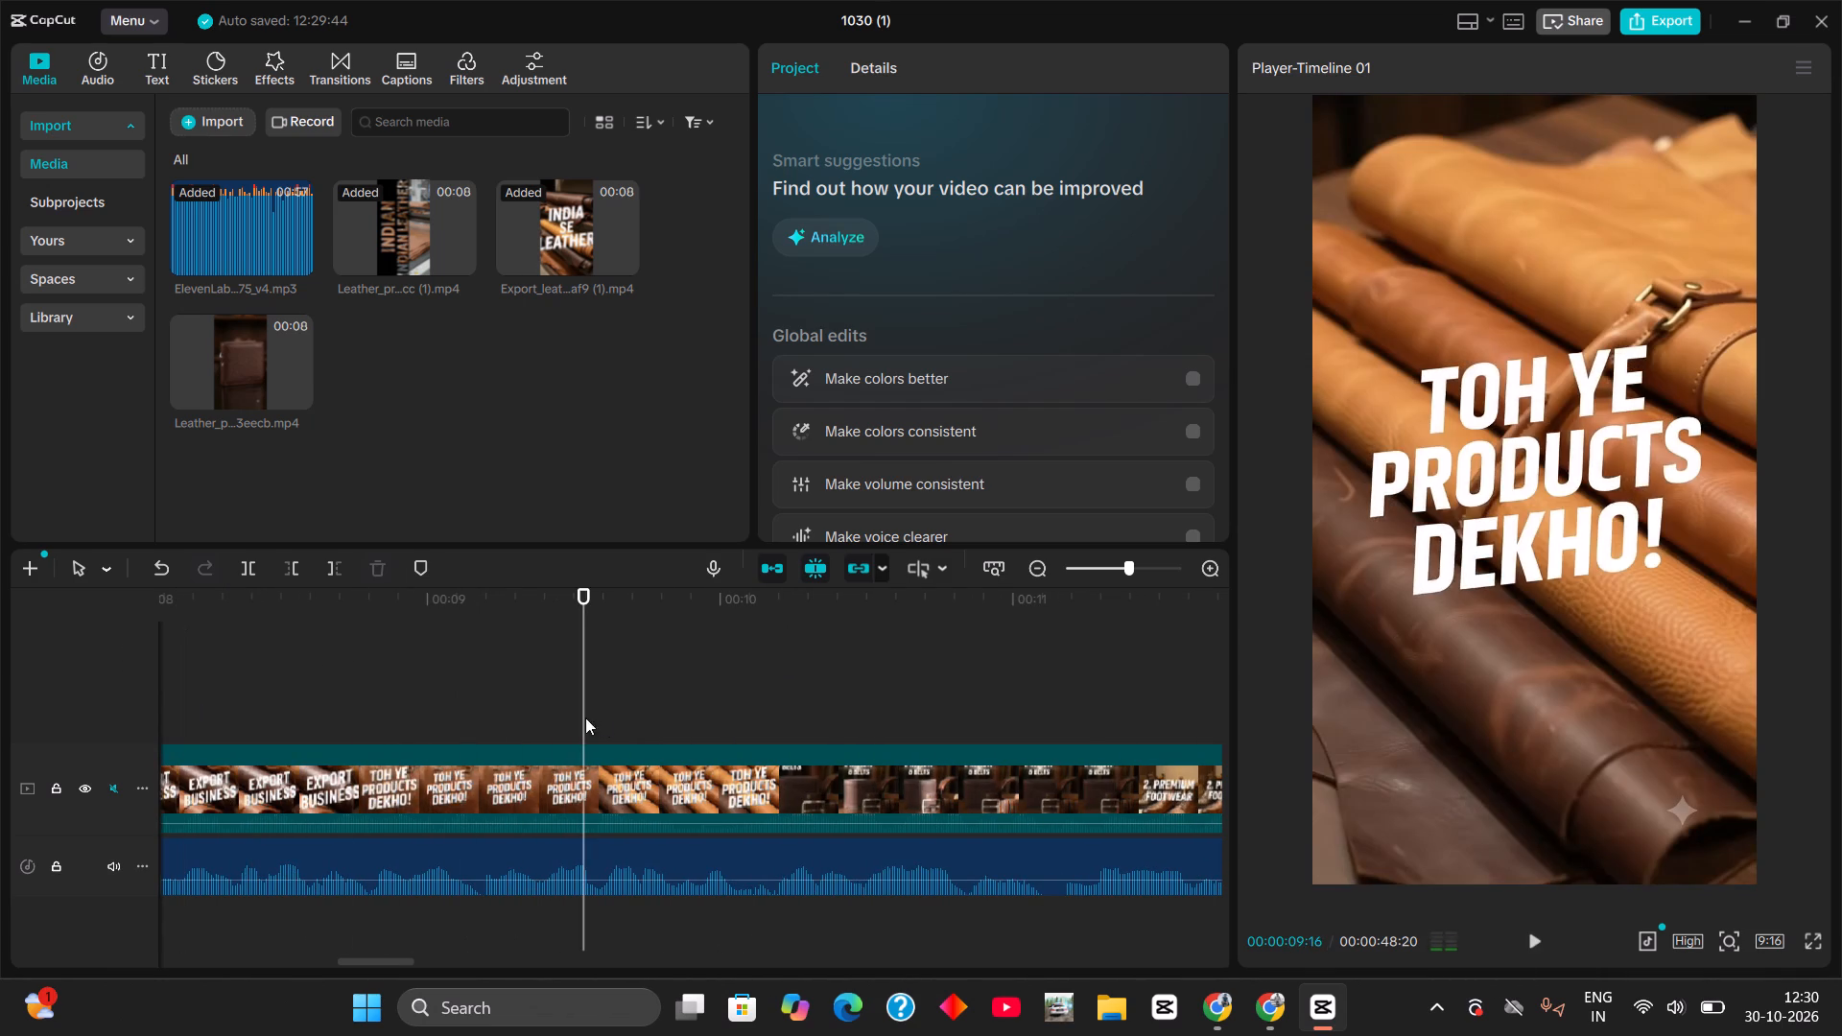
{"action": "key", "text": "space"}
{"action": "key", "text": "space"}
{"action": "key", "text": "space"}
{"action": "key", "text": "space"}
{"action": "key", "text": "space"}
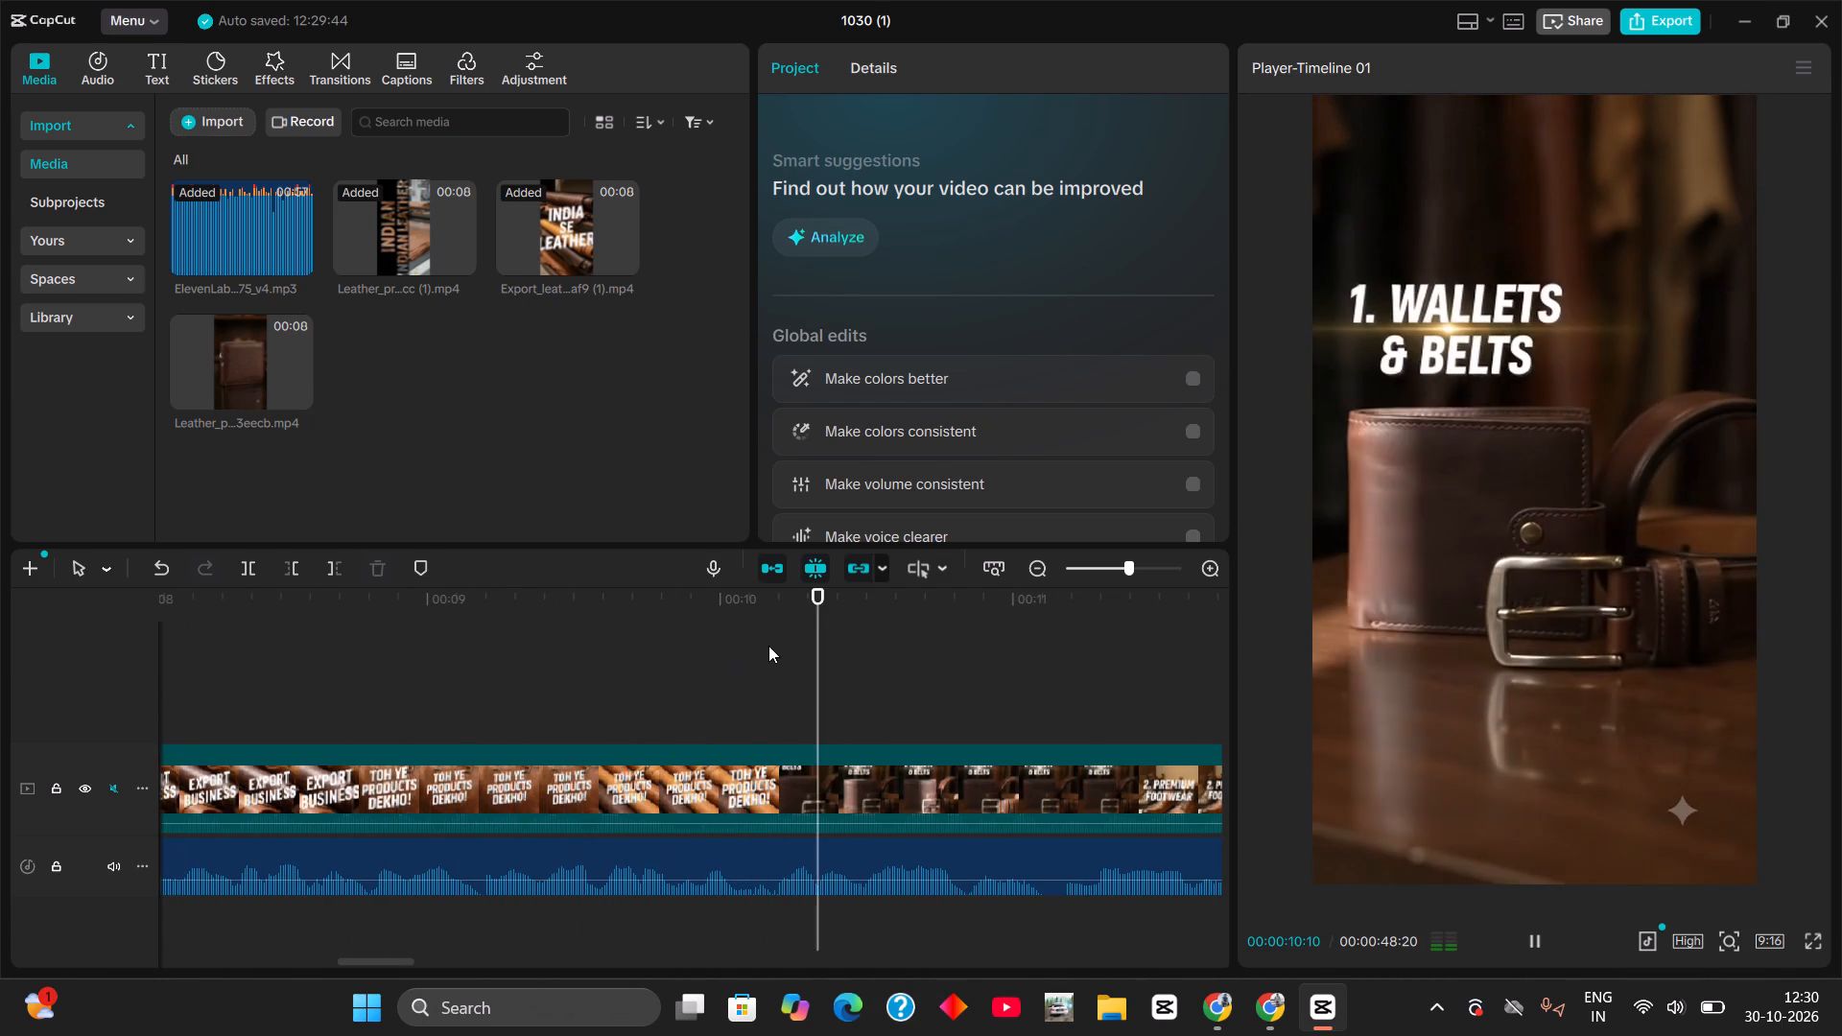
{"action": "key", "text": "space"}
Split the "India se leather" clip at 00:00:09:29 and delete the part after the cut.
{"action": "left_click_drag", "start_coordinate": [773, 626], "coordinate": [753, 634]}
{"action": "left_click_drag", "start_coordinate": [755, 612], "coordinate": [745, 616]}
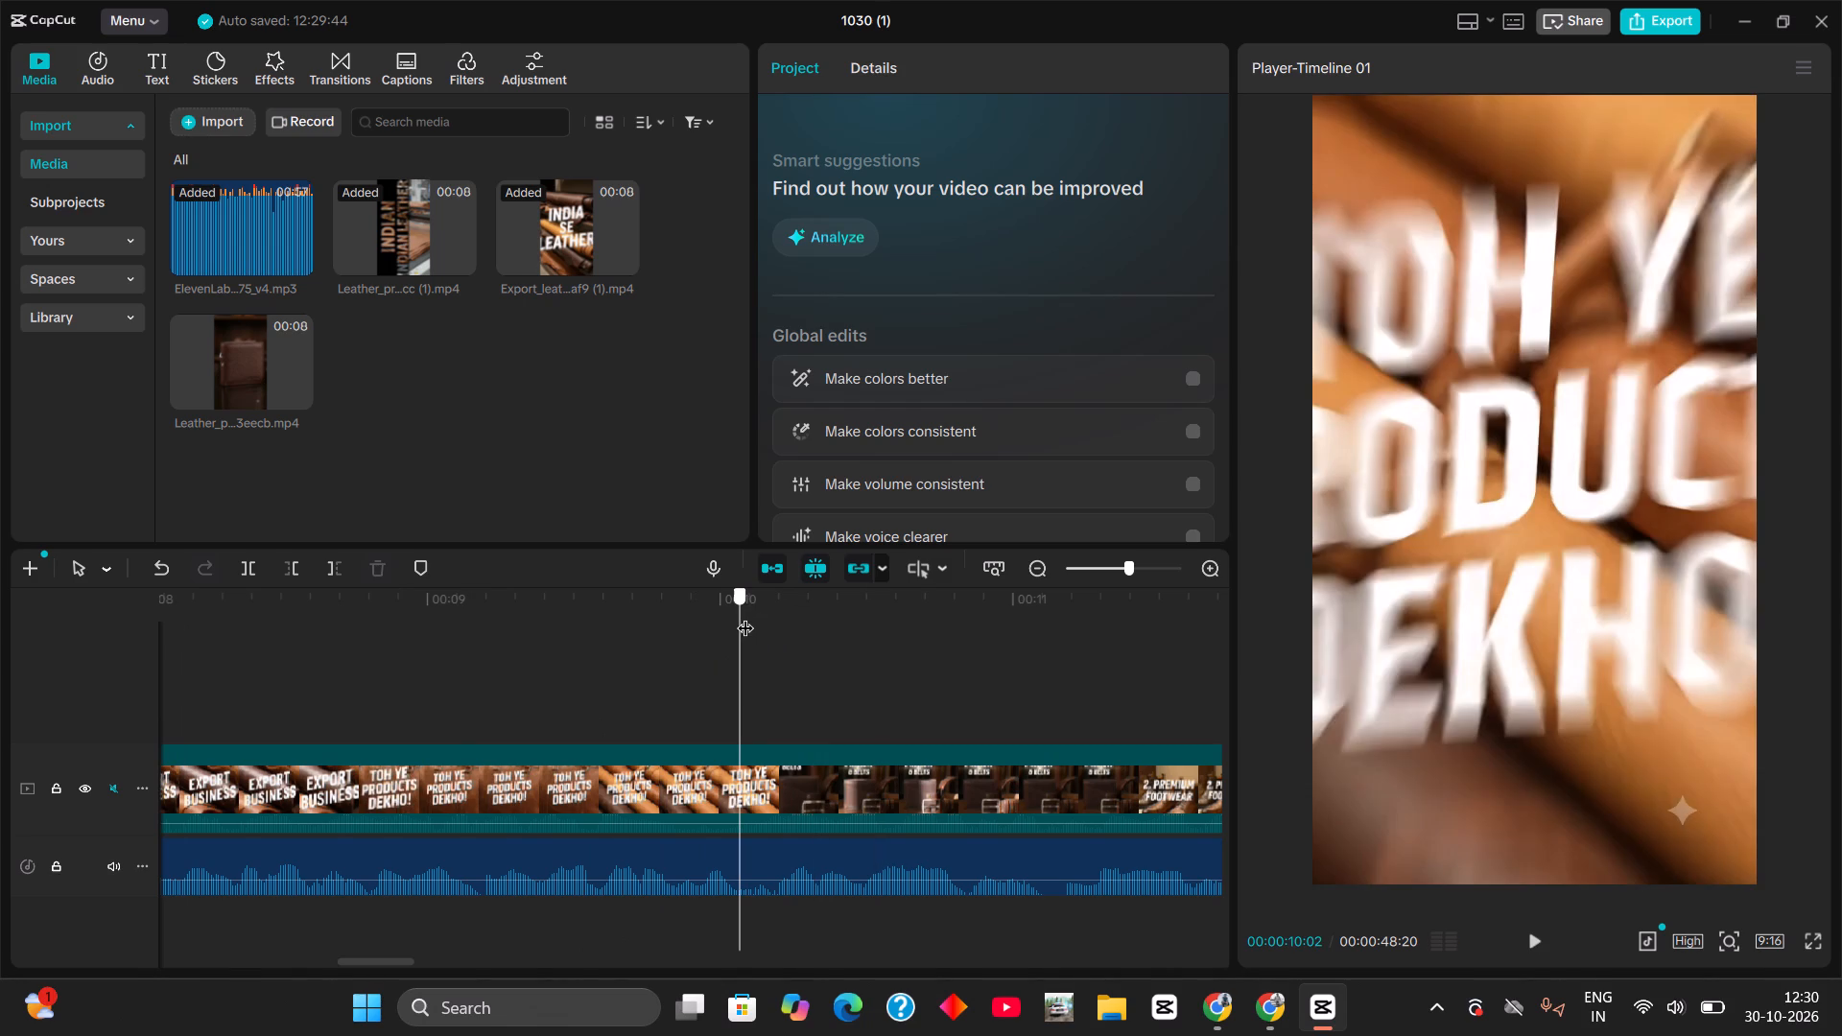
{"action": "left_click_drag", "start_coordinate": [745, 616], "coordinate": [724, 637]}
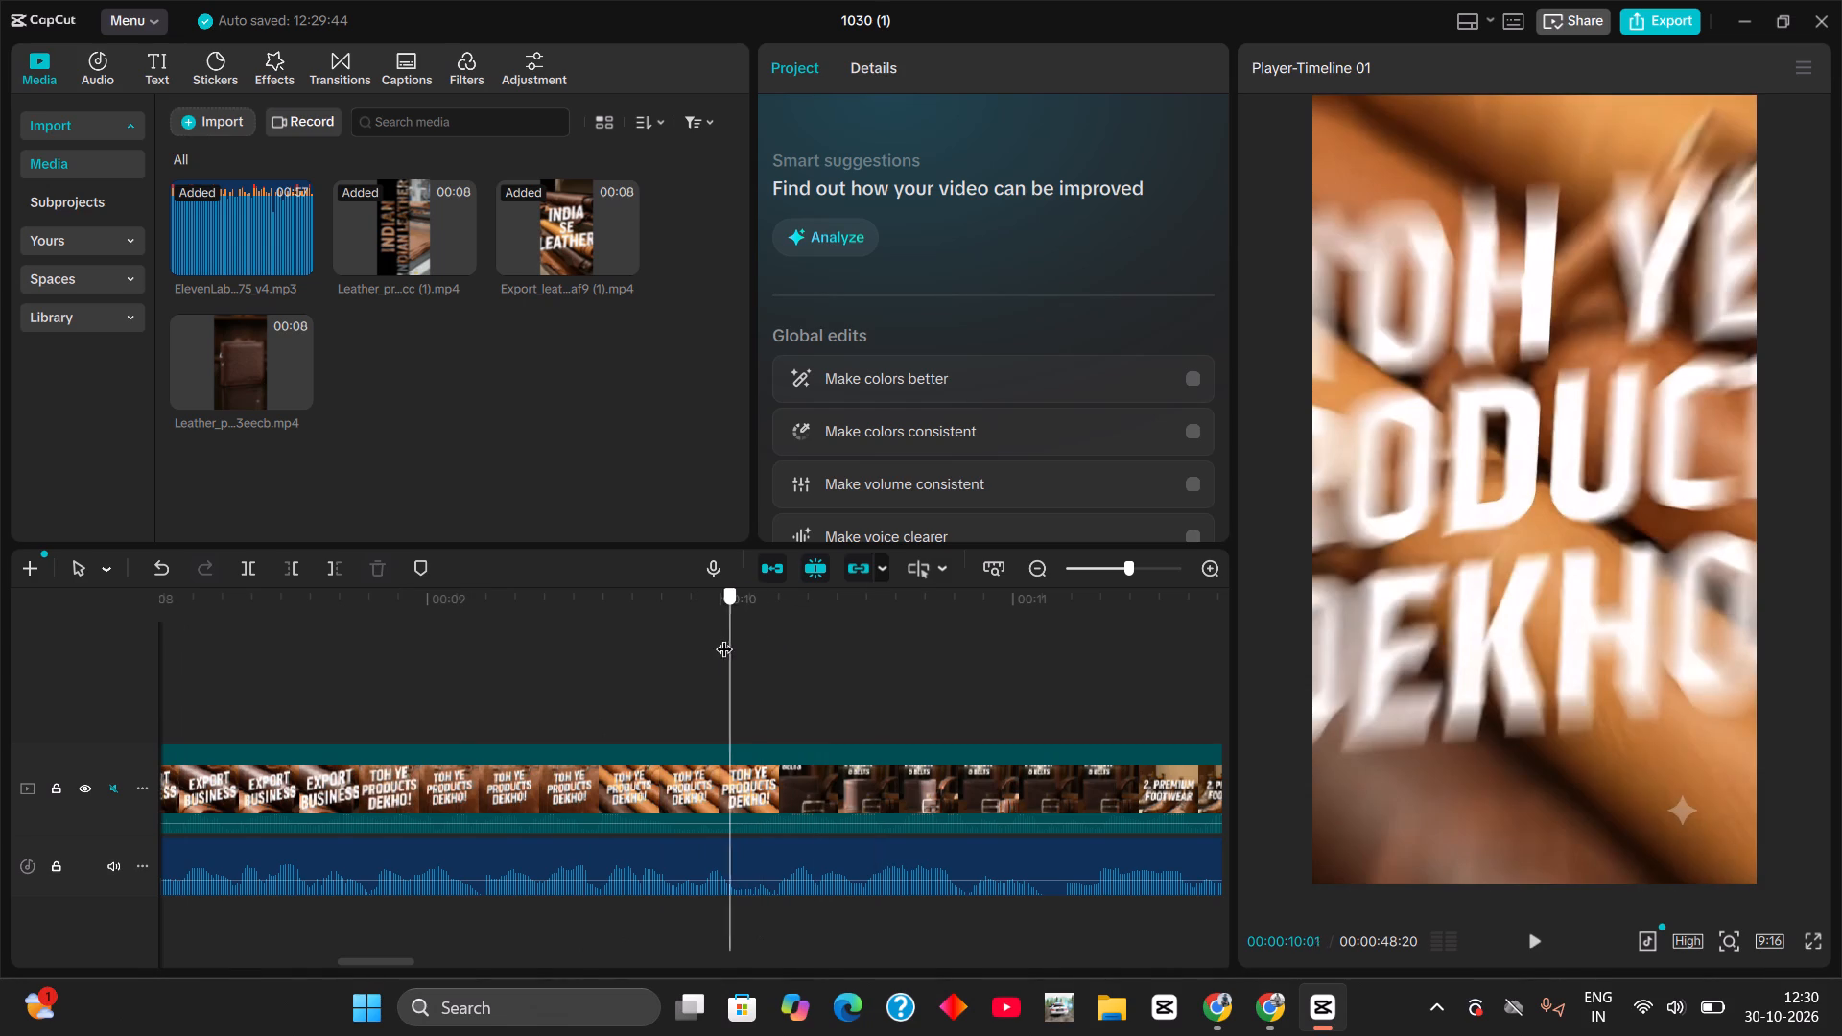
{"action": "left_click_drag", "start_coordinate": [724, 637], "coordinate": [714, 640]}
{"action": "key", "text": "ctrl+b"}
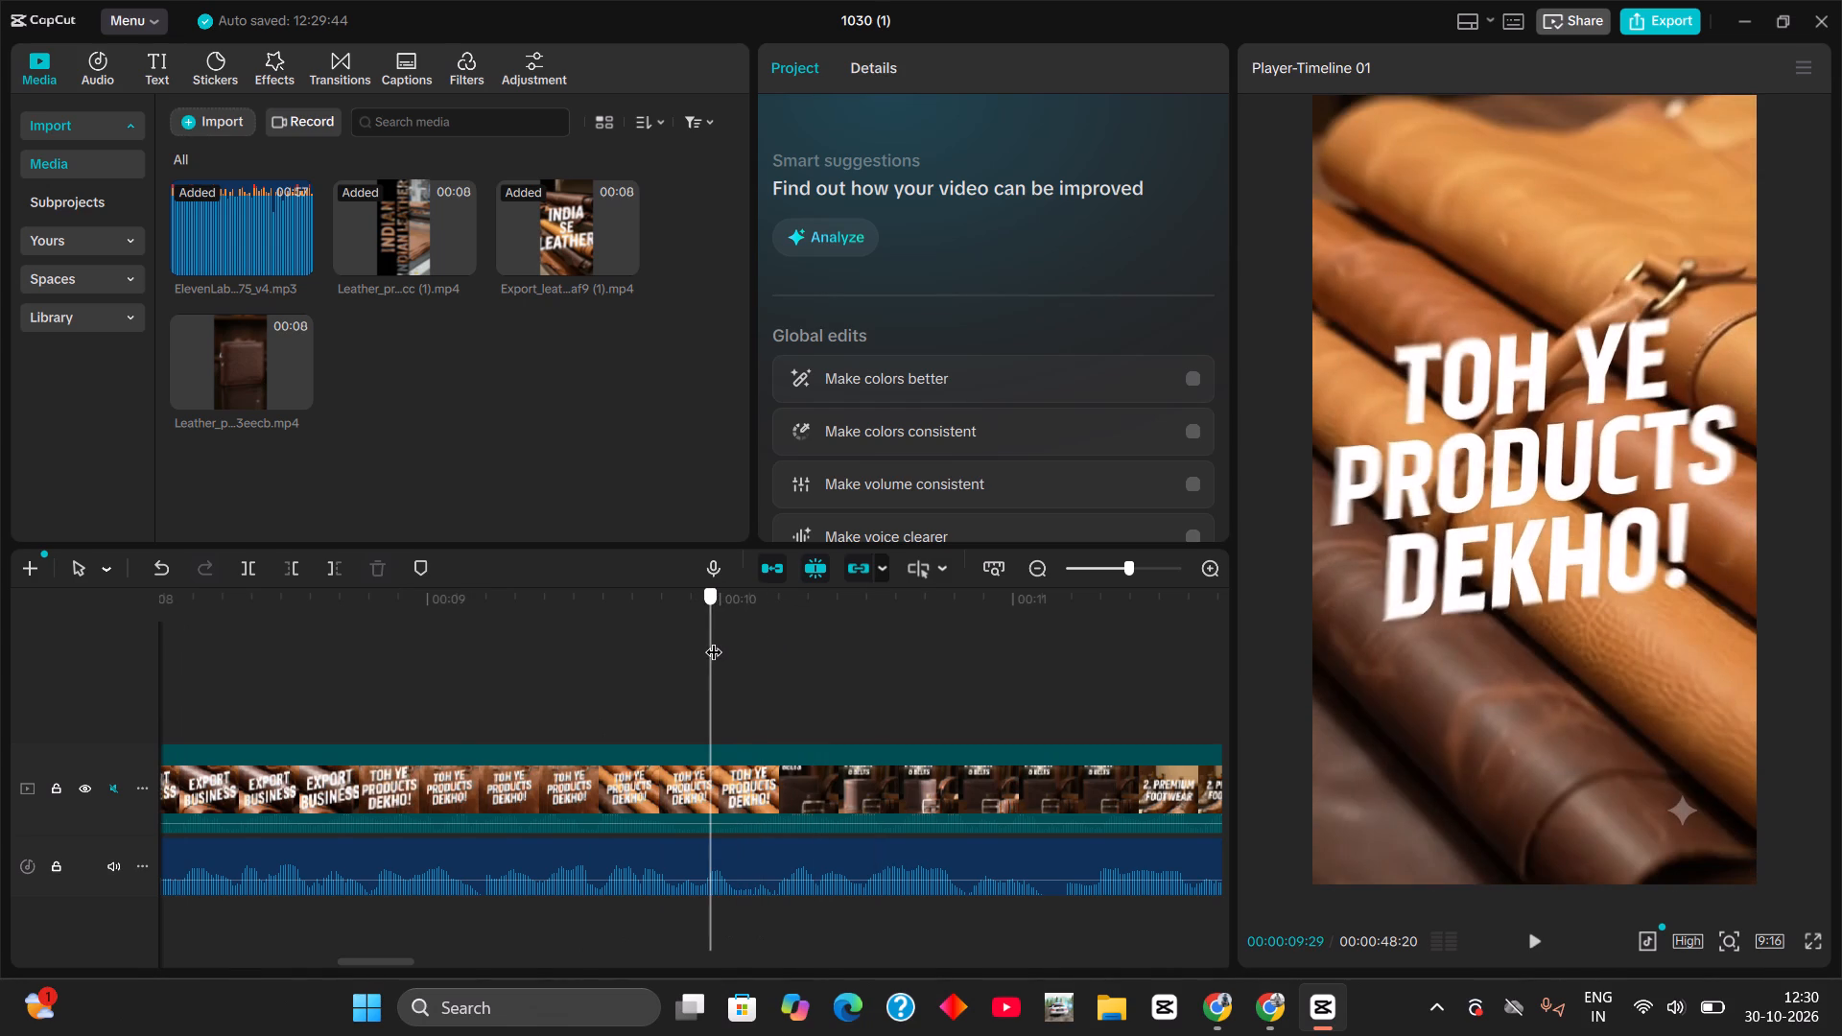
{"action": "left_click", "coordinate": [767, 783]}
{"action": "key", "text": "BackSpace"}
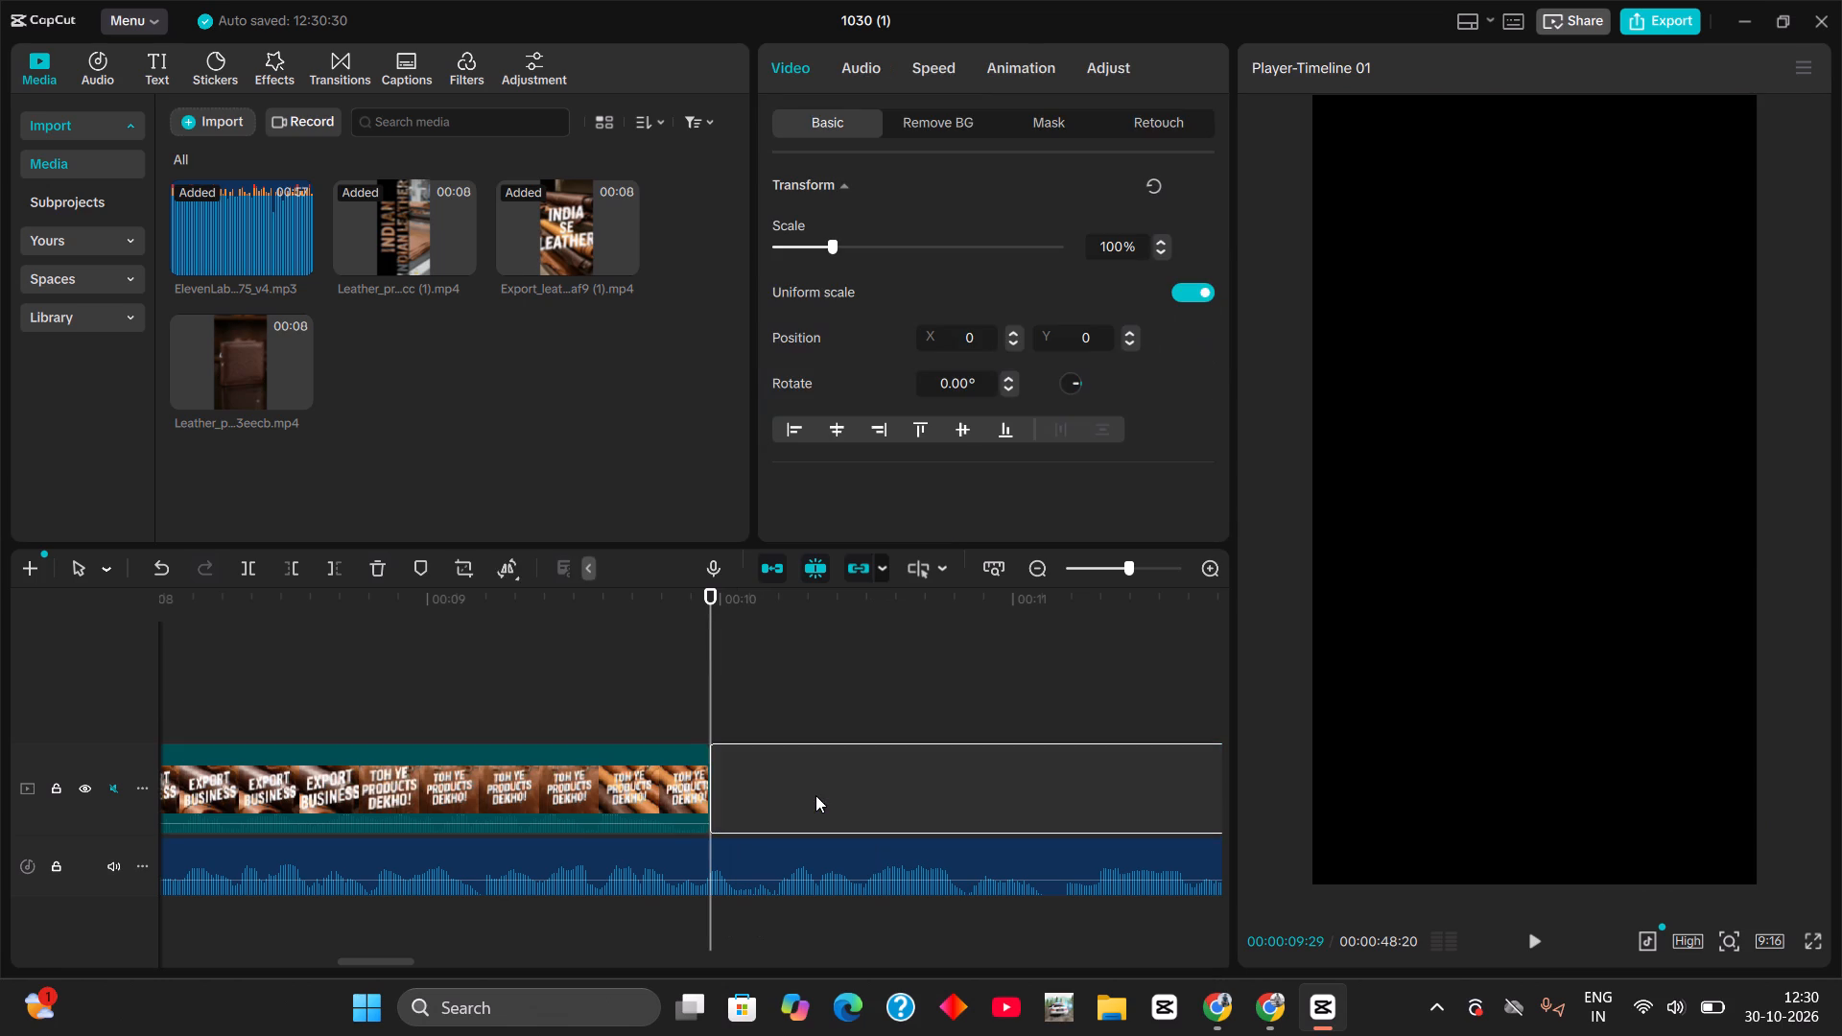
Replay the timeline around the new cut to check the clip's end against the voiceover.
{"action": "key", "text": "space"}
{"action": "key", "text": "space"}
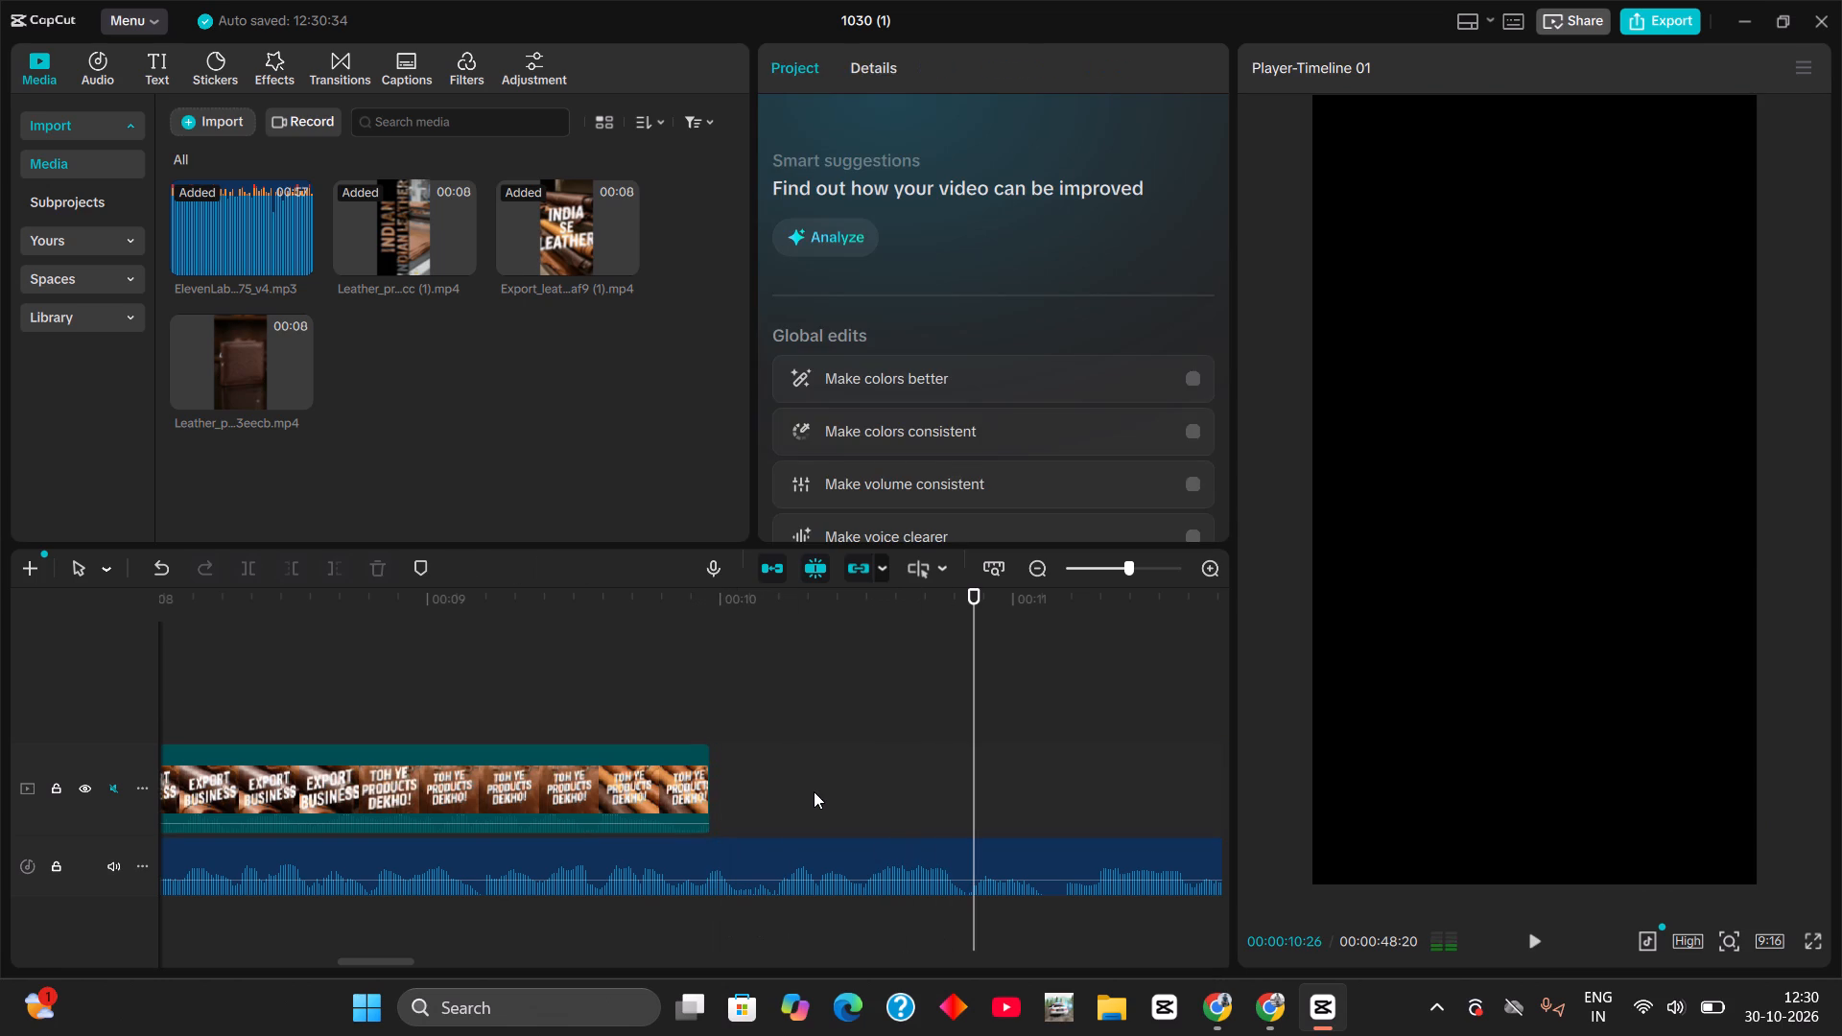
{"action": "left_click", "coordinate": [366, 603]}
{"action": "key", "text": "space"}
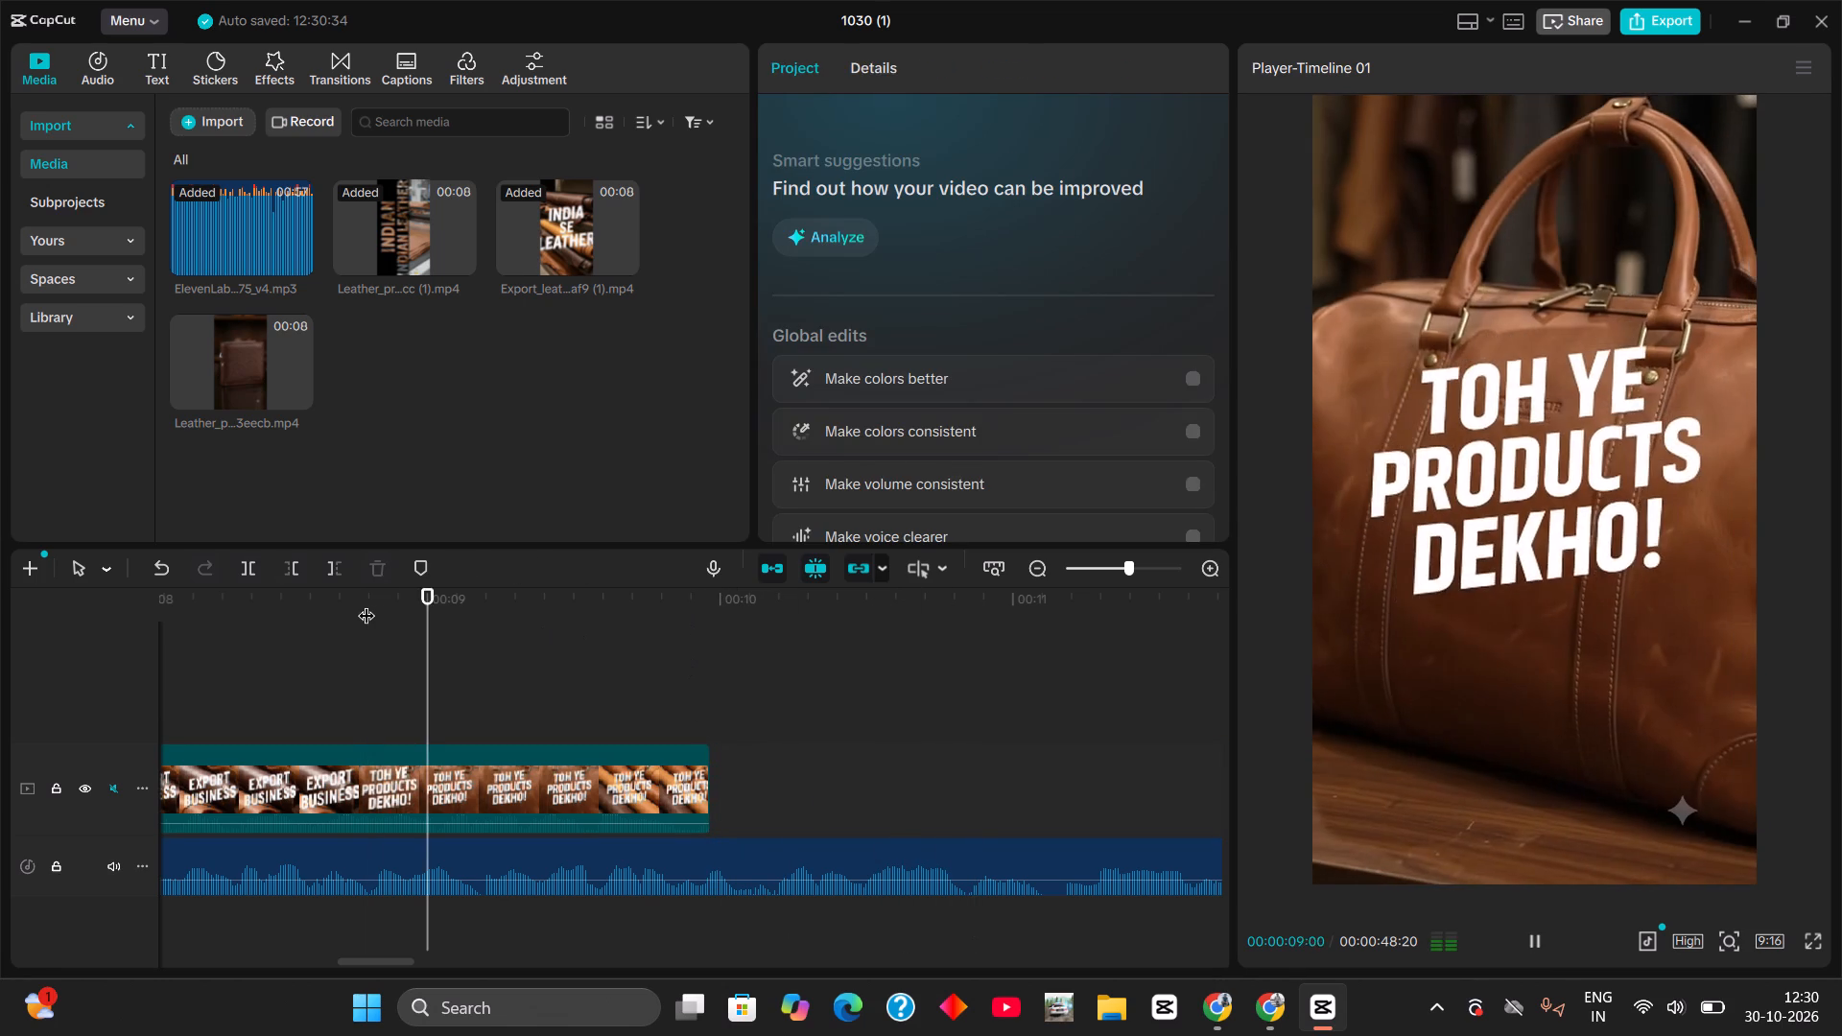
{"action": "key", "text": "space"}
{"action": "key", "text": "space"}
{"action": "key", "text": "space"}
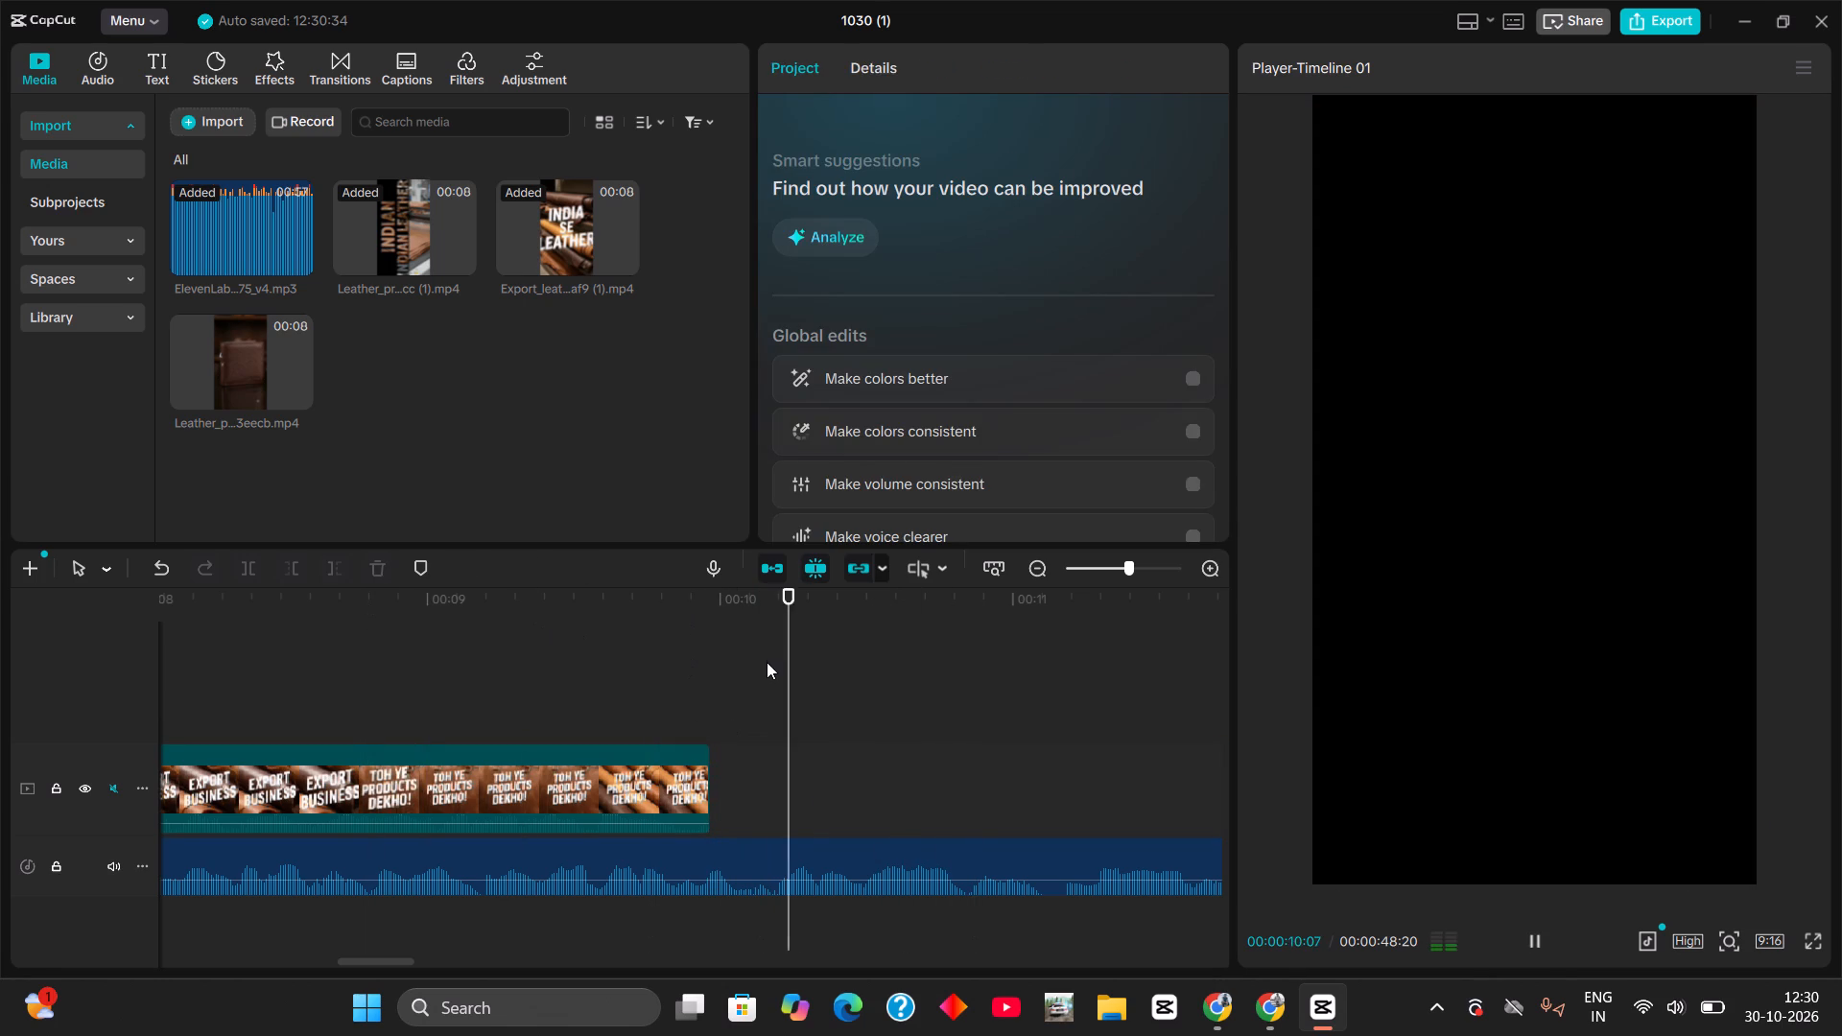
{"action": "left_click", "coordinate": [770, 646]}
{"action": "left_click", "coordinate": [773, 633]}
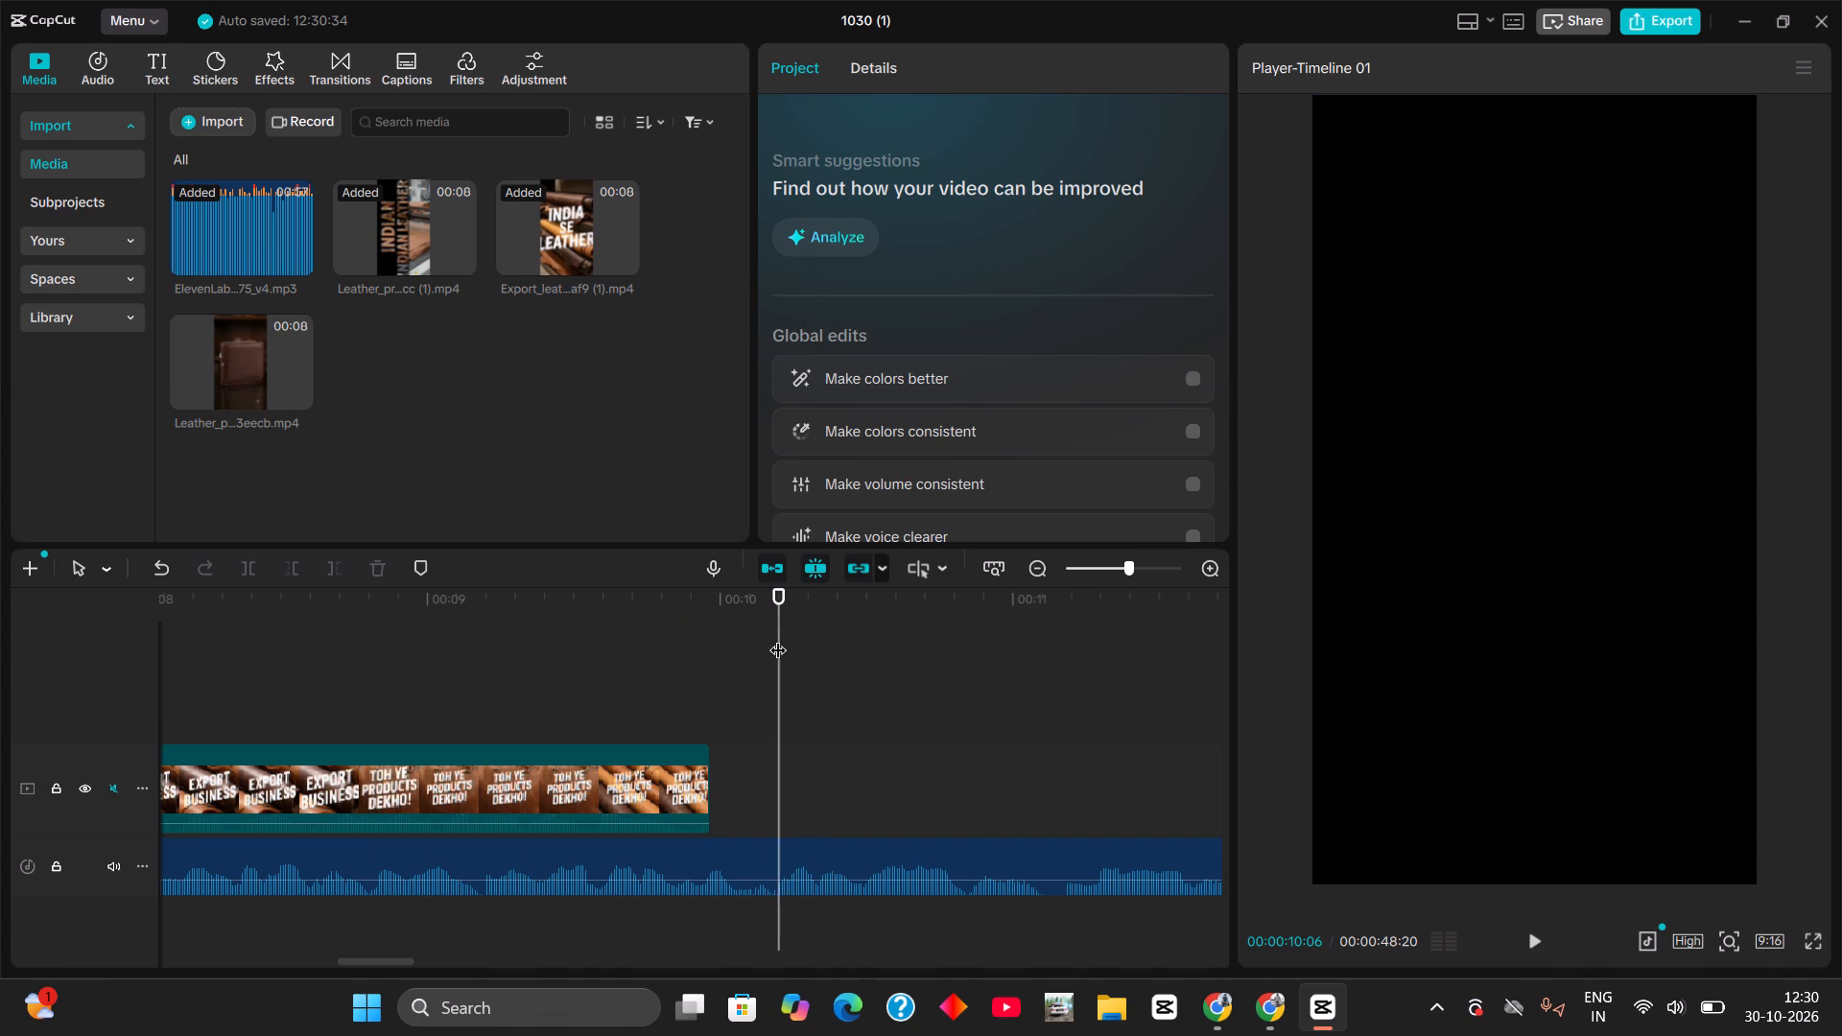
Place the imported leather wallet clip on the main video track directly after the trimmed "Toh ye products dekho!" clip.
{"action": "left_click", "coordinate": [631, 786]}
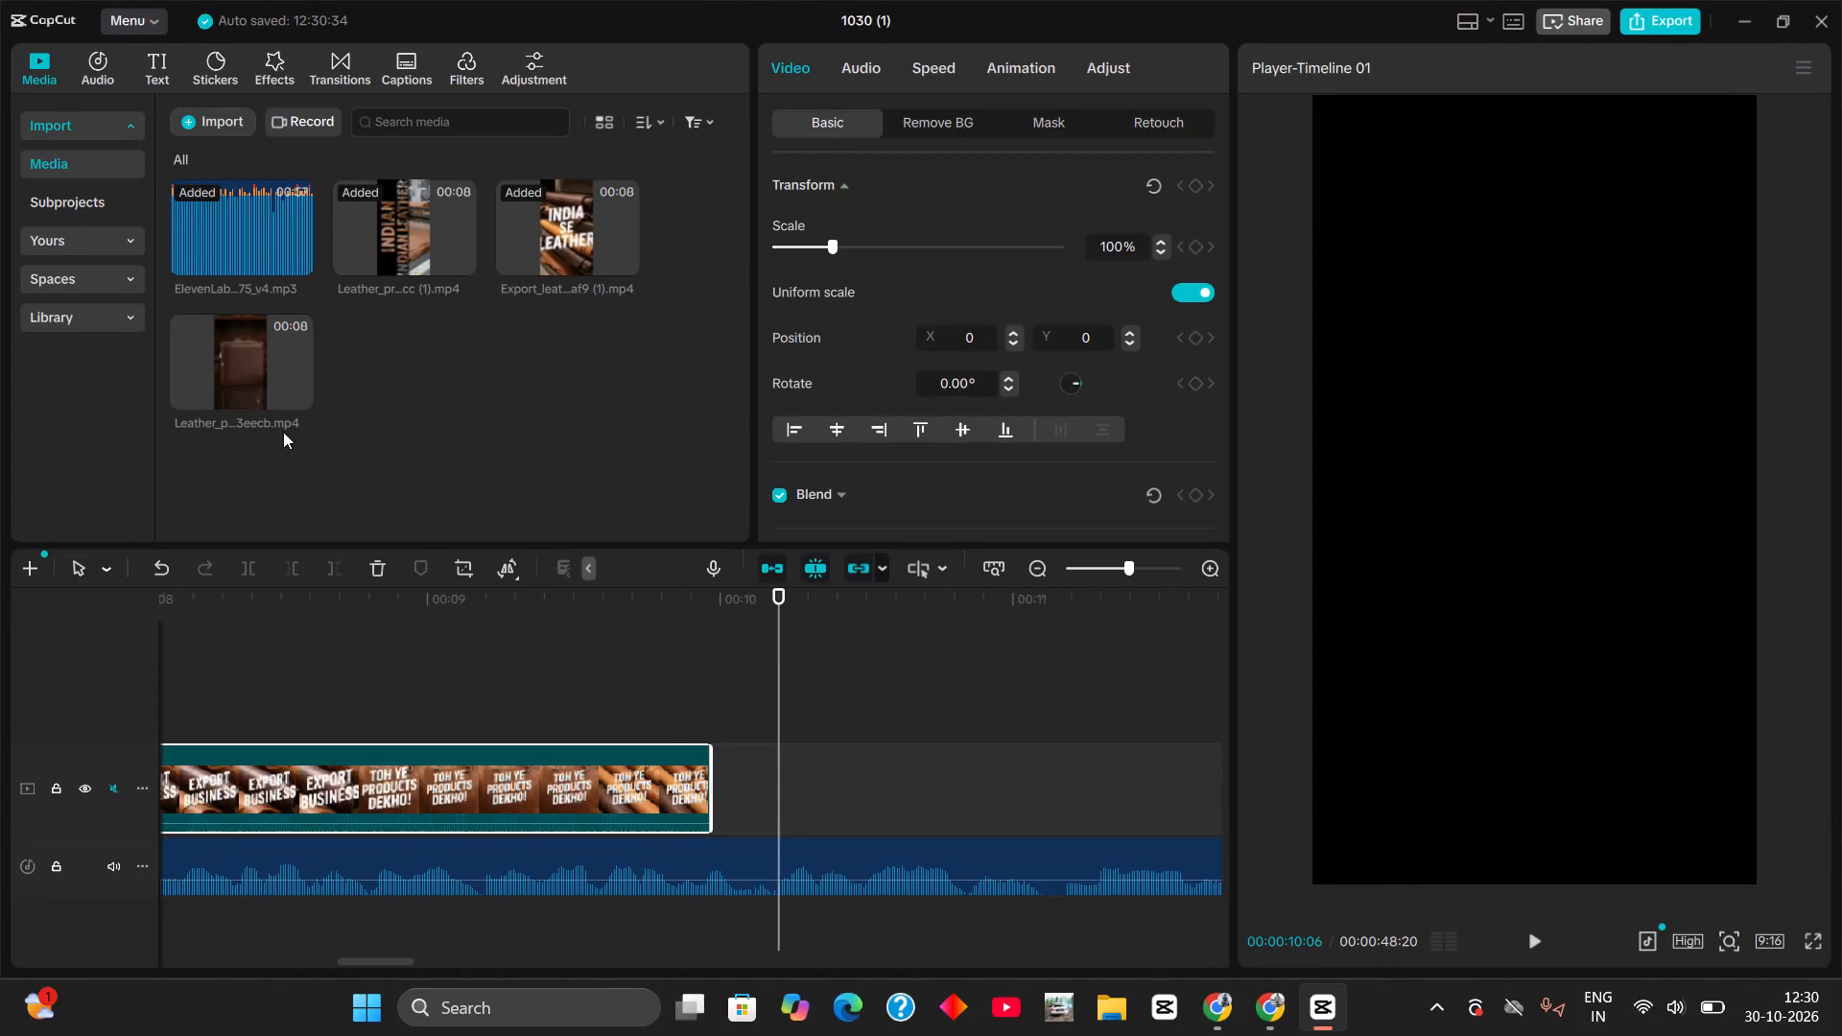
{"action": "left_click_drag", "start_coordinate": [247, 365], "coordinate": [767, 793]}
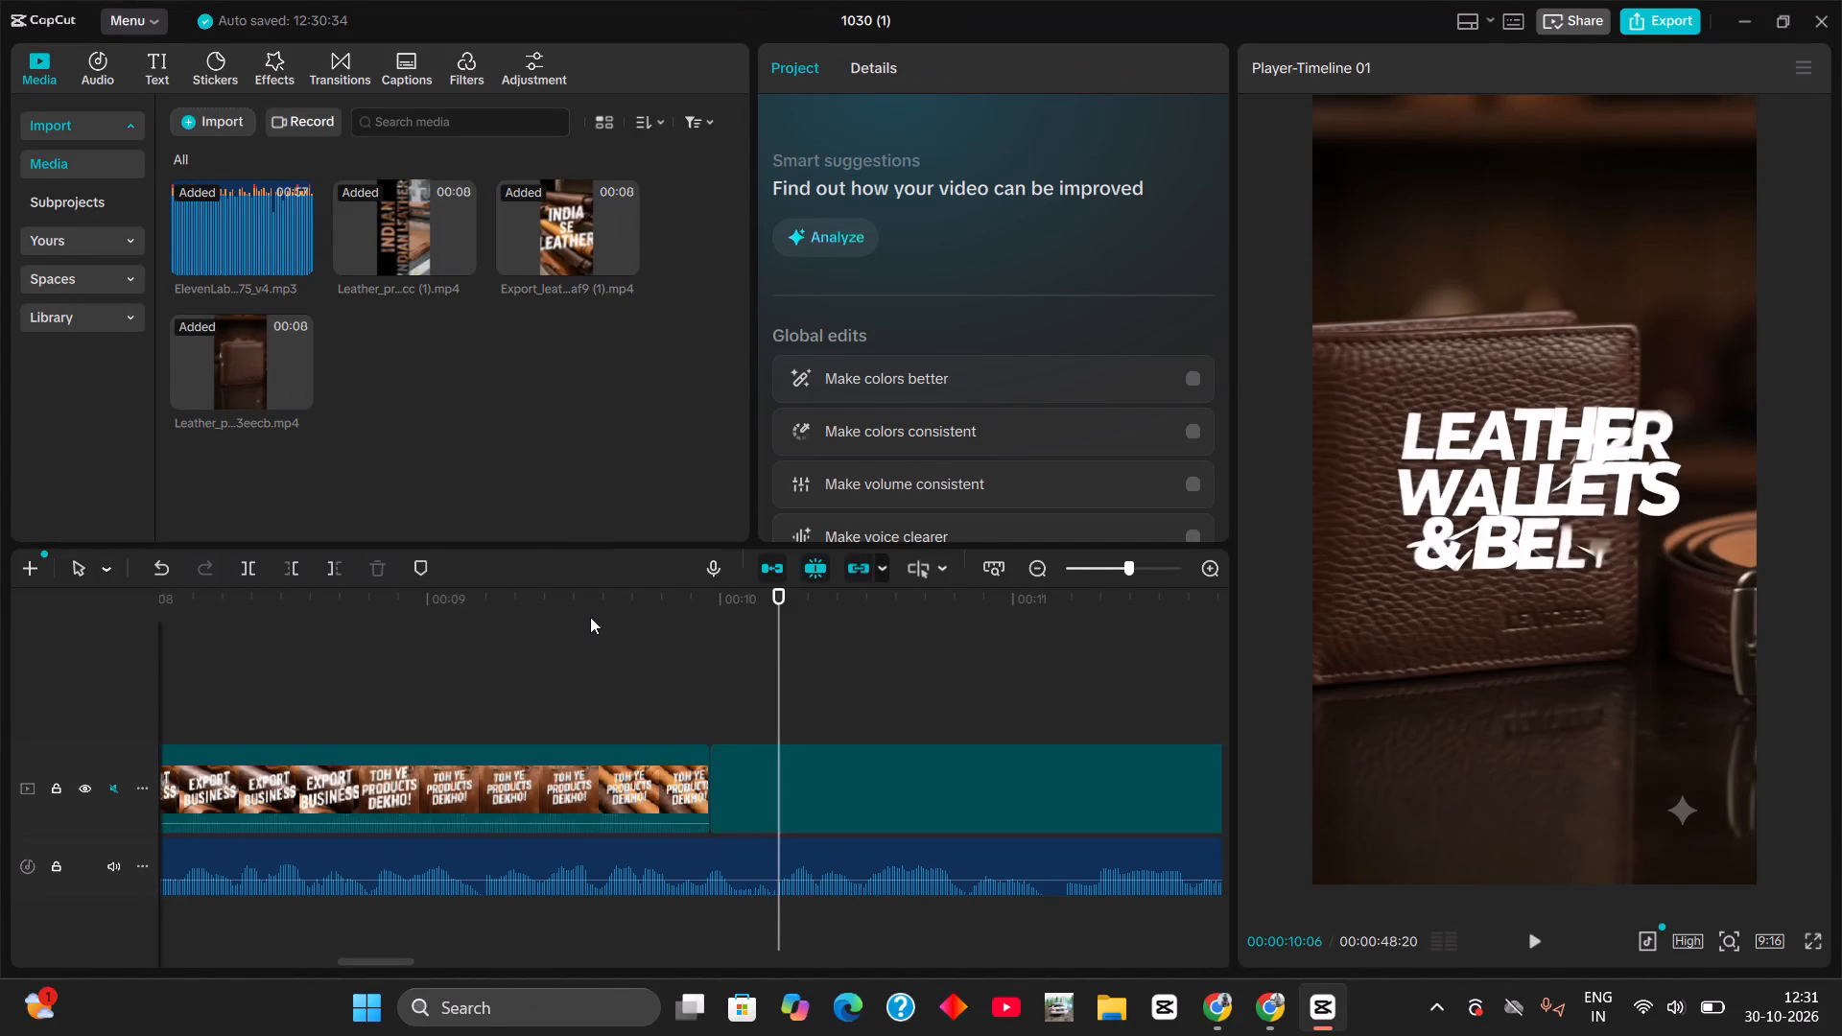
Replay the join between the "Toh ye products dekho!" clip and the leather wallet clip against the voiceover.
{"action": "left_click", "coordinate": [590, 617]}
{"action": "left_click", "coordinate": [624, 683]}
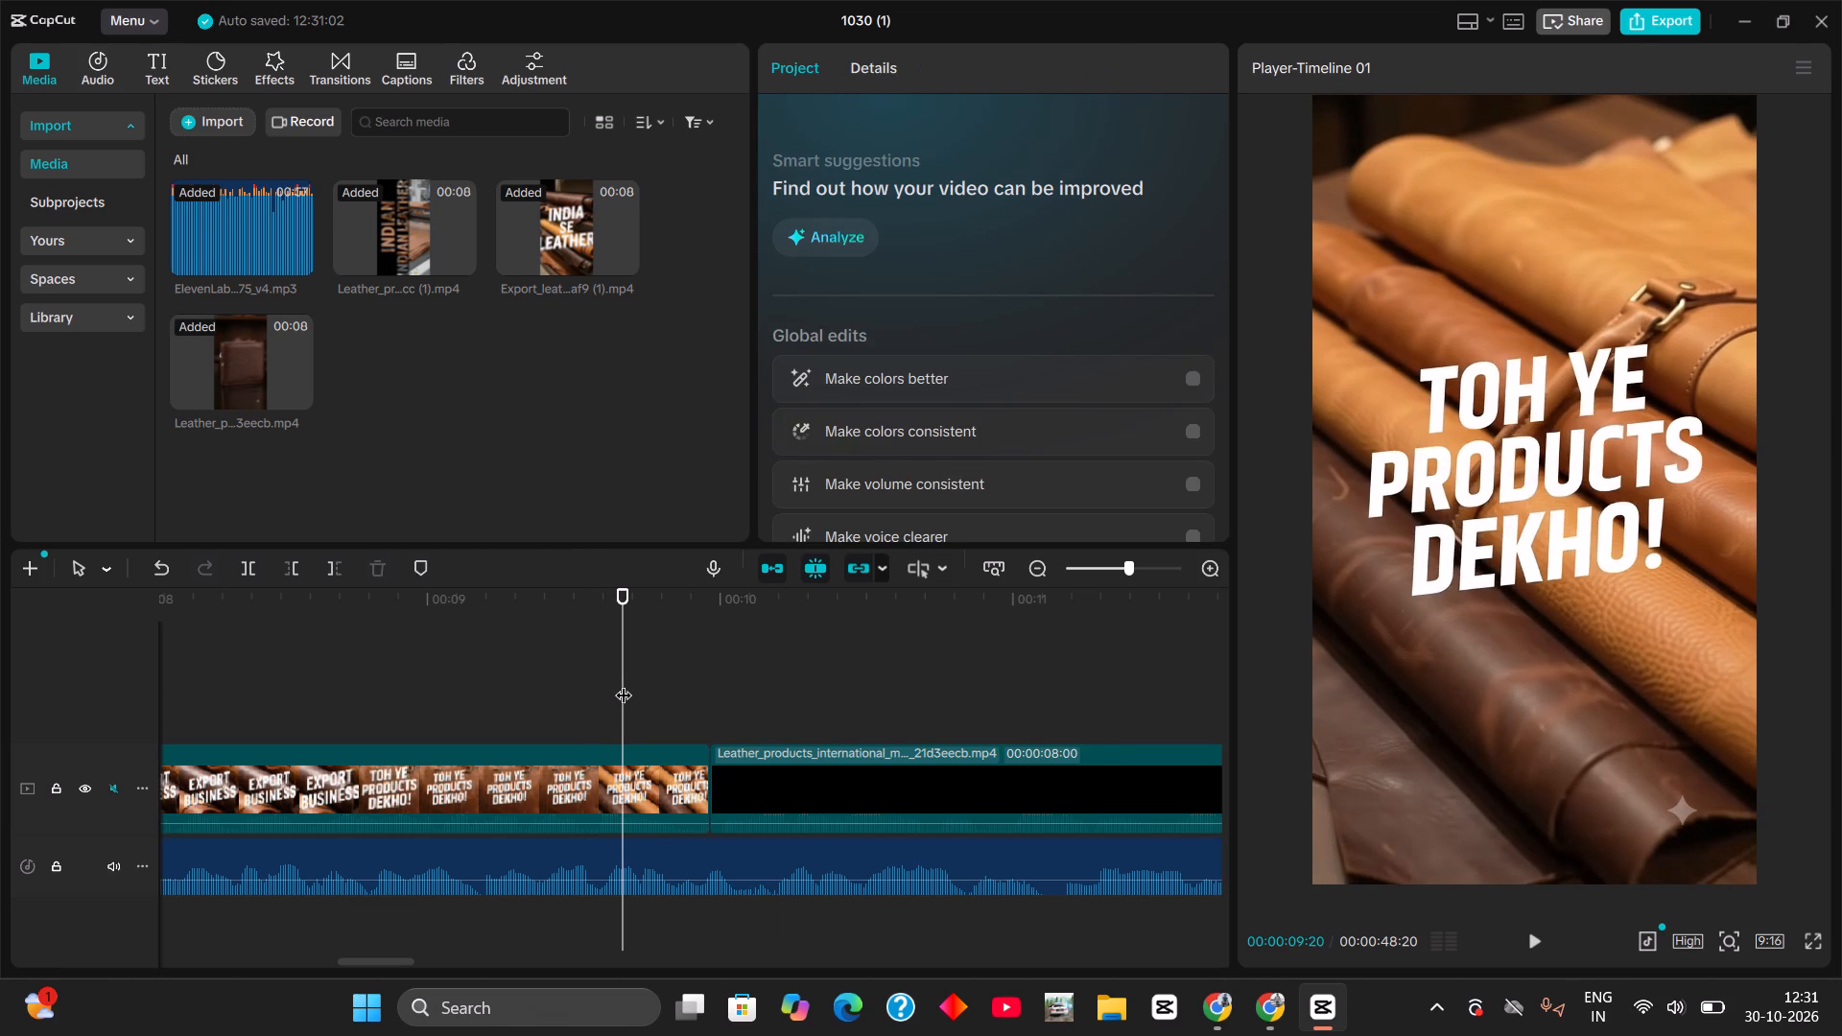
{"action": "key", "text": "space"}
{"action": "left_click", "coordinate": [564, 621]}
{"action": "key", "text": "space"}
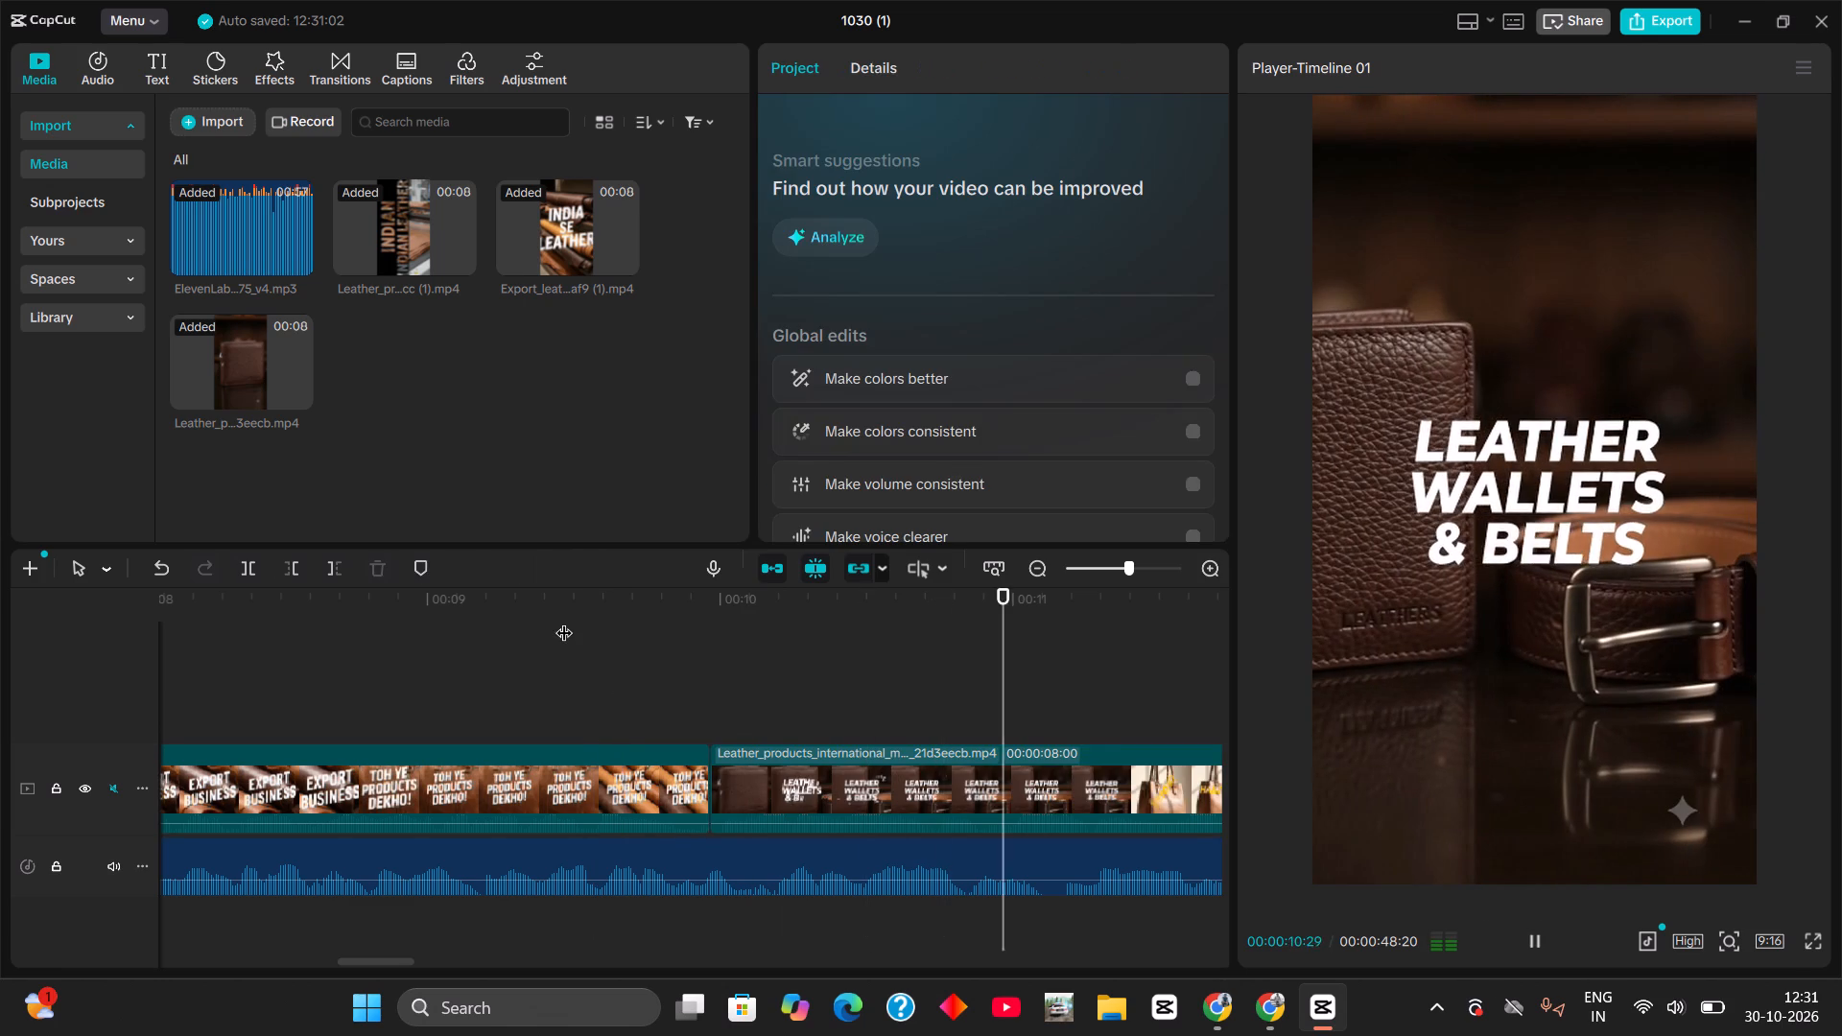
{"action": "key", "text": "space"}
{"action": "left_click", "coordinate": [579, 615]}
{"action": "key", "text": "space"}
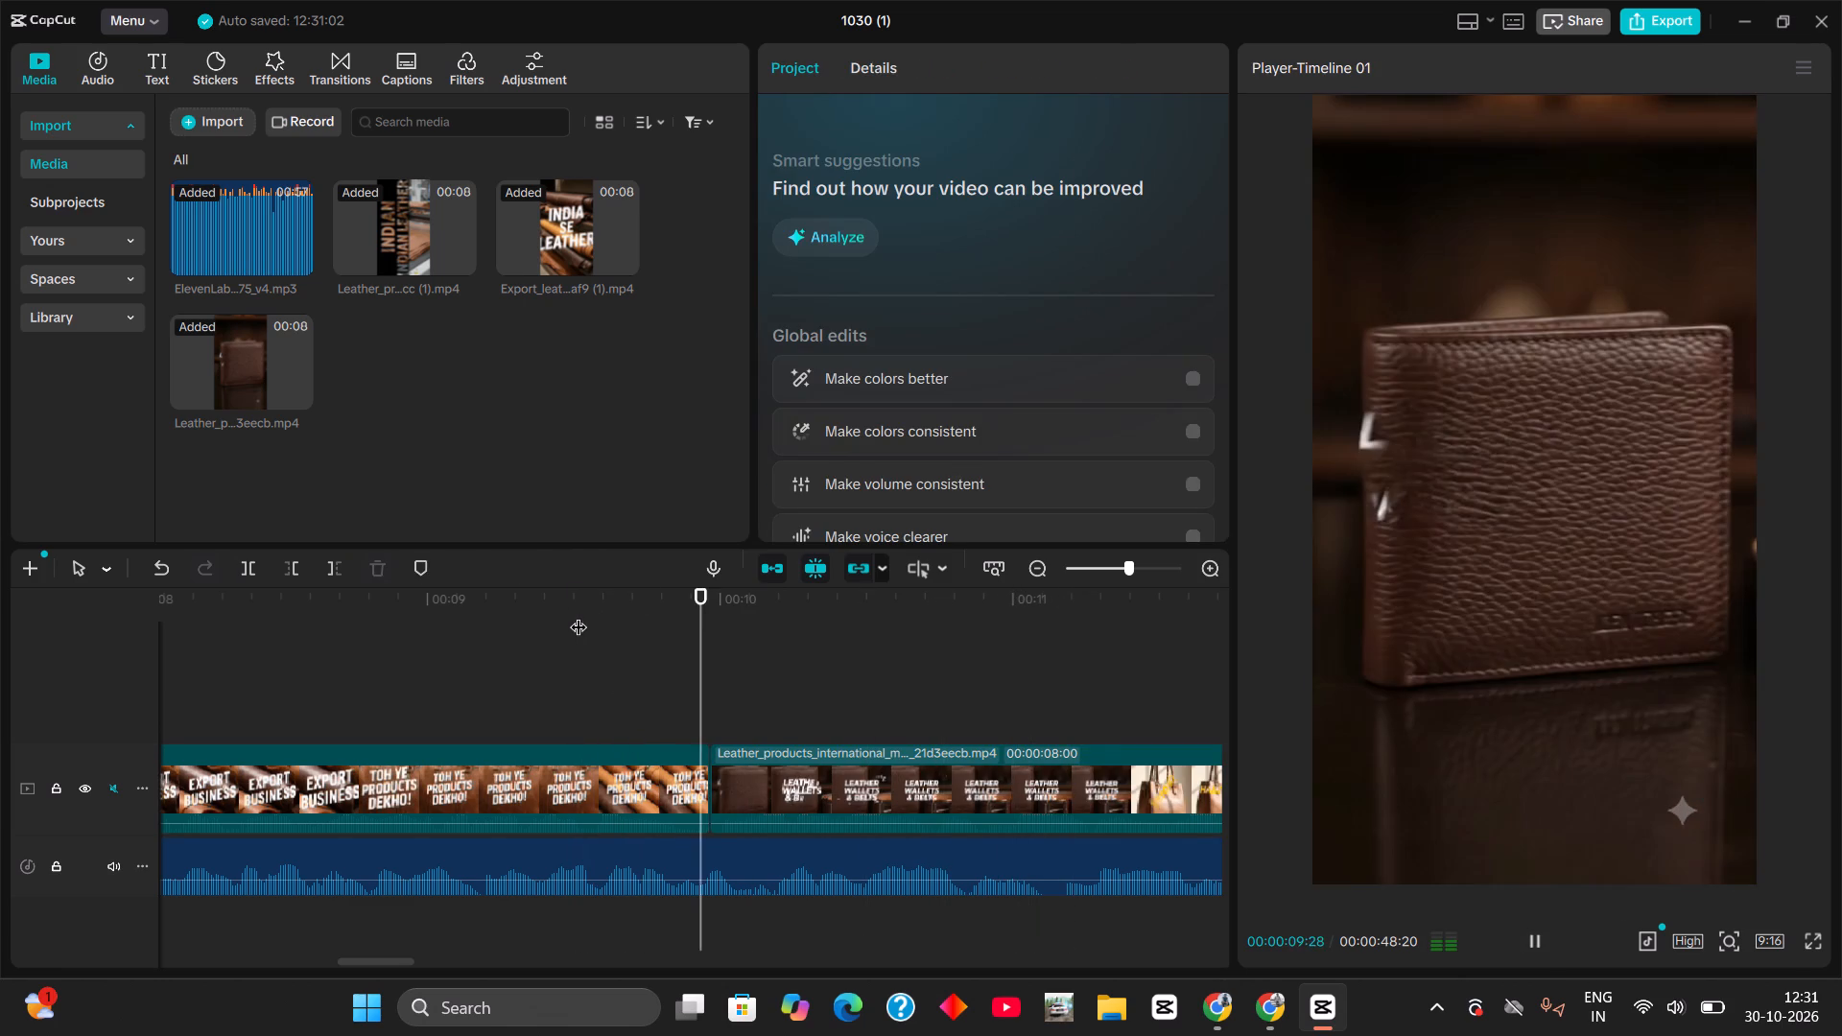
{"action": "key", "text": "space"}
Play the leather wallet clip through its "In Demand" section against the voiceover to find where the sentence ends.
{"action": "left_click", "coordinate": [604, 614]}
{"action": "key", "text": "space"}
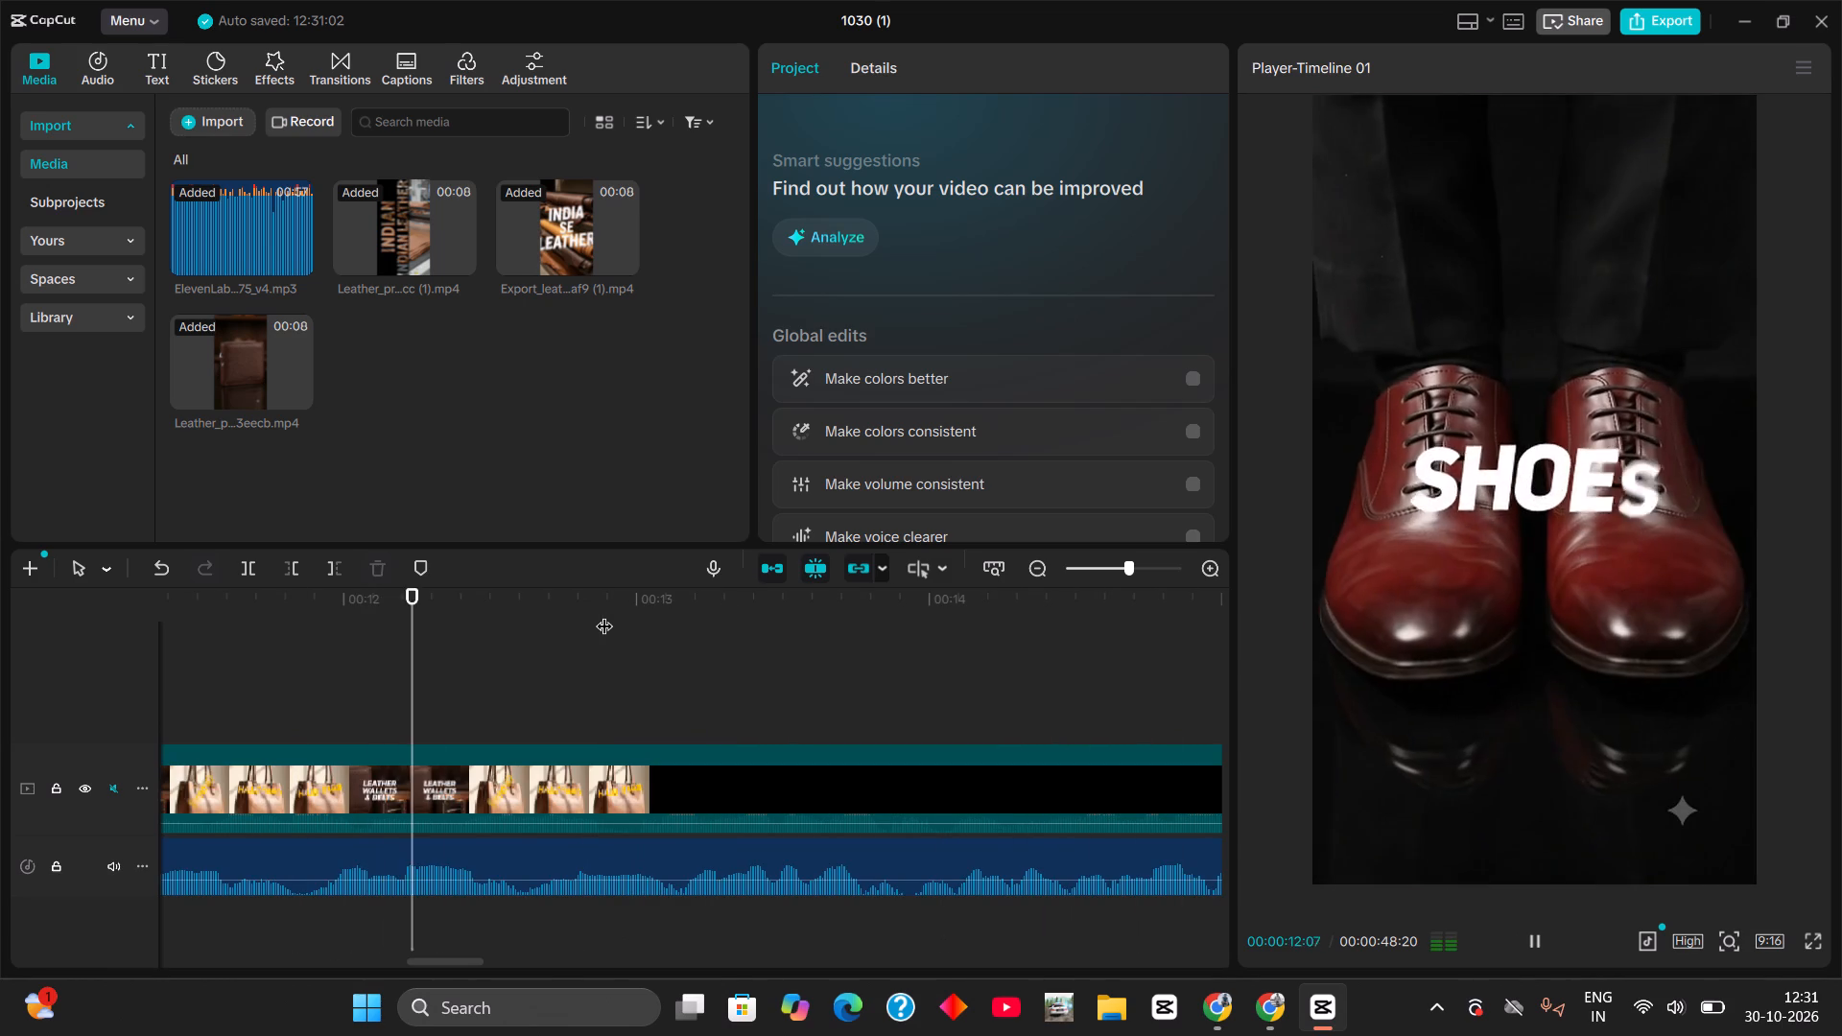
{"action": "key", "text": "space"}
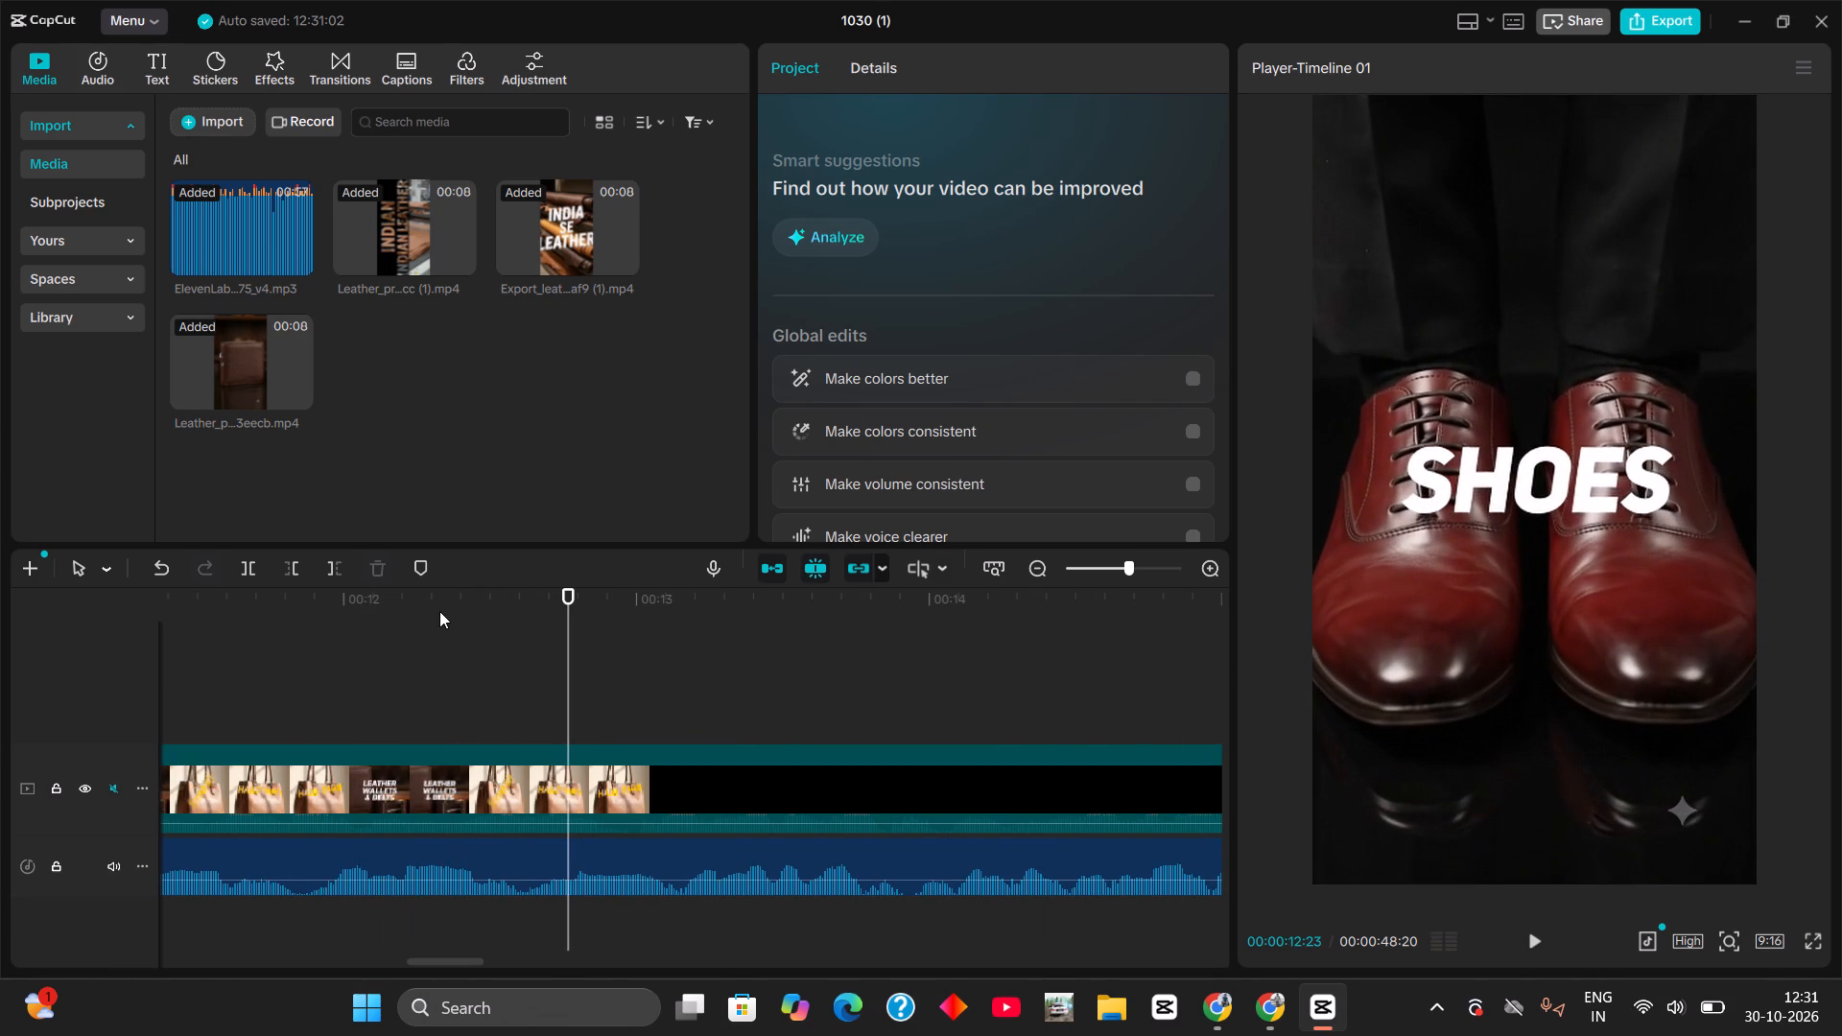
{"action": "left_click", "coordinate": [519, 619]}
{"action": "key", "text": "space"}
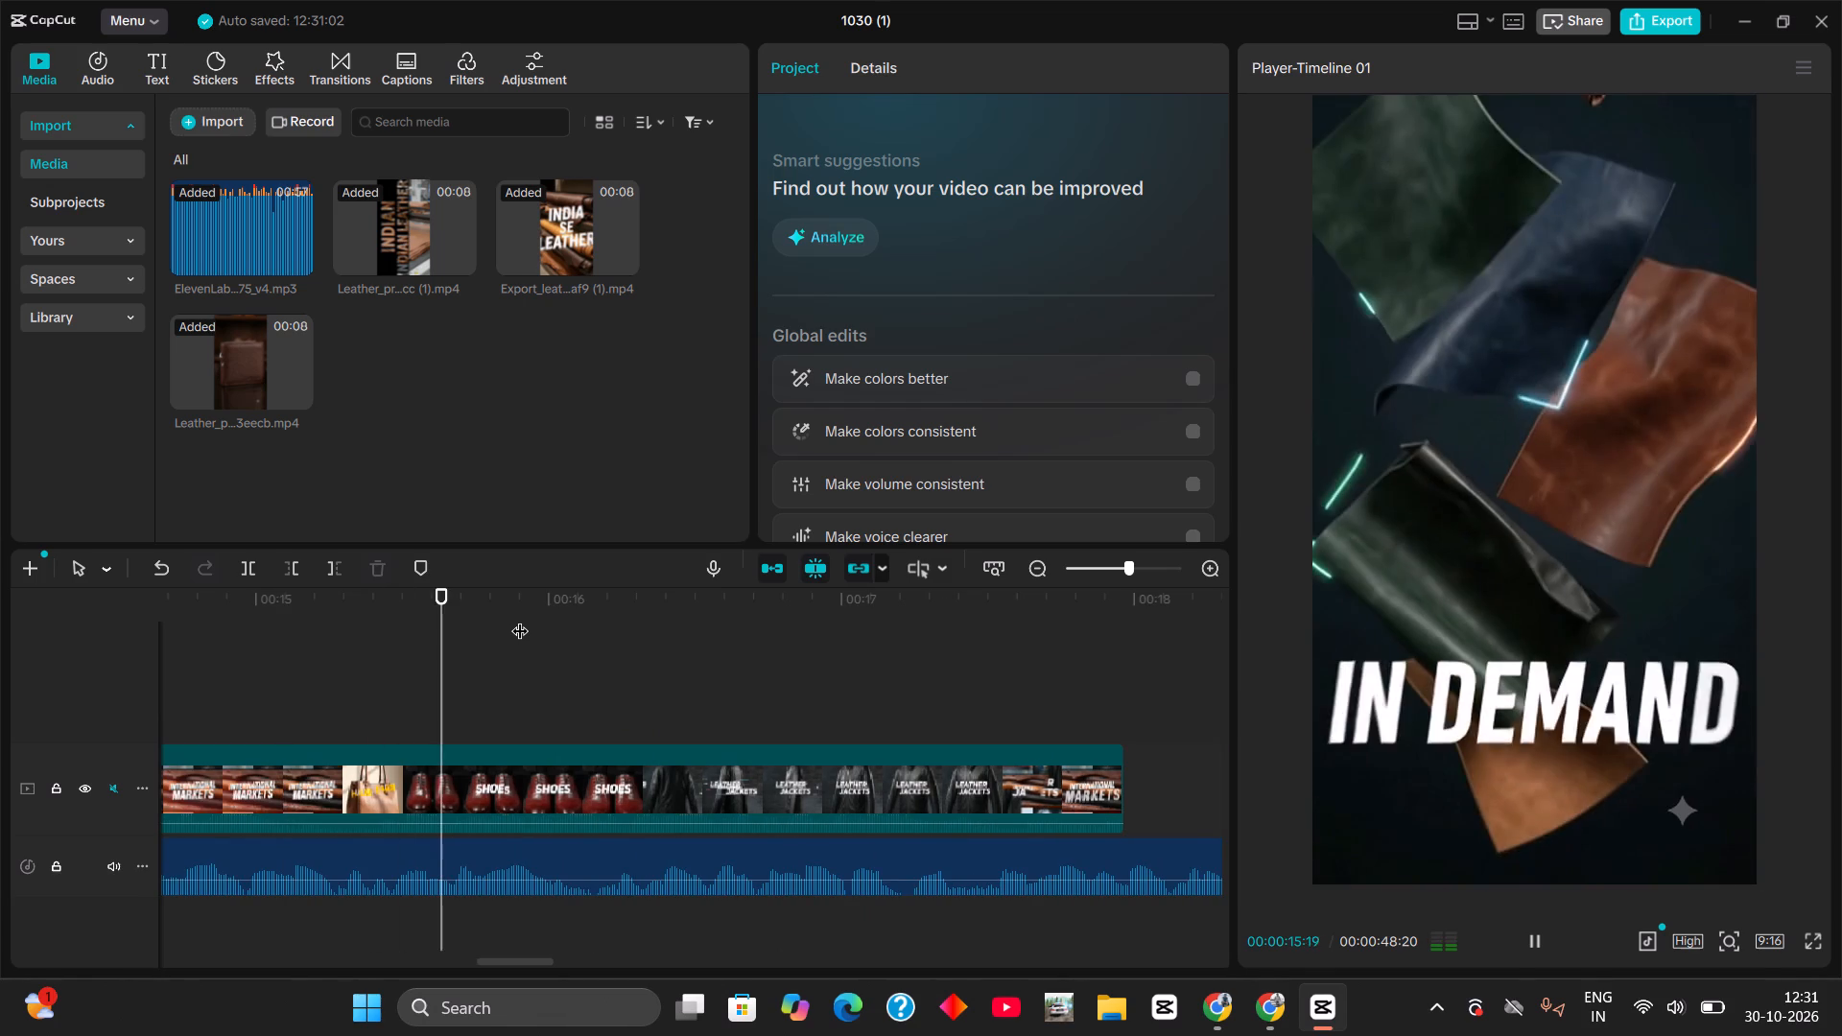
{"action": "key", "text": "space"}
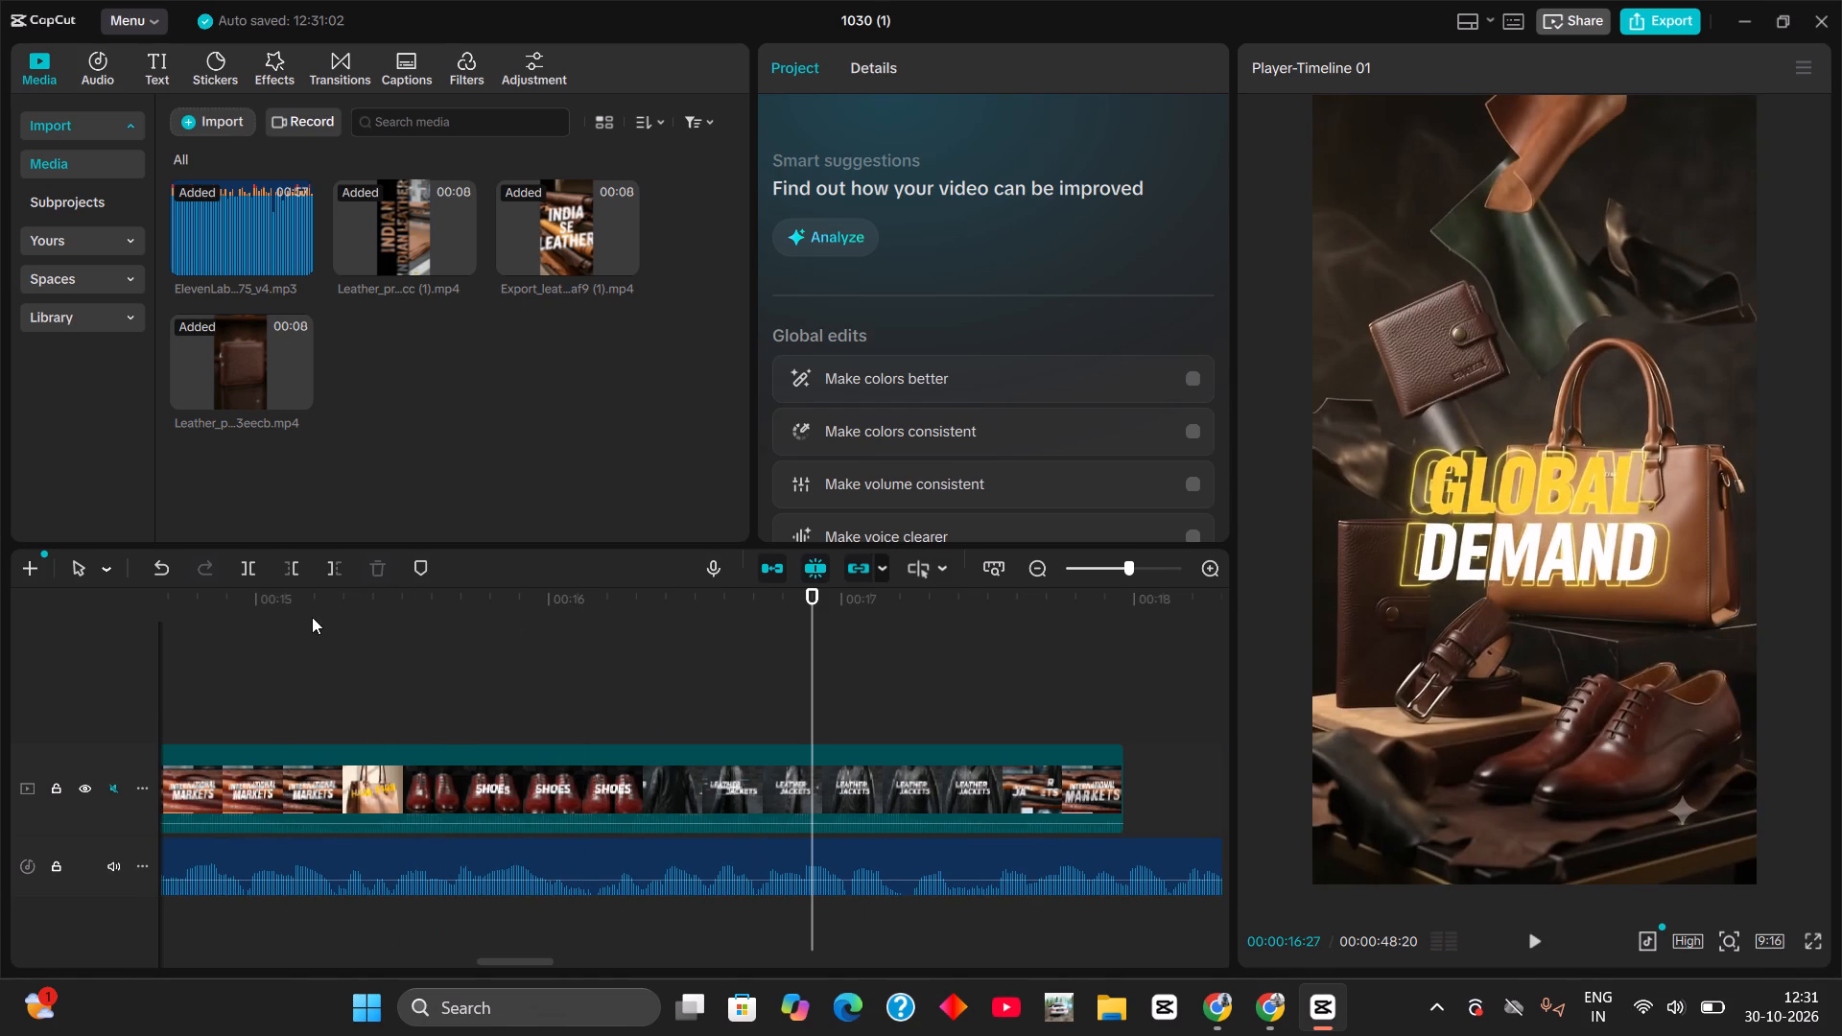
{"action": "left_click", "coordinate": [390, 606]}
{"action": "key", "text": "space"}
{"action": "key", "text": "space"}
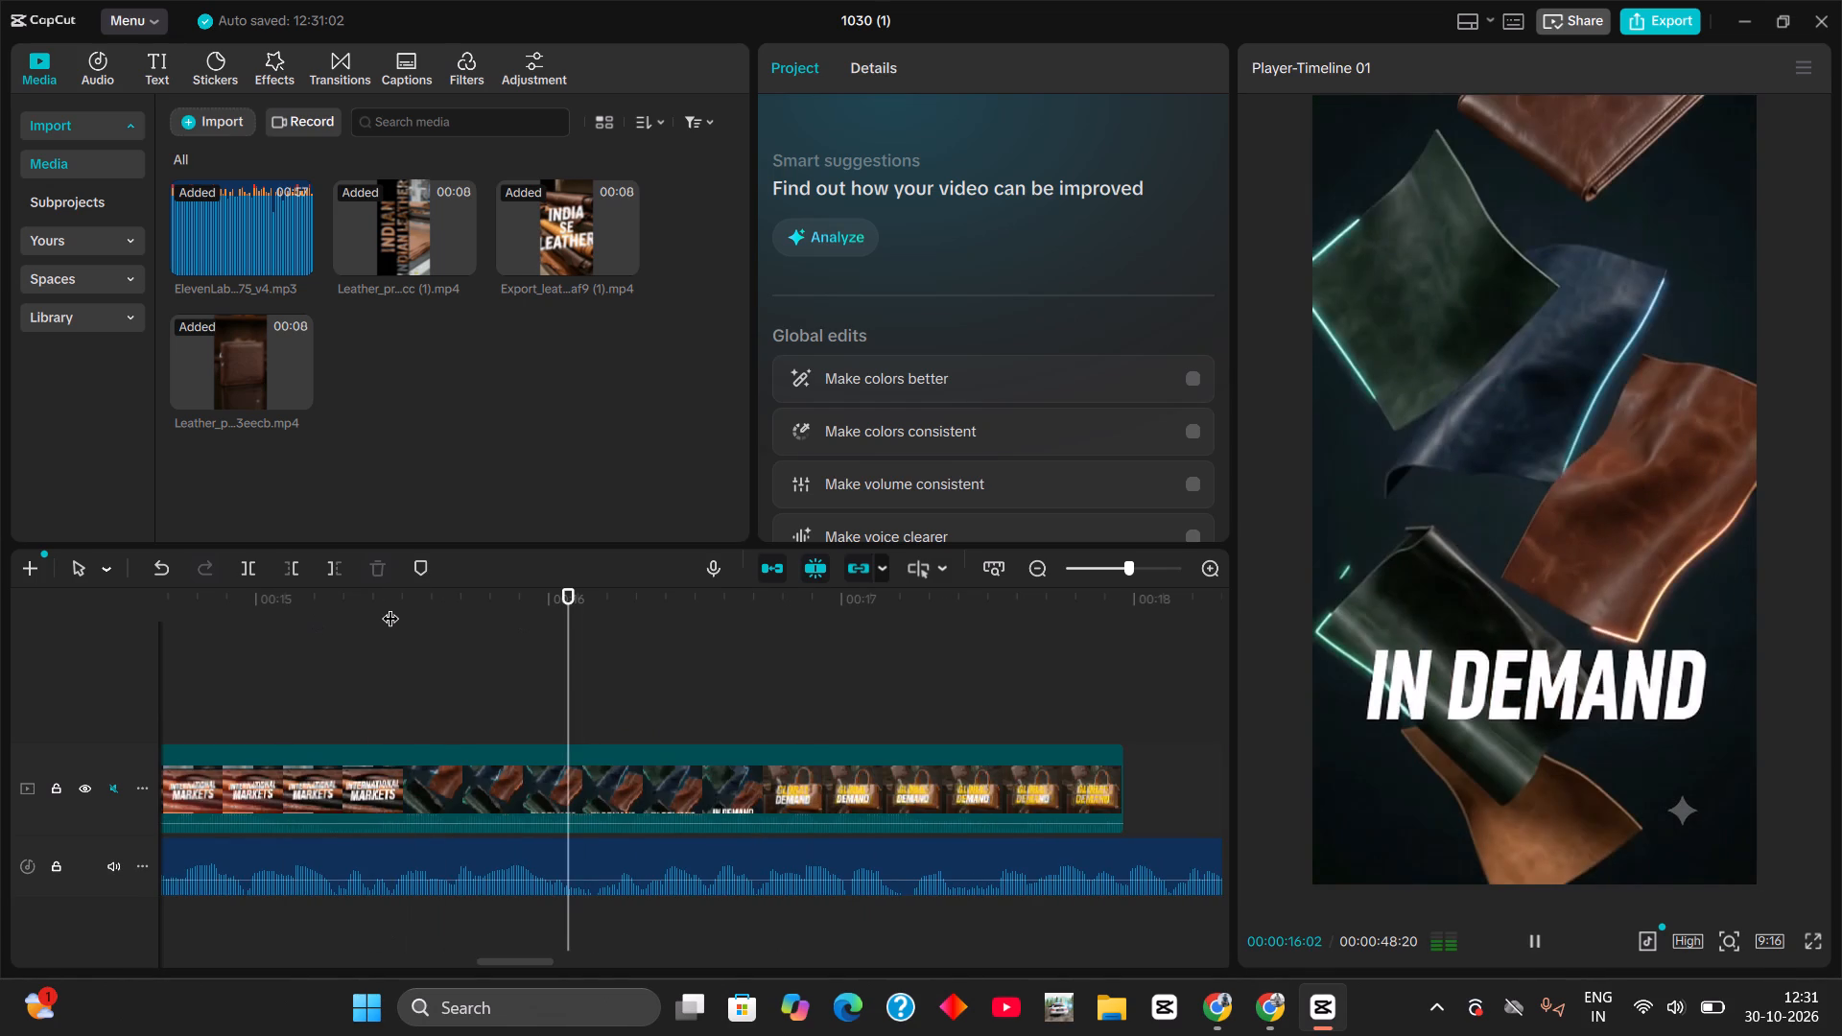
Split the leather wallet clip at 00:00:16:05 and delete the part after the cut.
{"action": "left_click", "coordinate": [591, 626]}
{"action": "left_click_drag", "start_coordinate": [593, 607], "coordinate": [598, 616]}
{"action": "left_click", "coordinate": [621, 791]}
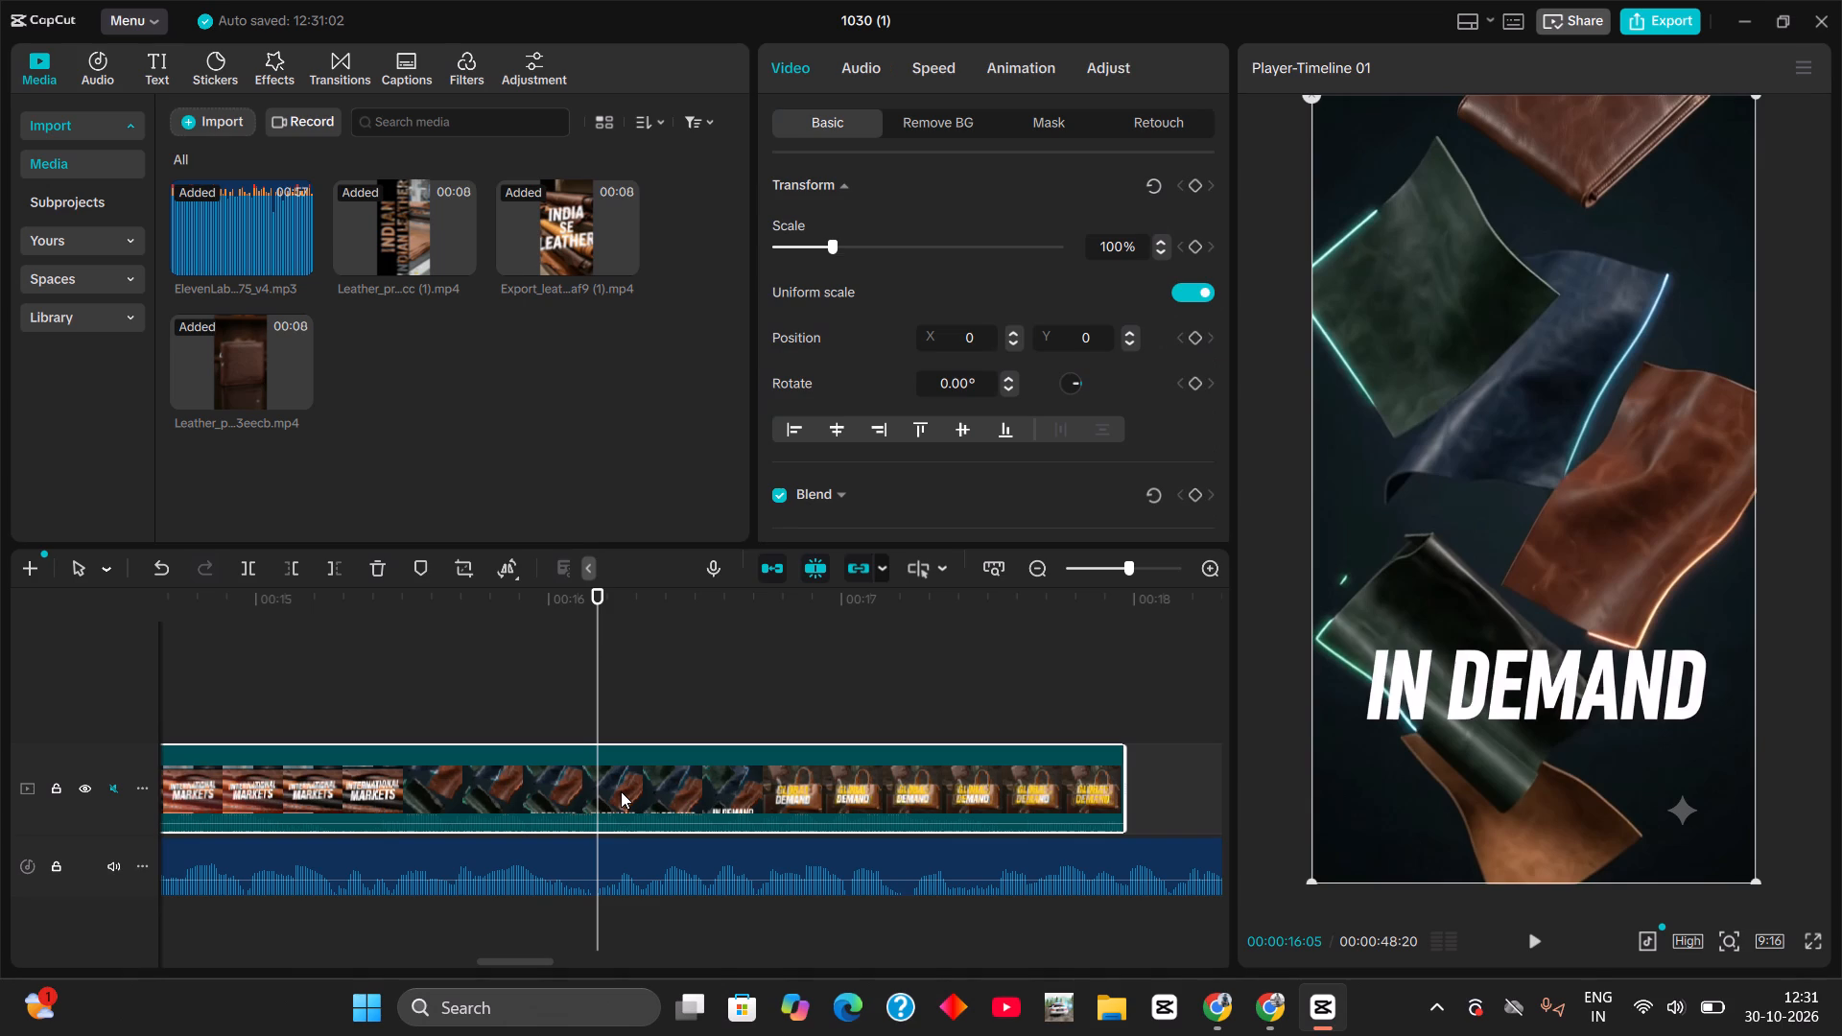
{"action": "key", "text": "ctrl+b"}
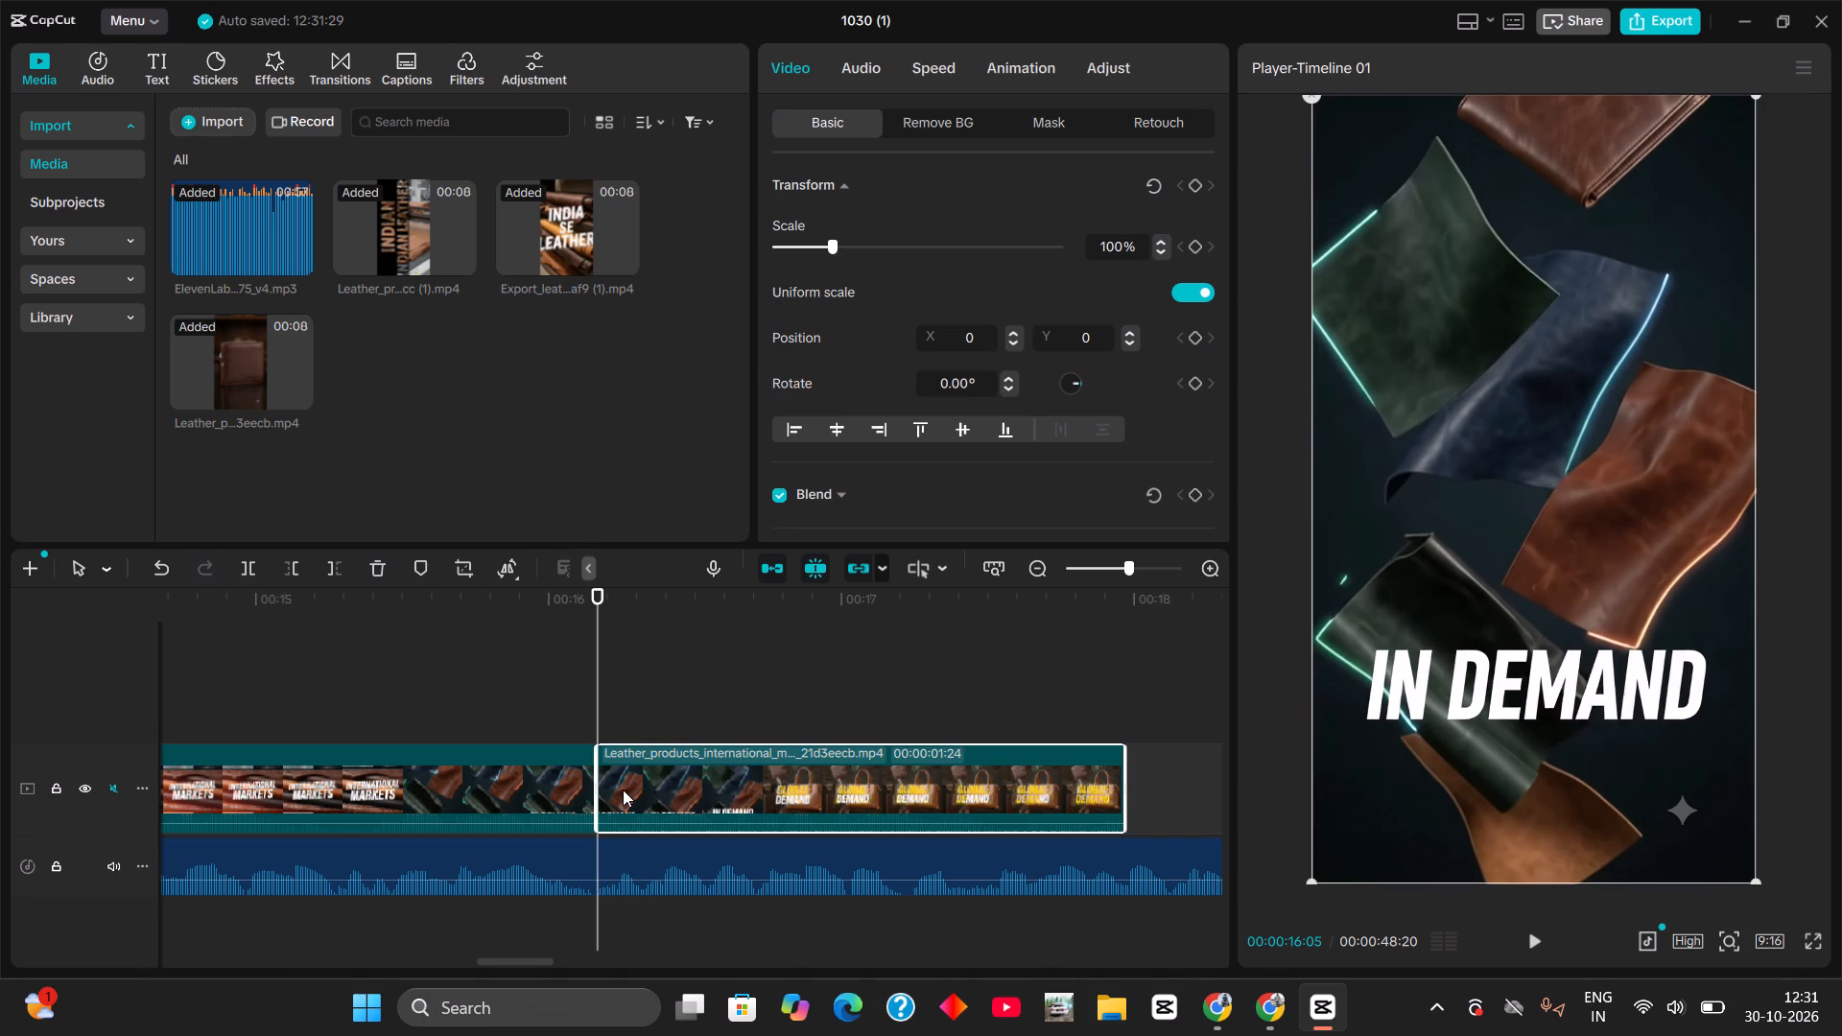
{"action": "key", "text": "BackSpace"}
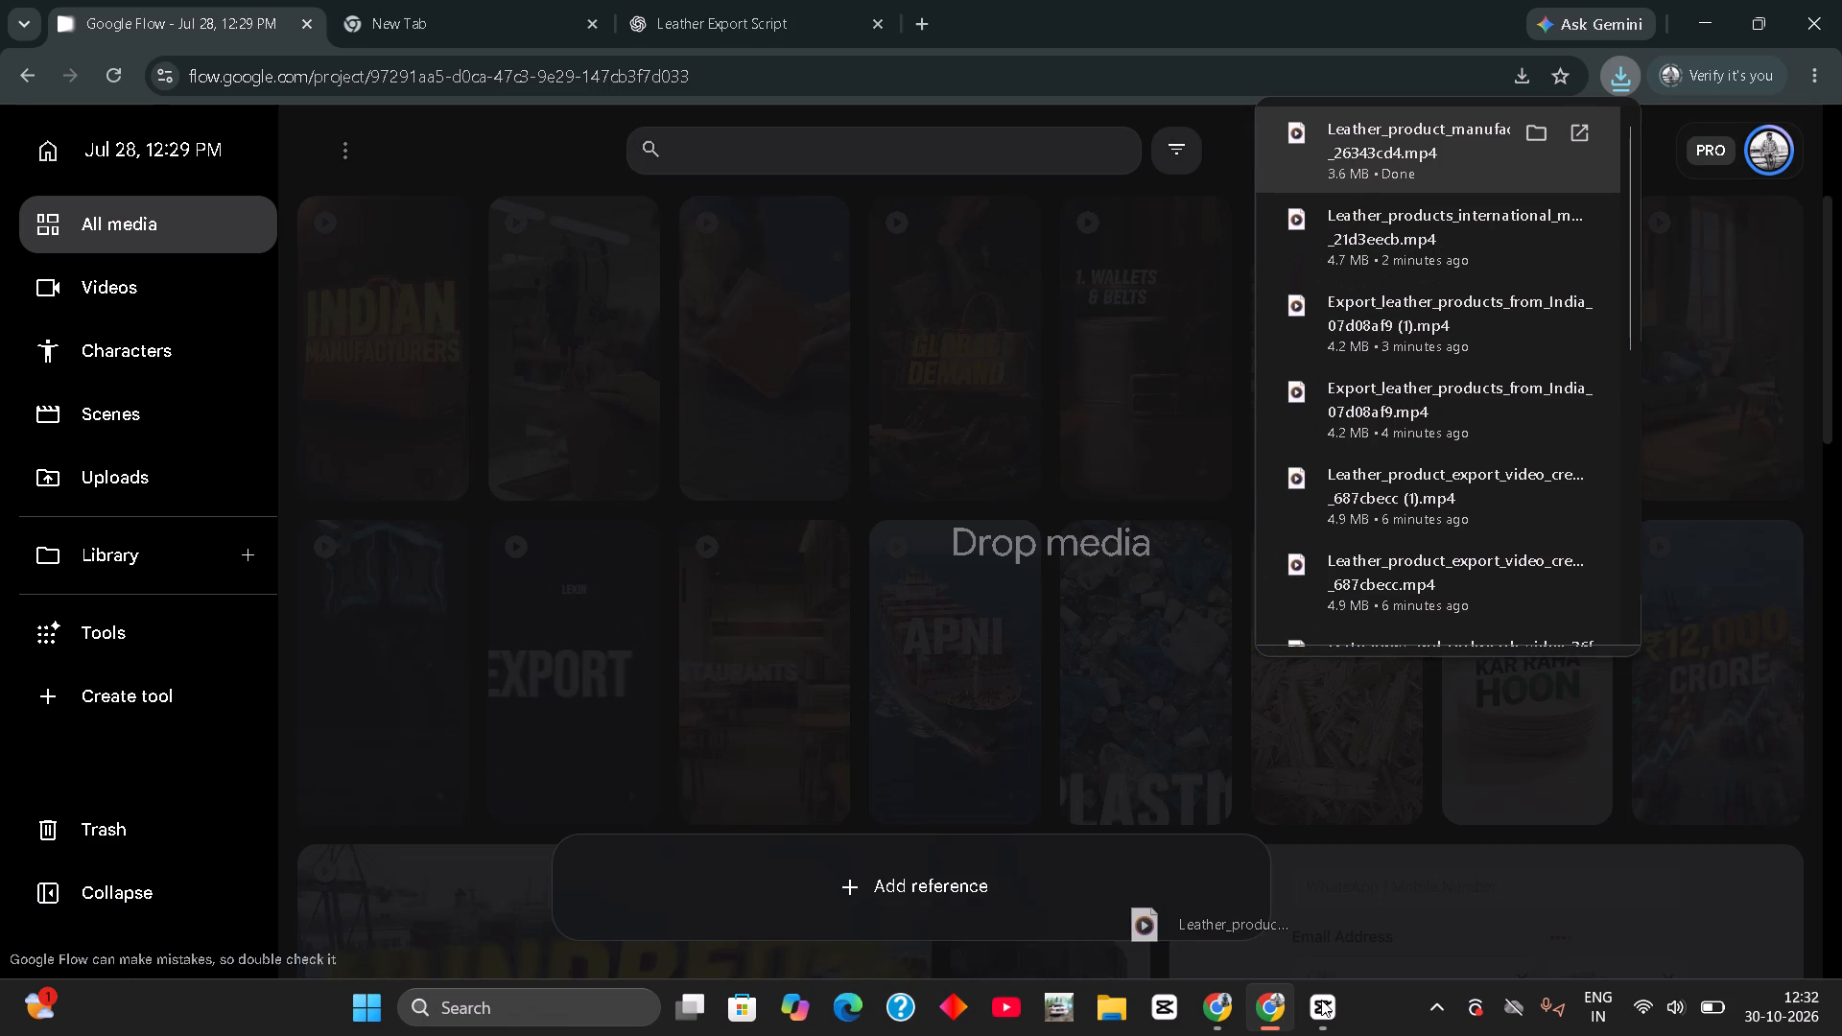
{"action": "left_click_drag", "start_coordinate": [1321, 1000], "coordinate": [647, 787]}
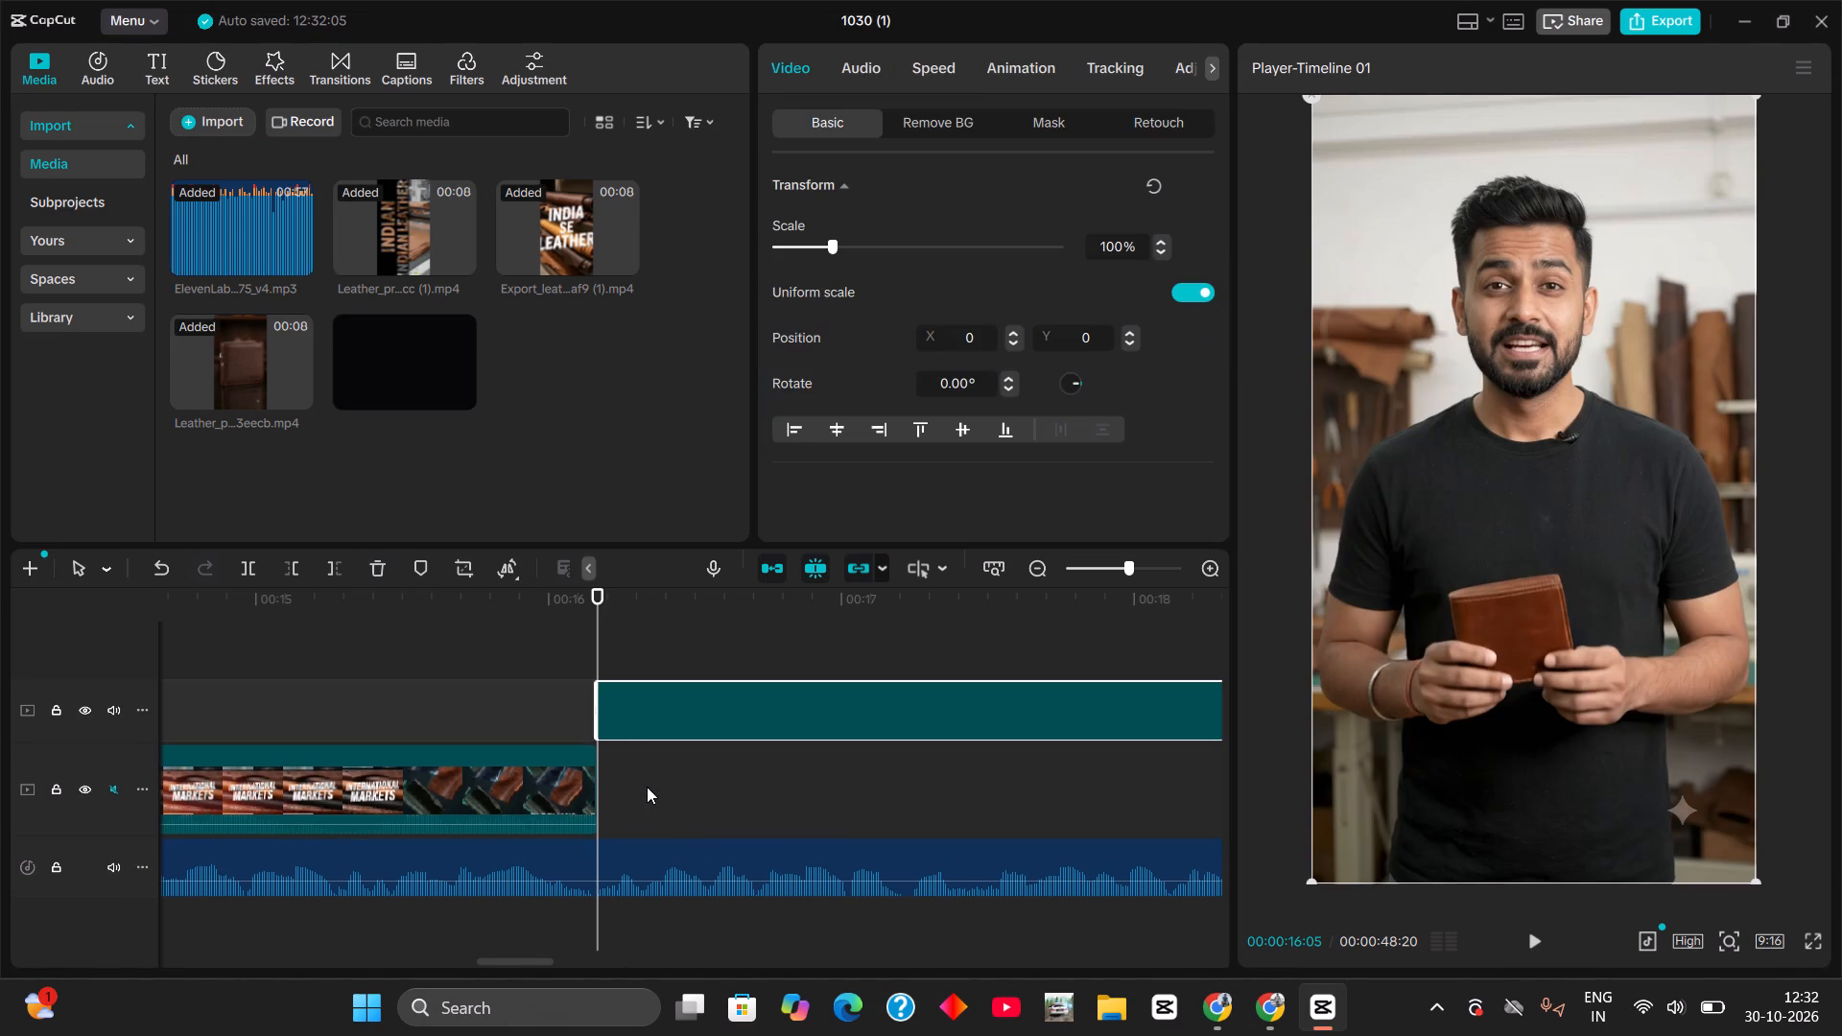
{"action": "left_click_drag", "start_coordinate": [625, 714], "coordinate": [628, 794]}
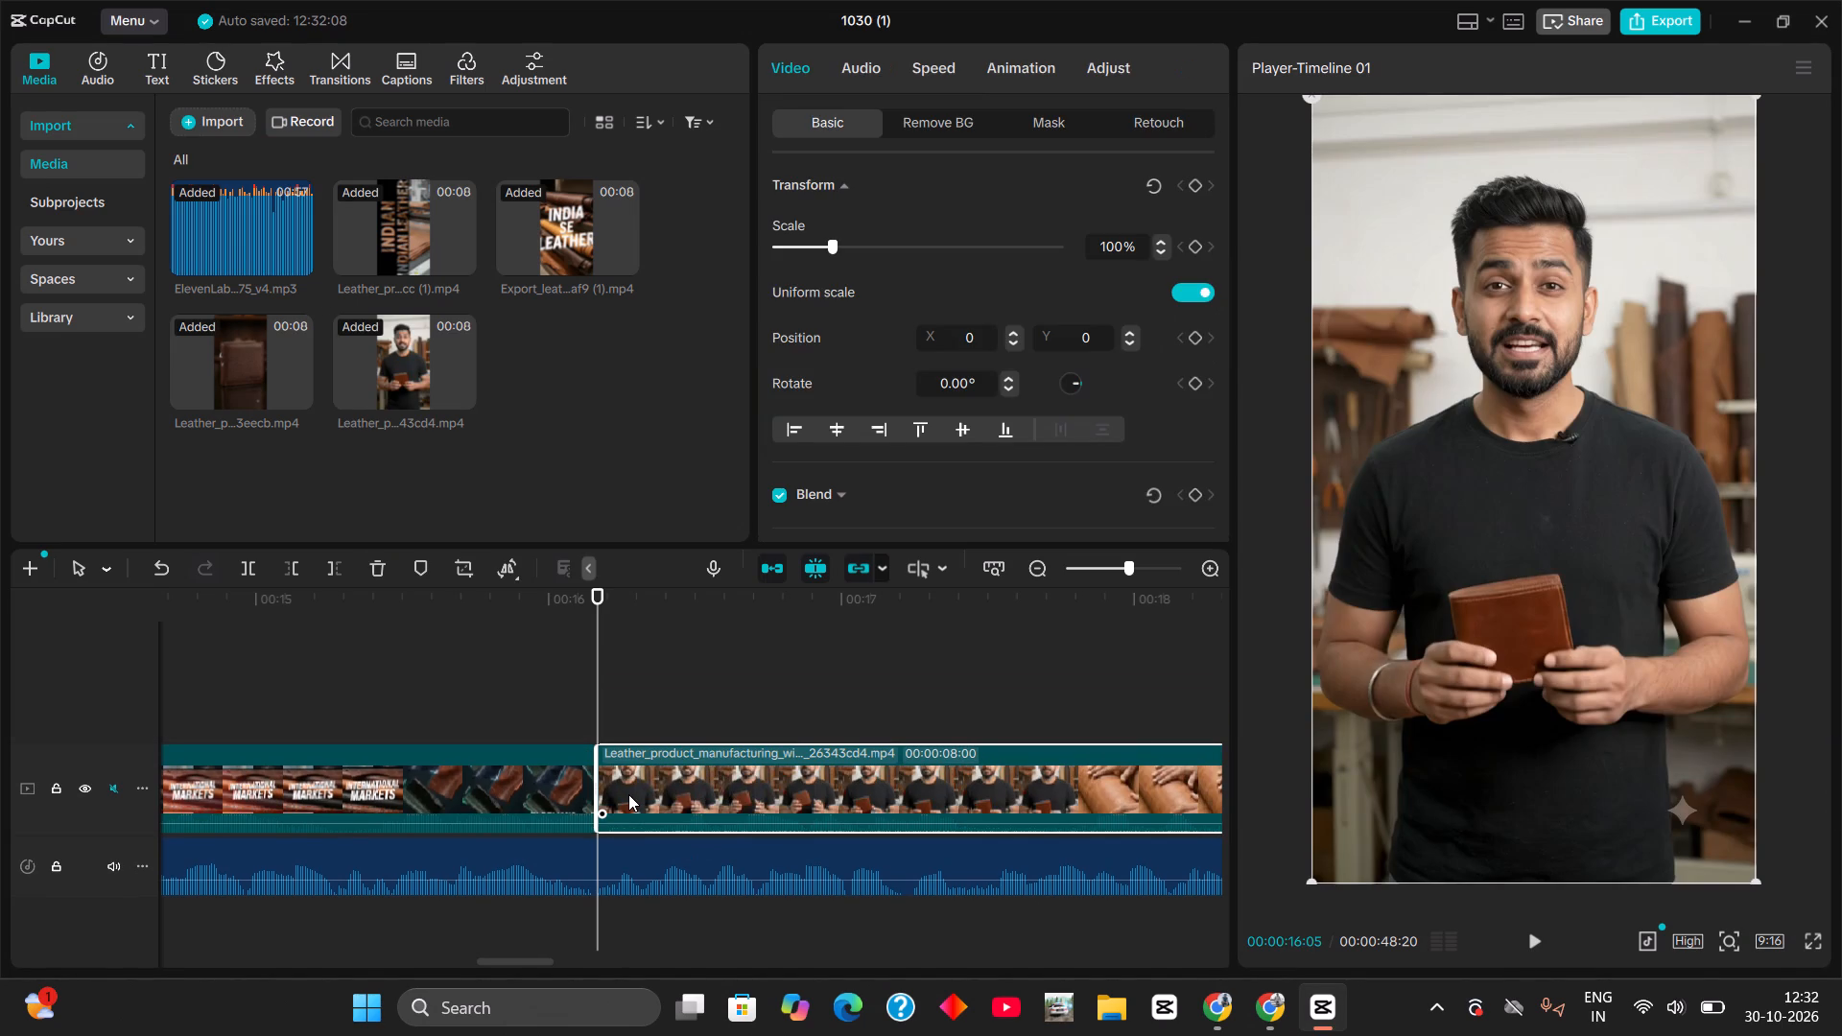
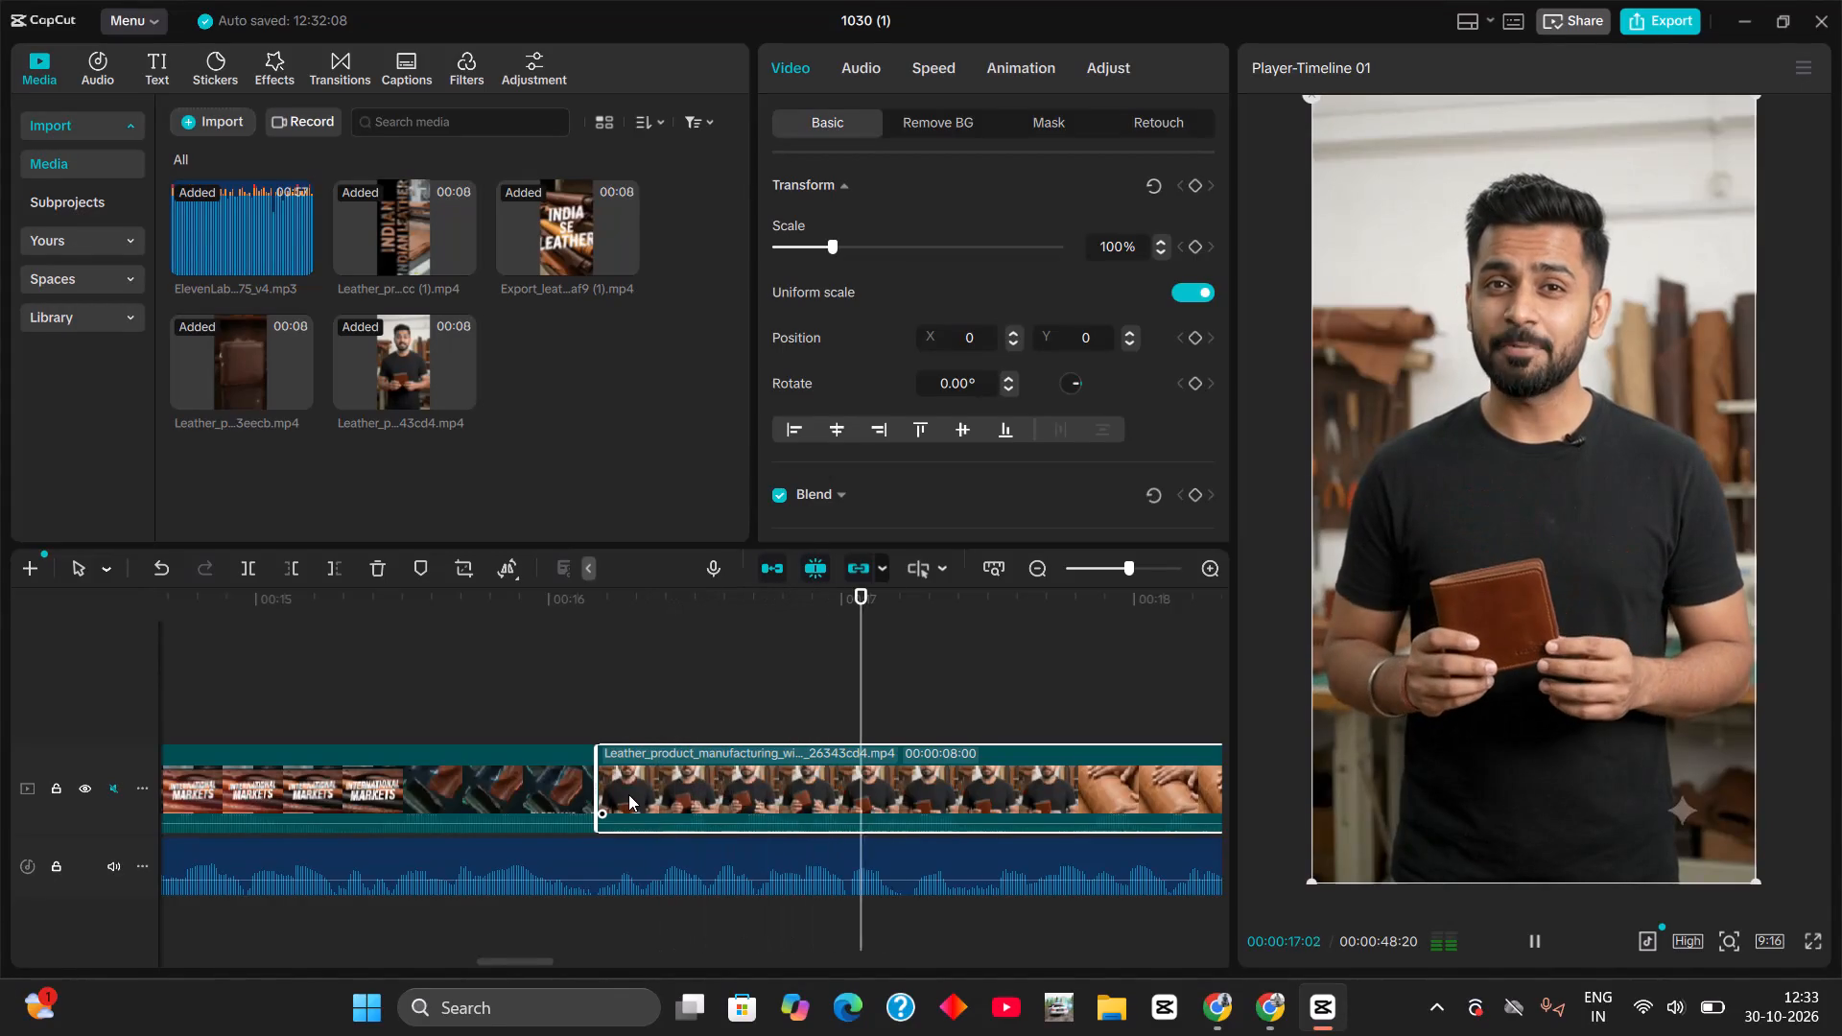
Play the start of the leather manufacturing clip against the voiceover, split it at 00:00:16:11 and delete the part before the cut.
{"action": "key", "text": "space"}
{"action": "key", "text": "space"}
{"action": "left_click_drag", "start_coordinate": [629, 598], "coordinate": [681, 615]}
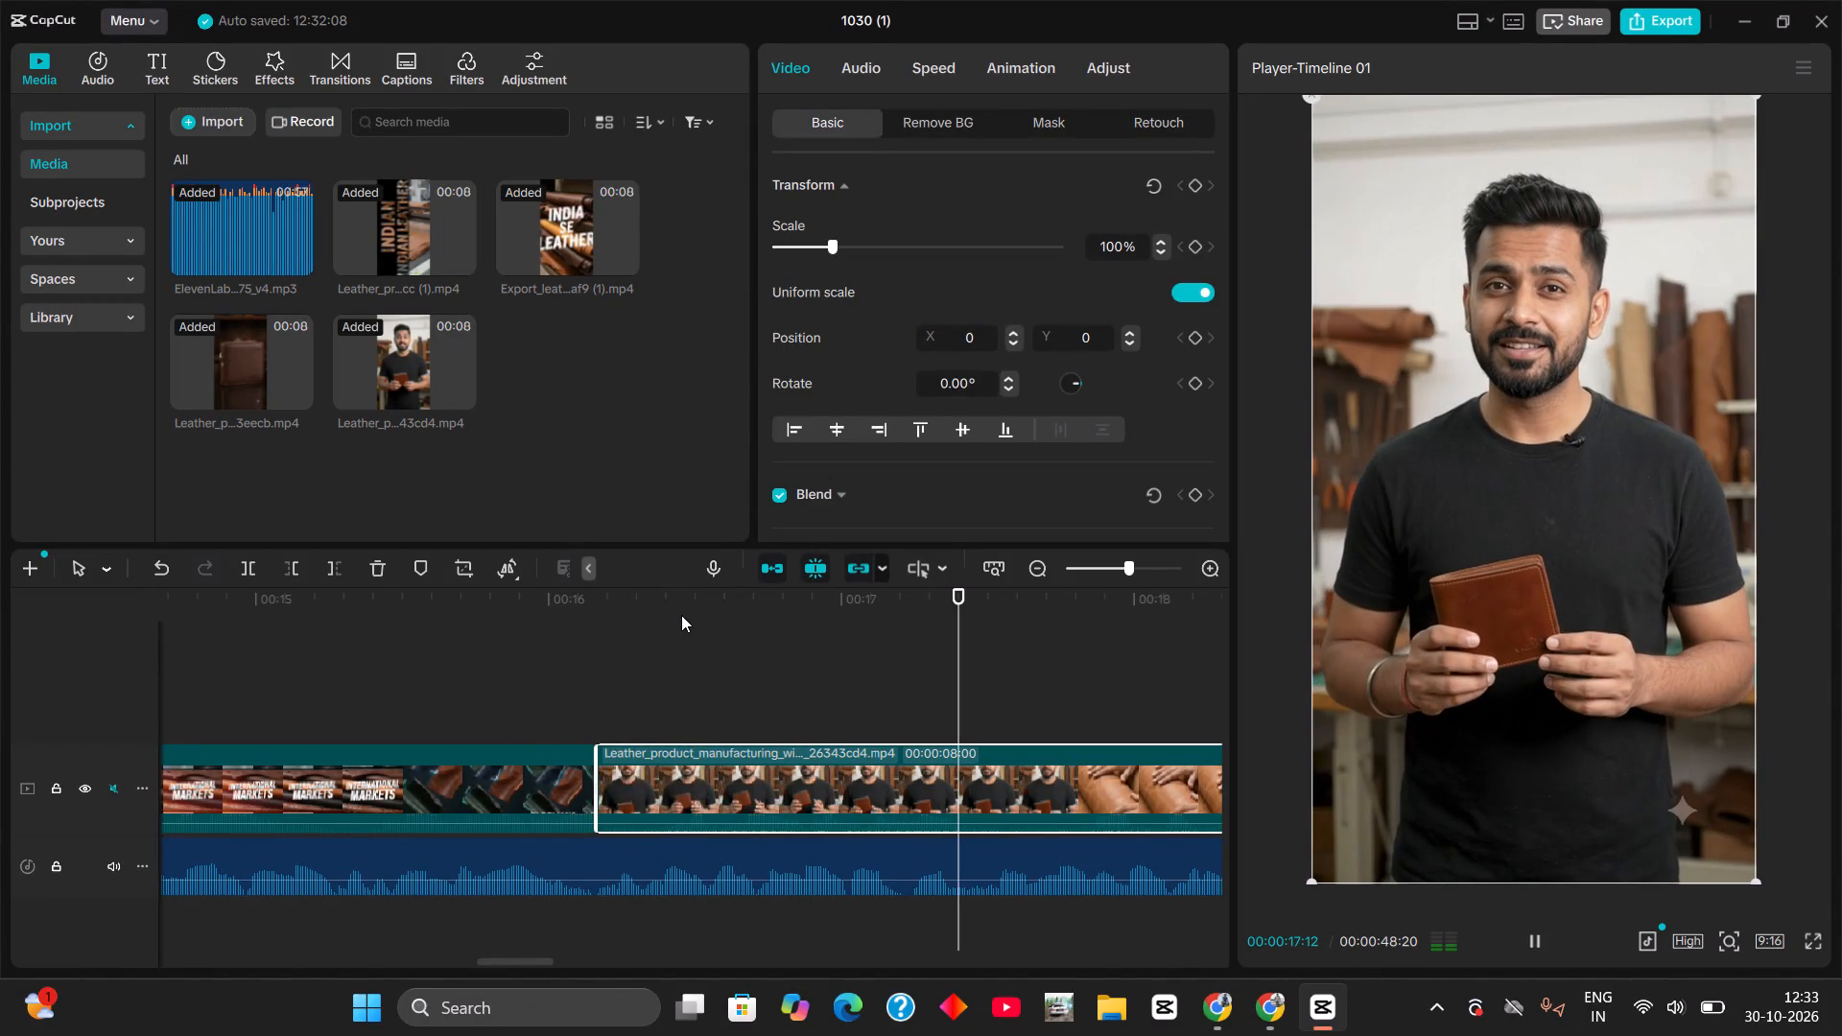
{"action": "left_click_drag", "start_coordinate": [681, 615], "coordinate": [618, 639]}
{"action": "key", "text": "space"}
{"action": "key", "text": "space"}
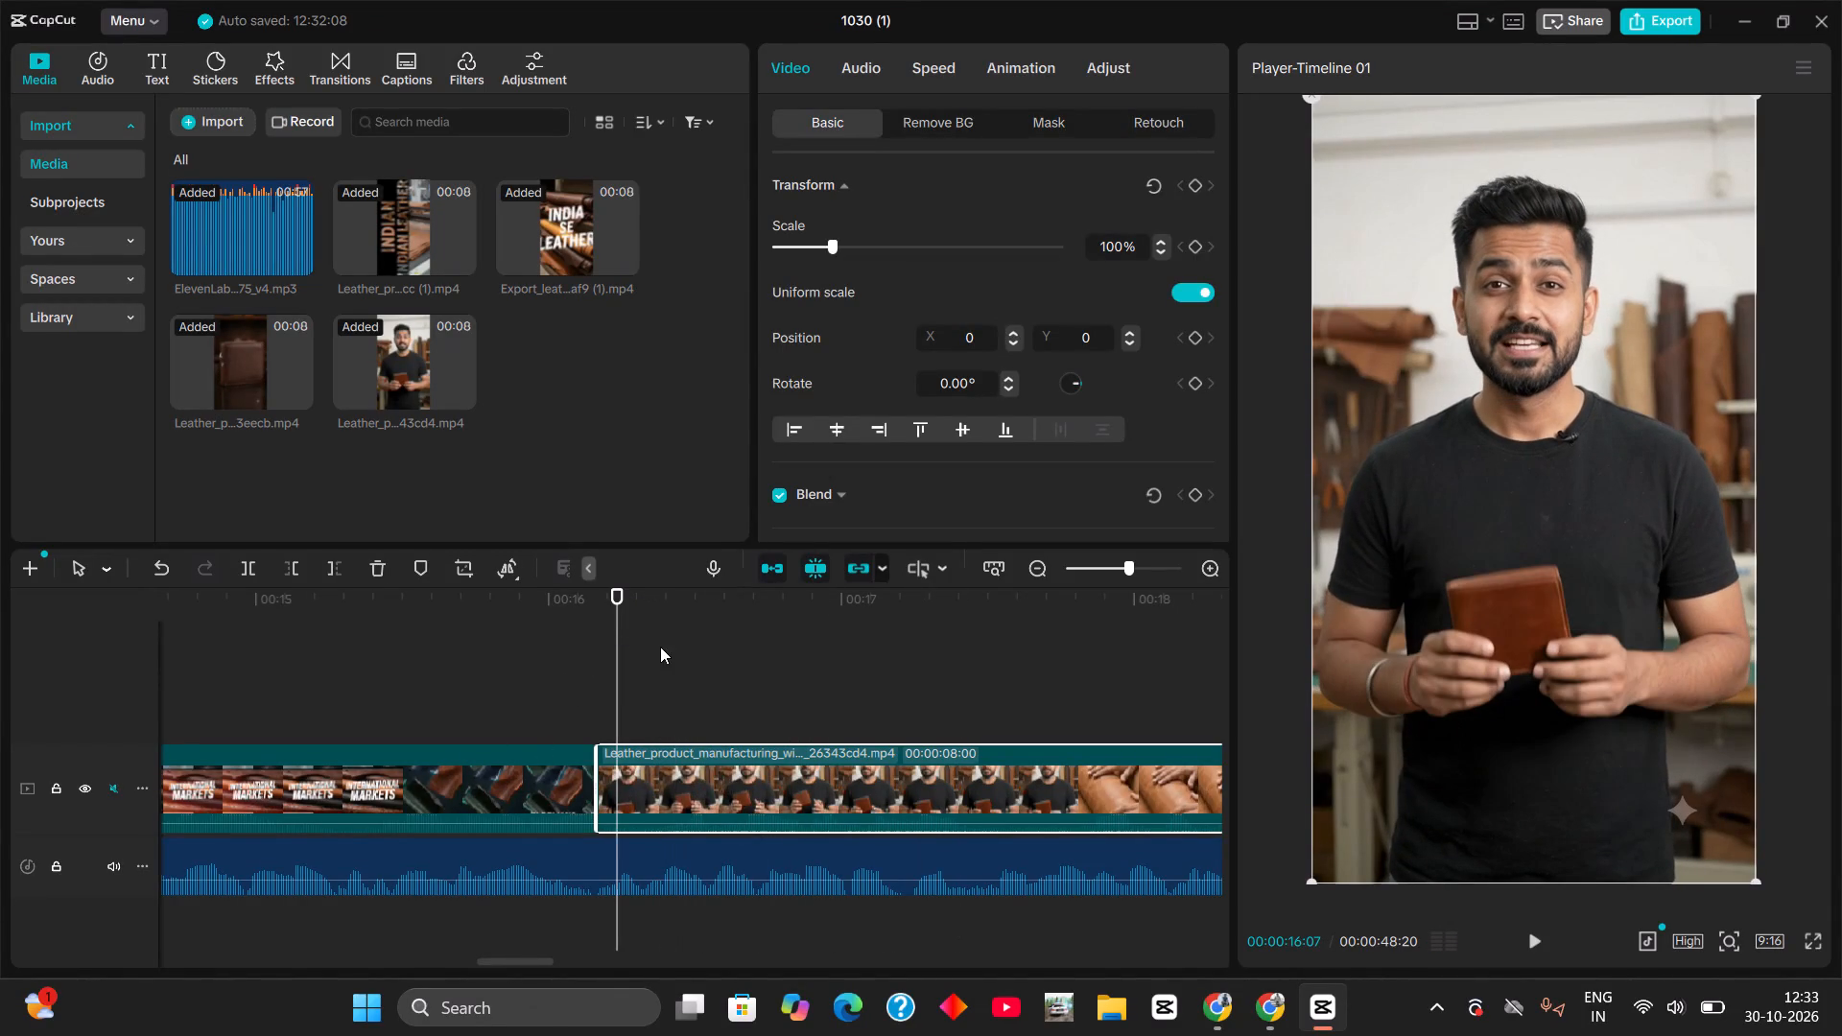
{"action": "key", "text": "space"}
{"action": "key", "text": "space"}
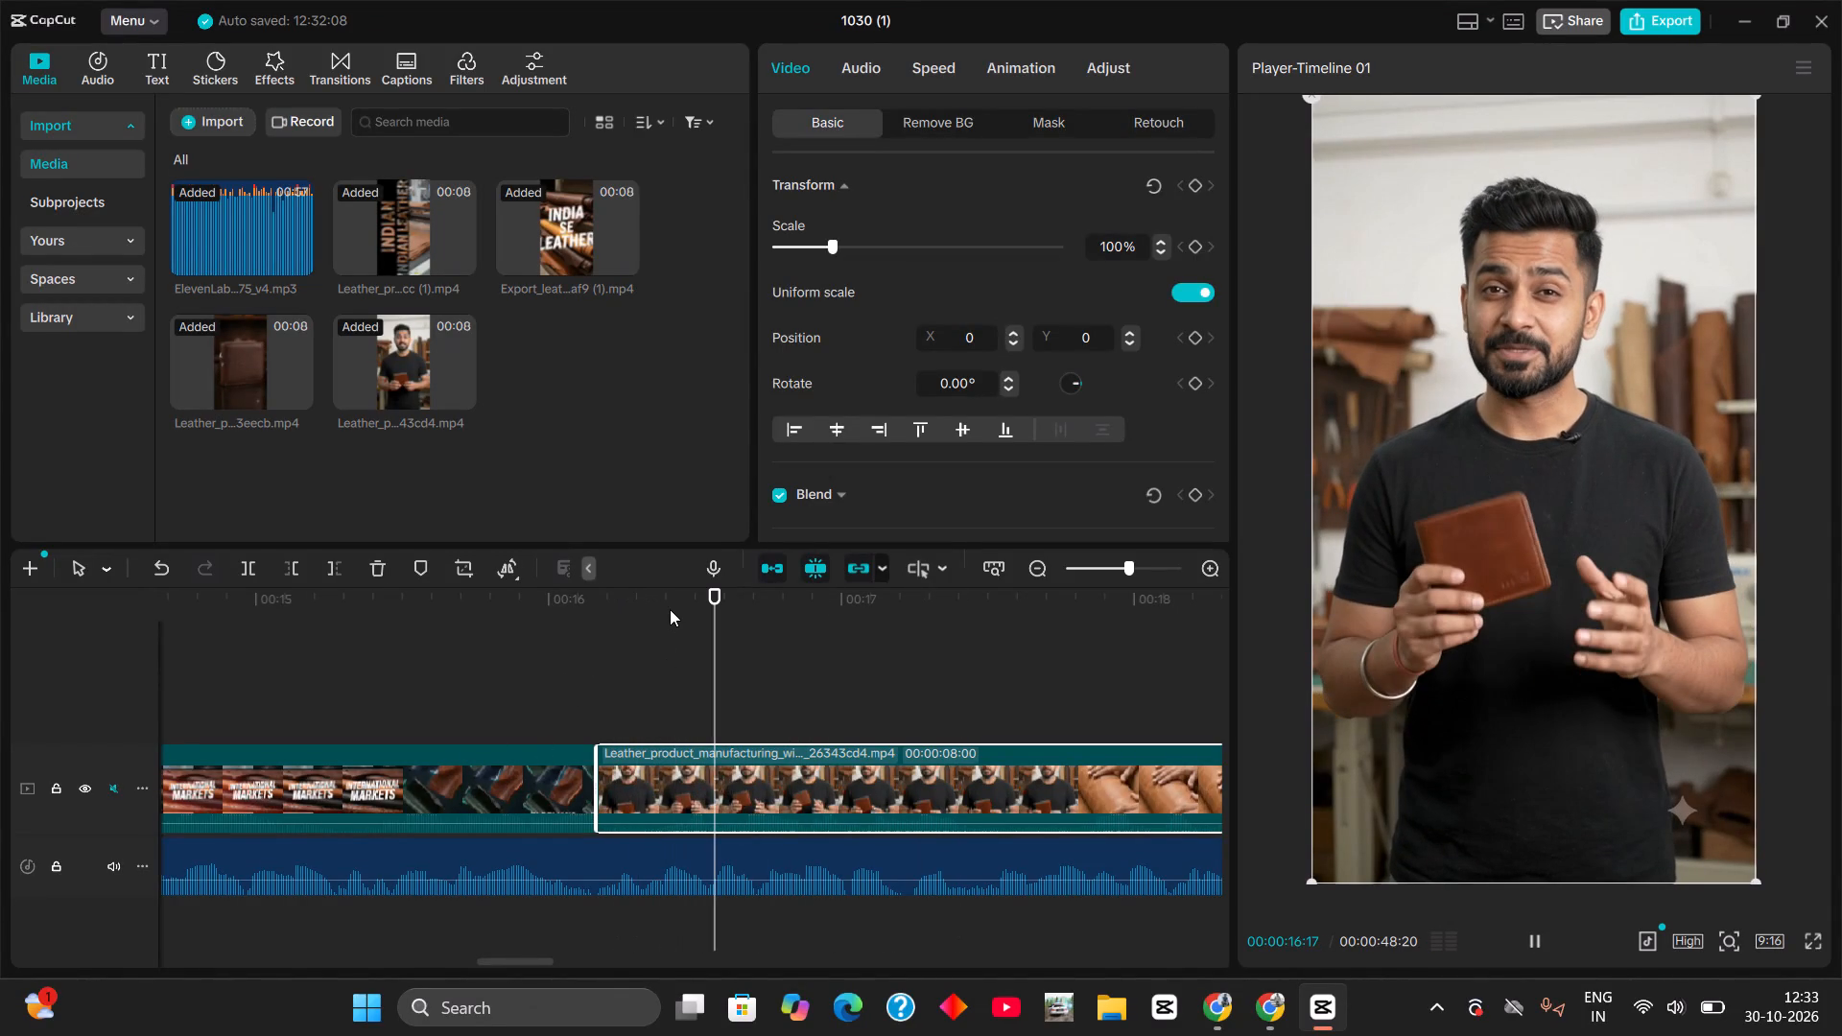
{"action": "key", "text": "space"}
{"action": "left_click_drag", "start_coordinate": [670, 609], "coordinate": [681, 610]}
{"action": "key", "text": "space"}
{"action": "key", "text": "space"}
{"action": "left_click_drag", "start_coordinate": [681, 610], "coordinate": [671, 614]}
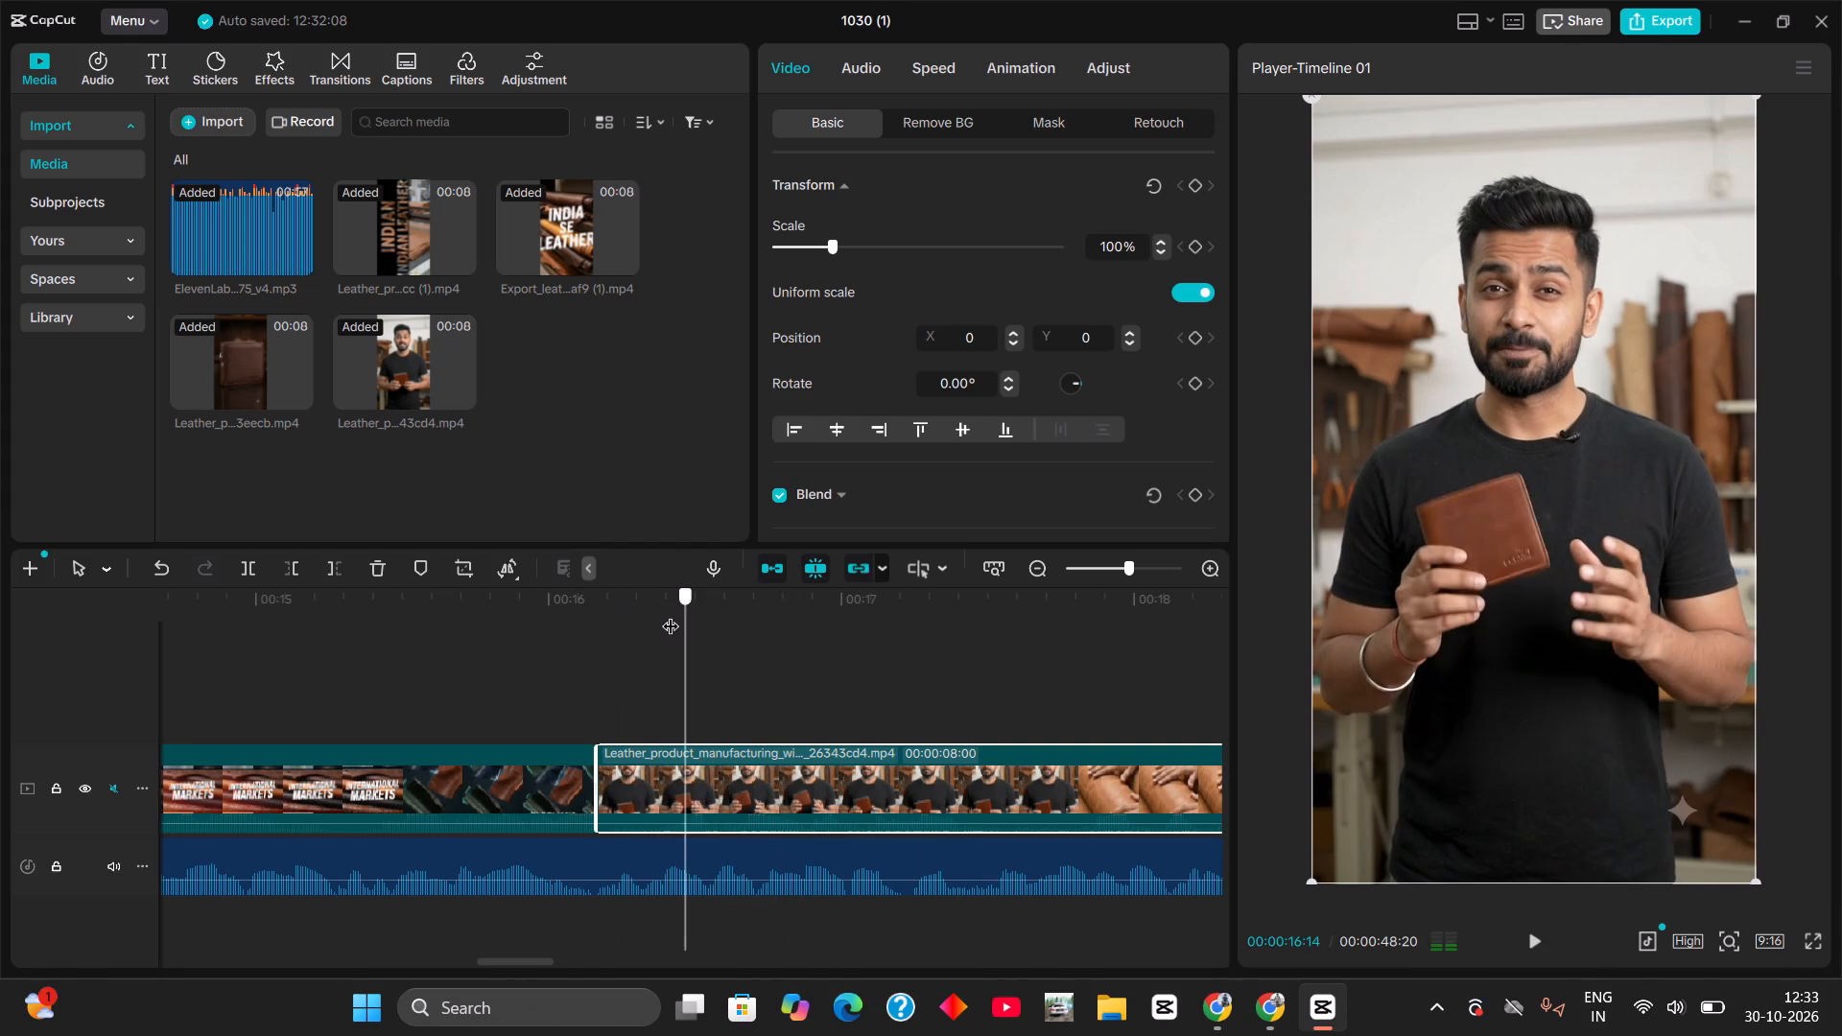
{"action": "left_click_drag", "start_coordinate": [671, 614], "coordinate": [654, 622]}
{"action": "key", "text": "ctrl+b"}
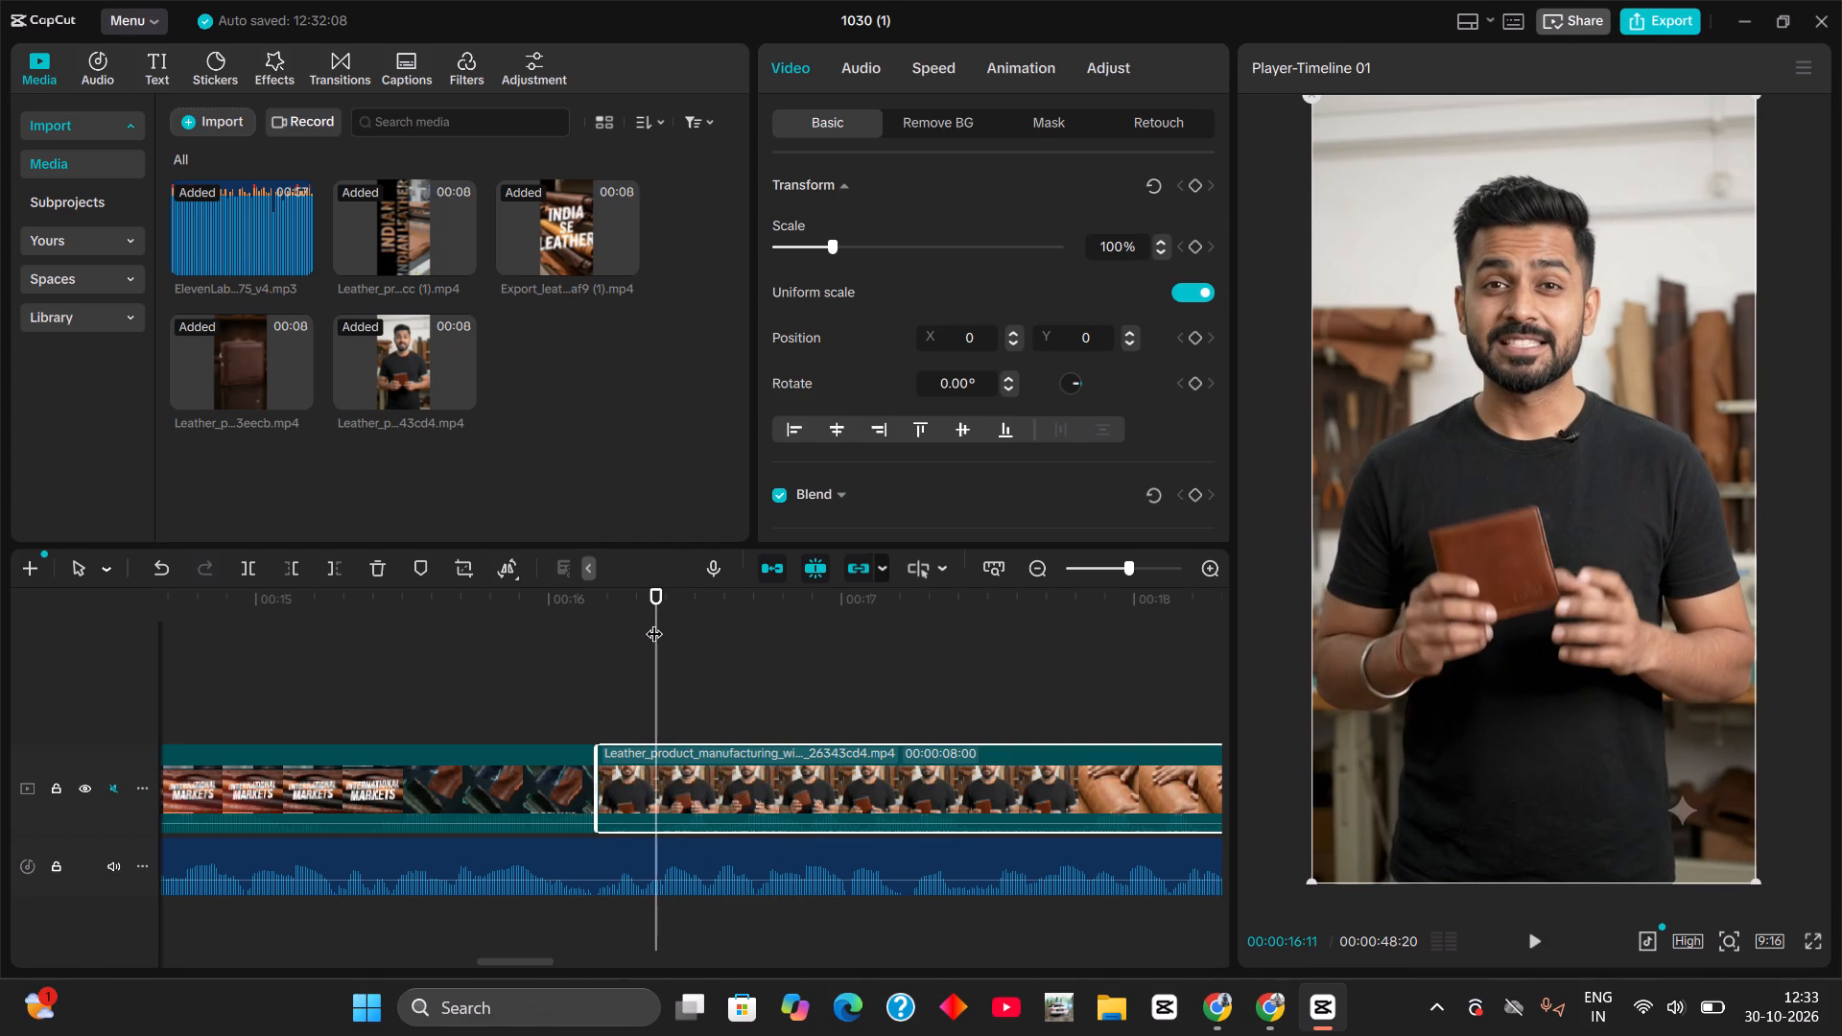
{"action": "left_click", "coordinate": [616, 765]}
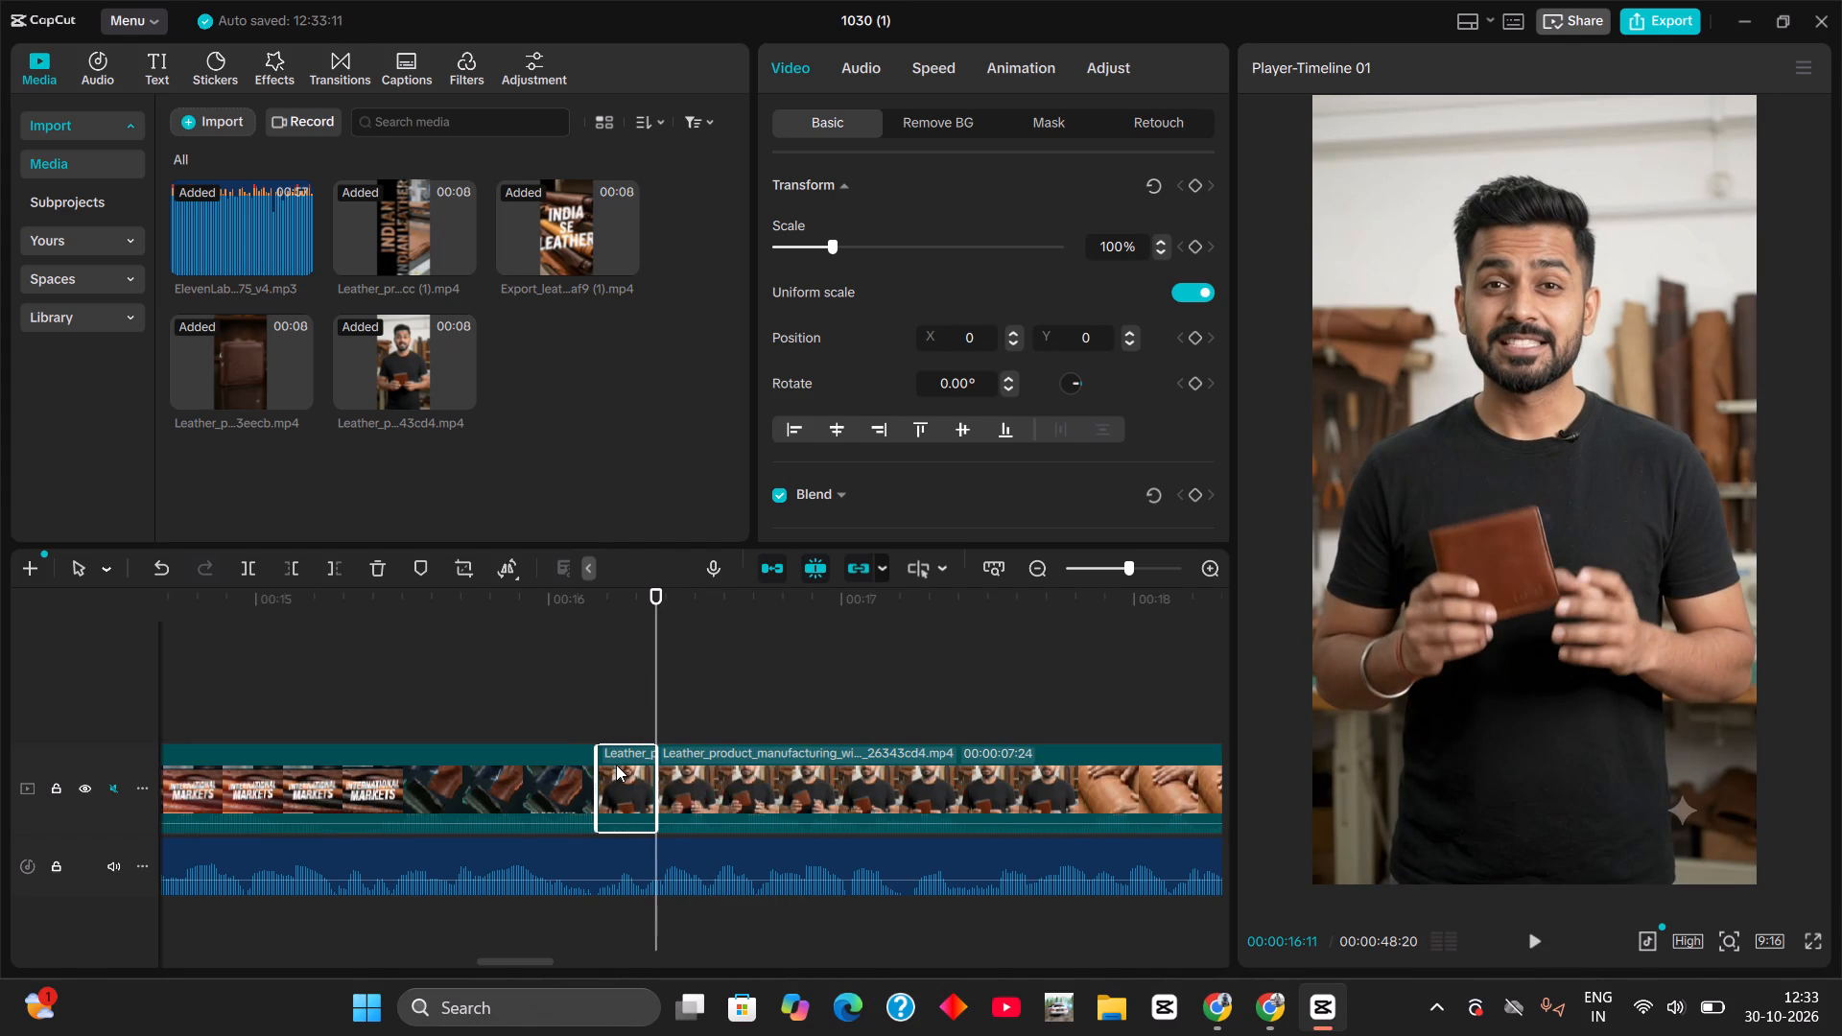
{"action": "key", "text": "BackSpace"}
Check the join with the wallet clip, split the manufacturing clip at 00:00:16:08 and delete the short piece before the cut.
{"action": "double_click", "coordinate": [587, 605]}
{"action": "key", "text": "space"}
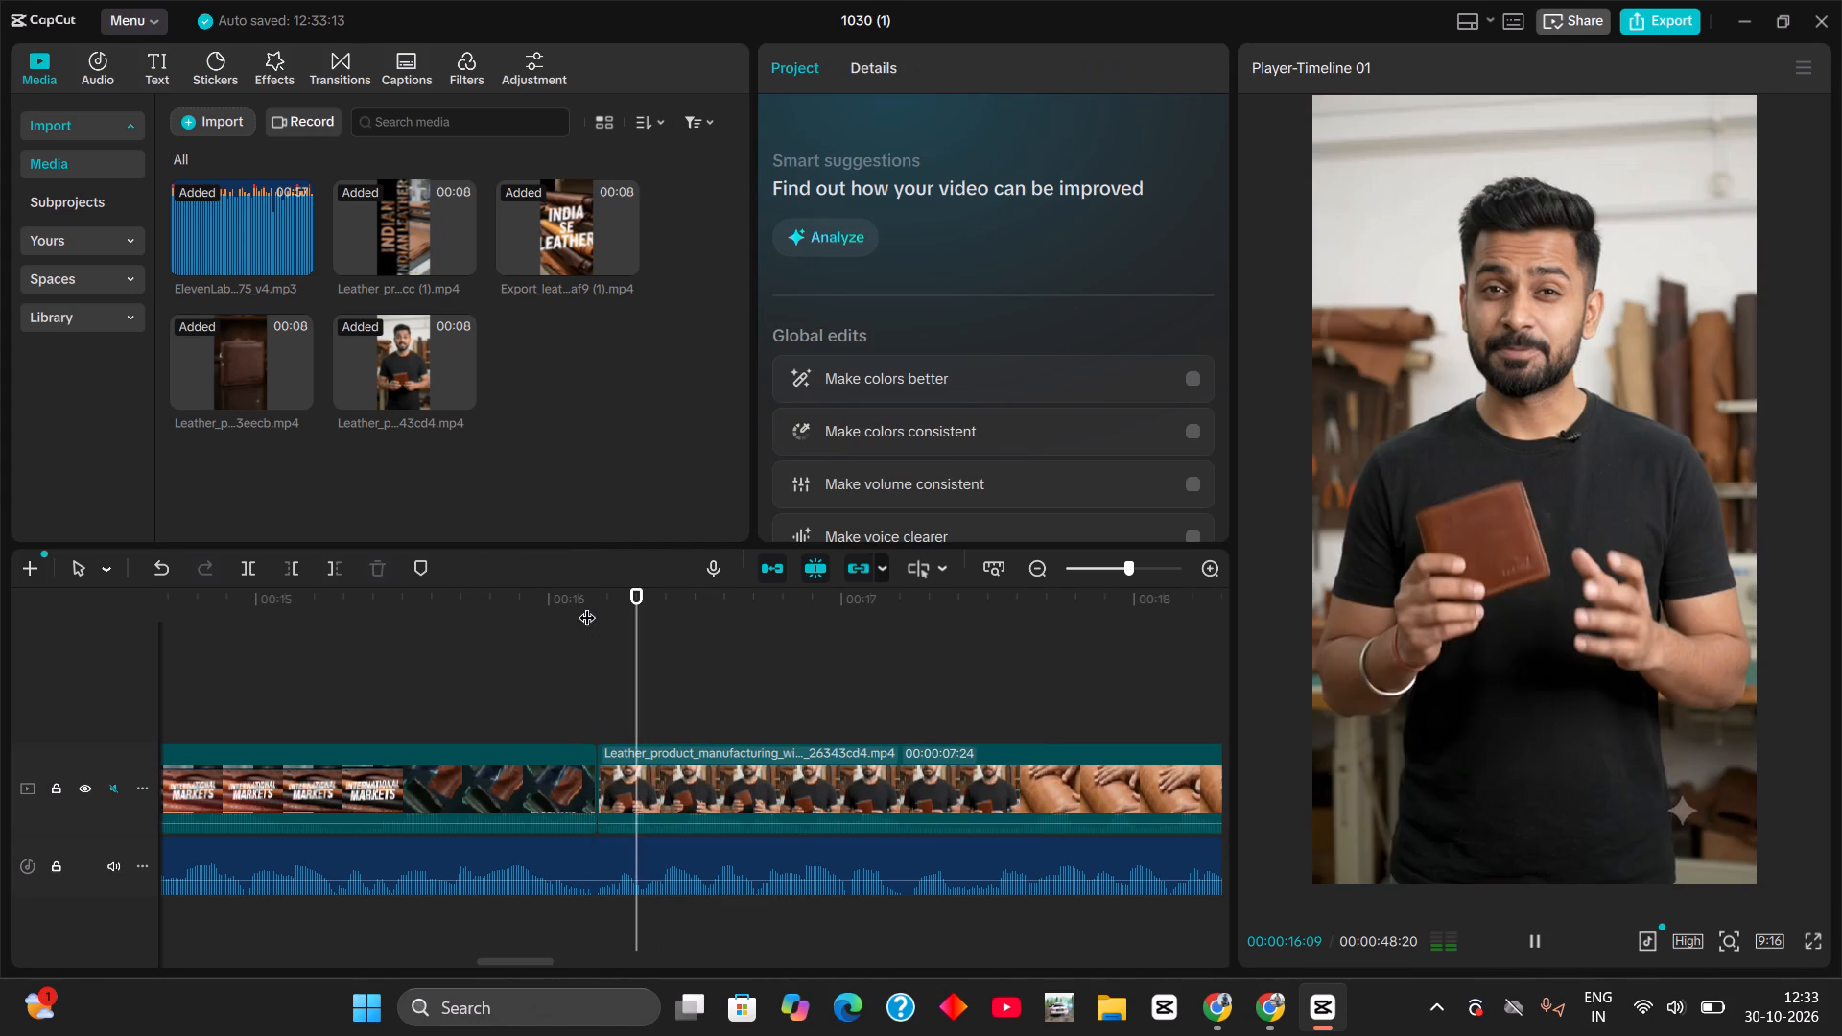
{"action": "key", "text": "space"}
{"action": "left_click_drag", "start_coordinate": [600, 612], "coordinate": [603, 617]}
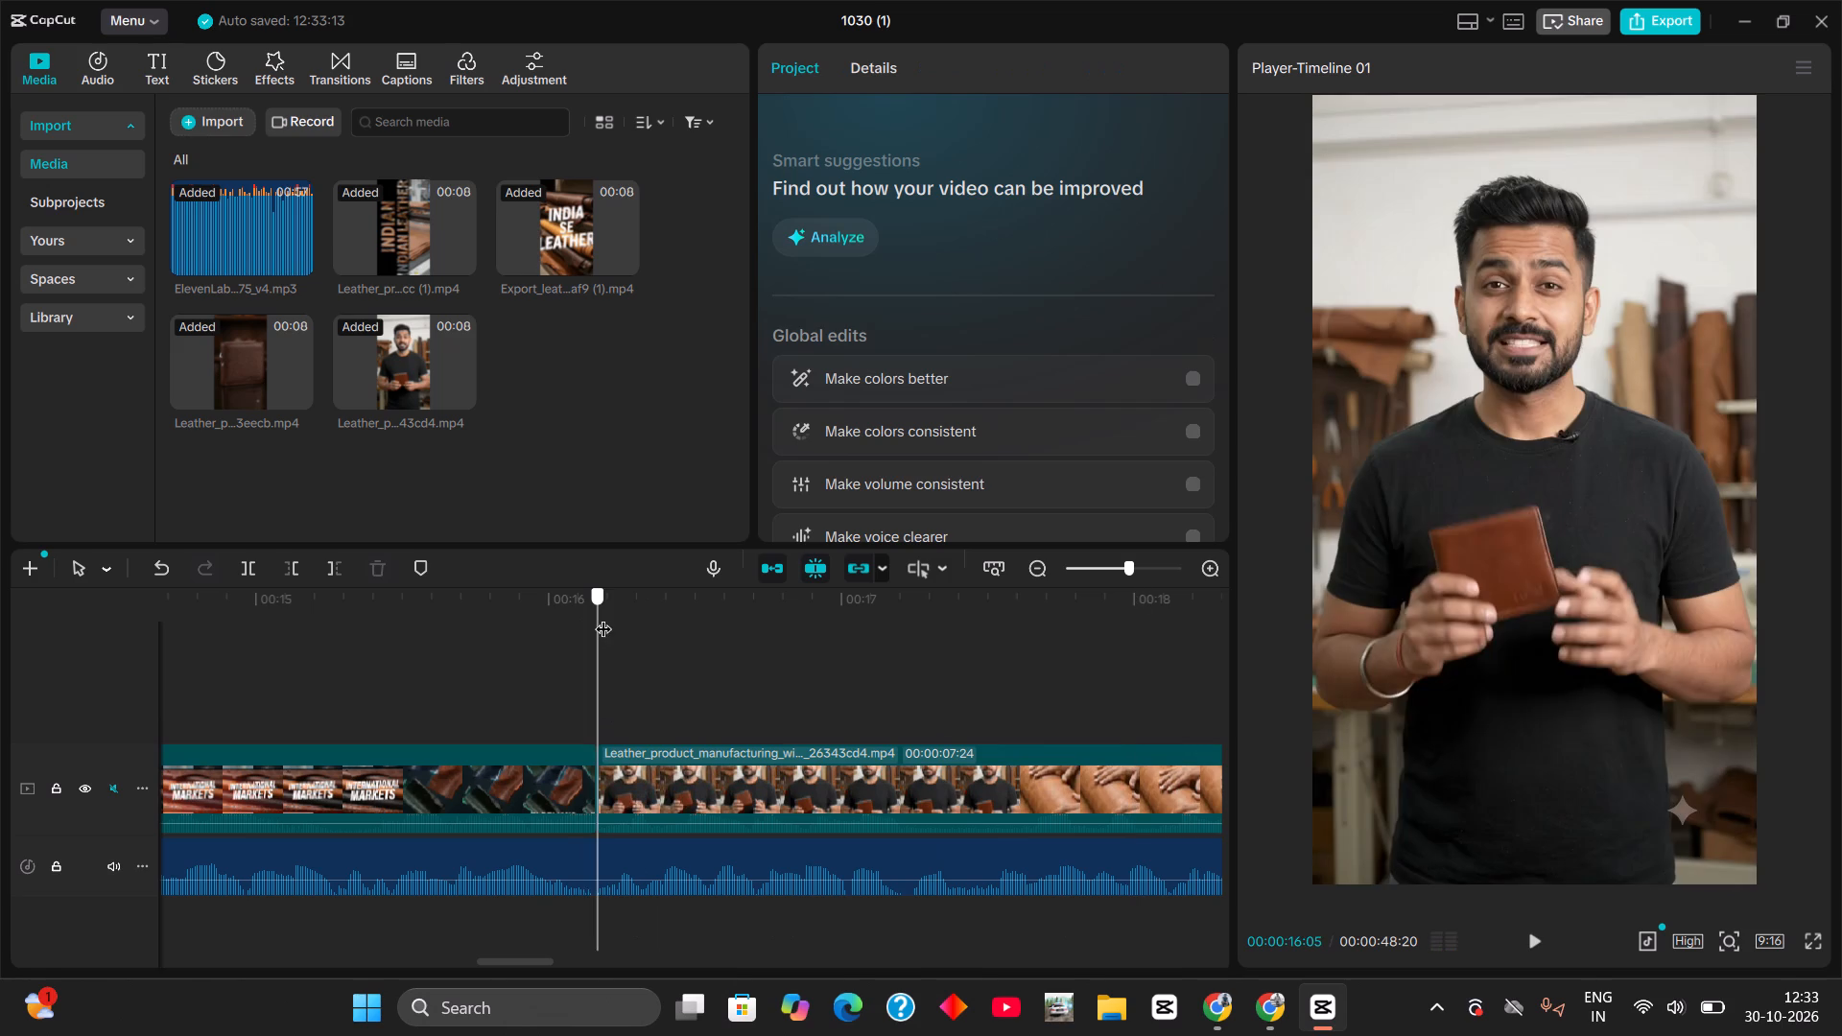
{"action": "left_click_drag", "start_coordinate": [603, 617], "coordinate": [631, 624]}
{"action": "key", "text": "ctrl+b"}
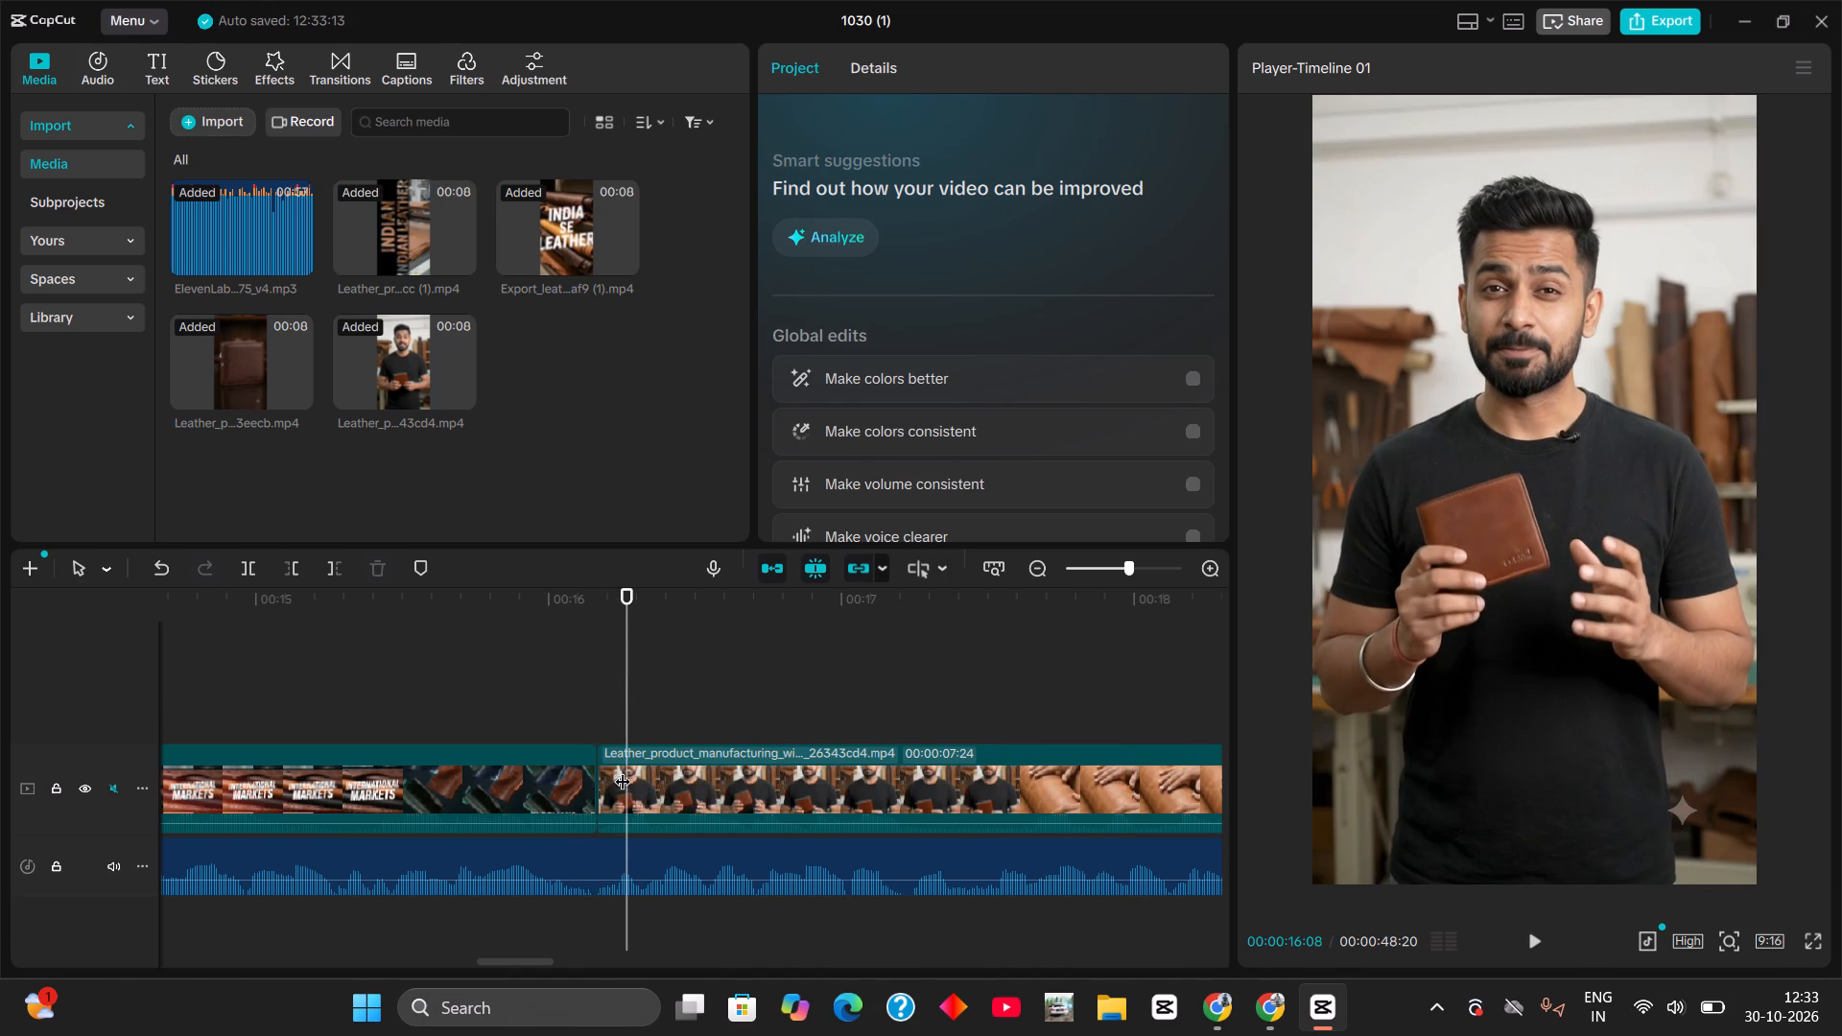
{"action": "double_click", "coordinate": [621, 778]}
{"action": "key", "text": "BackSpace"}
Play the trimmed manufacturing clip against the voiceover from its start to near its end.
{"action": "left_click", "coordinate": [577, 621]}
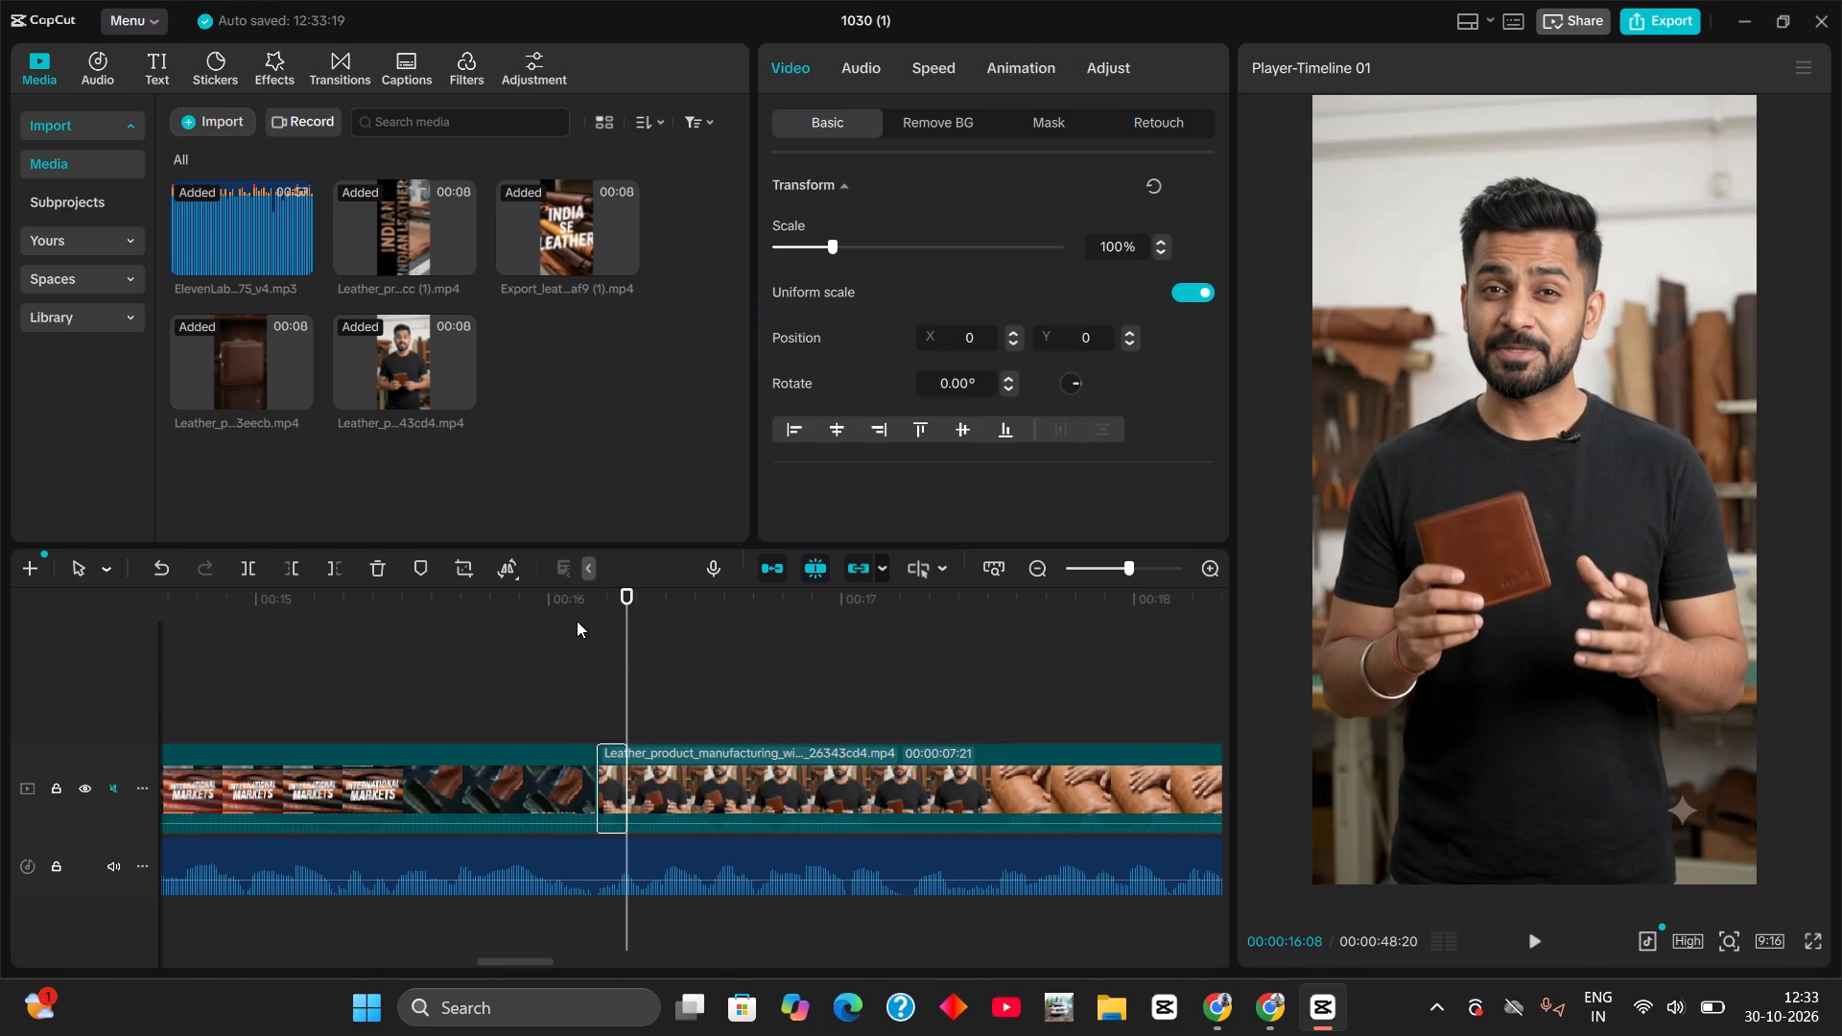
{"action": "key", "text": "space"}
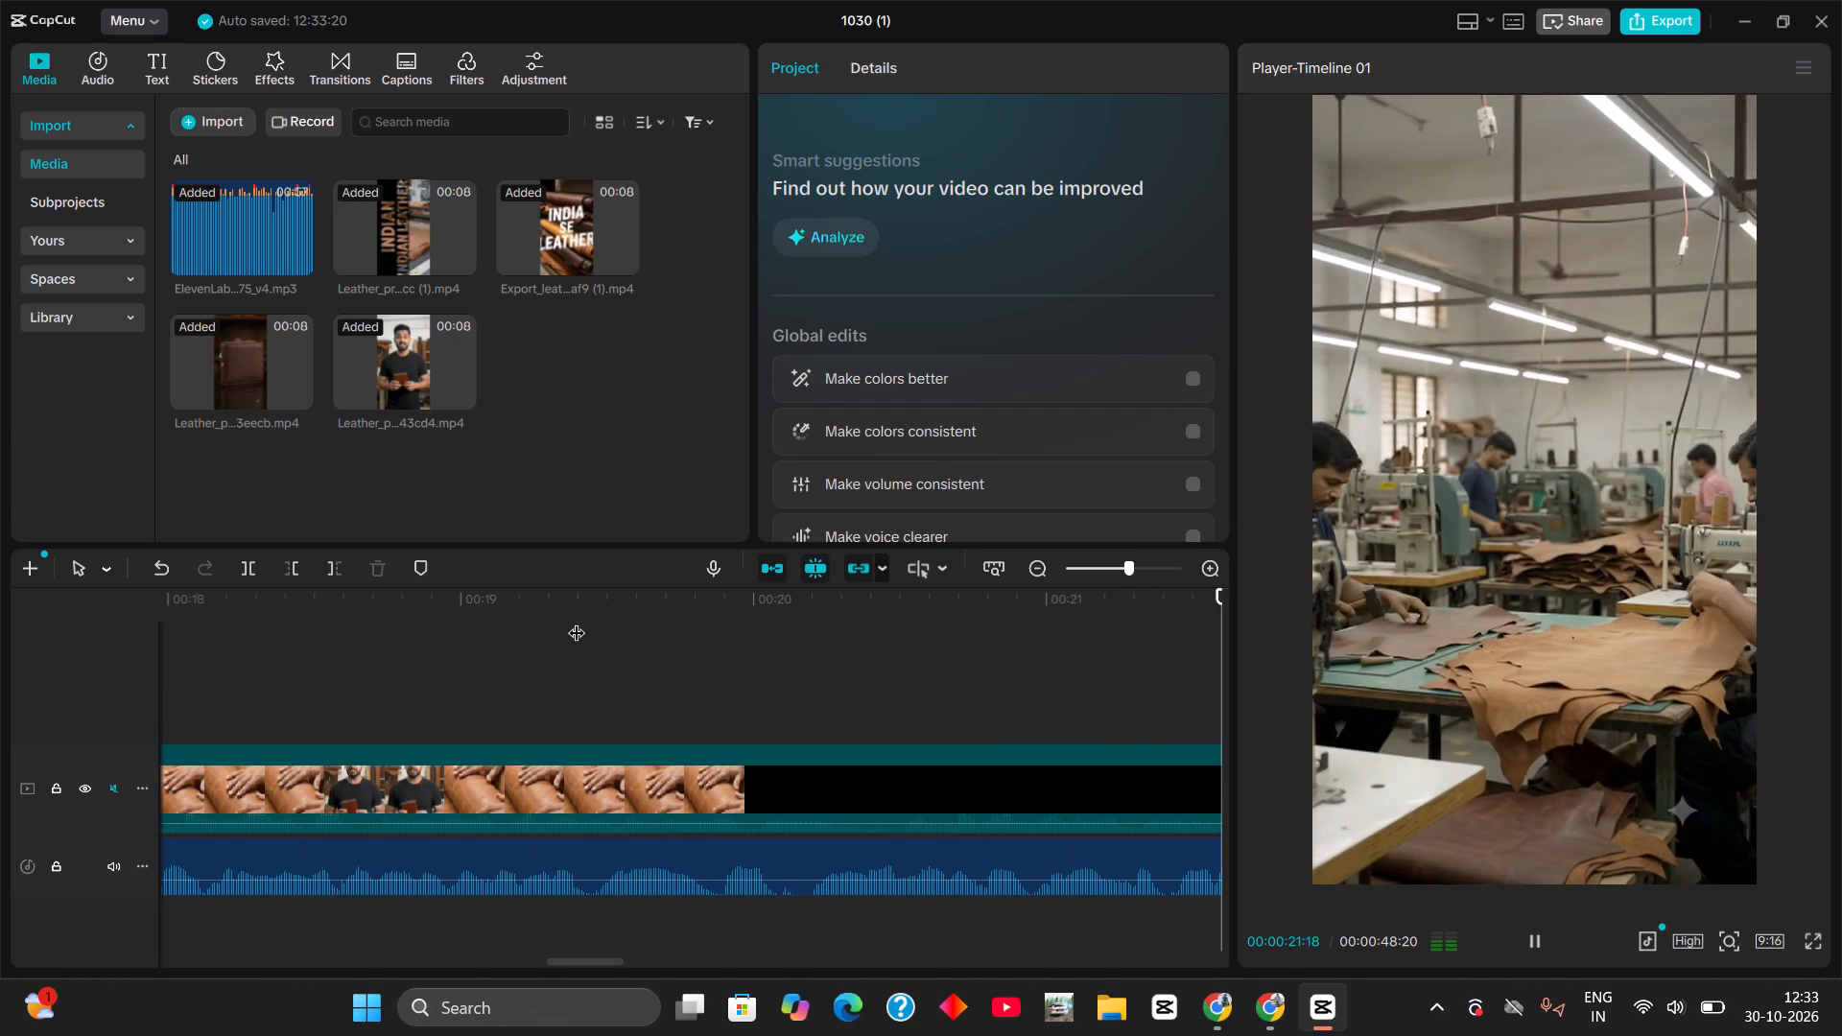
{"action": "key", "text": "space"}
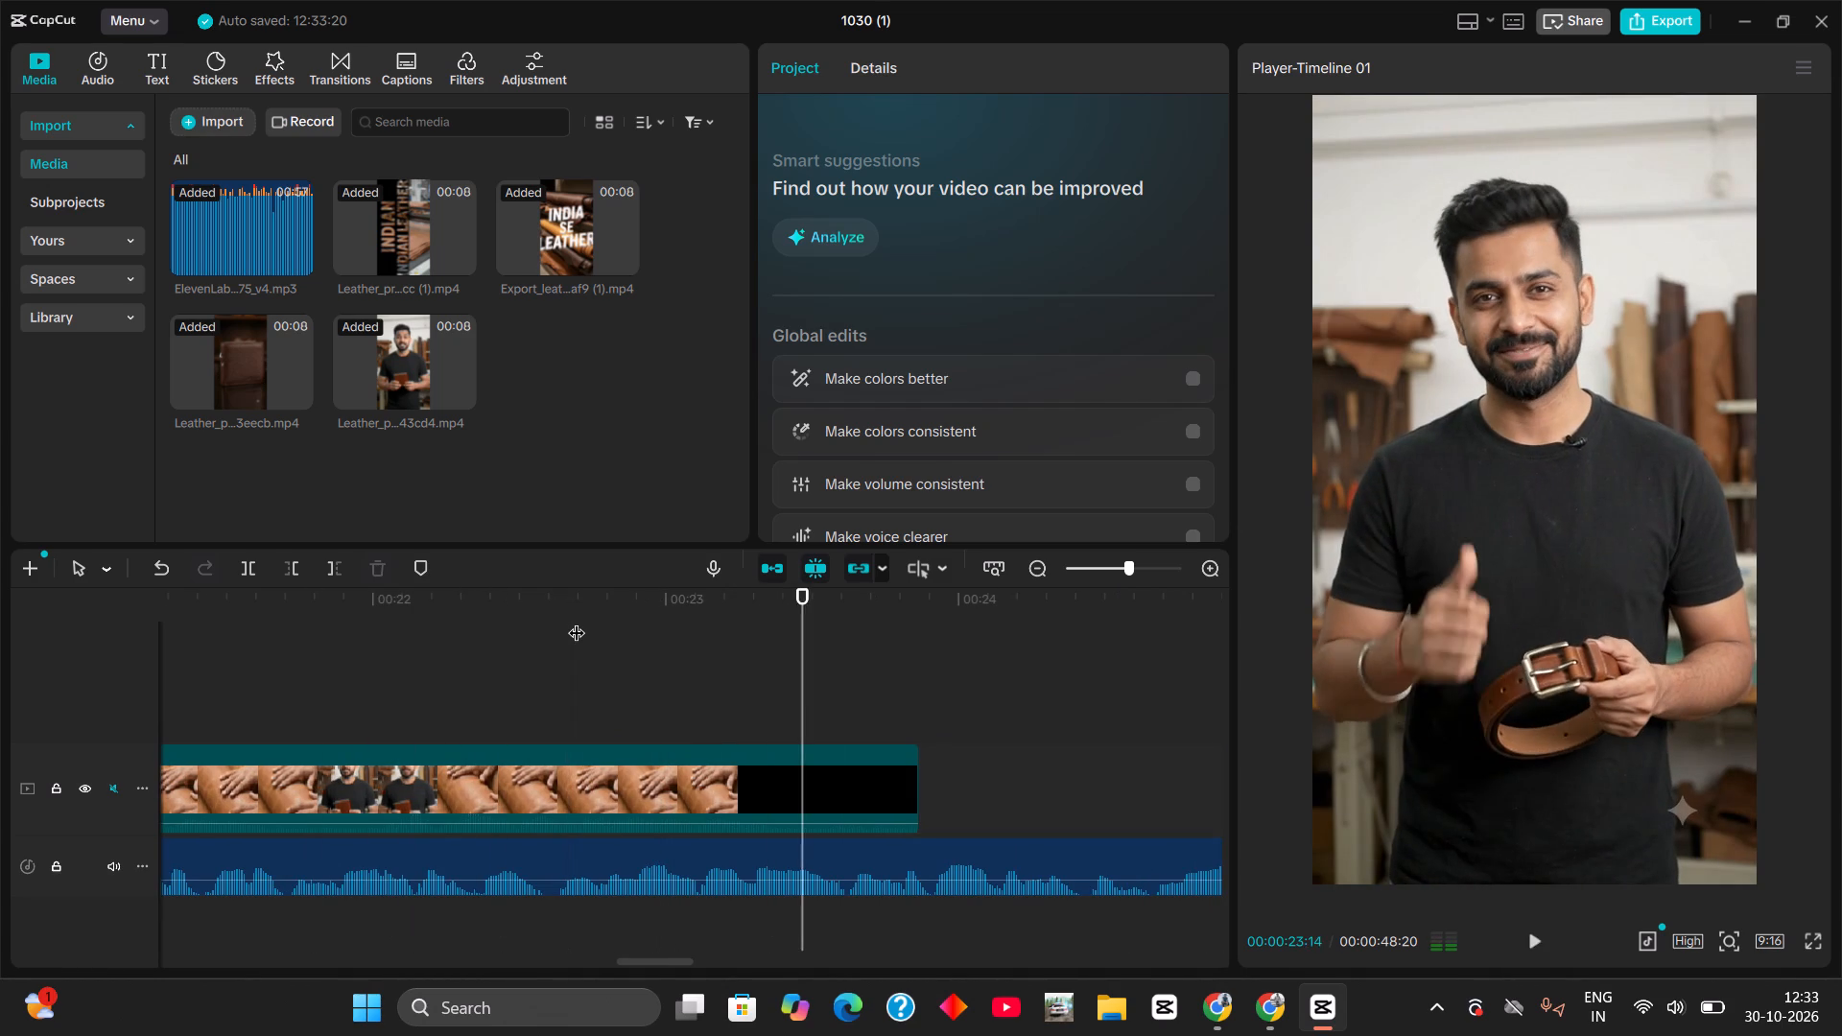
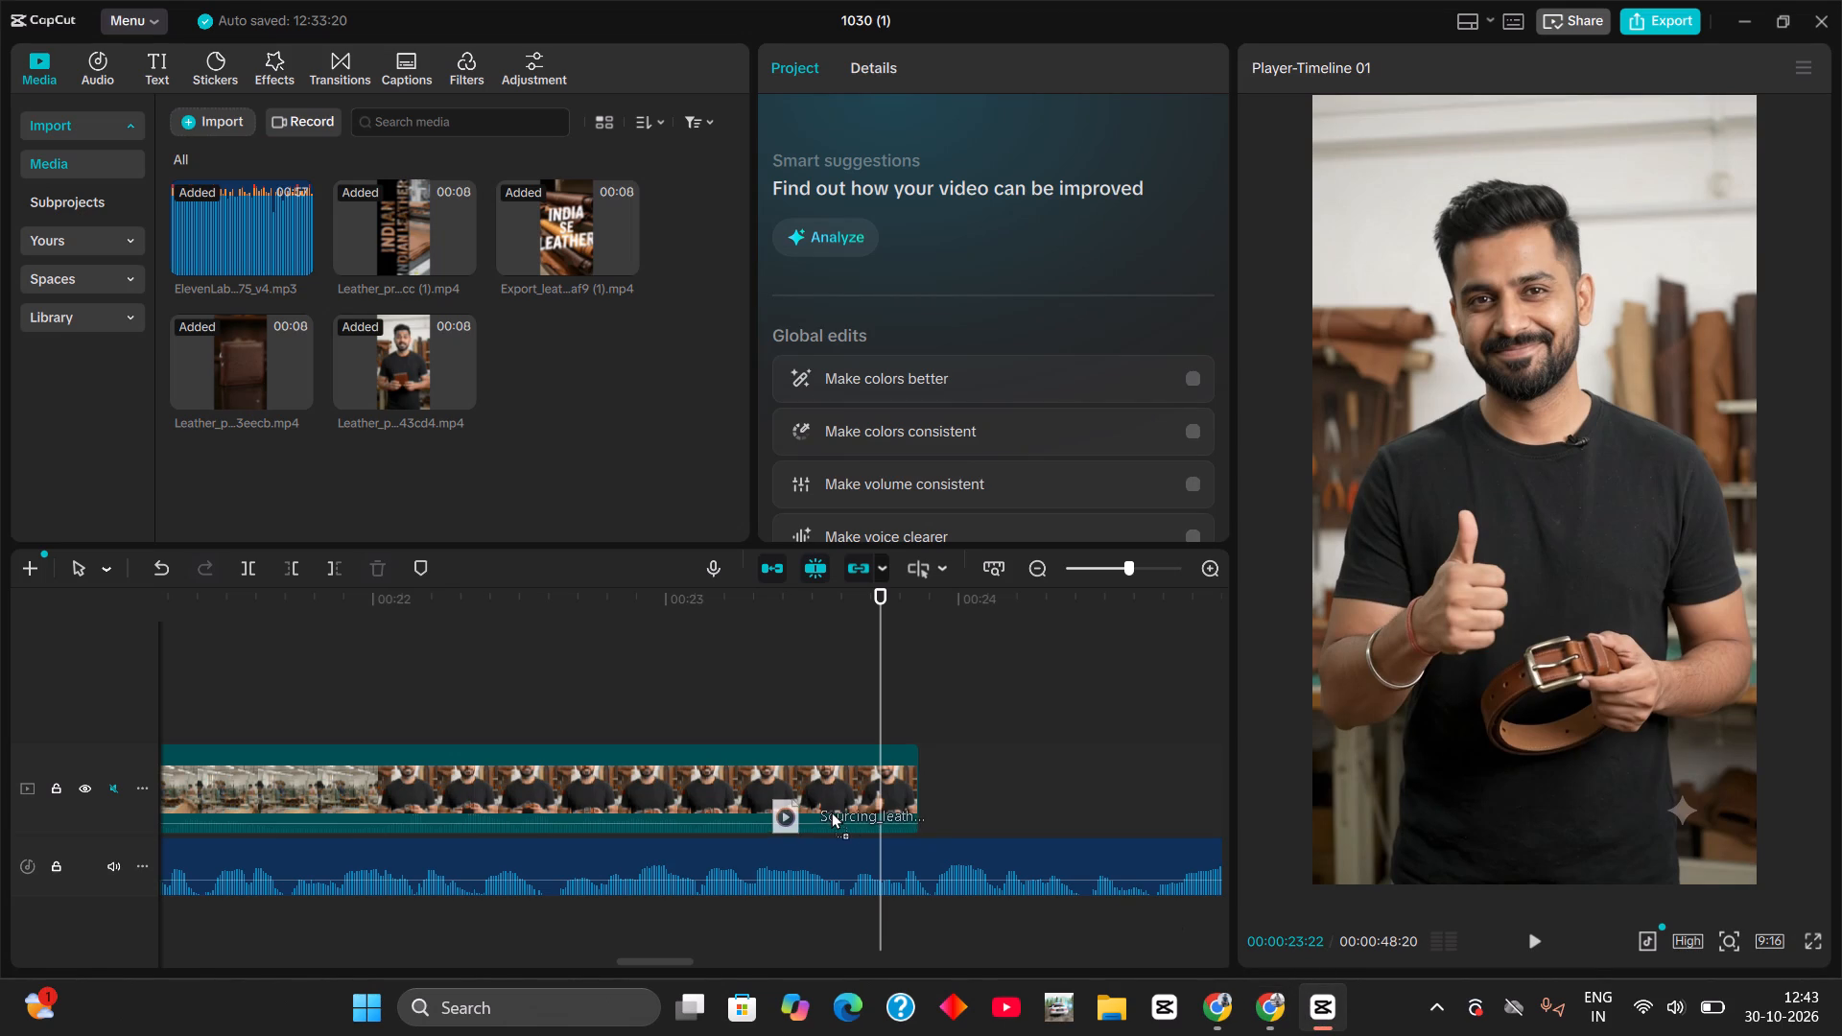
{"action": "left_click_drag", "start_coordinate": [831, 812], "coordinate": [941, 799]}
{"action": "left_click", "coordinate": [941, 799]}
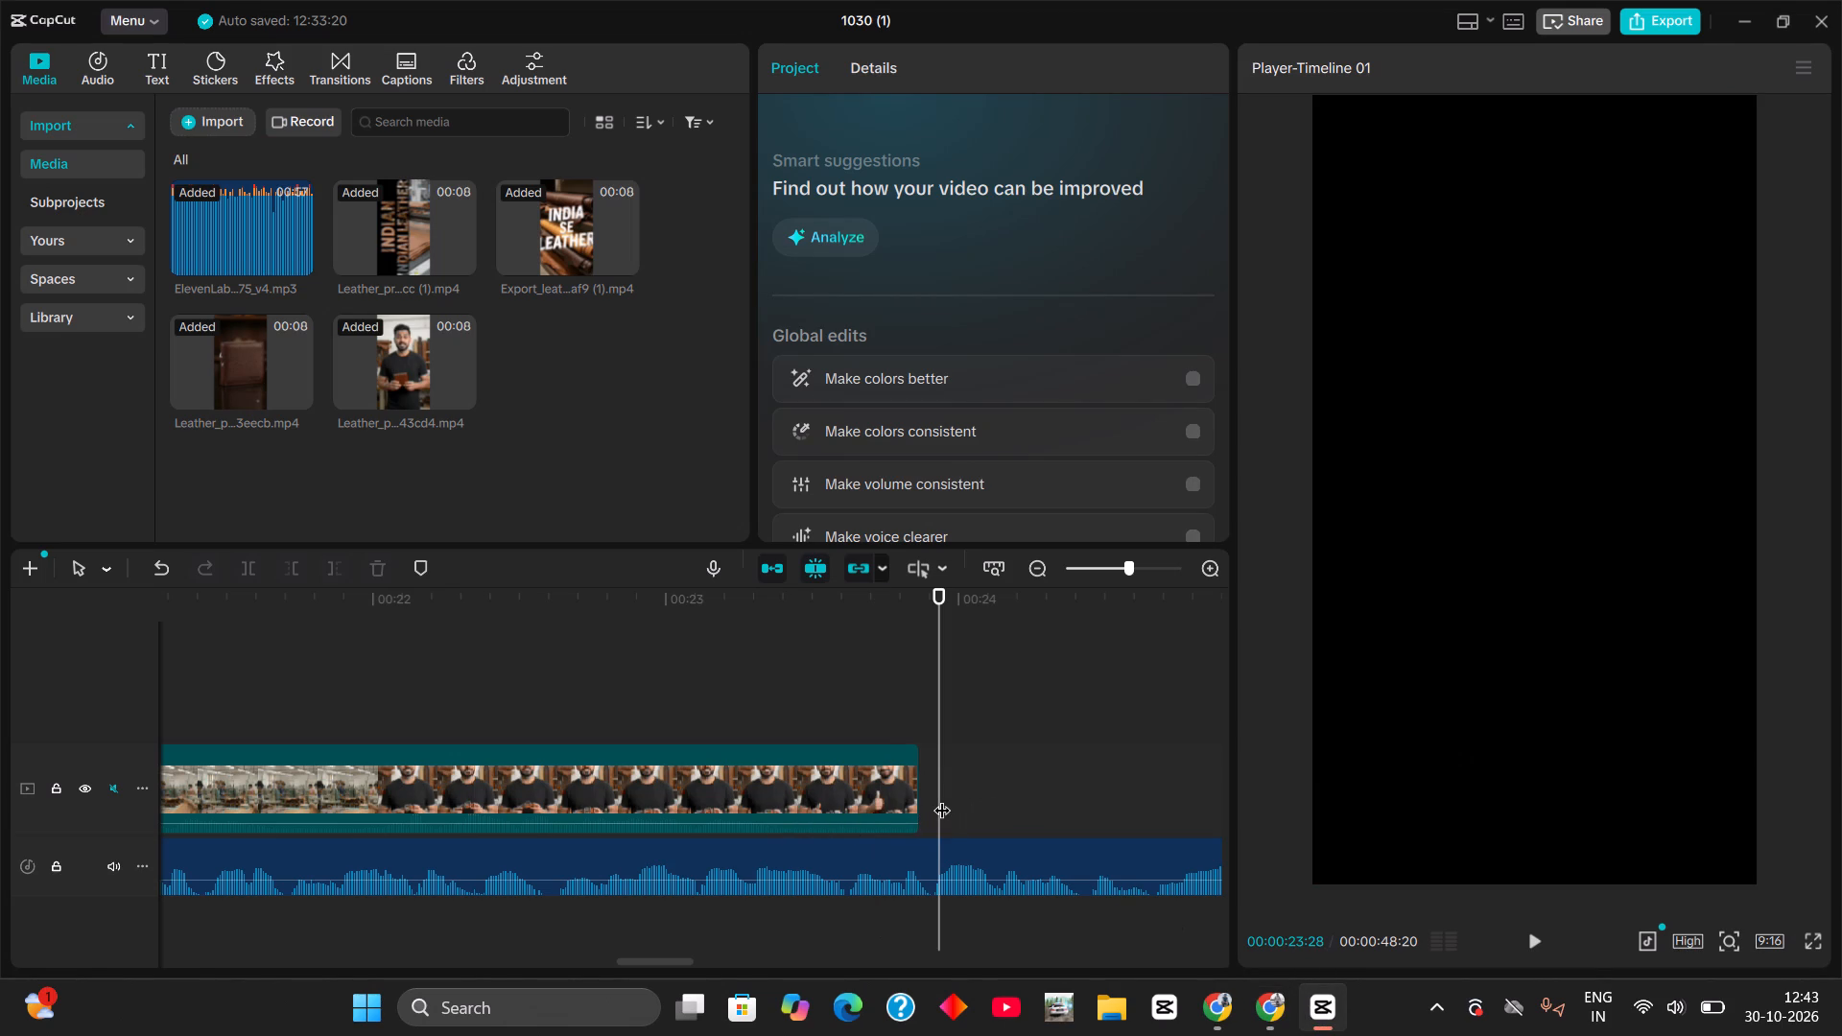
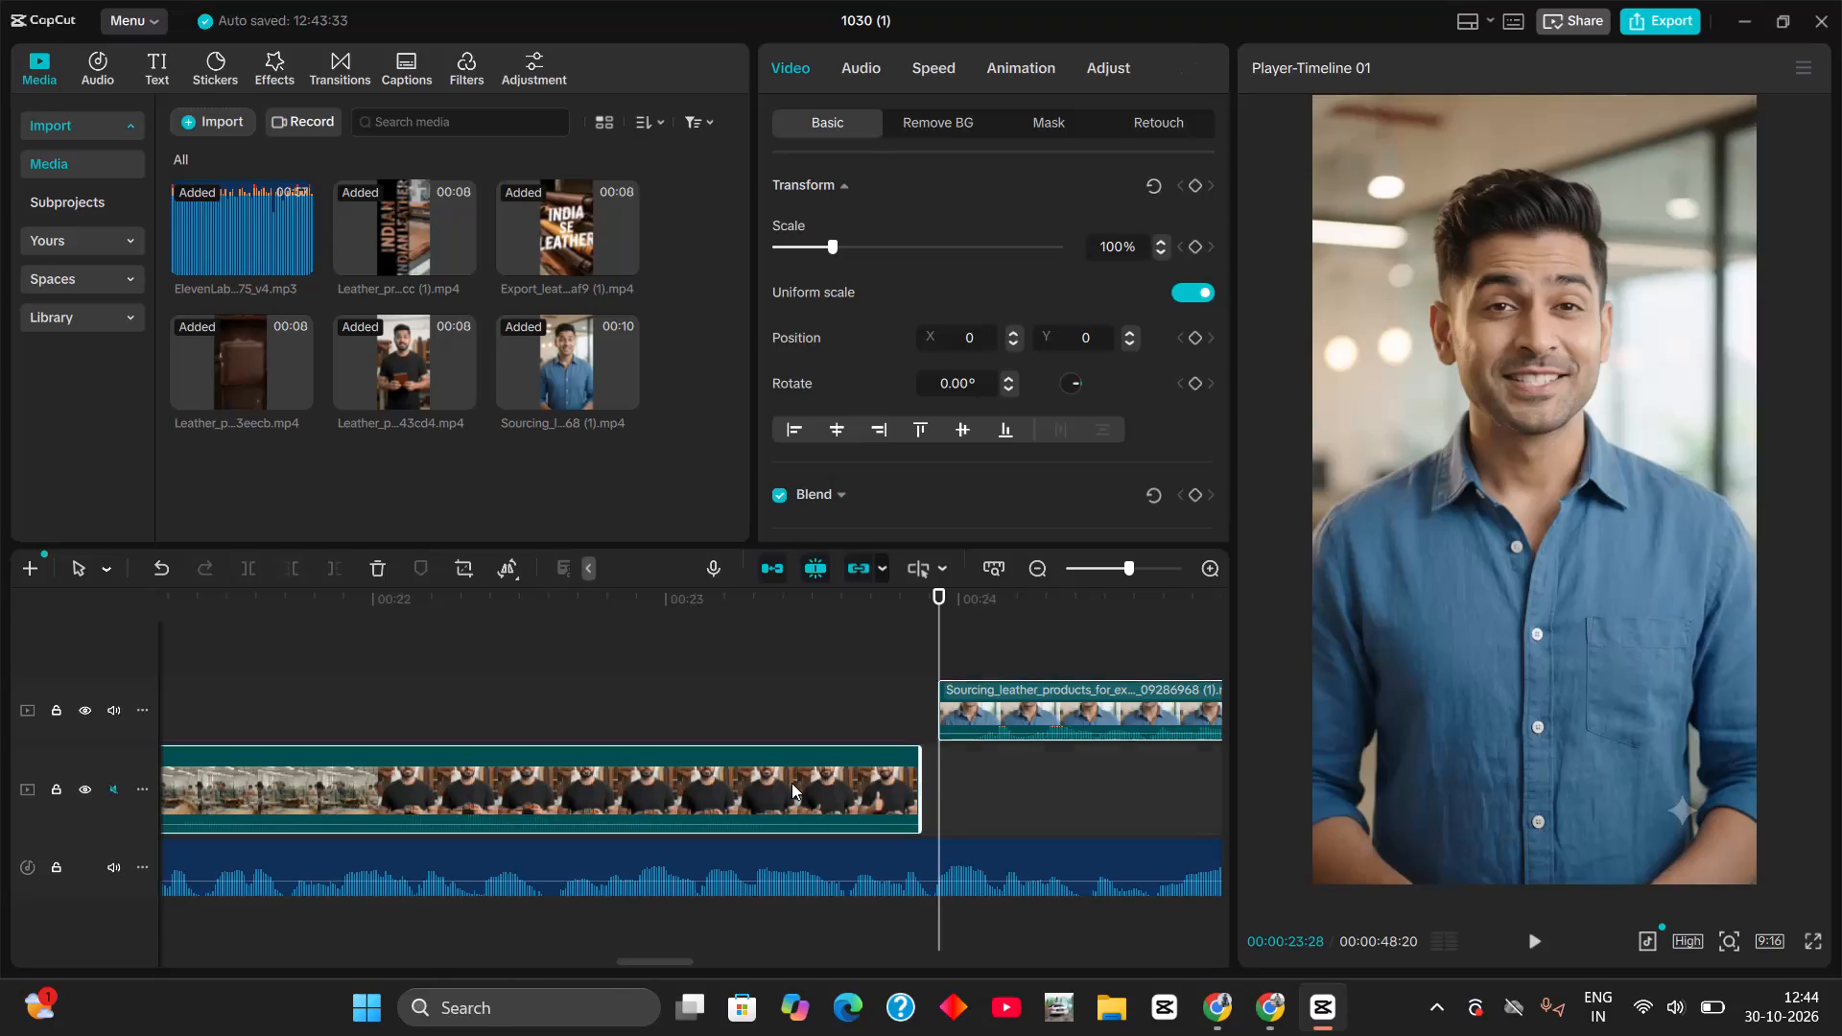
Delete the black-shirt presenter clip from the main video track and move the Sourcing_leather_products clip down into its place.
{"action": "key", "text": "BackSpace"}
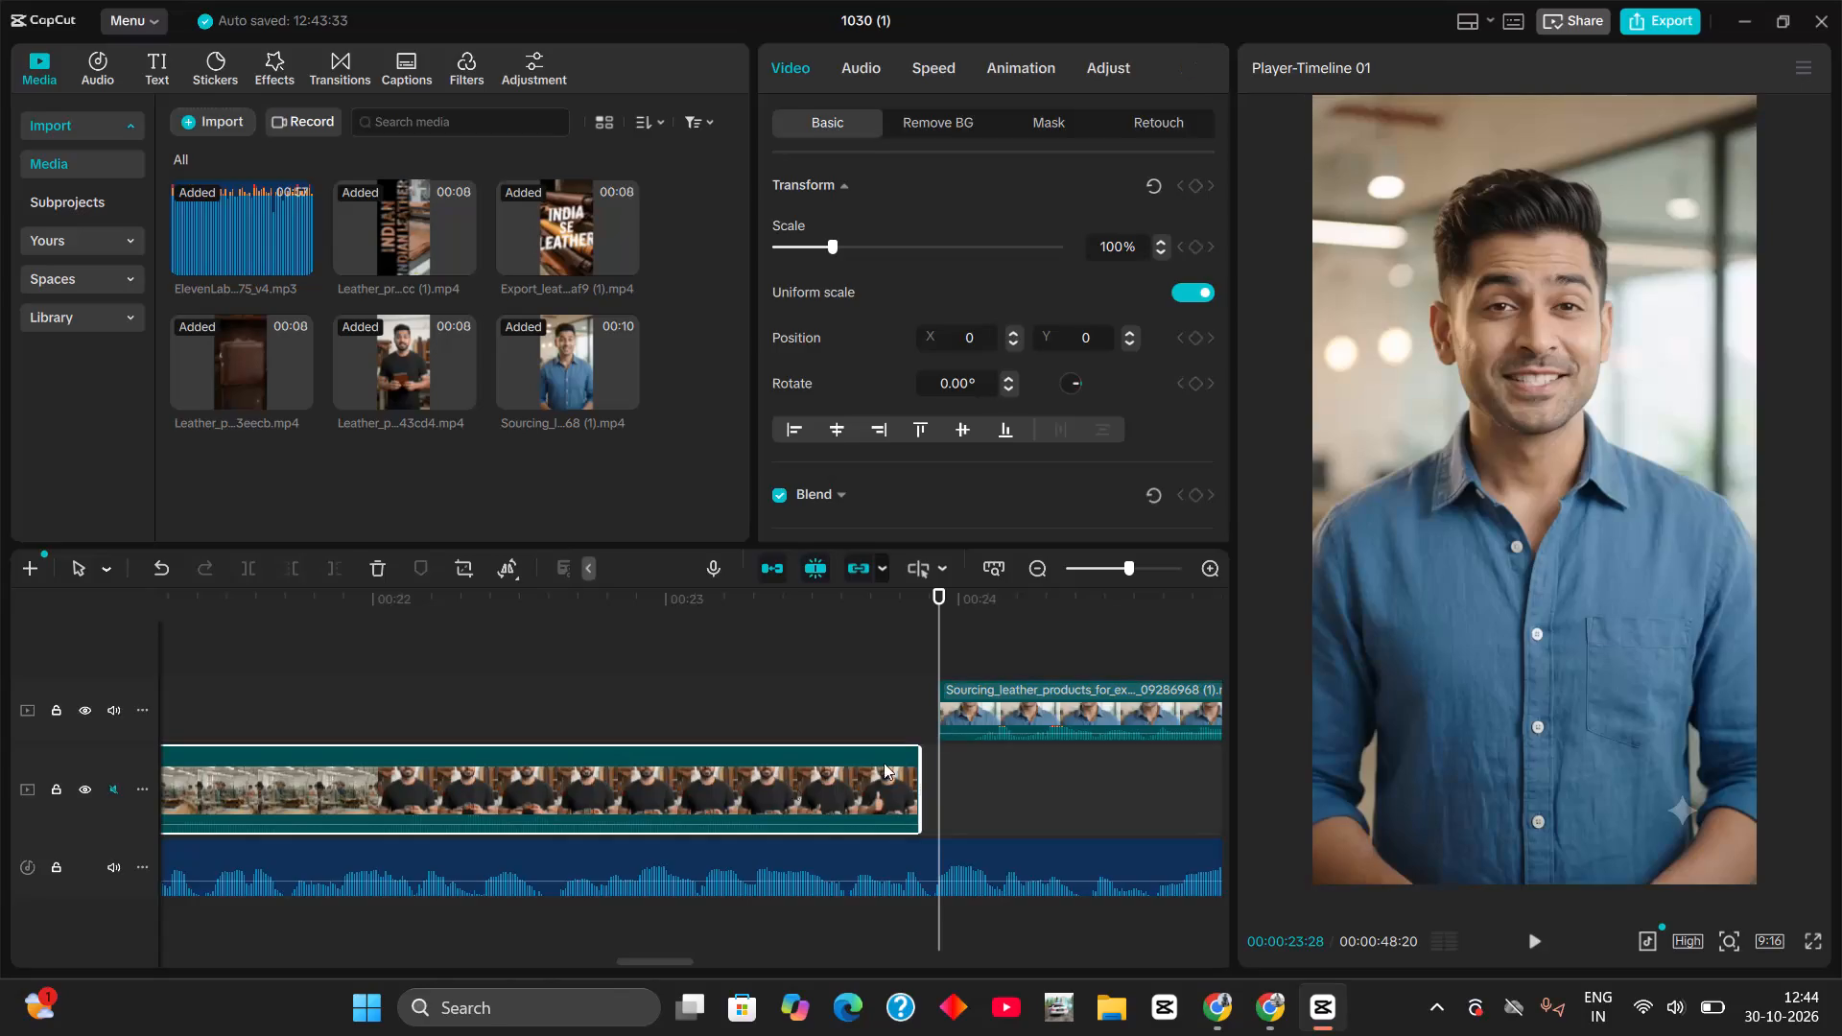
{"action": "left_click_drag", "start_coordinate": [1054, 694], "coordinate": [721, 783]}
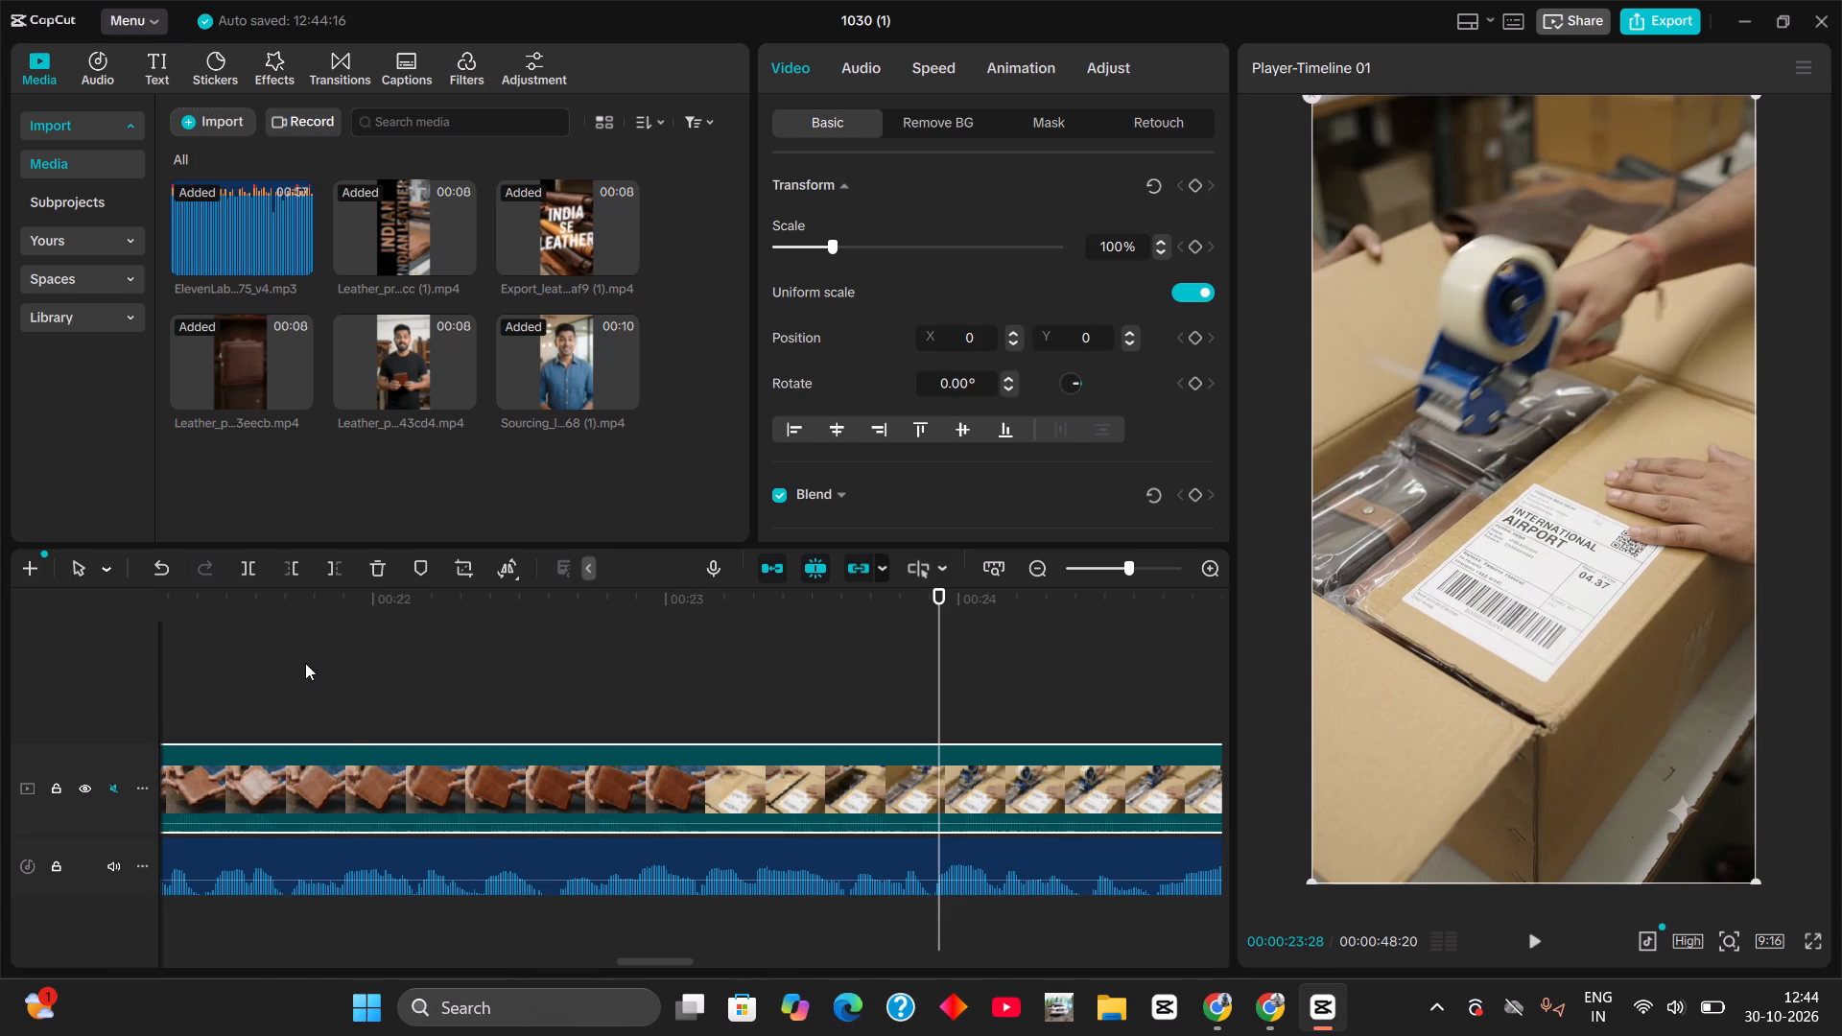
Play back the transition from the IN DEMAND clip into the sourcing clip around 00:16 to check it against the voiceover.
{"action": "left_click_drag", "start_coordinate": [253, 613], "coordinate": [133, 613]}
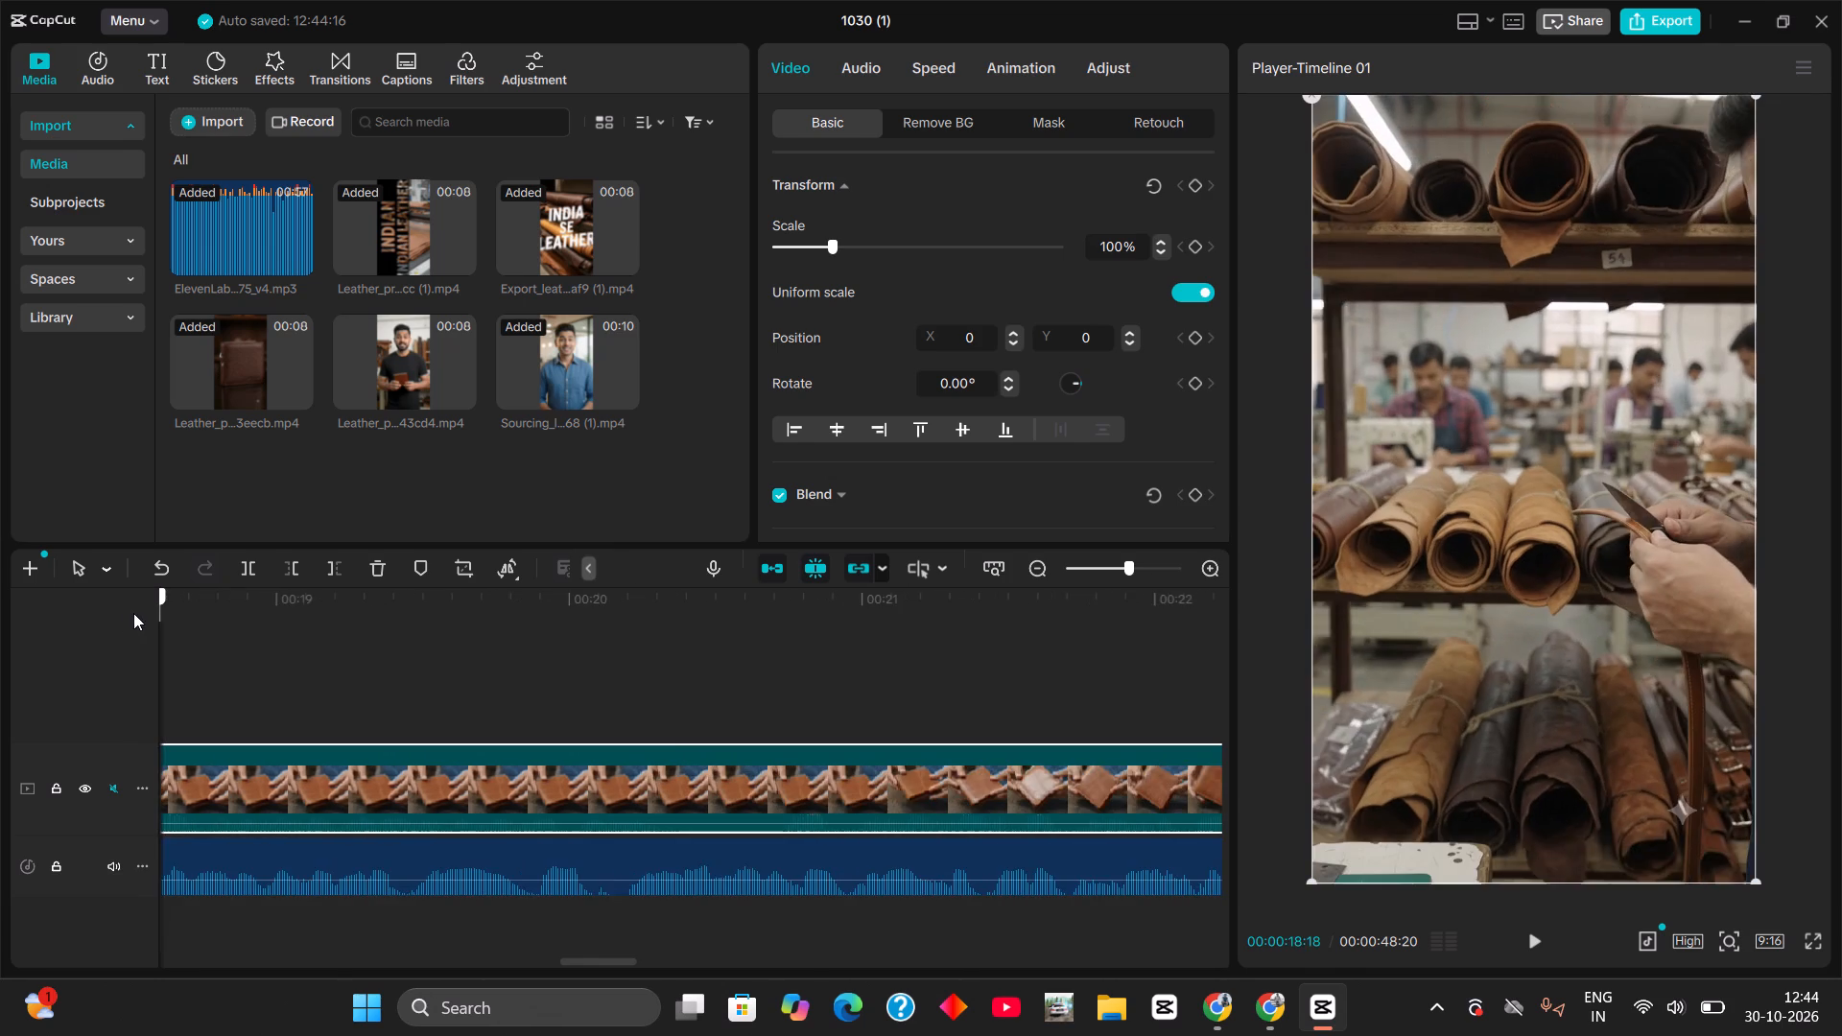
{"action": "left_click_drag", "start_coordinate": [133, 613], "coordinate": [283, 653]}
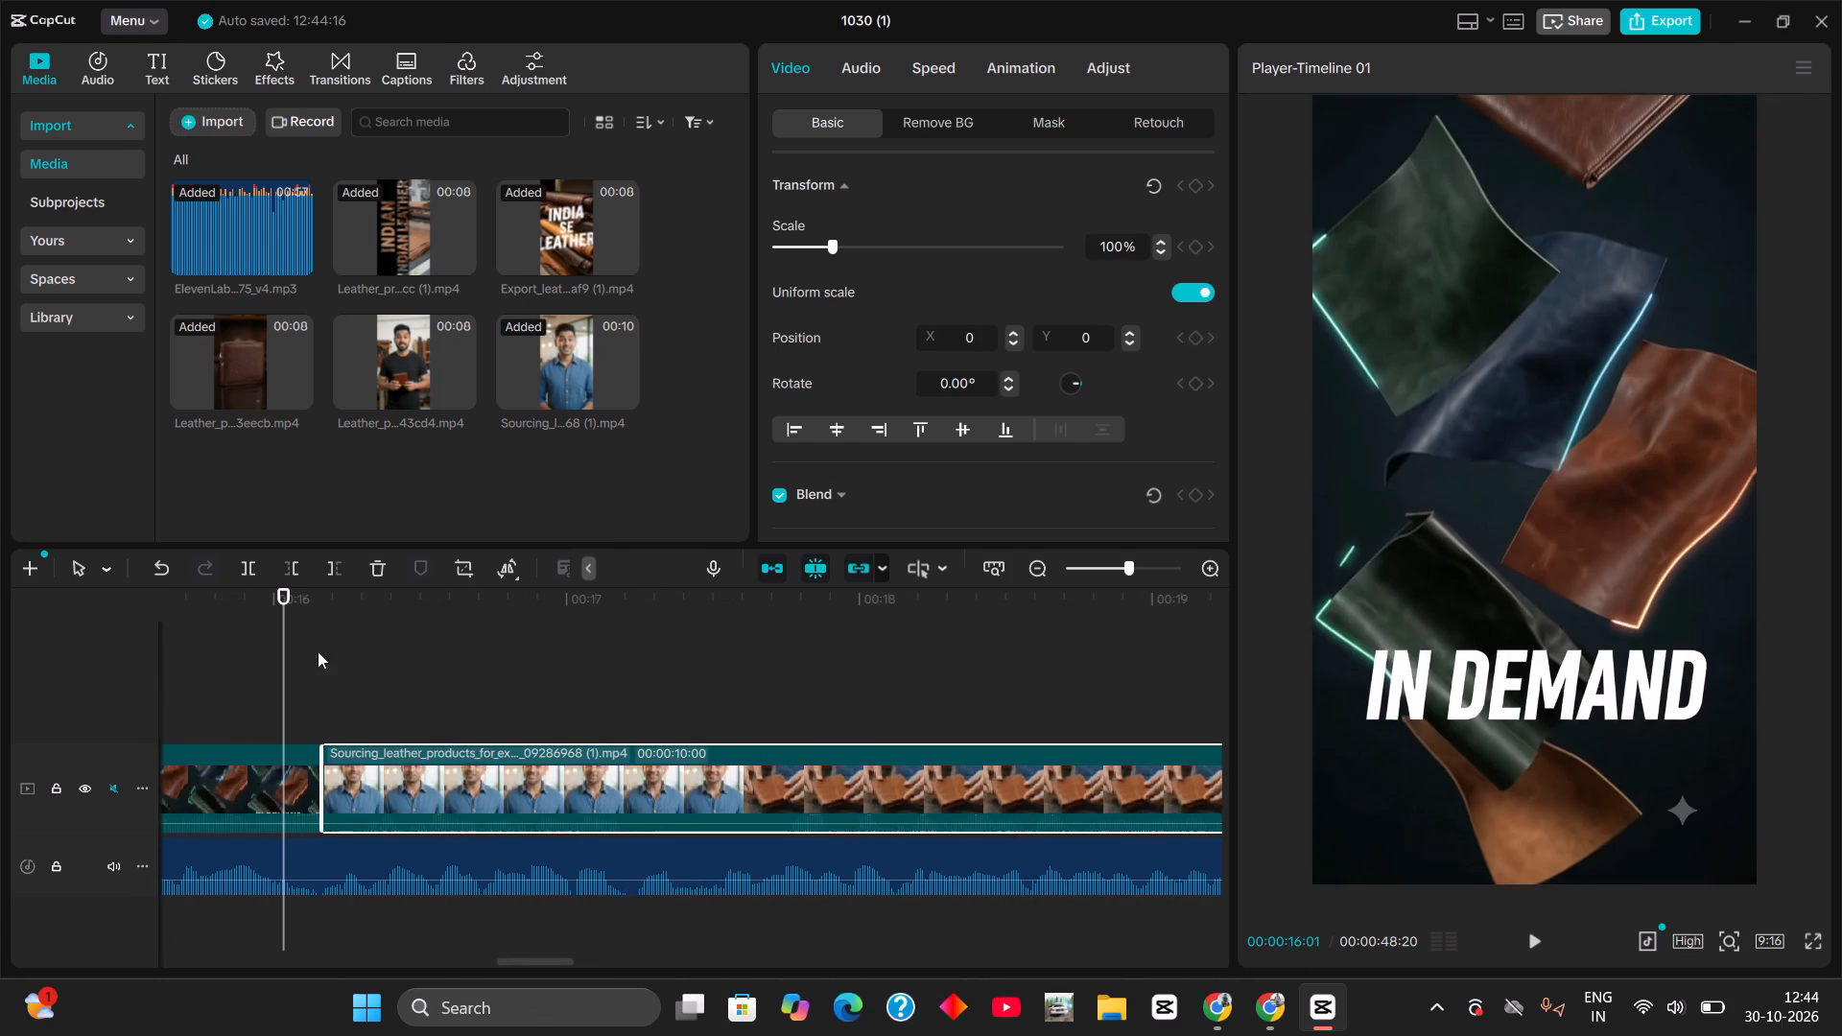
{"action": "left_click", "coordinate": [303, 644]}
{"action": "left_click", "coordinate": [234, 633]}
{"action": "key", "text": "space"}
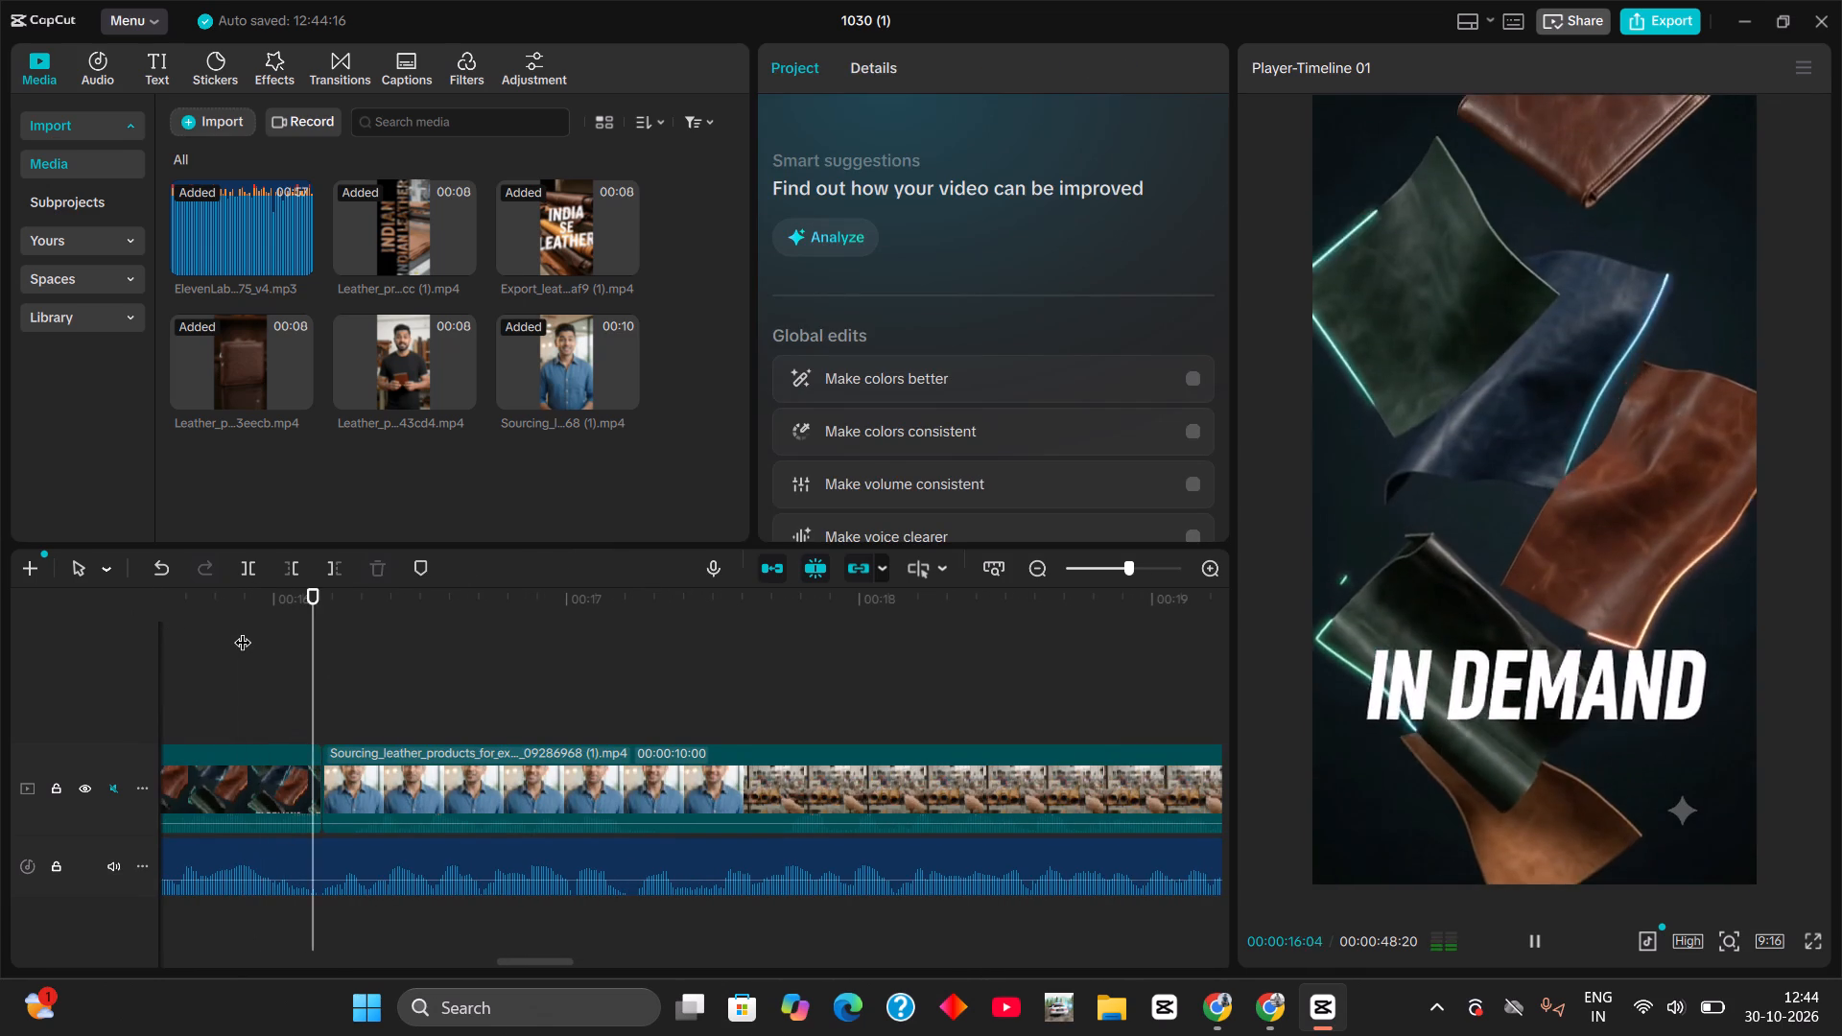
{"action": "key", "text": "space"}
{"action": "key", "text": "space"}
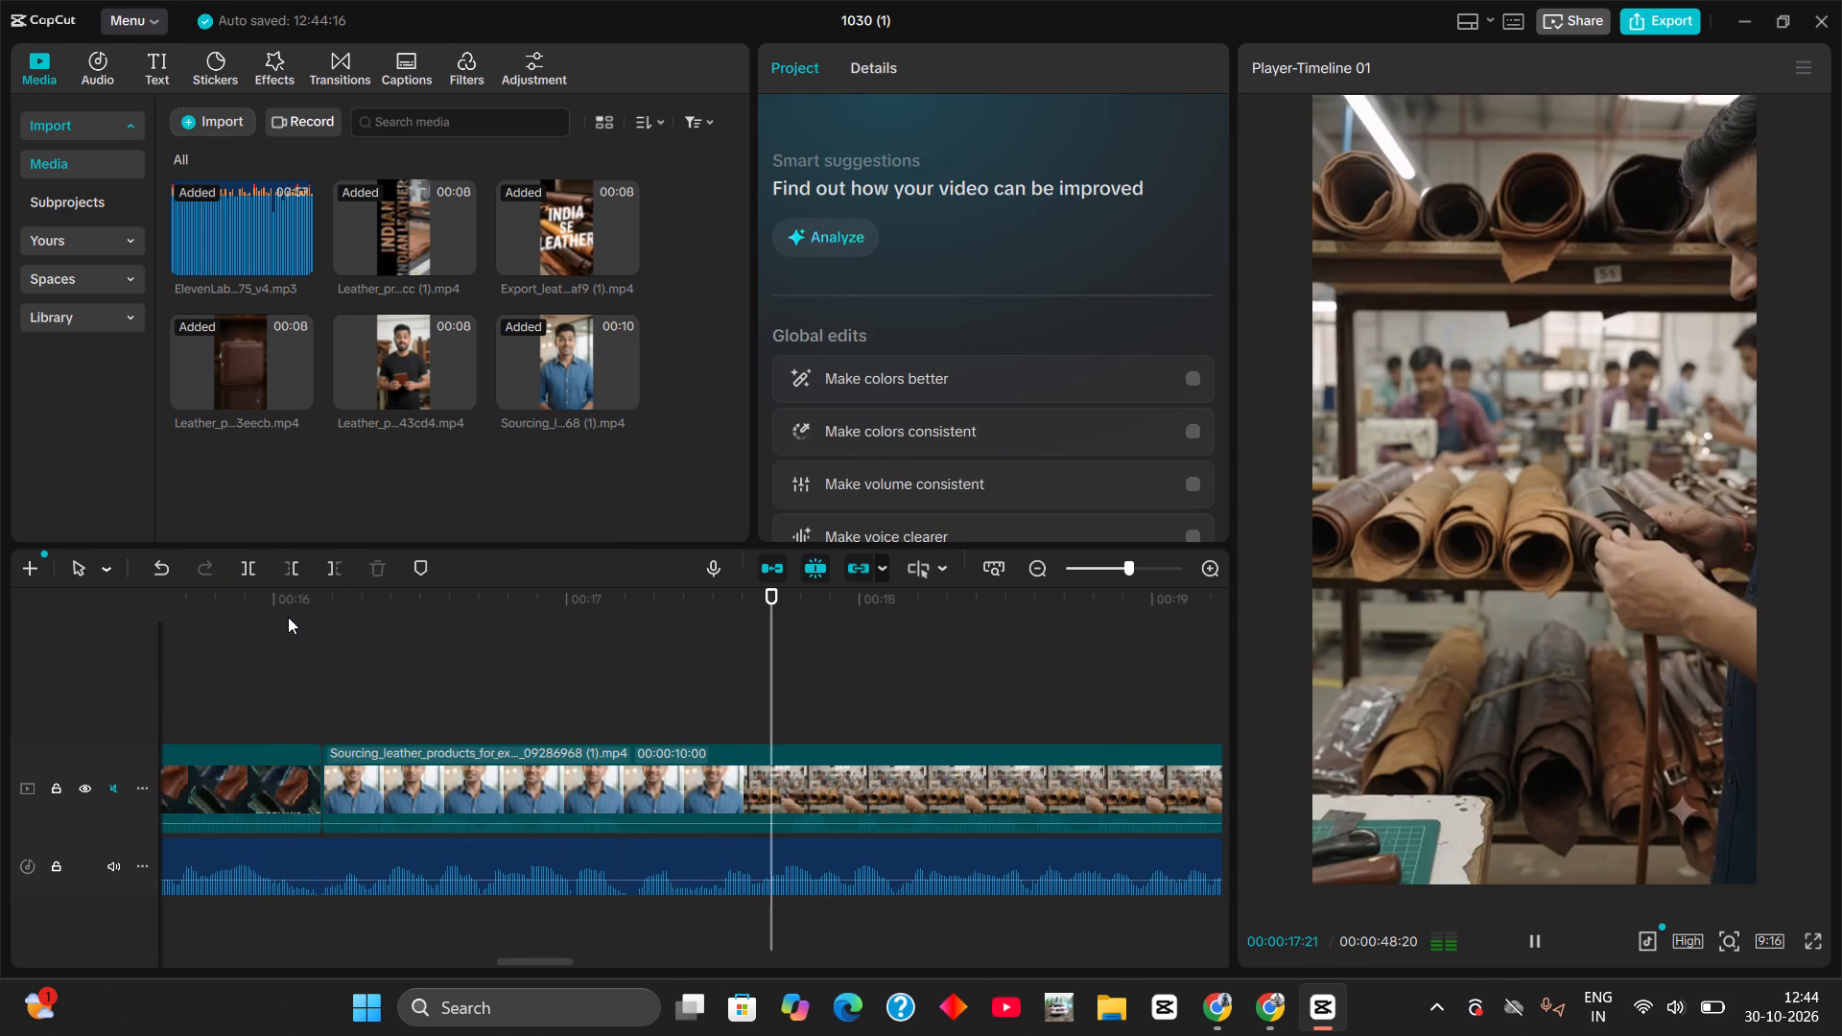
{"action": "key", "text": "space"}
{"action": "double_click", "coordinate": [340, 603]}
{"action": "key", "text": "space"}
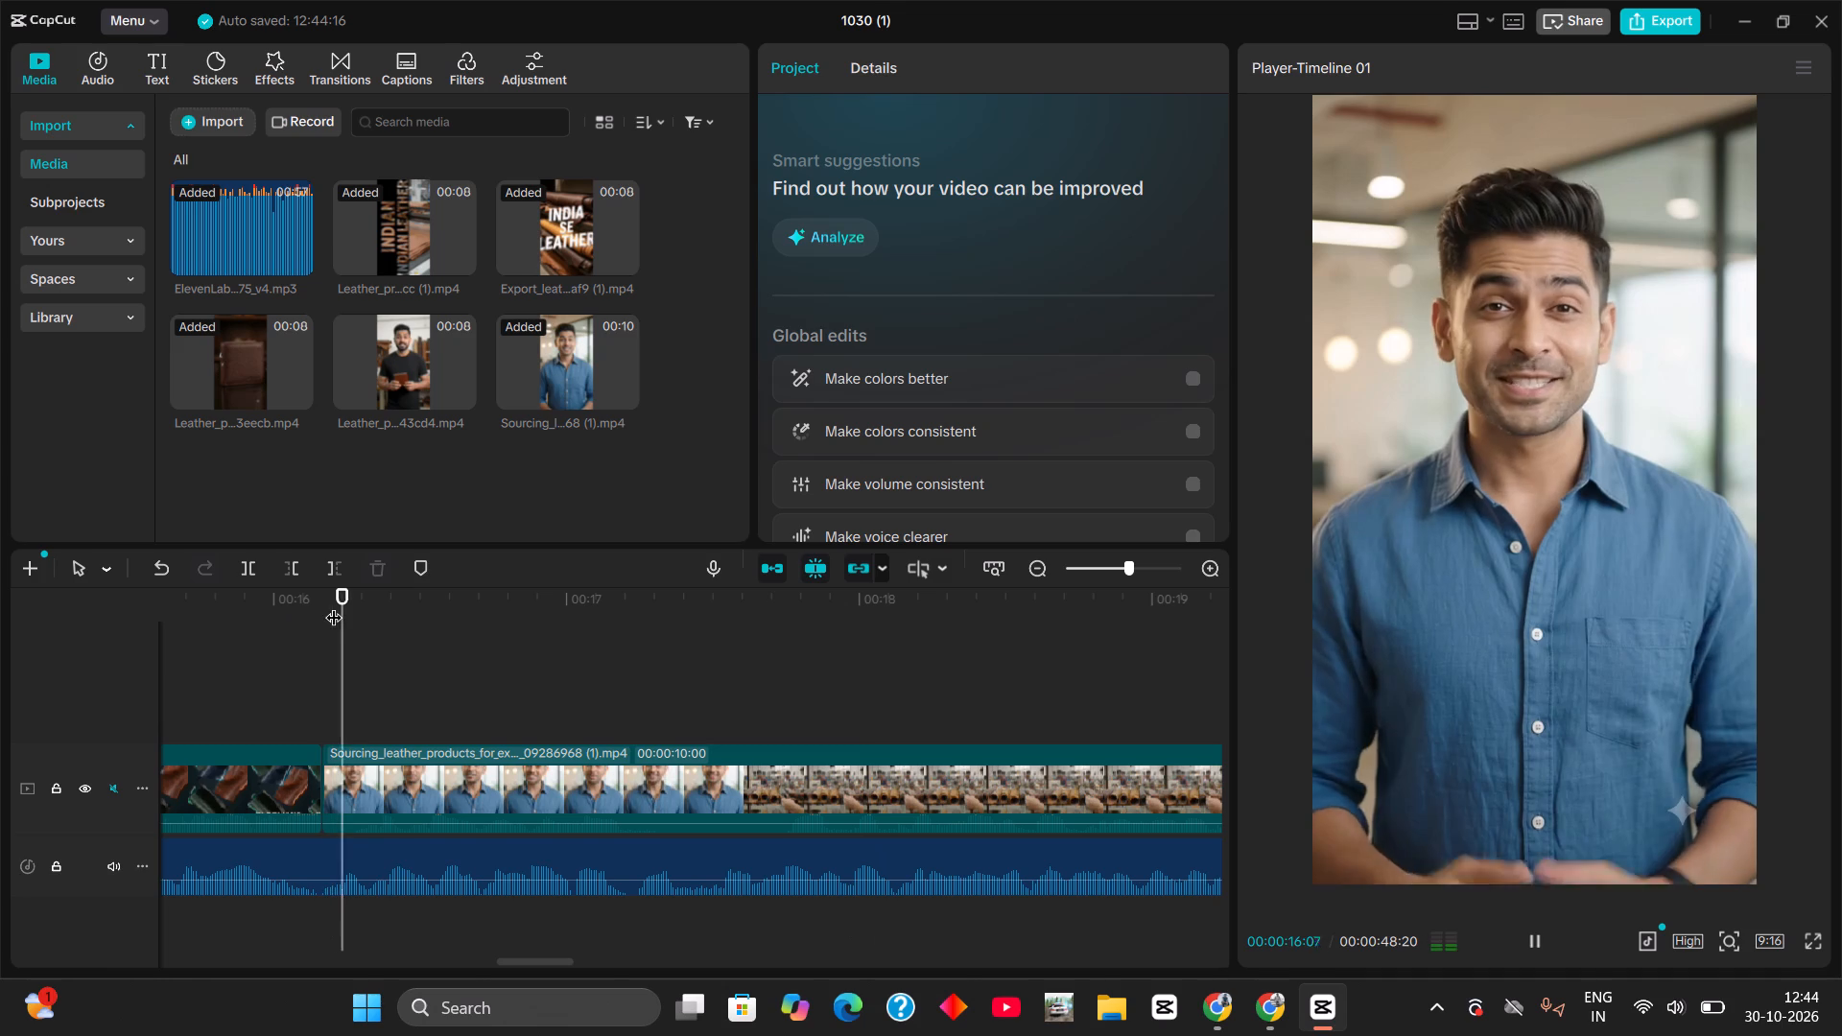
{"action": "key", "text": "space"}
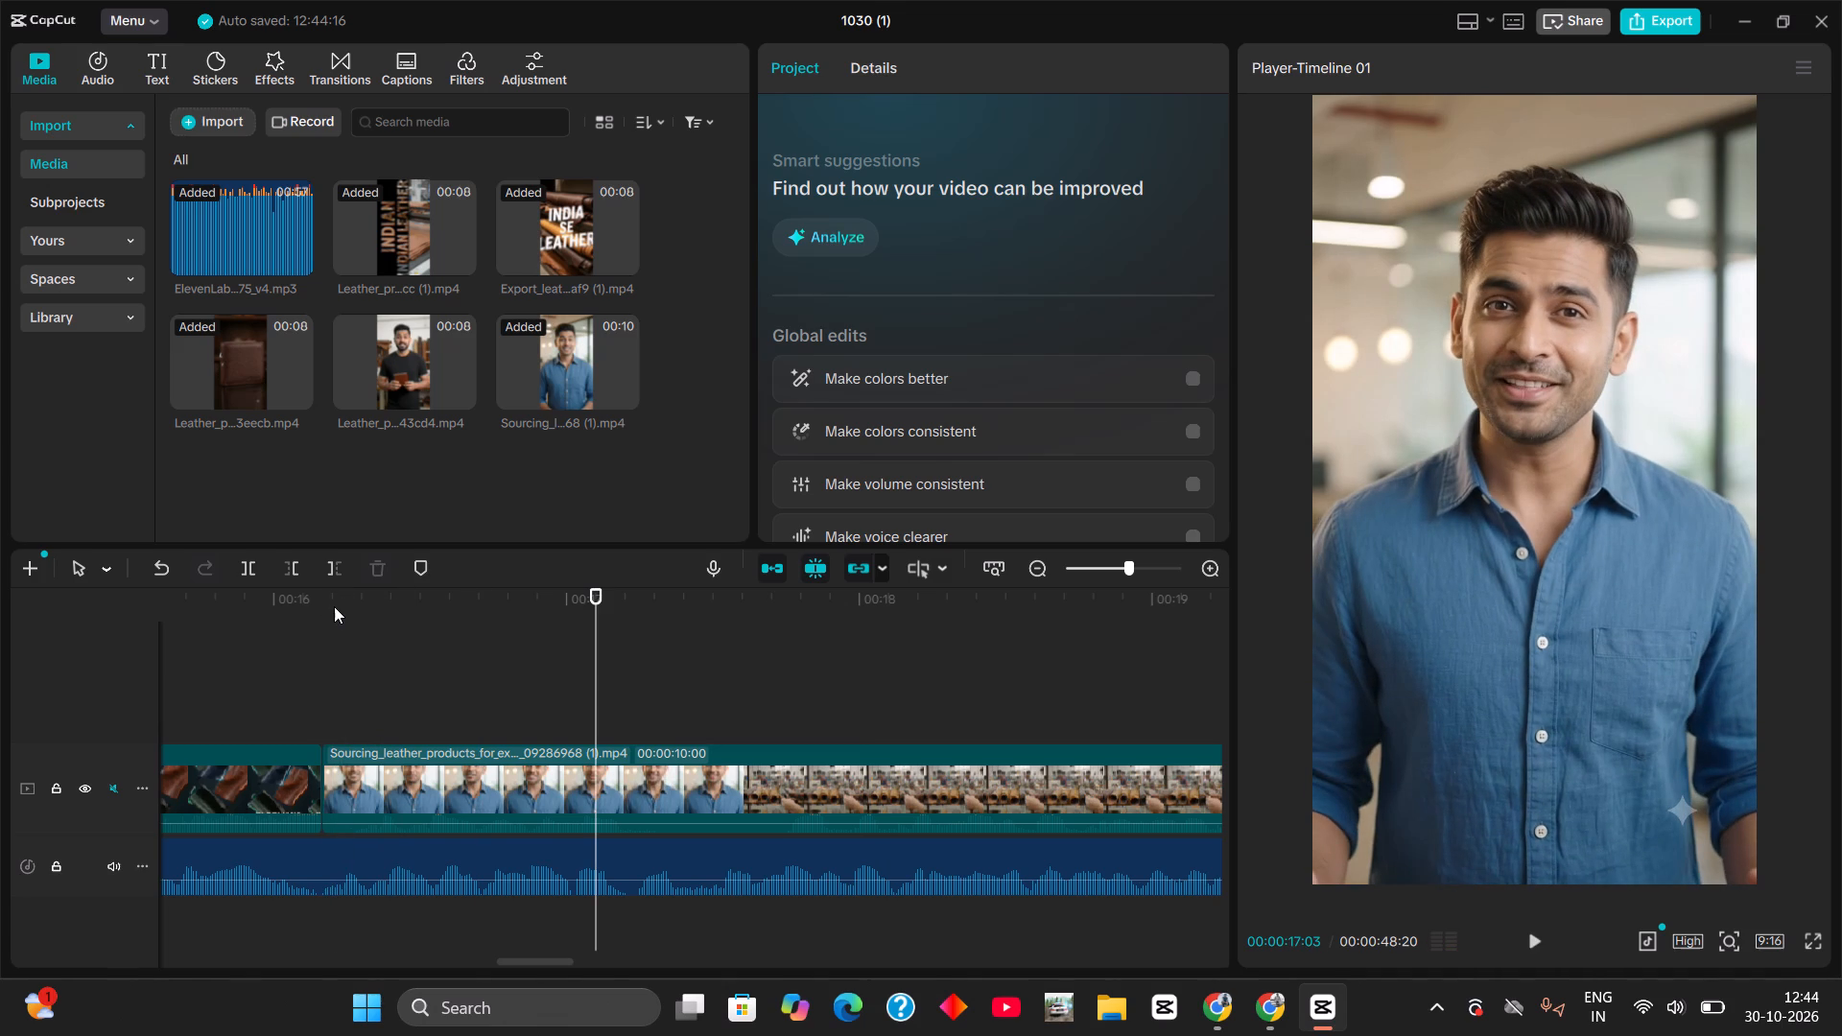
{"action": "left_click", "coordinate": [334, 606]}
{"action": "left_click_drag", "start_coordinate": [334, 606], "coordinate": [325, 608]}
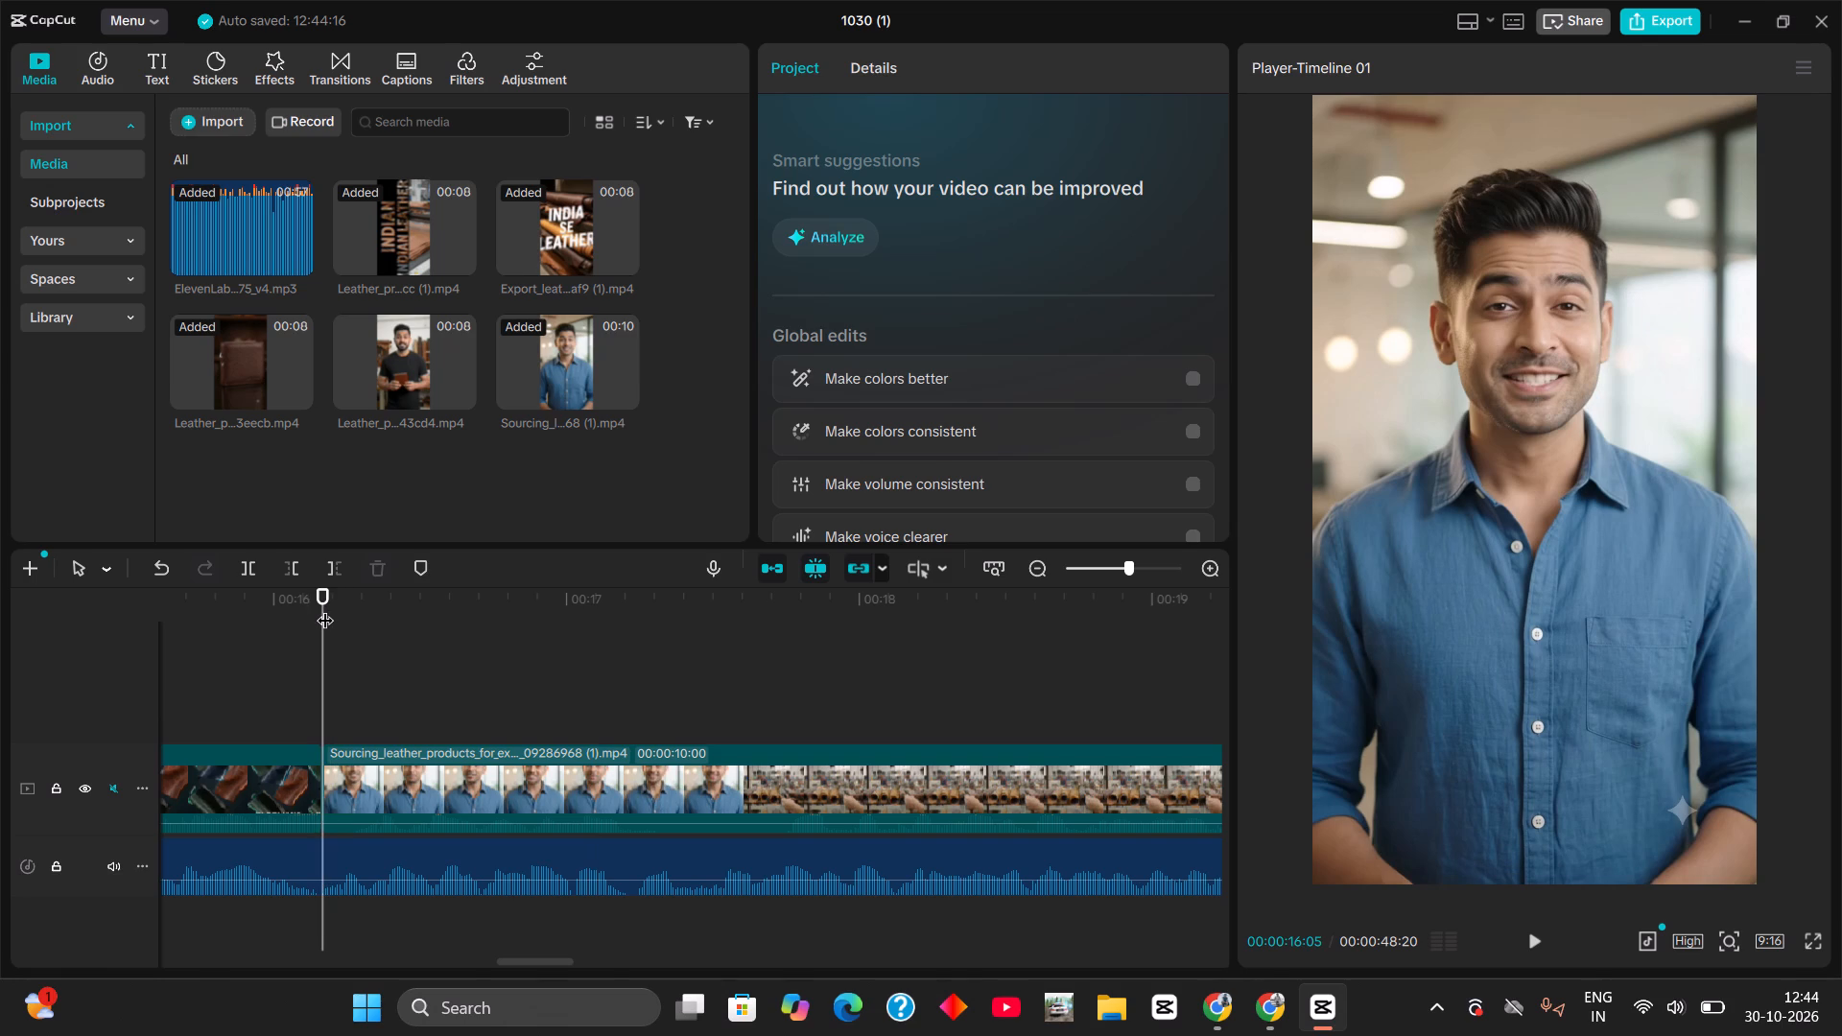
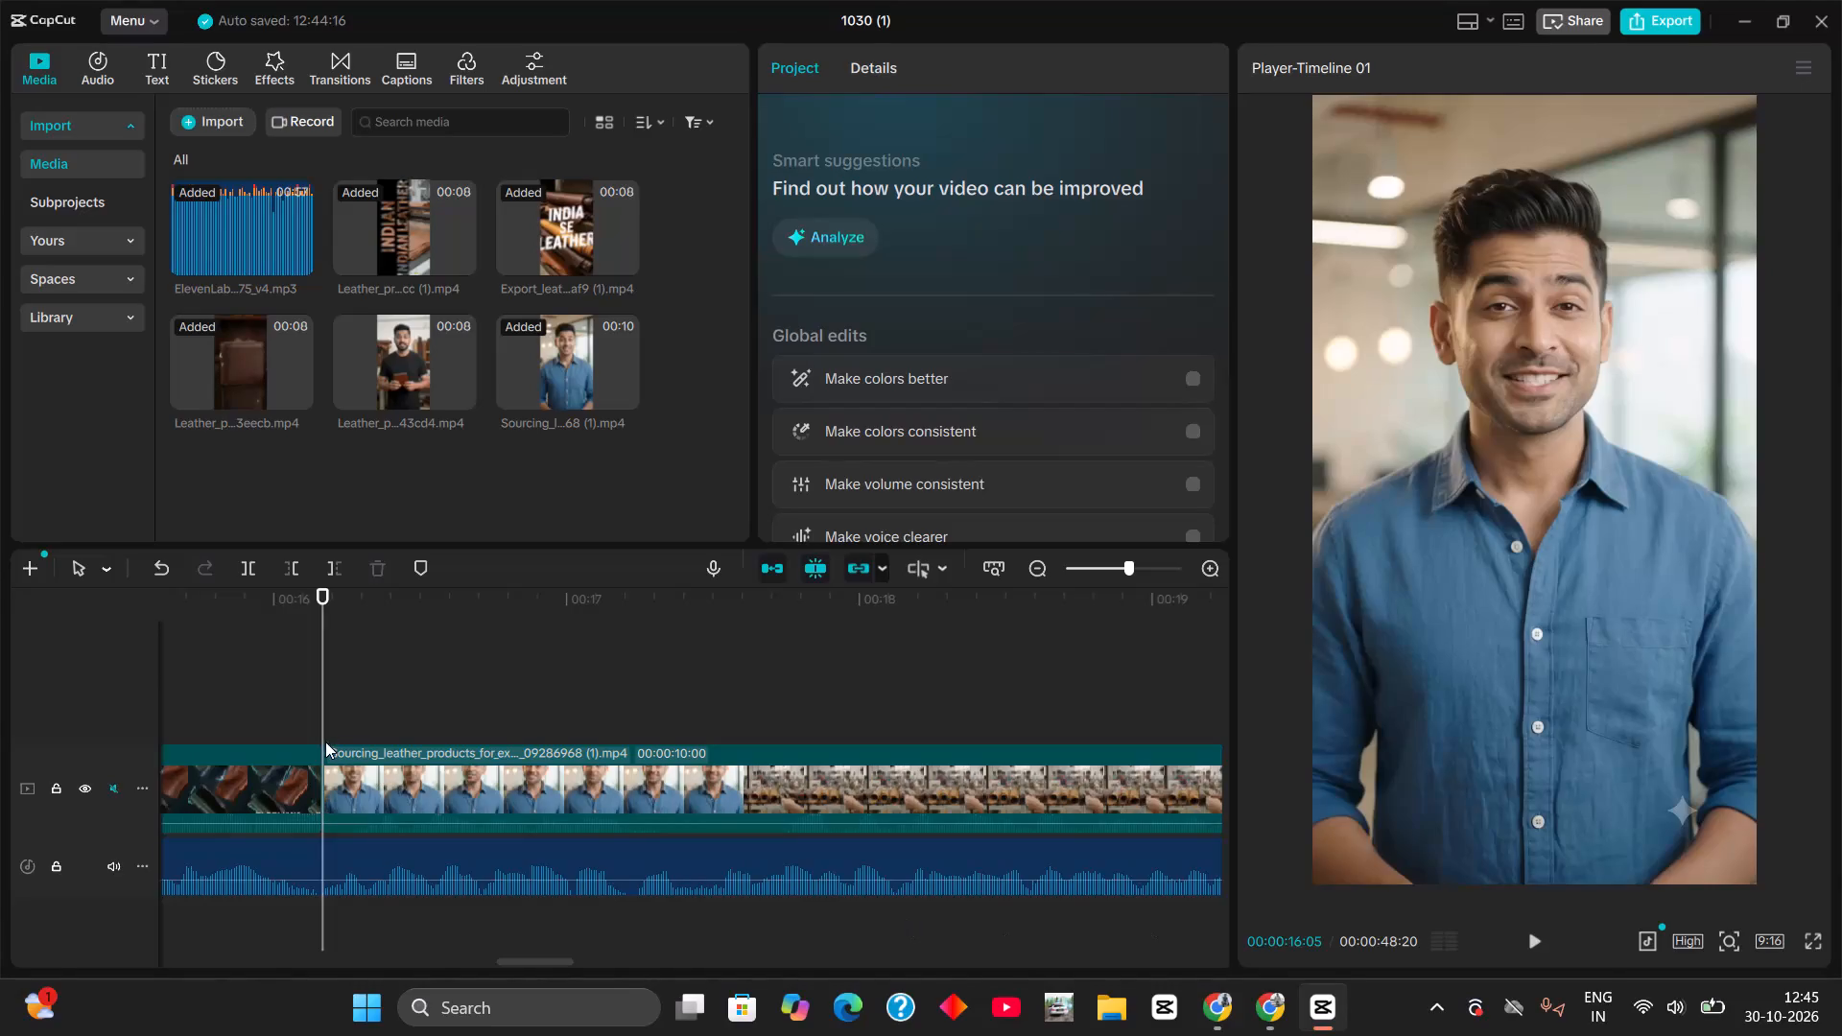
Split the sourcing clip at 00:17:01 and 00:17:18 and delete the blue-shirt presenter segment between the cuts.
{"action": "key", "text": "space"}
{"action": "key", "text": "space"}
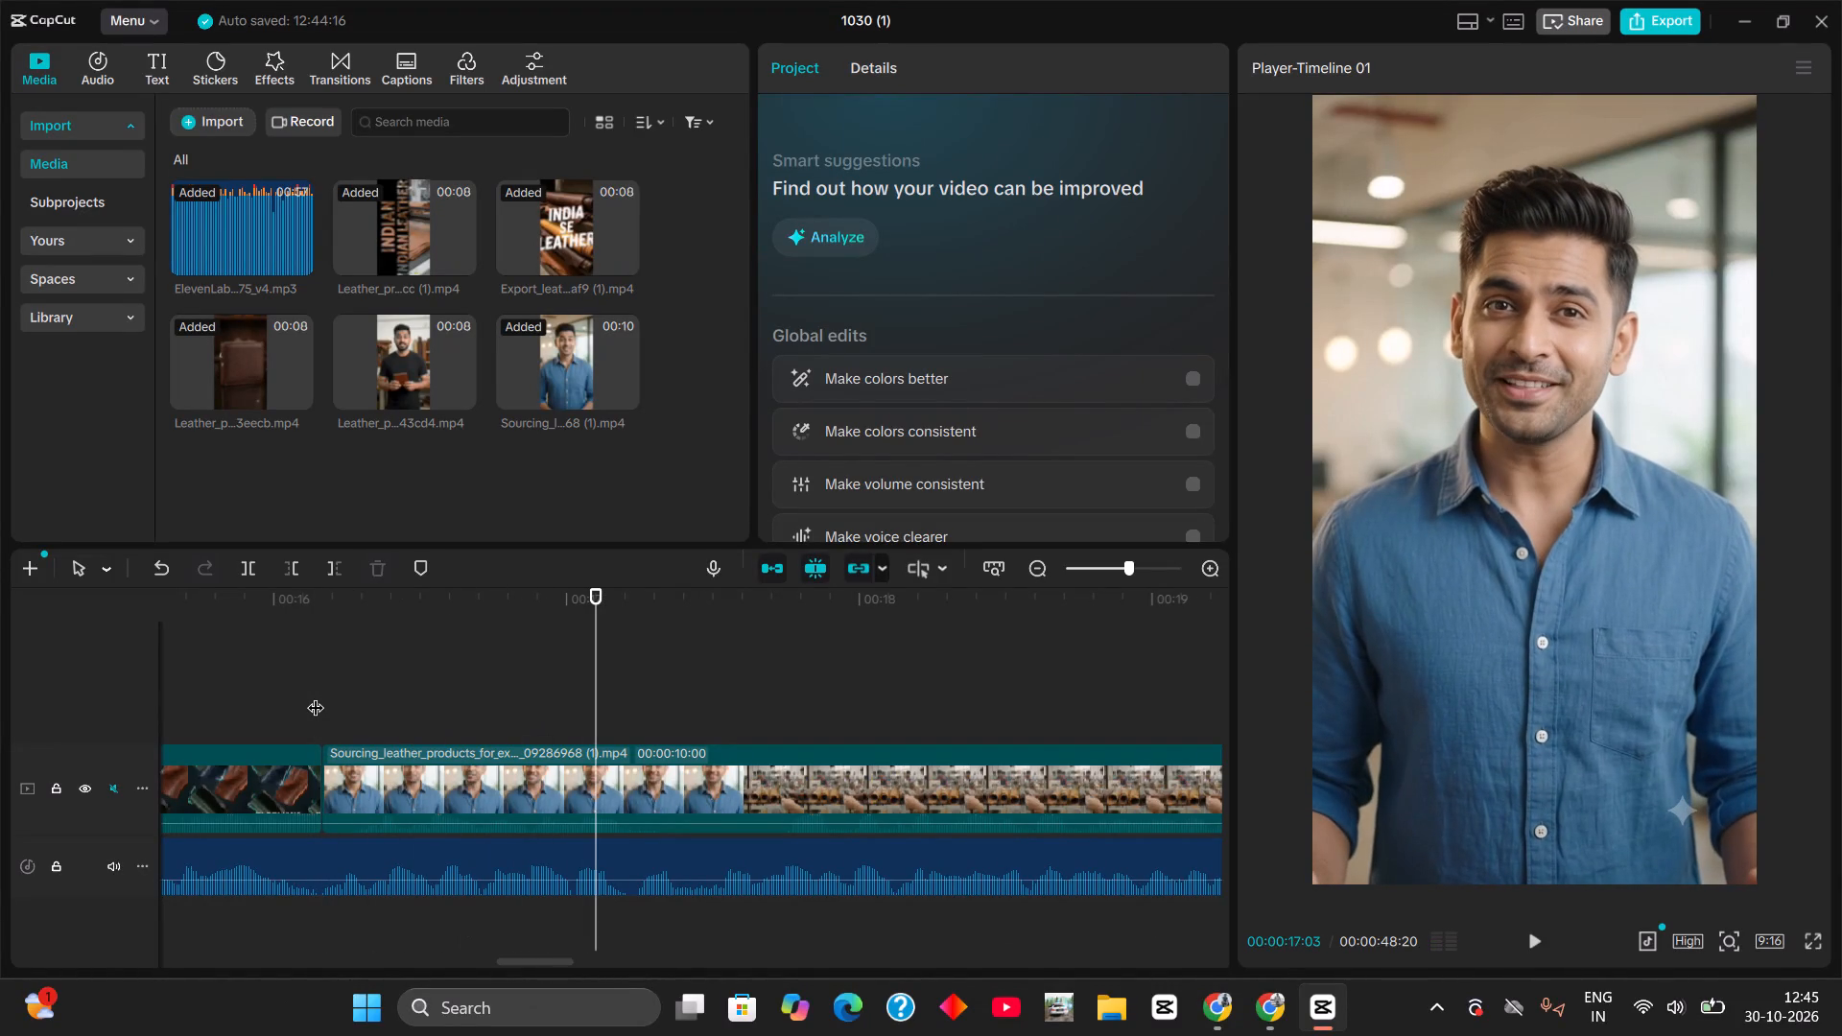
{"action": "left_click_drag", "start_coordinate": [584, 592], "coordinate": [577, 600]}
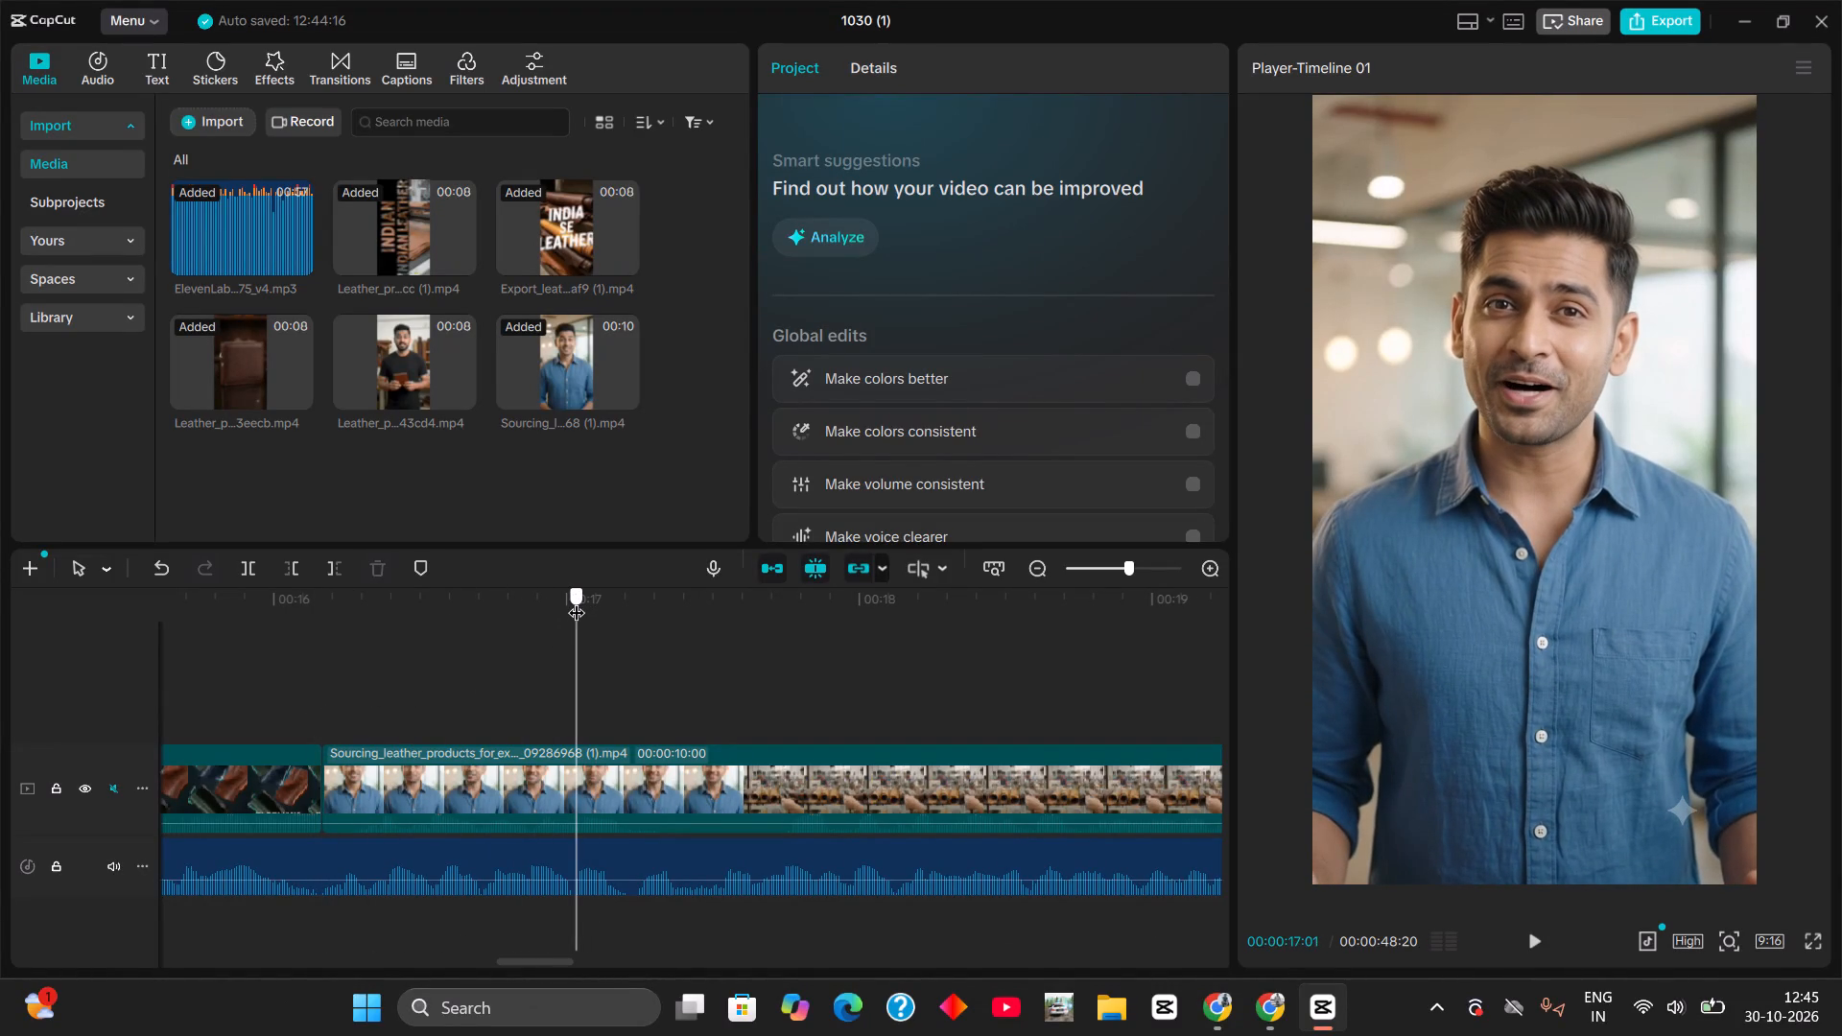
{"action": "left_click_drag", "start_coordinate": [577, 600], "coordinate": [734, 624]}
{"action": "key", "text": "ctrl+b"}
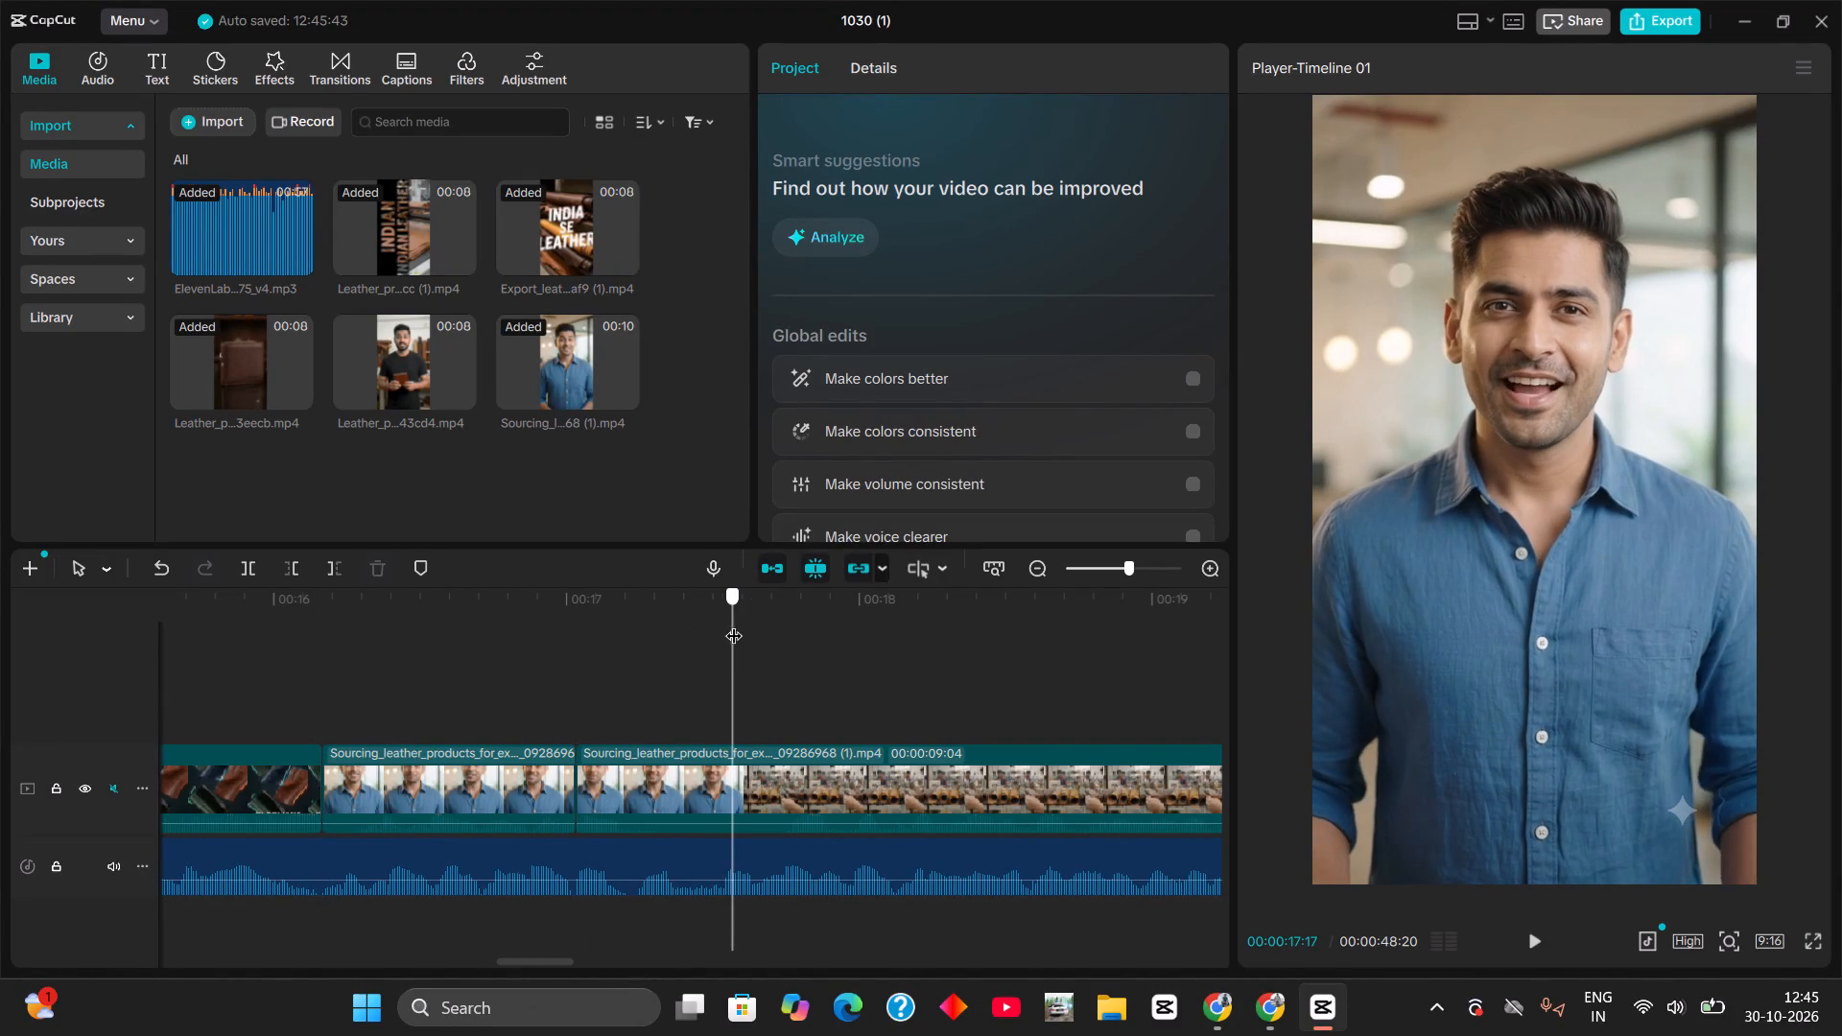
{"action": "left_click_drag", "start_coordinate": [734, 624], "coordinate": [740, 625]}
{"action": "key", "text": "ctrl+b"}
{"action": "left_click", "coordinate": [678, 768]}
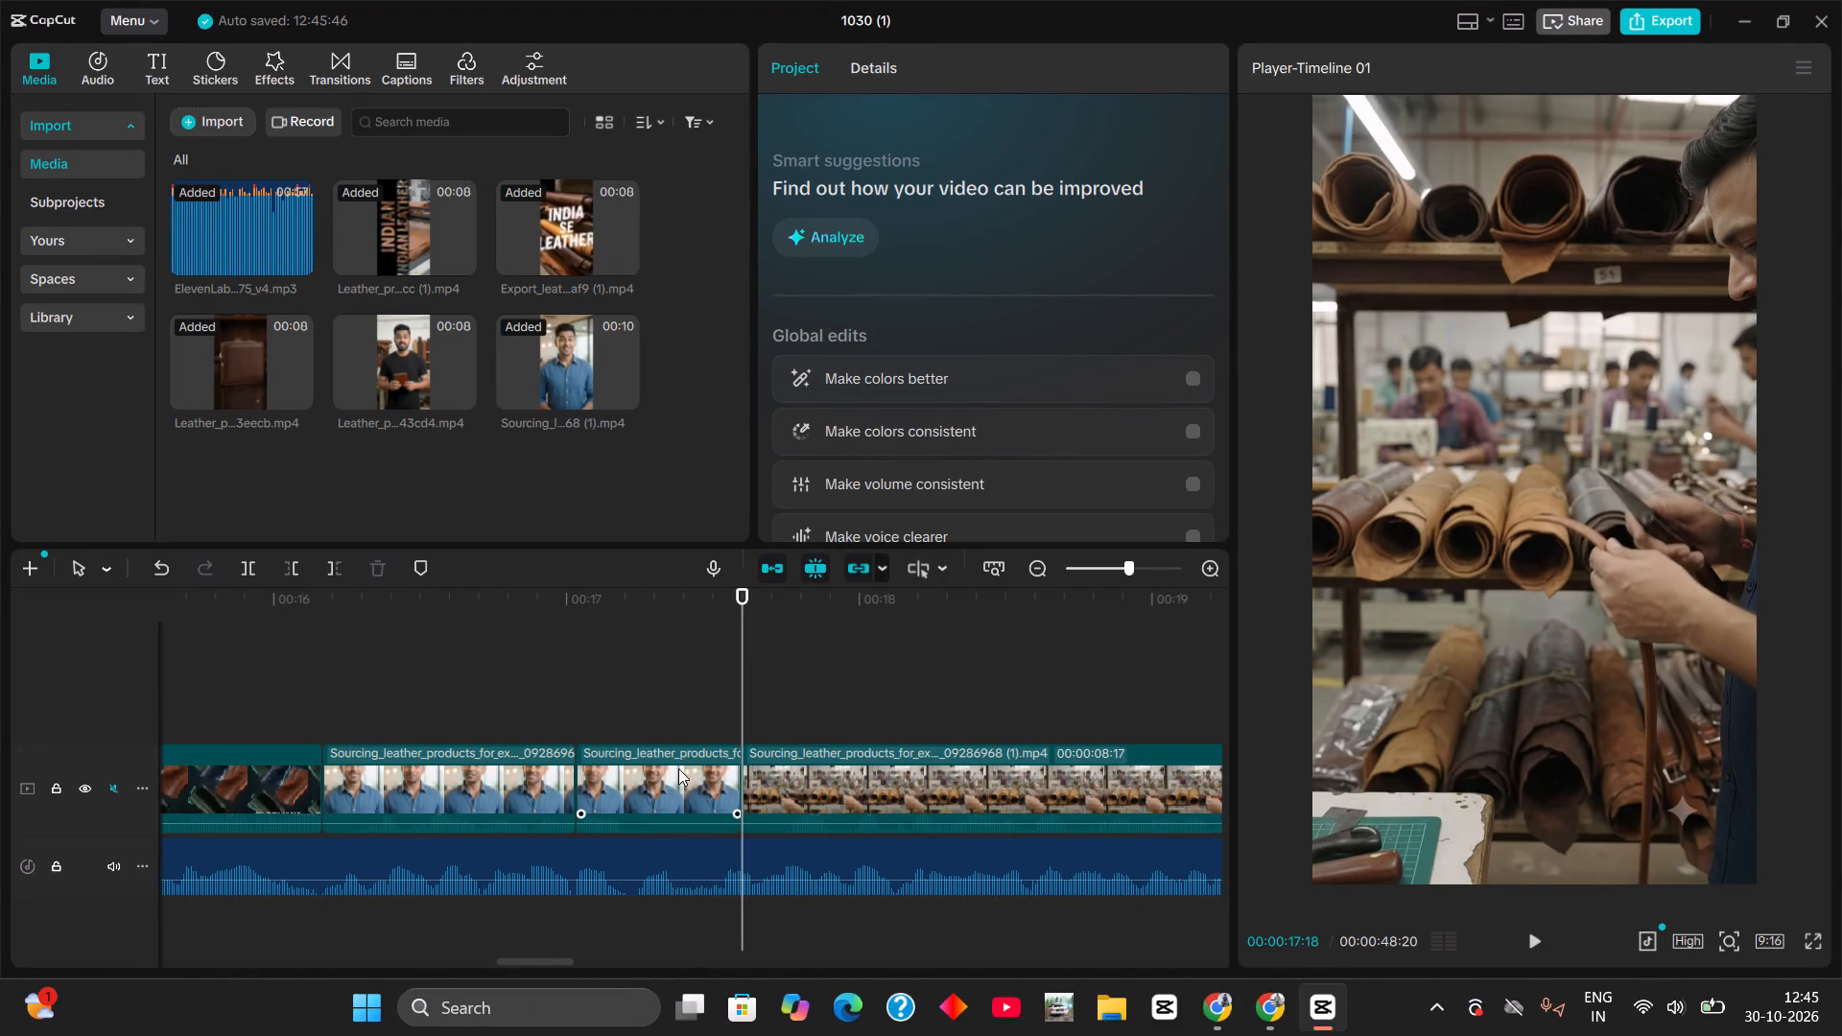
{"action": "key", "text": "BackSpace"}
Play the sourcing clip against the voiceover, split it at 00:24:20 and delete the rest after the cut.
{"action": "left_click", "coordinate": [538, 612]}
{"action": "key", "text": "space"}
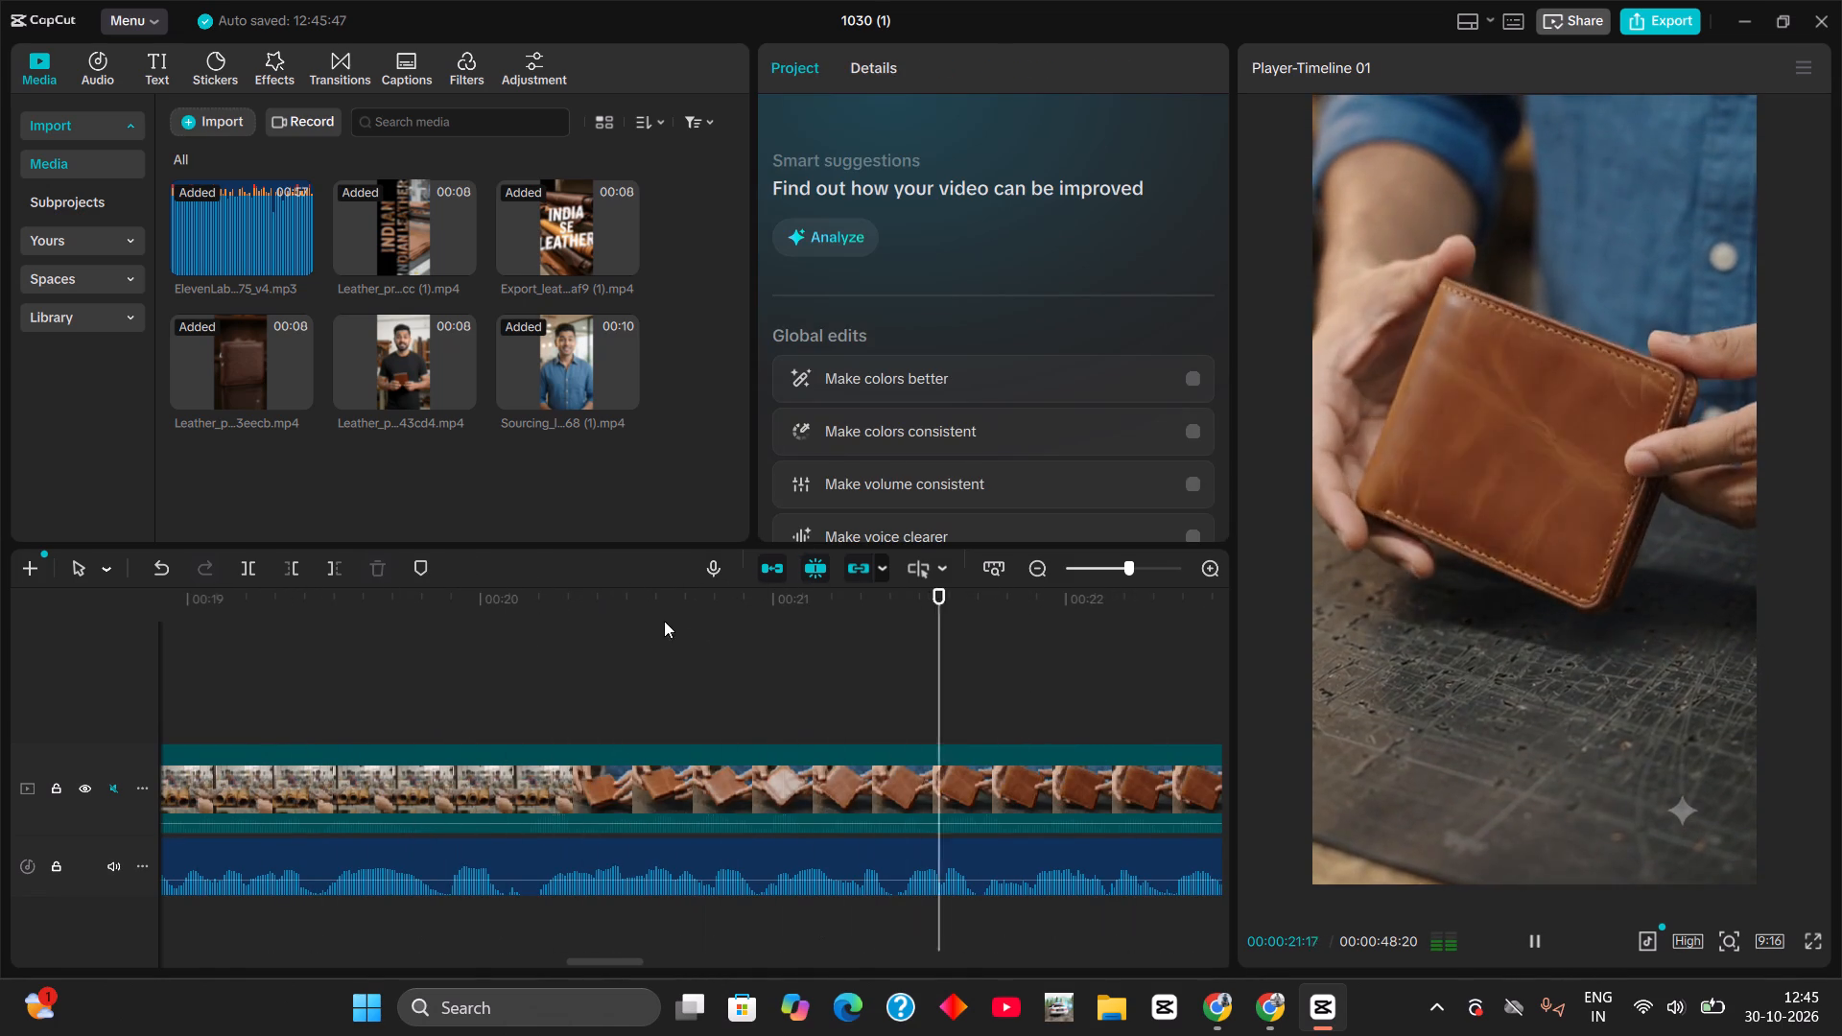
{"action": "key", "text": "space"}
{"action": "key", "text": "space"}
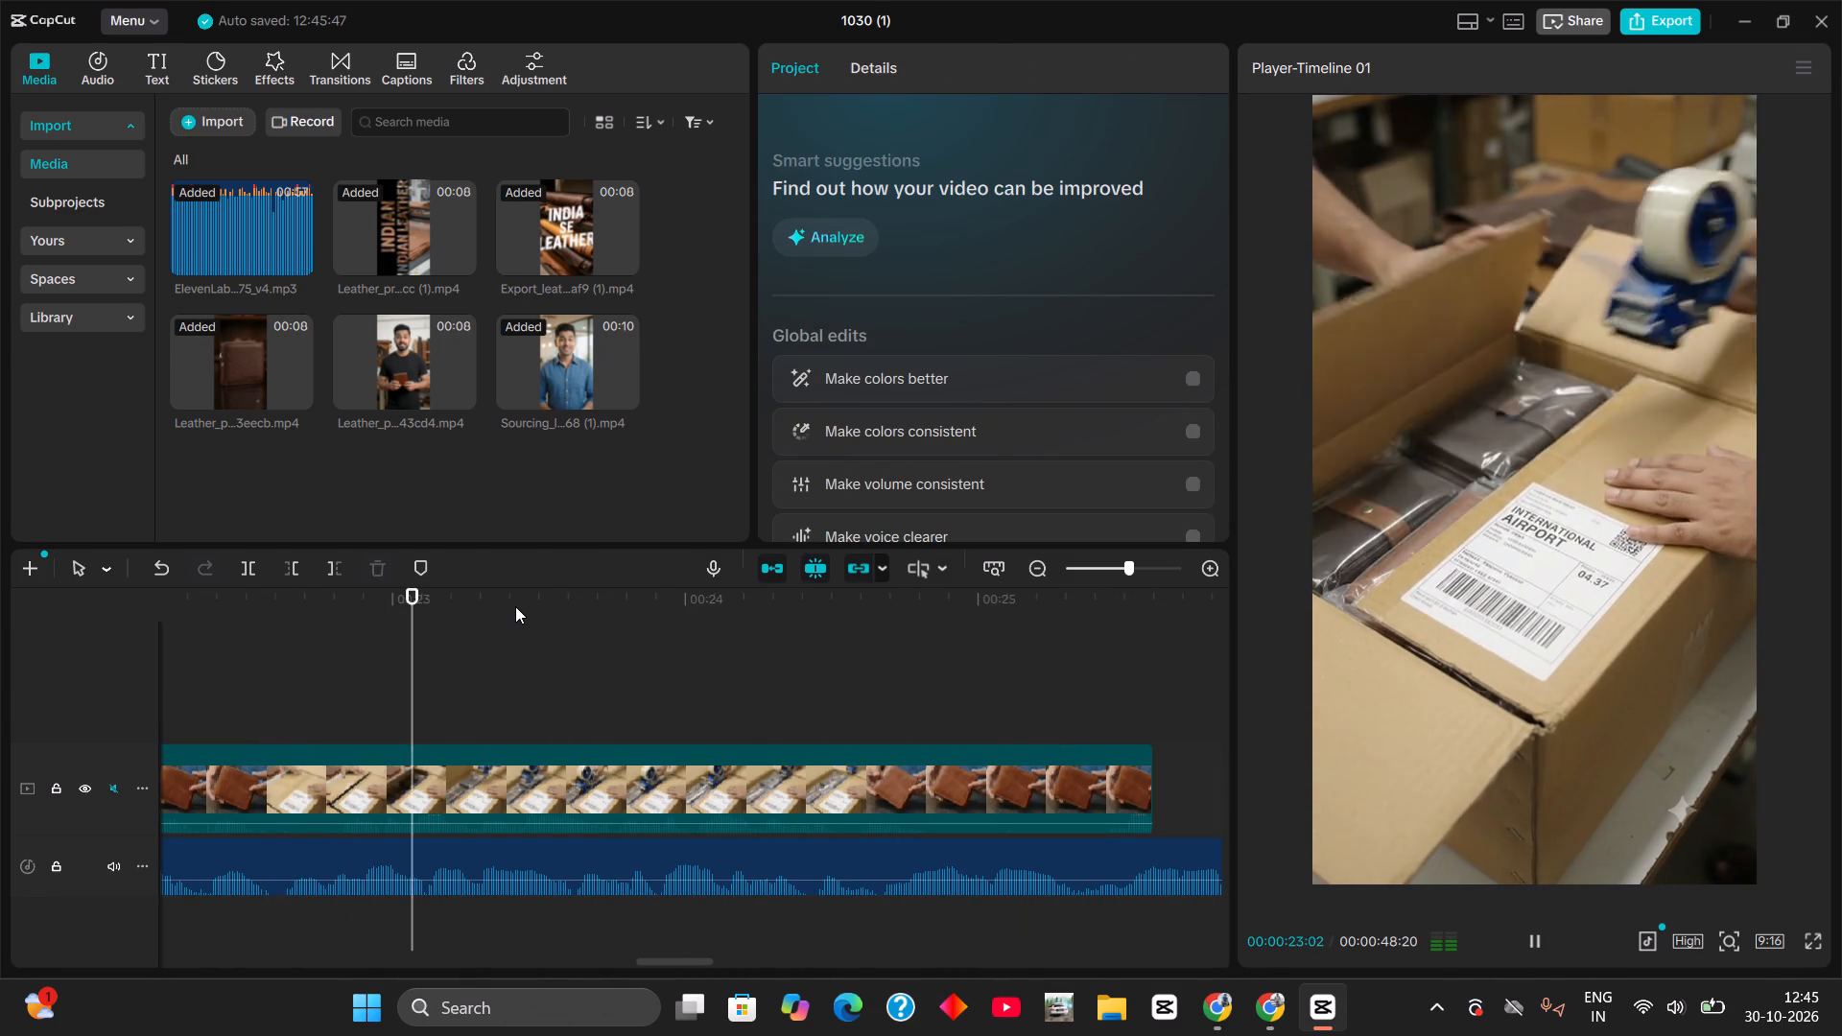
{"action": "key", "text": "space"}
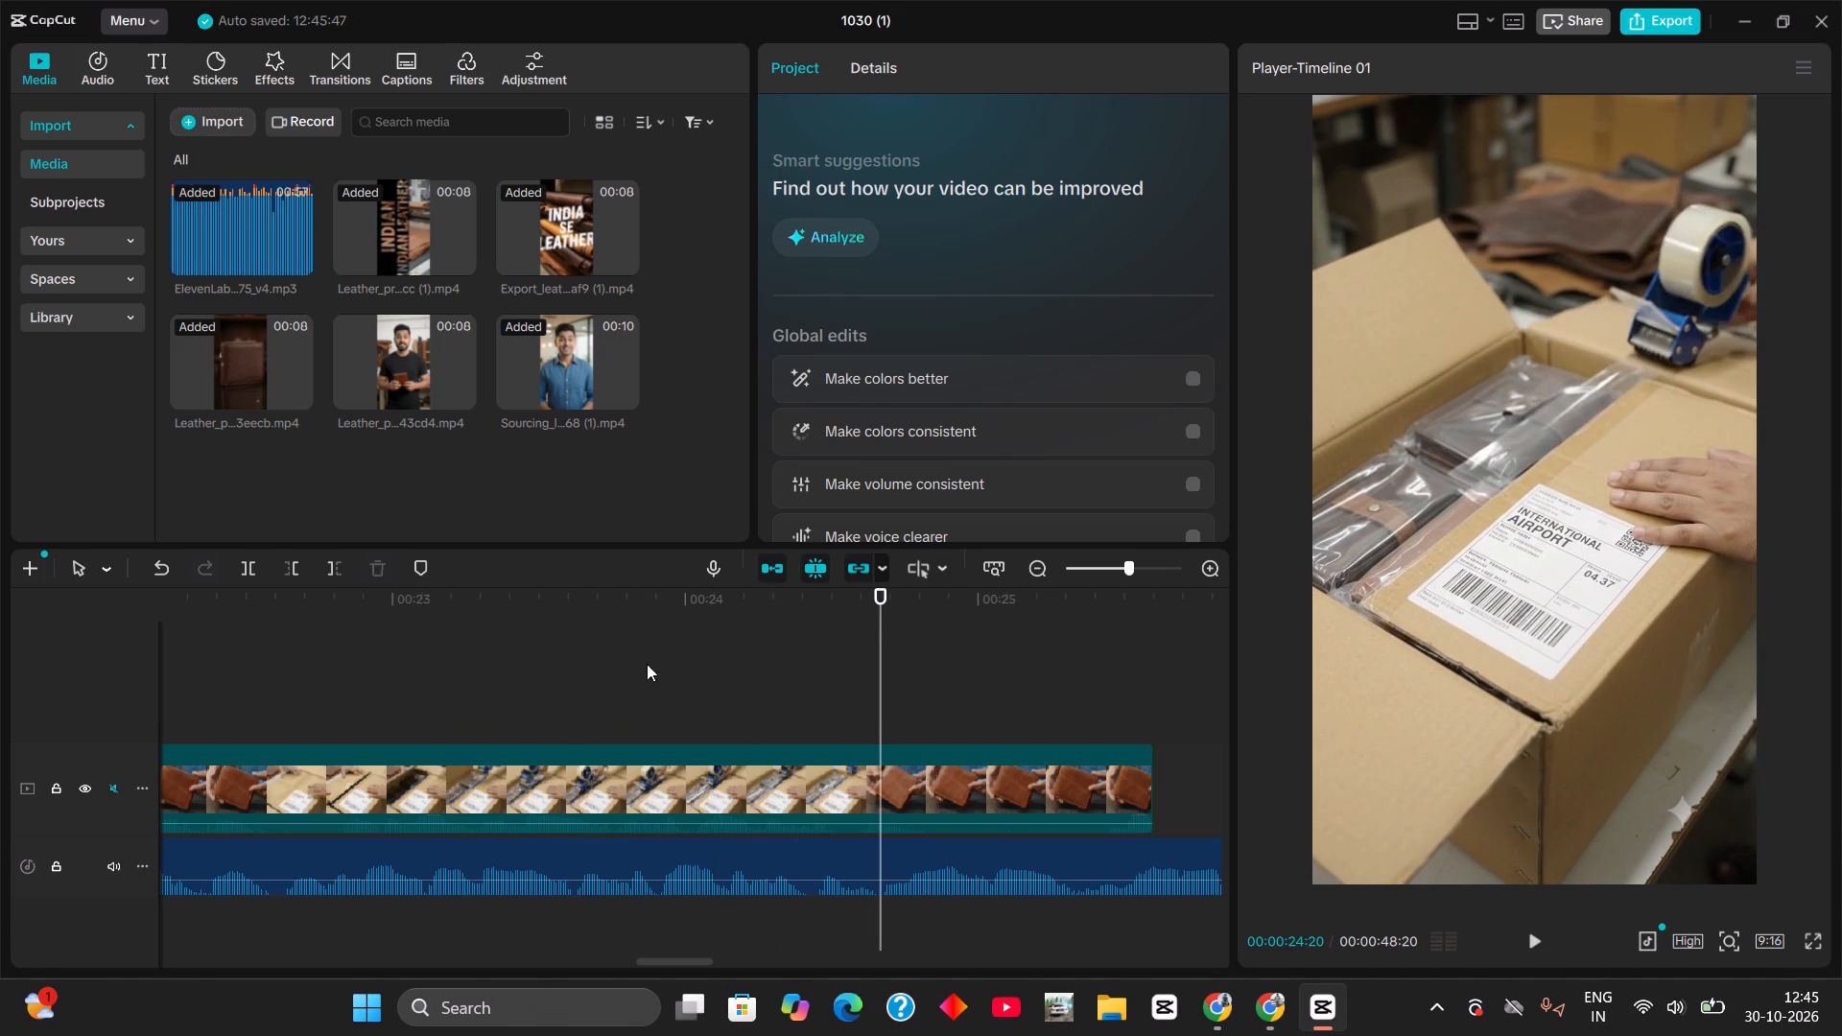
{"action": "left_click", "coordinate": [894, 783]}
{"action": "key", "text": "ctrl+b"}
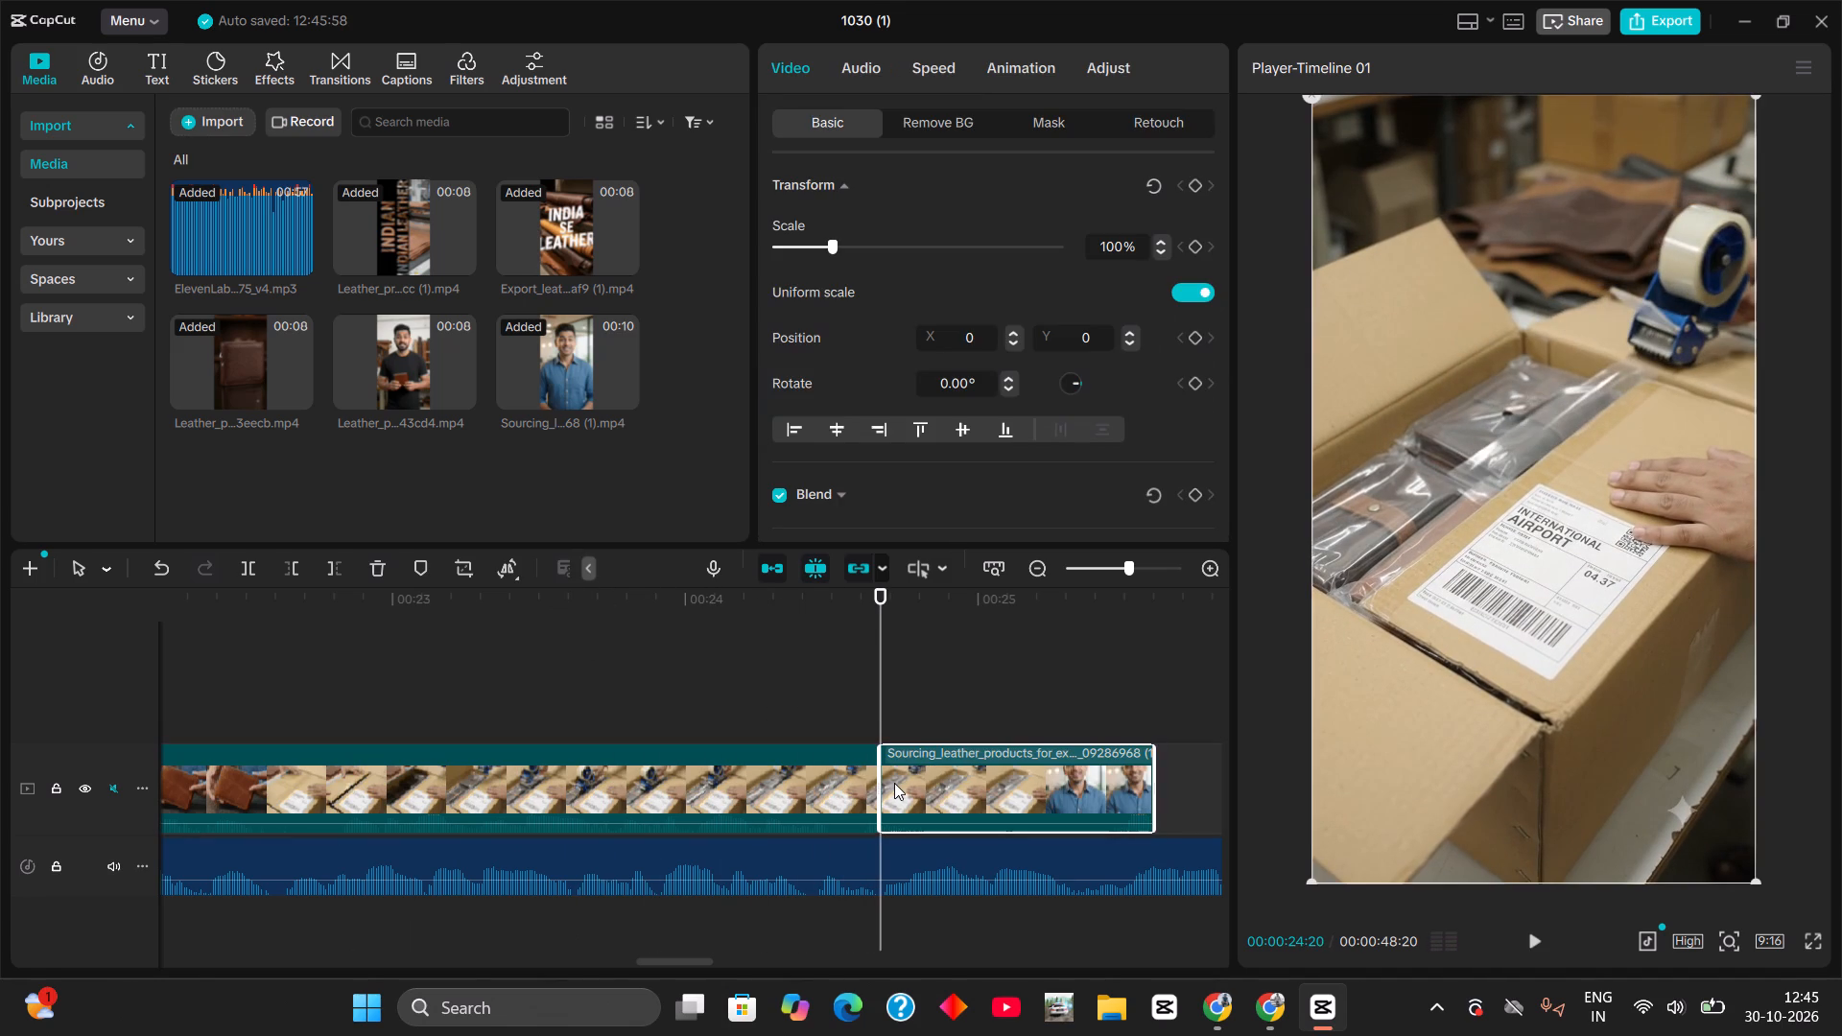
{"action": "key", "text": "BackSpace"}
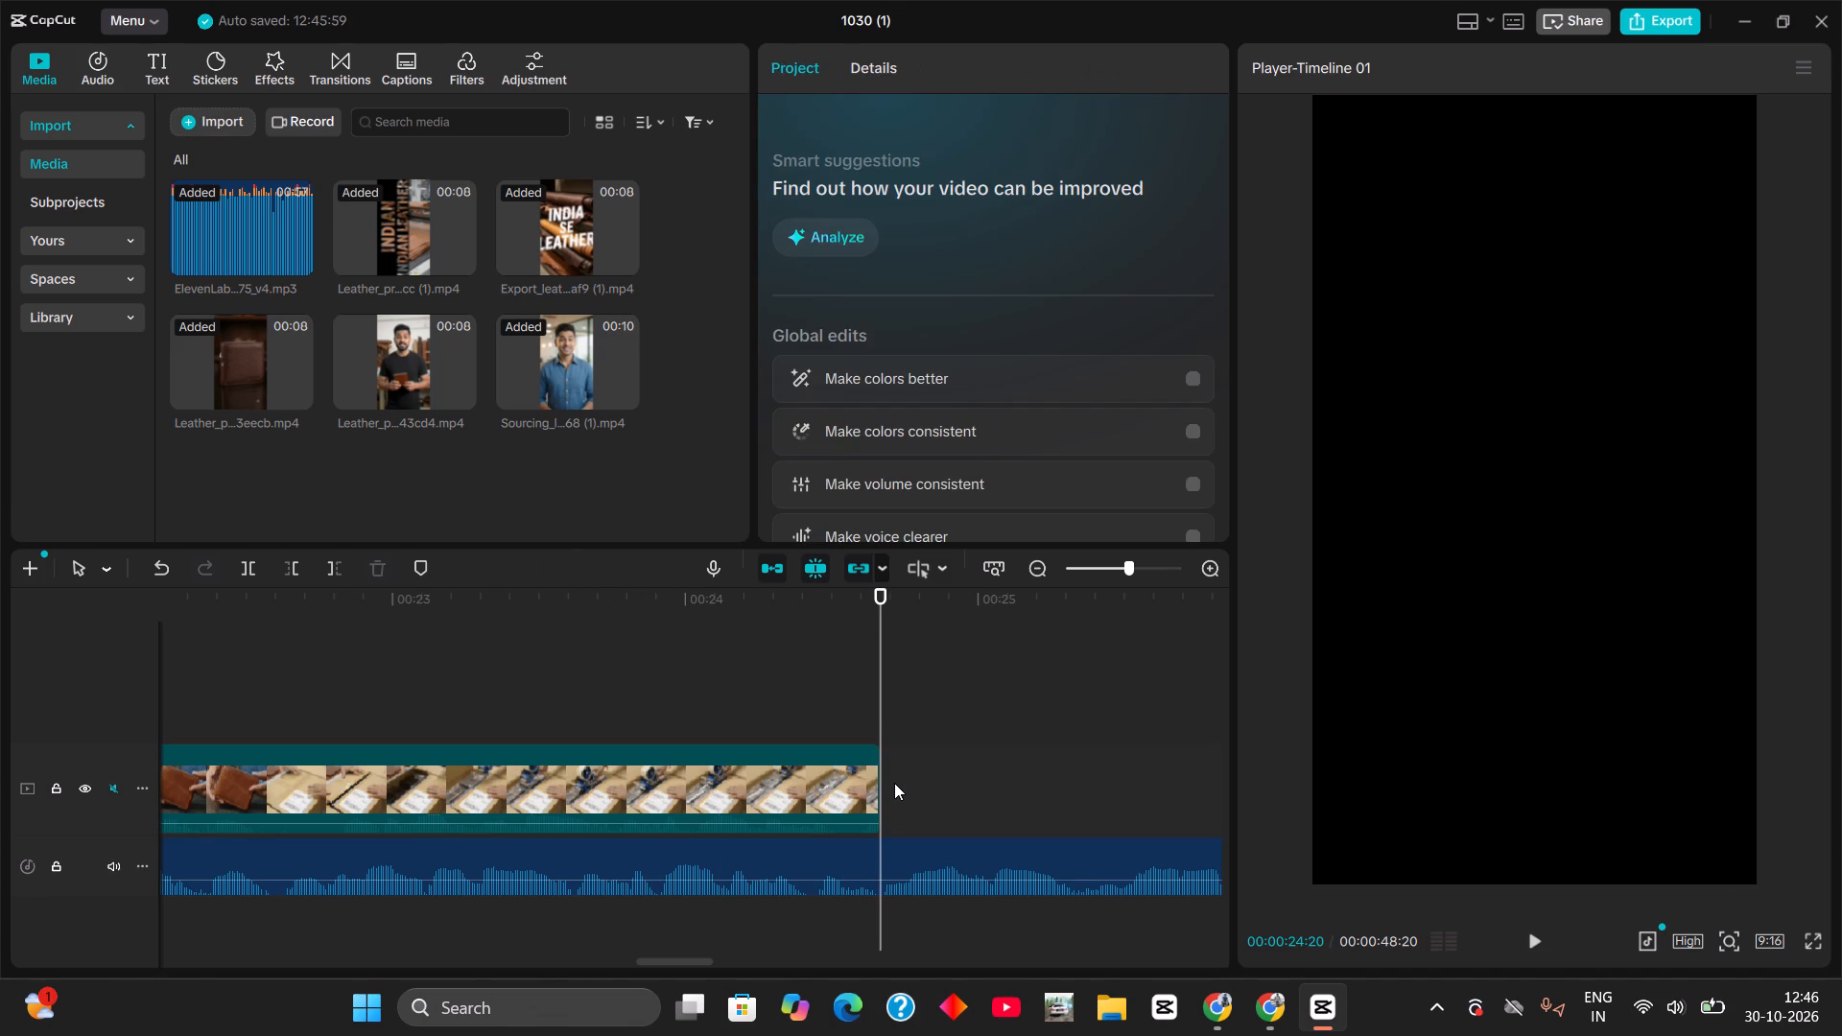
{"action": "left_click", "coordinate": [1274, 1008]}
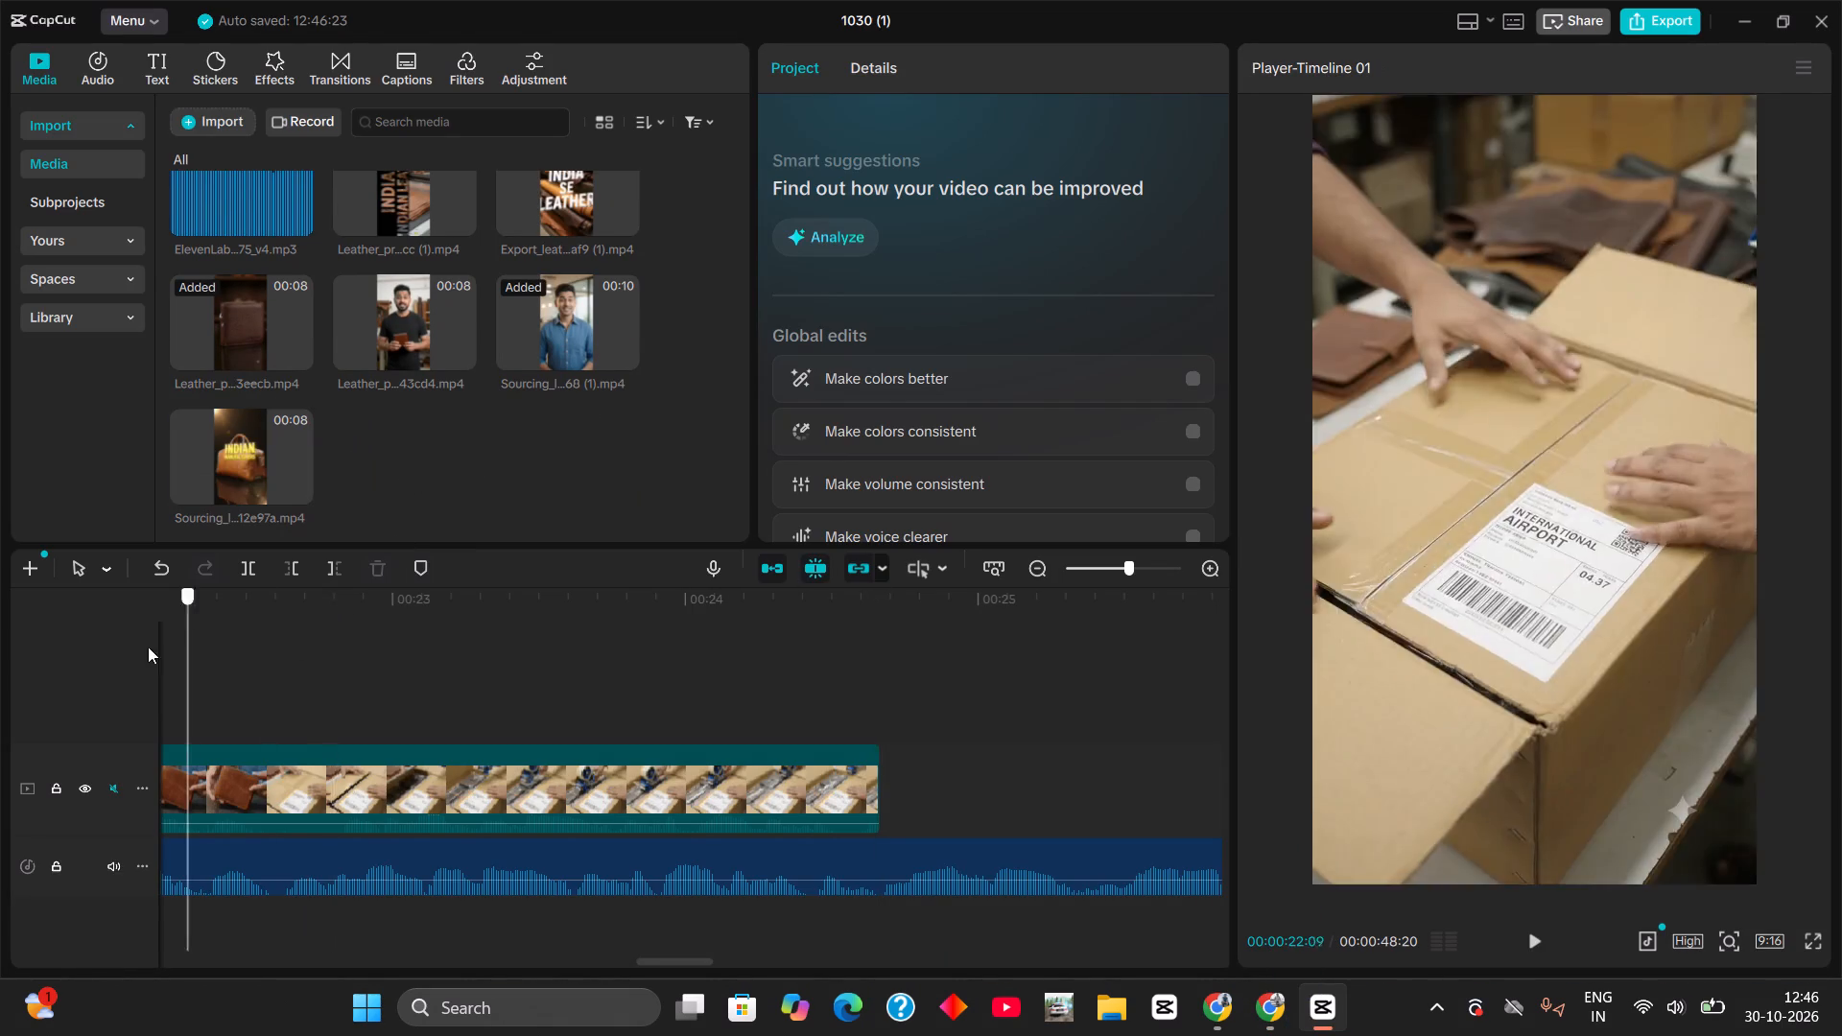
{"action": "left_click_drag", "start_coordinate": [148, 647], "coordinate": [319, 668]}
{"action": "key", "text": "space"}
{"action": "key", "text": "space"}
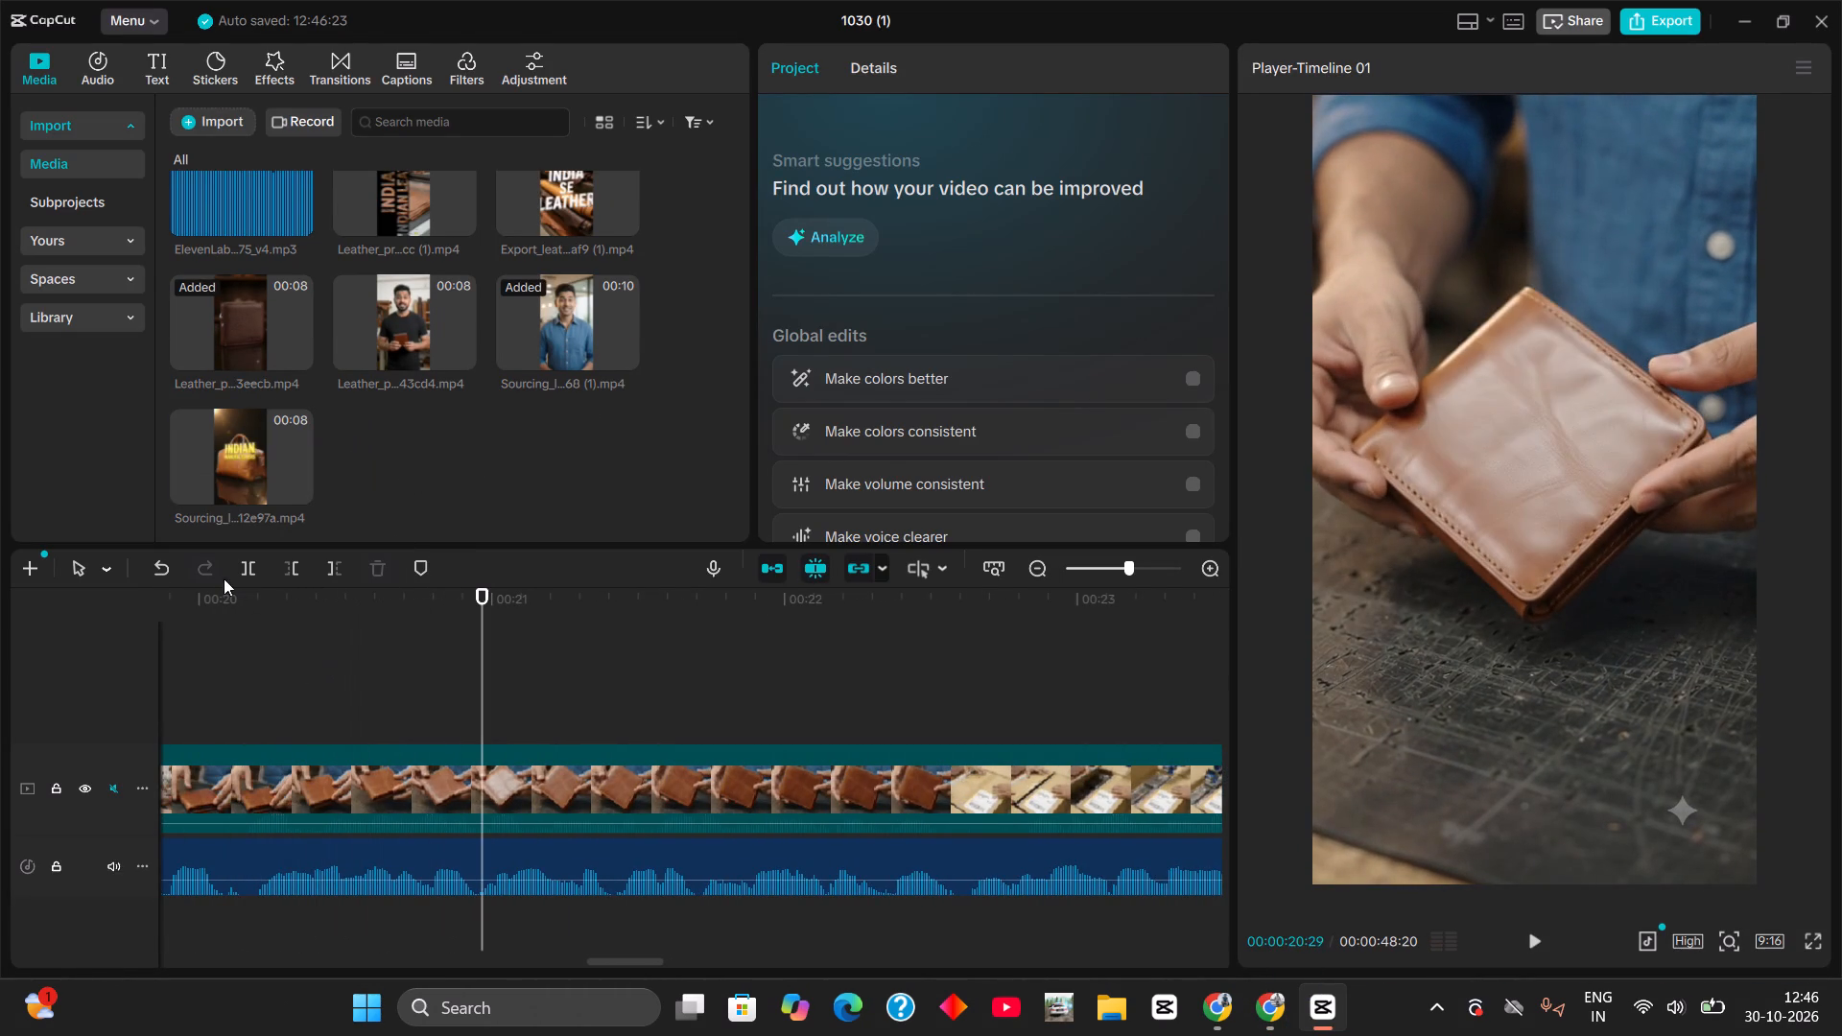
{"action": "left_click_drag", "start_coordinate": [241, 615], "coordinate": [361, 646]}
{"action": "key", "text": "space"}
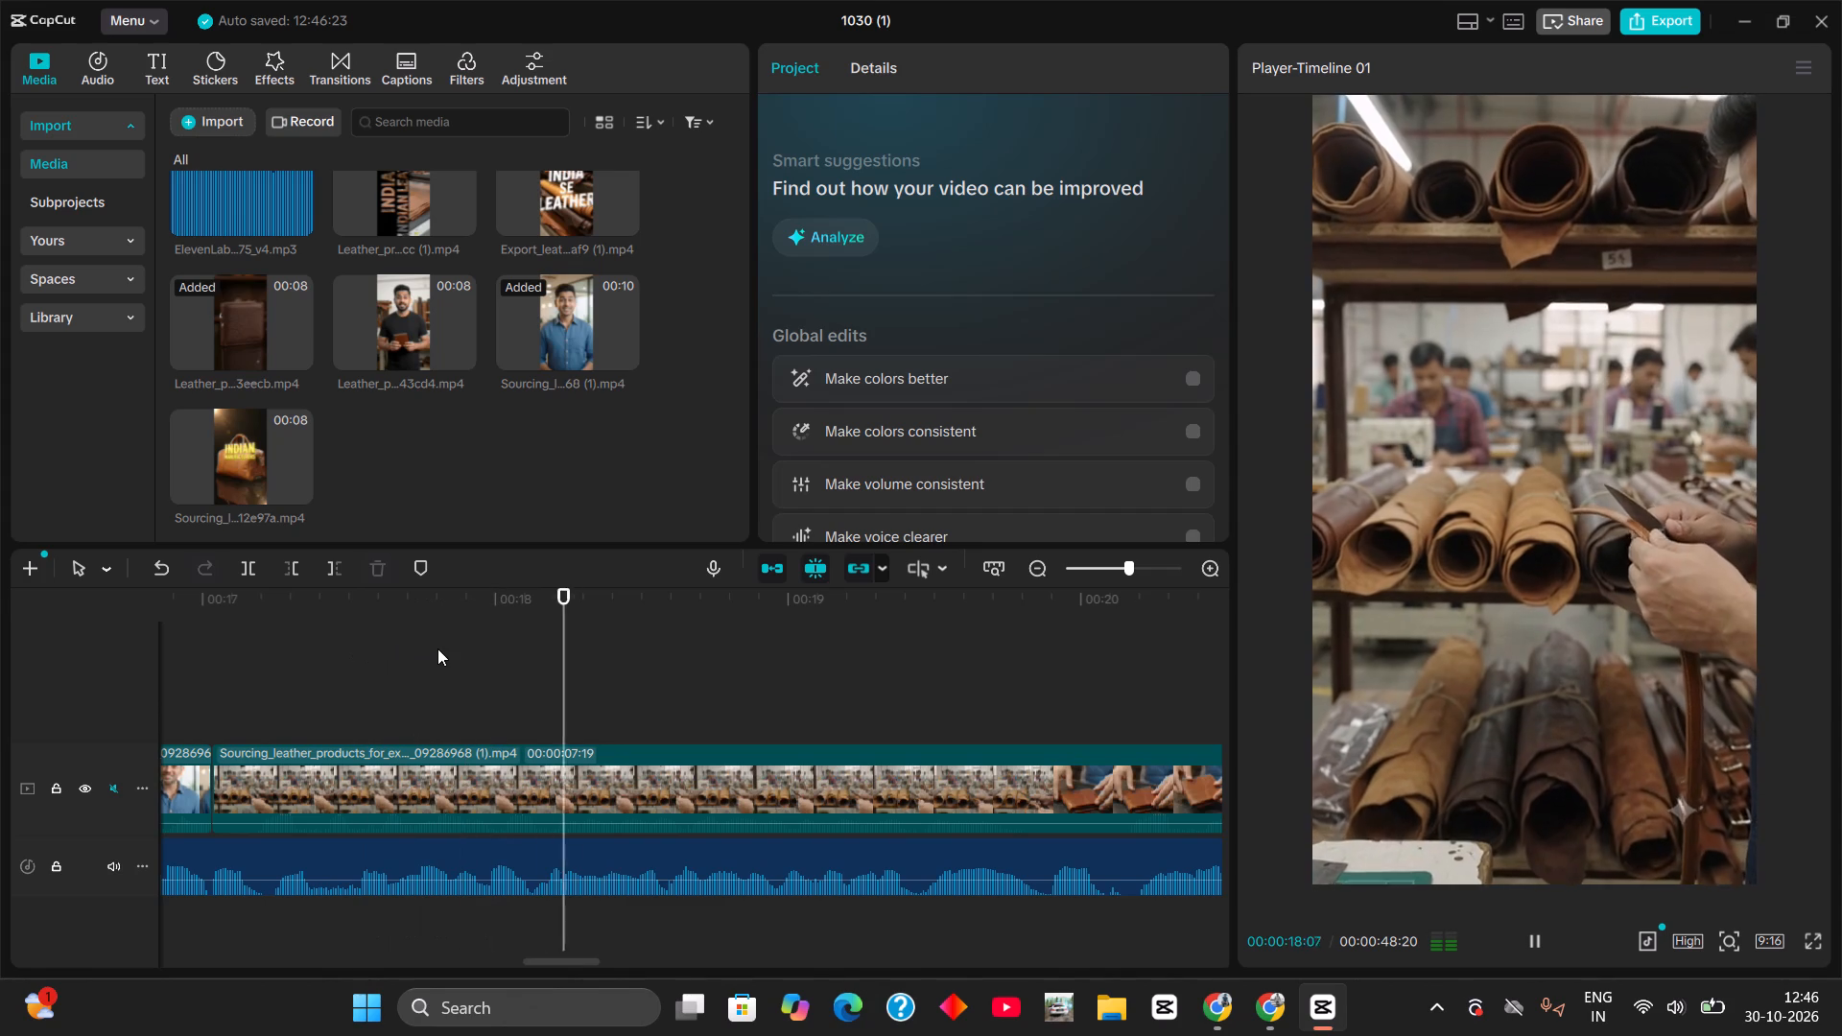
{"action": "key", "text": "space"}
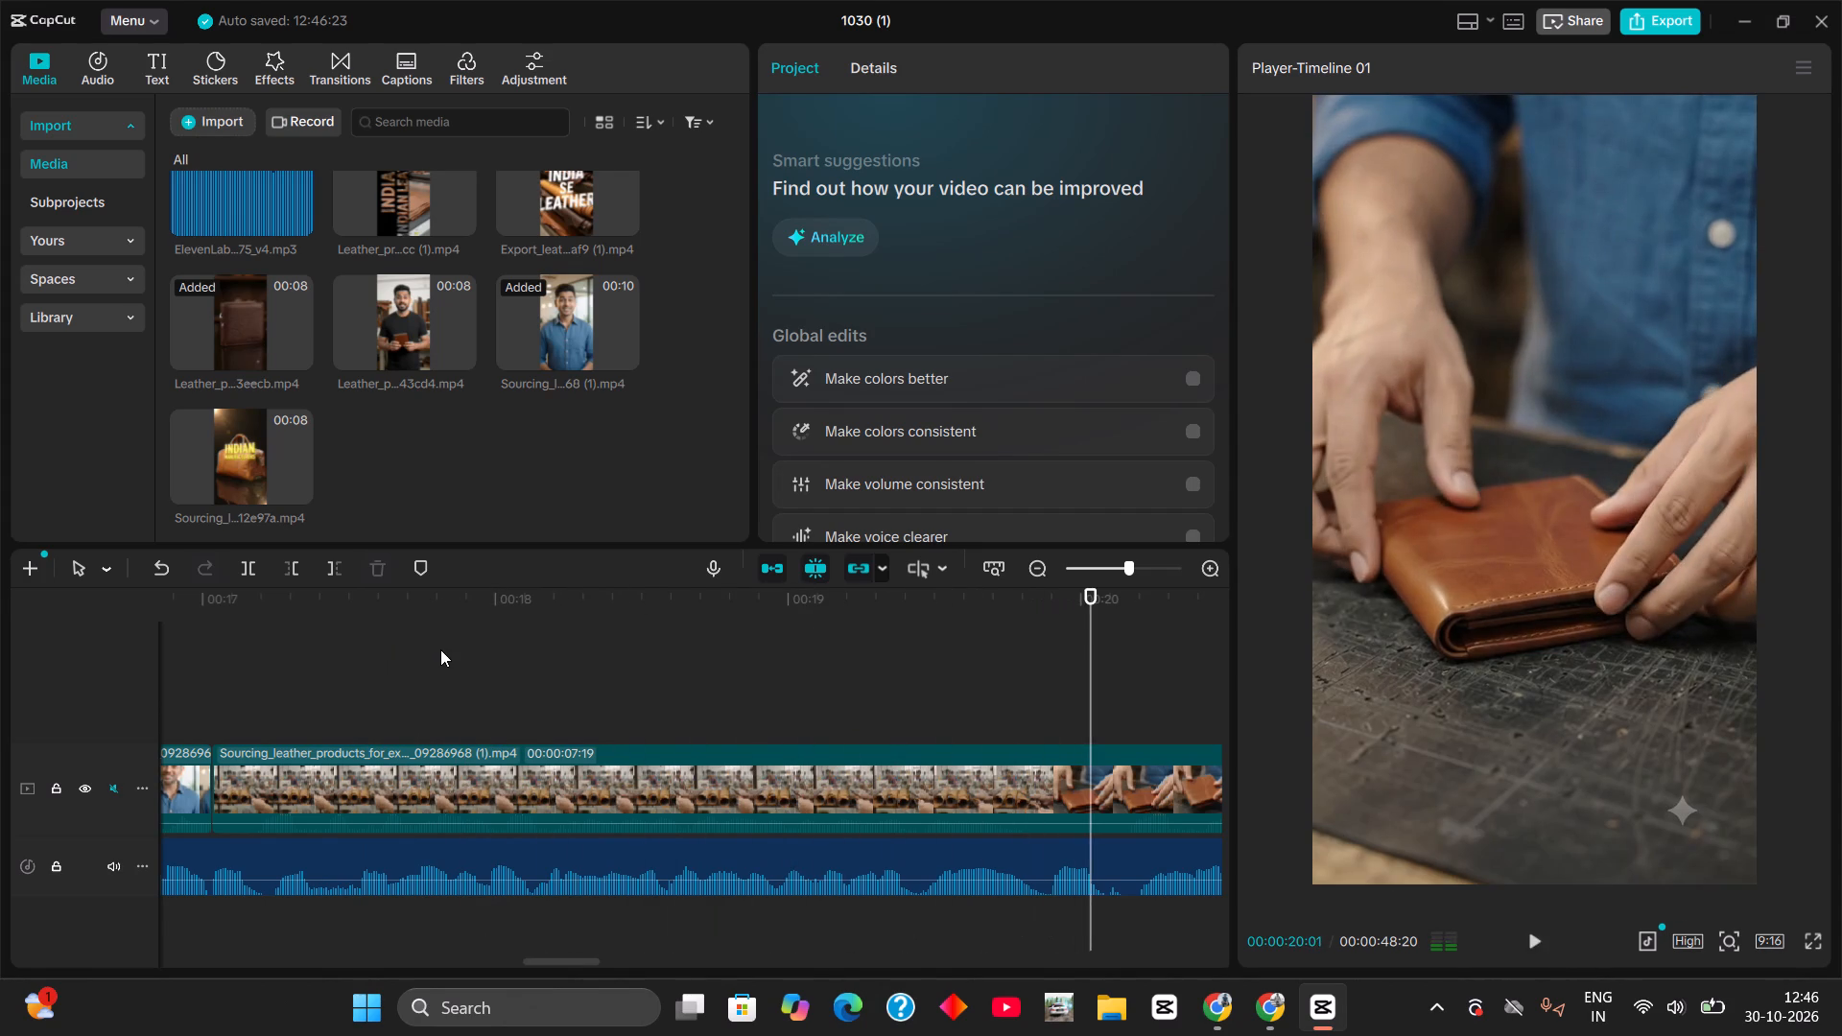
{"action": "key", "text": "space"}
{"action": "key", "text": "space"}
{"action": "left_click", "coordinate": [1151, 804]}
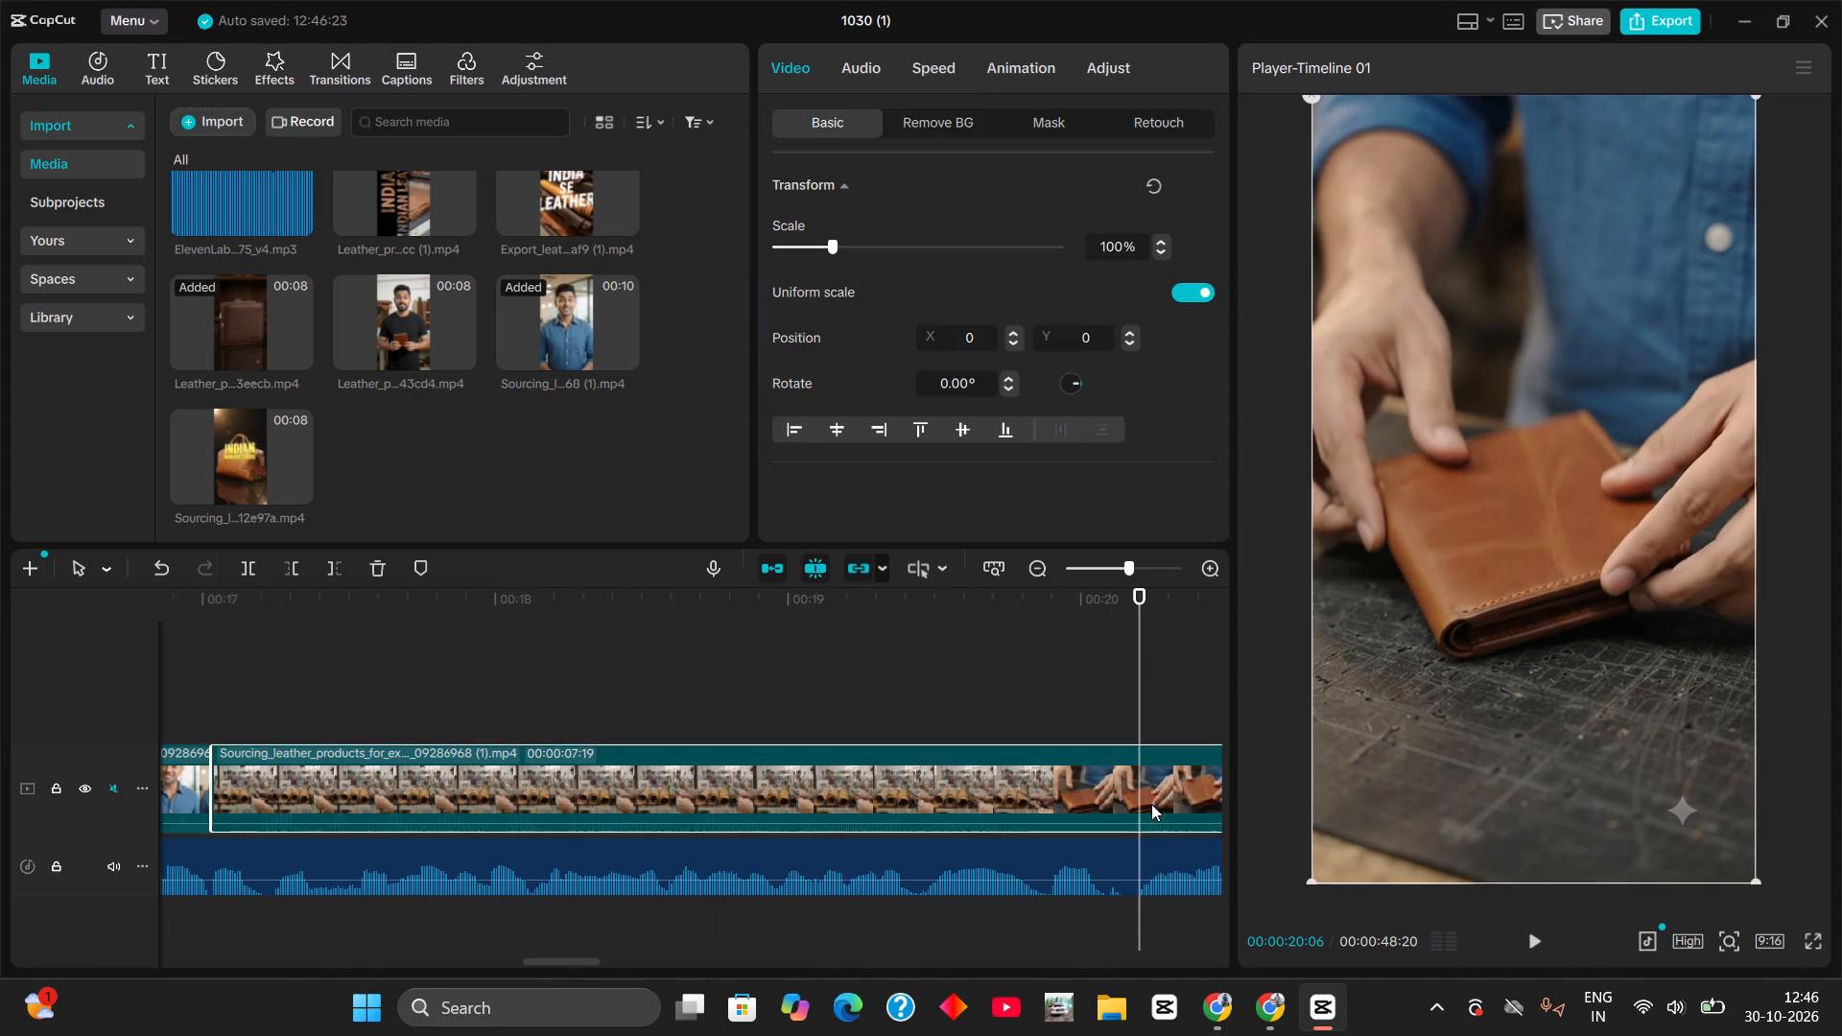
{"action": "key", "text": "ctrl+b"}
{"action": "key", "text": "BackSpace"}
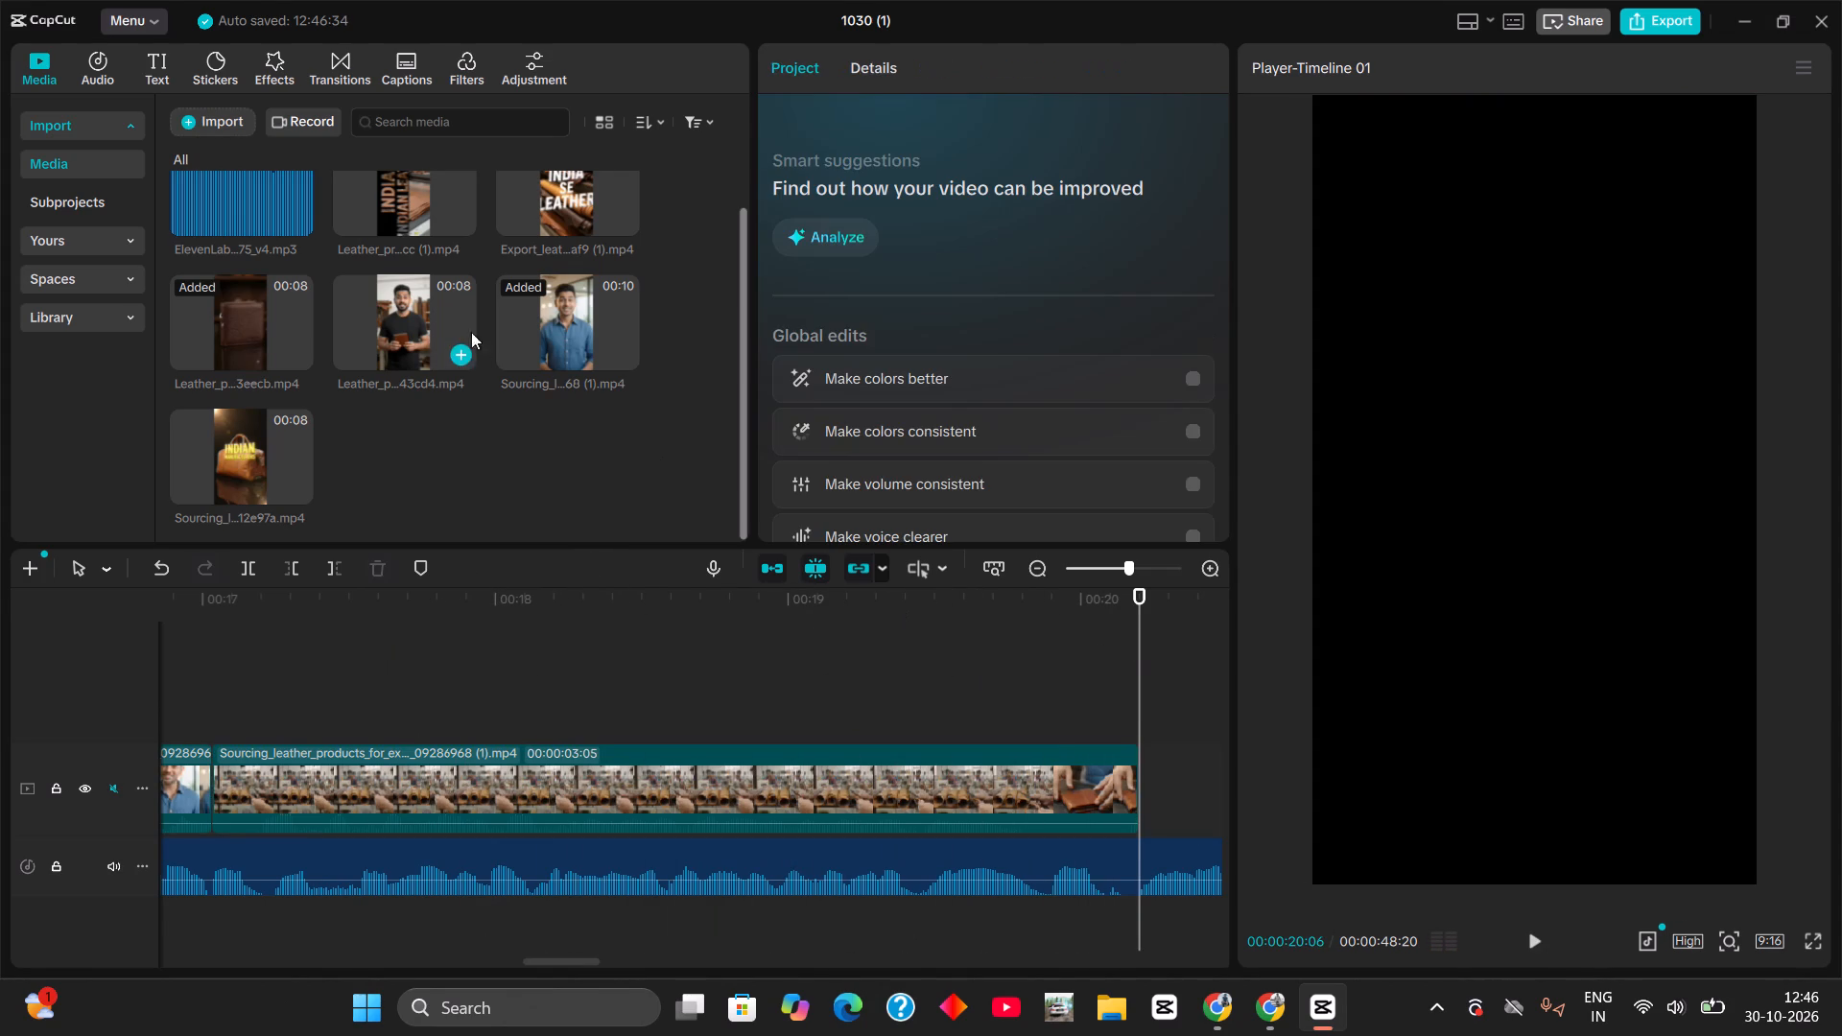
Add the INDIAN MANUFACTURERS clip to the main track after the wallet shot at 00:20:06 and play it with the voiceover.
{"action": "left_click_drag", "start_coordinate": [236, 451], "coordinate": [1173, 776]}
{"action": "key", "text": "space"}
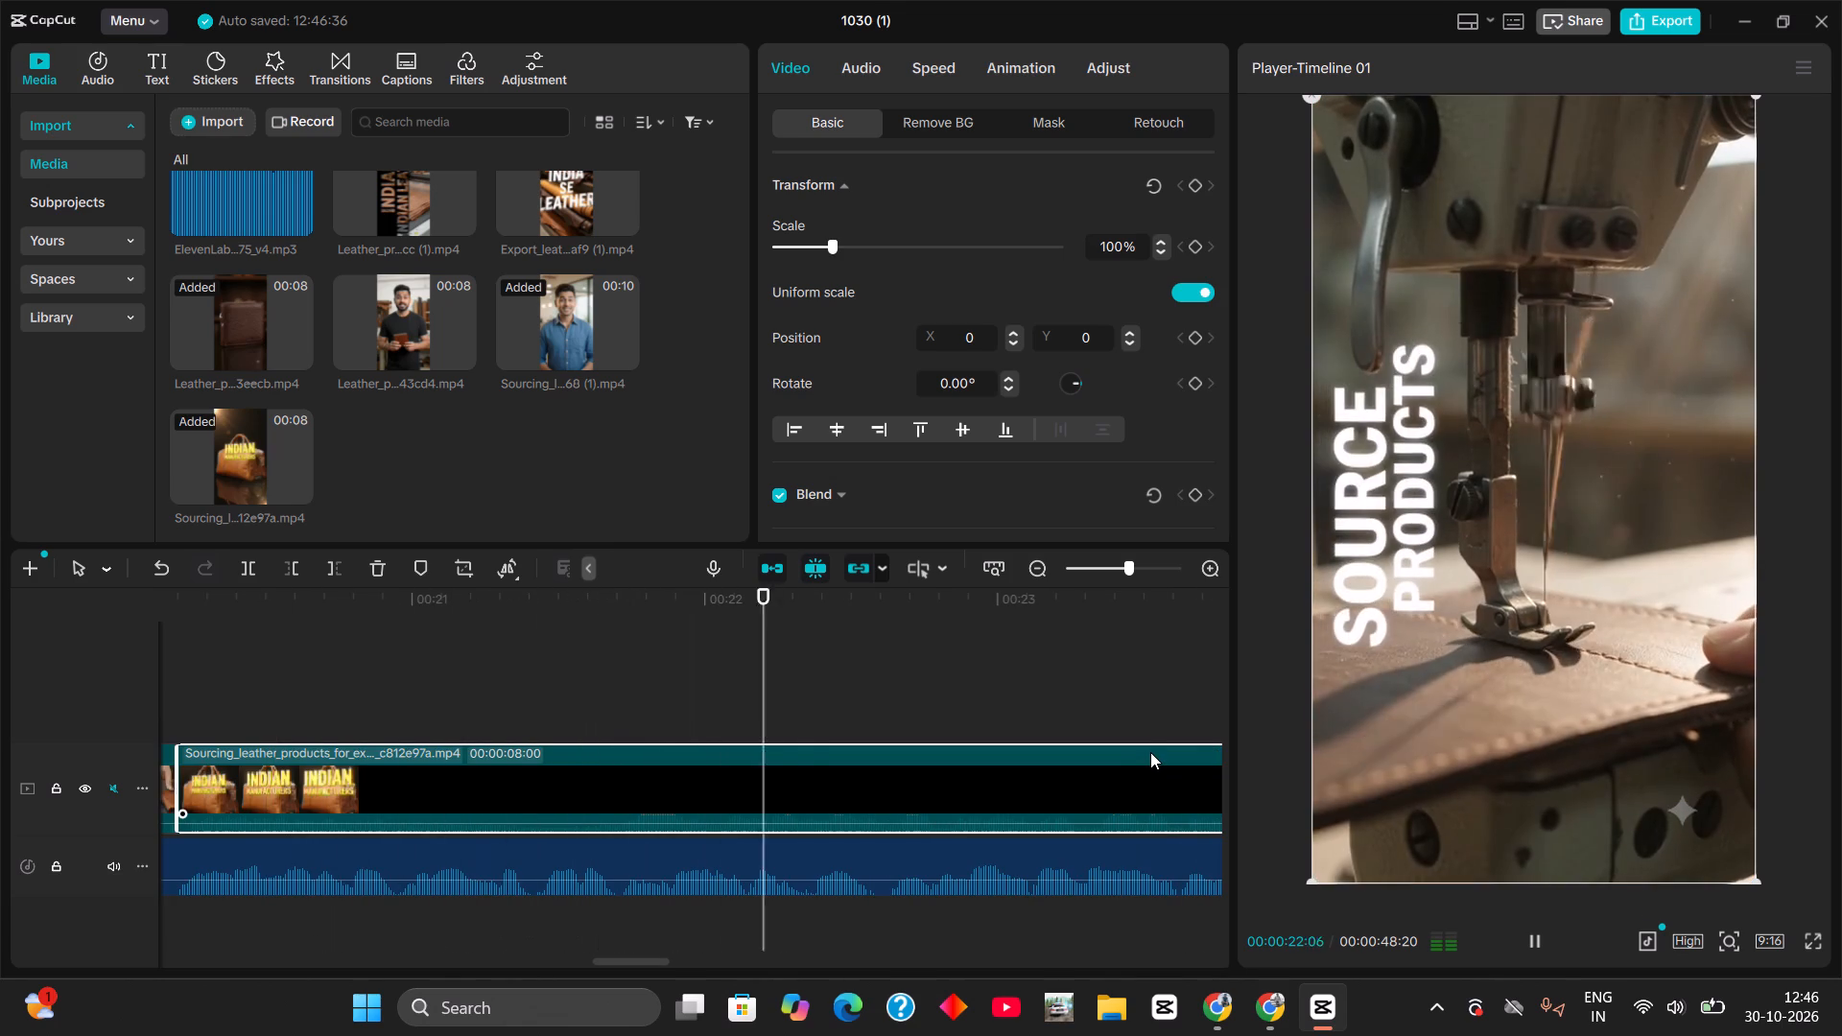
{"action": "key", "text": "space"}
{"action": "key", "text": "space"}
{"action": "key", "text": "space"}
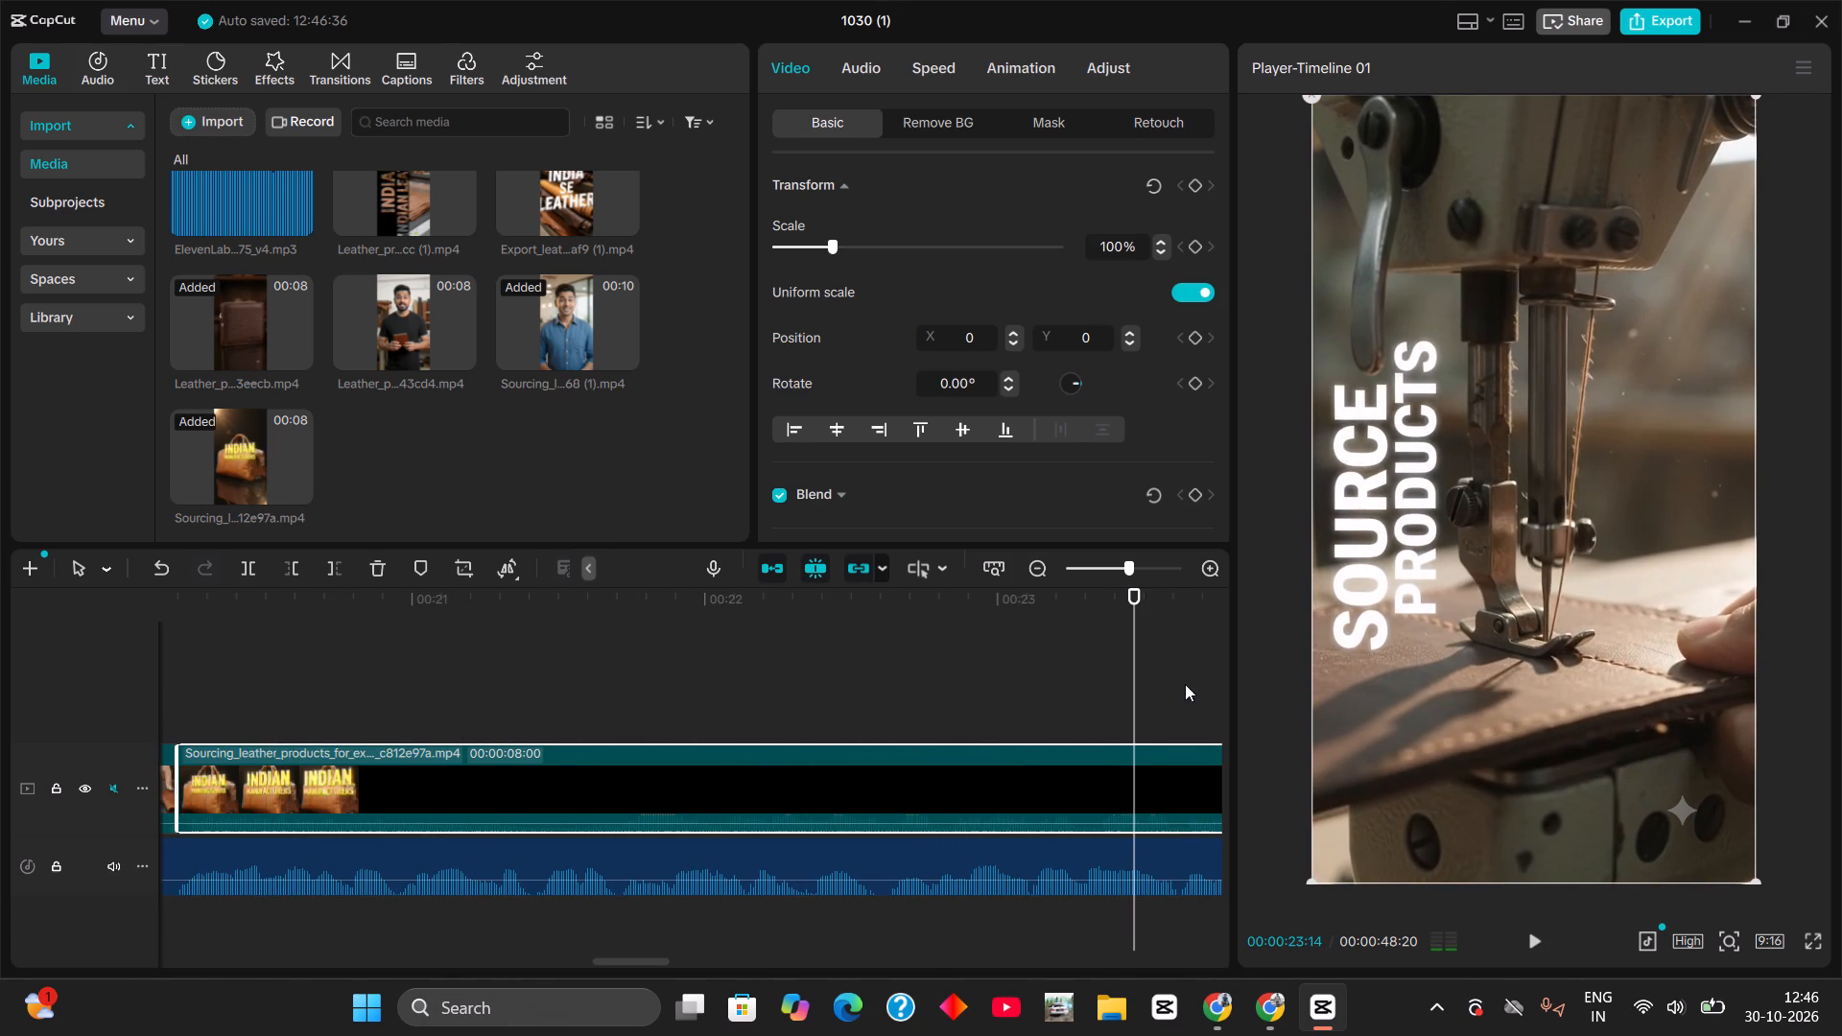
Find the voiceover break in the SOURCE PRODUCTS shot and split the INDIAN MANUFACTURERS clip there, at 00:22:19.
{"action": "left_click", "coordinate": [875, 605]}
{"action": "key", "text": "space"}
{"action": "key", "text": "space"}
{"action": "left_click_drag", "start_coordinate": [875, 605], "coordinate": [888, 620]}
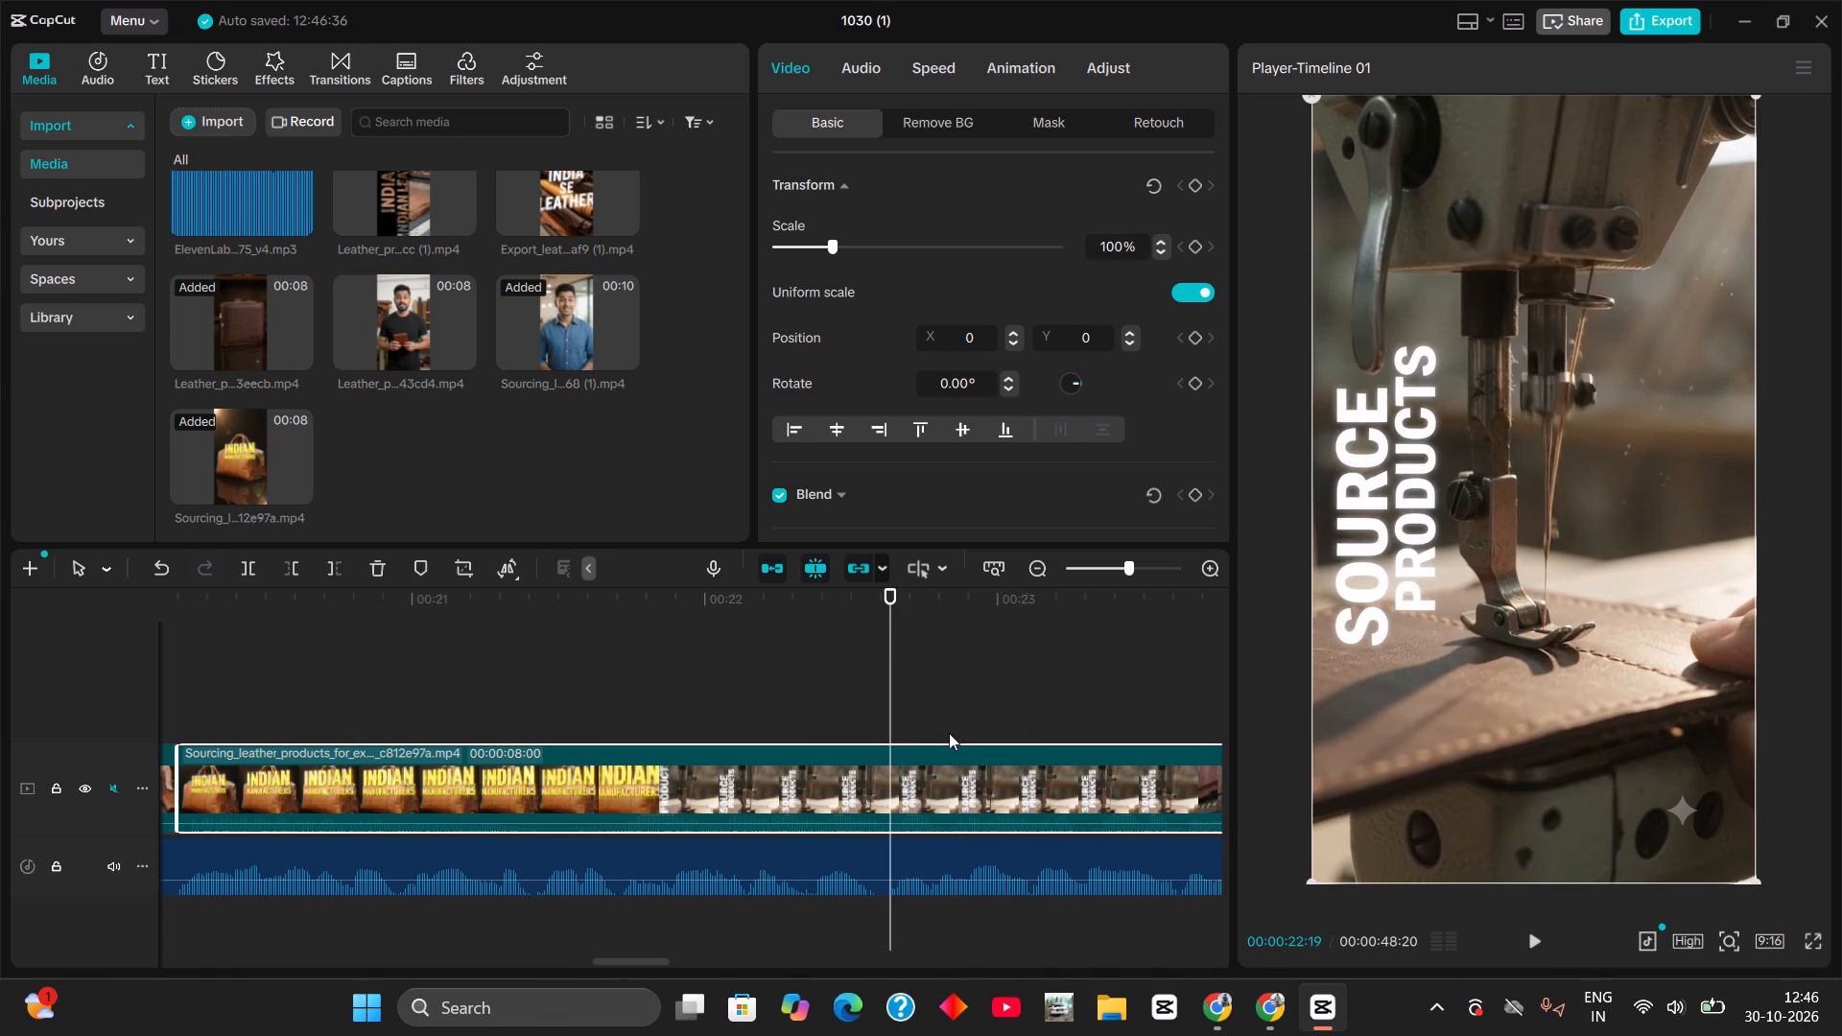
{"action": "left_click", "coordinate": [962, 794], "text": "ctrl"}
{"action": "key", "text": "ctrl+b"}
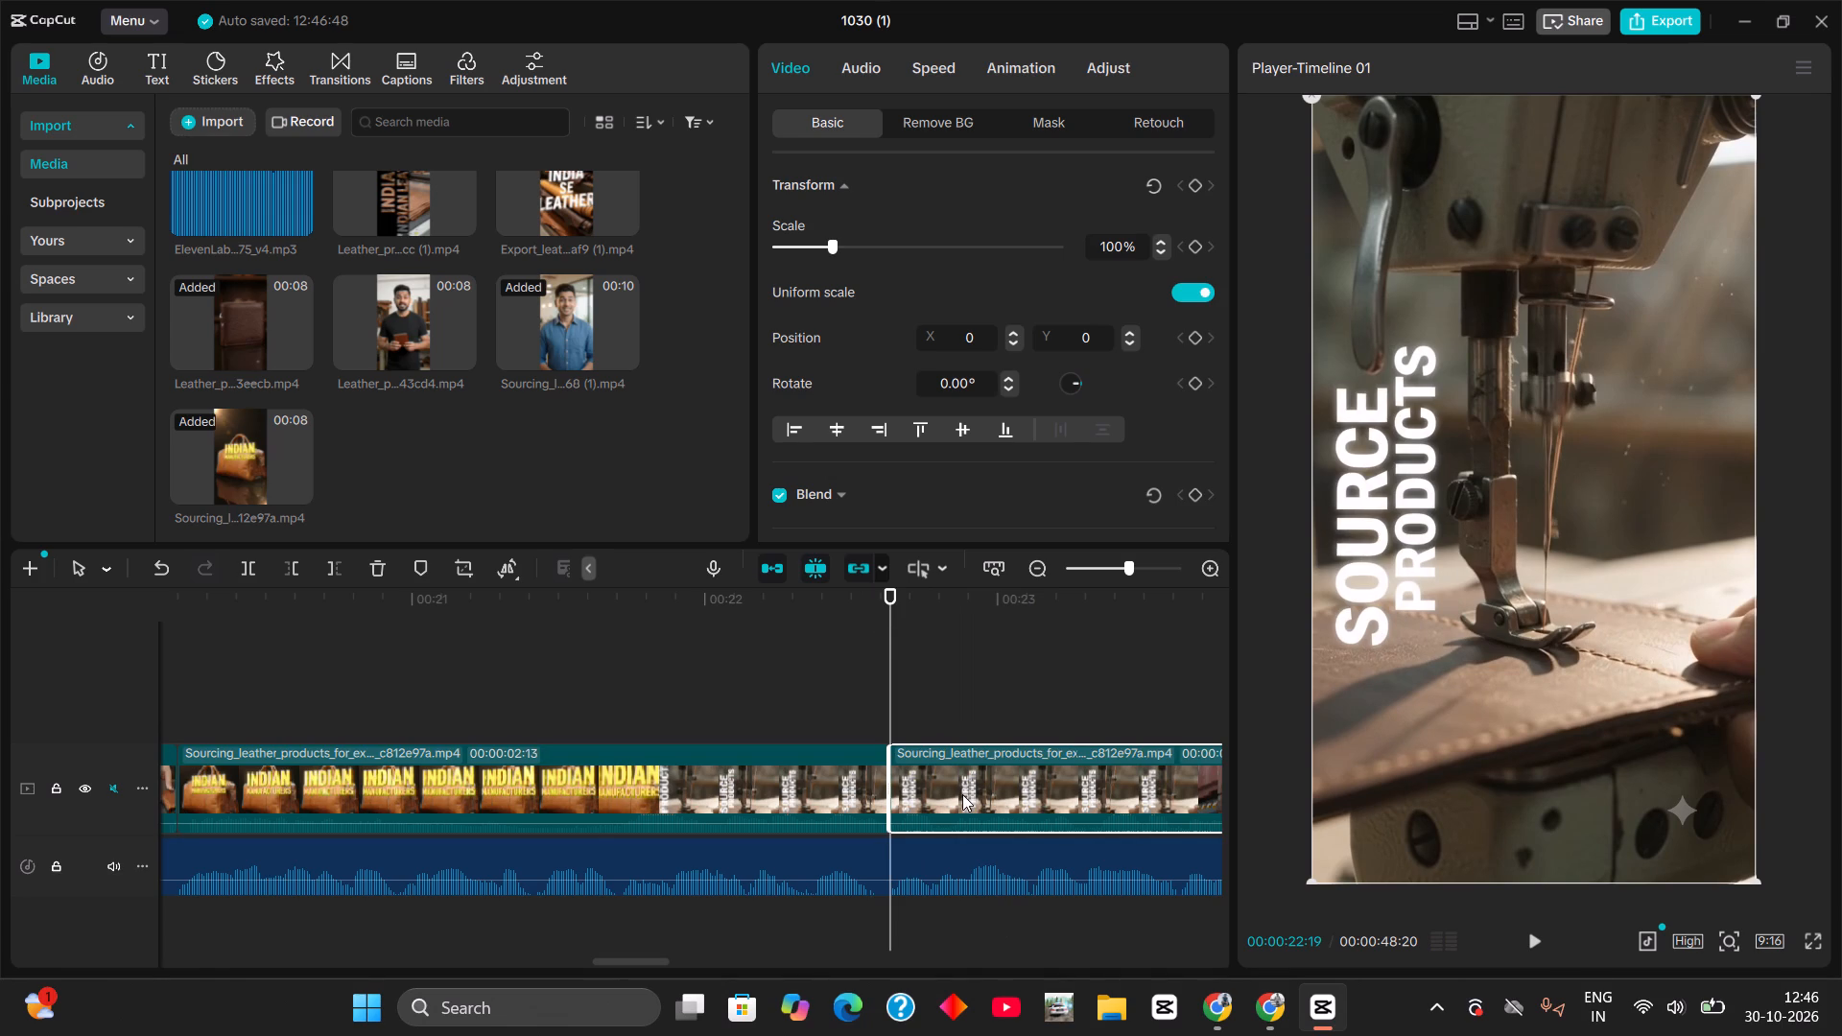
Split the remaining clip at 00:25:21, after the SUPPLY shot, and move the INTERNATIONAL BUYERS part forward to 00:22:19.
{"action": "left_click_drag", "start_coordinate": [896, 610], "coordinate": [899, 611]}
{"action": "left_click_drag", "start_coordinate": [899, 611], "coordinate": [1009, 681]}
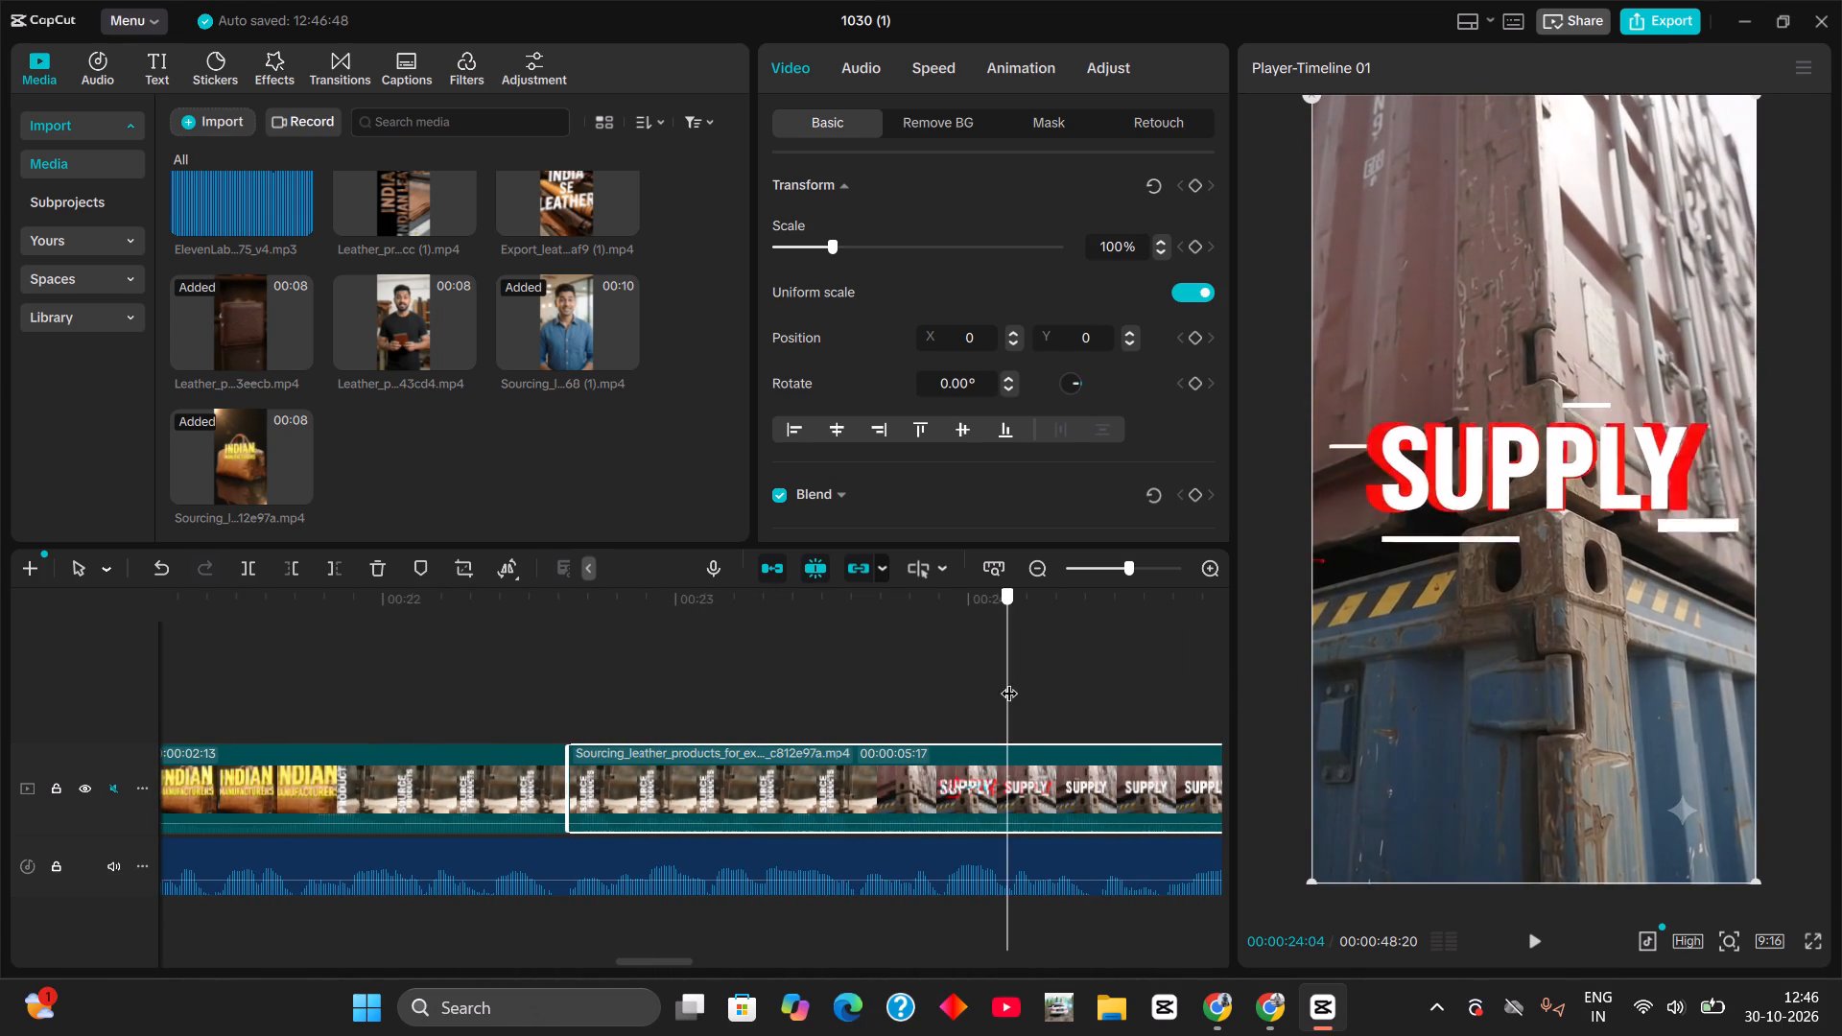
{"action": "left_click_drag", "start_coordinate": [1009, 681], "coordinate": [1035, 703]}
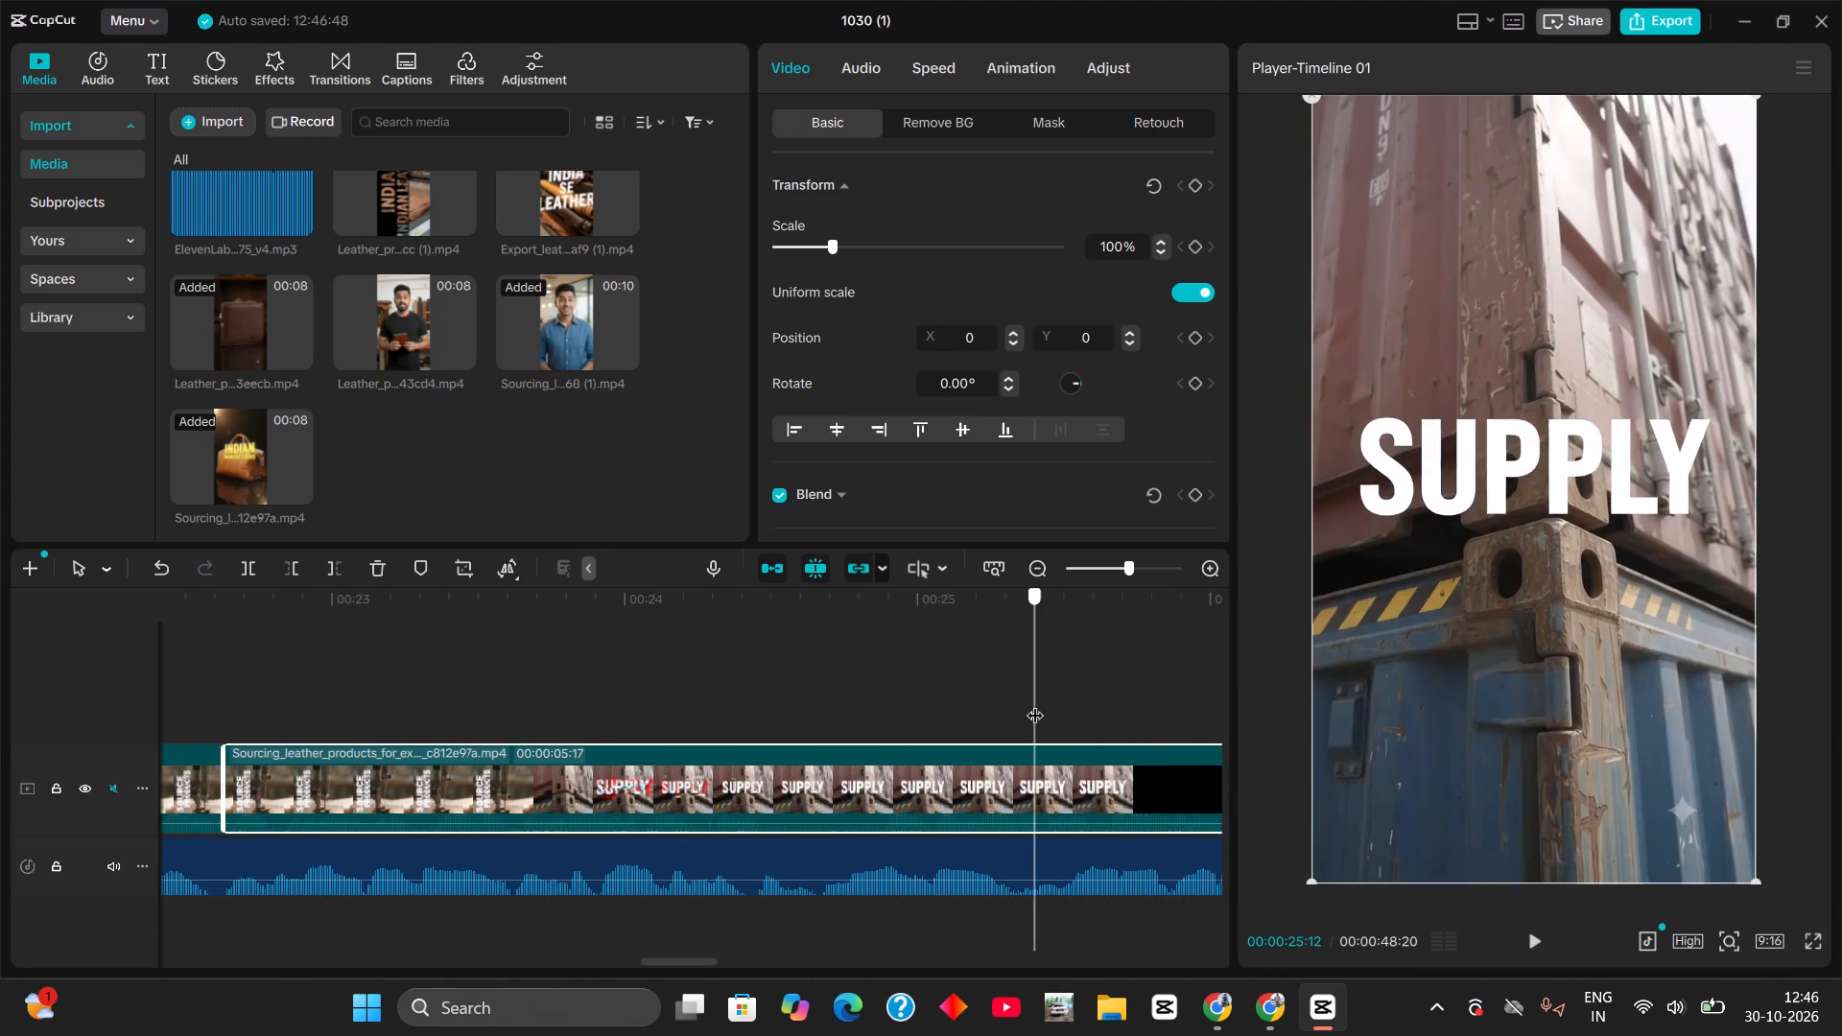
{"action": "left_click_drag", "start_coordinate": [1035, 703], "coordinate": [1120, 718]}
{"action": "key", "text": "ctrl+b"}
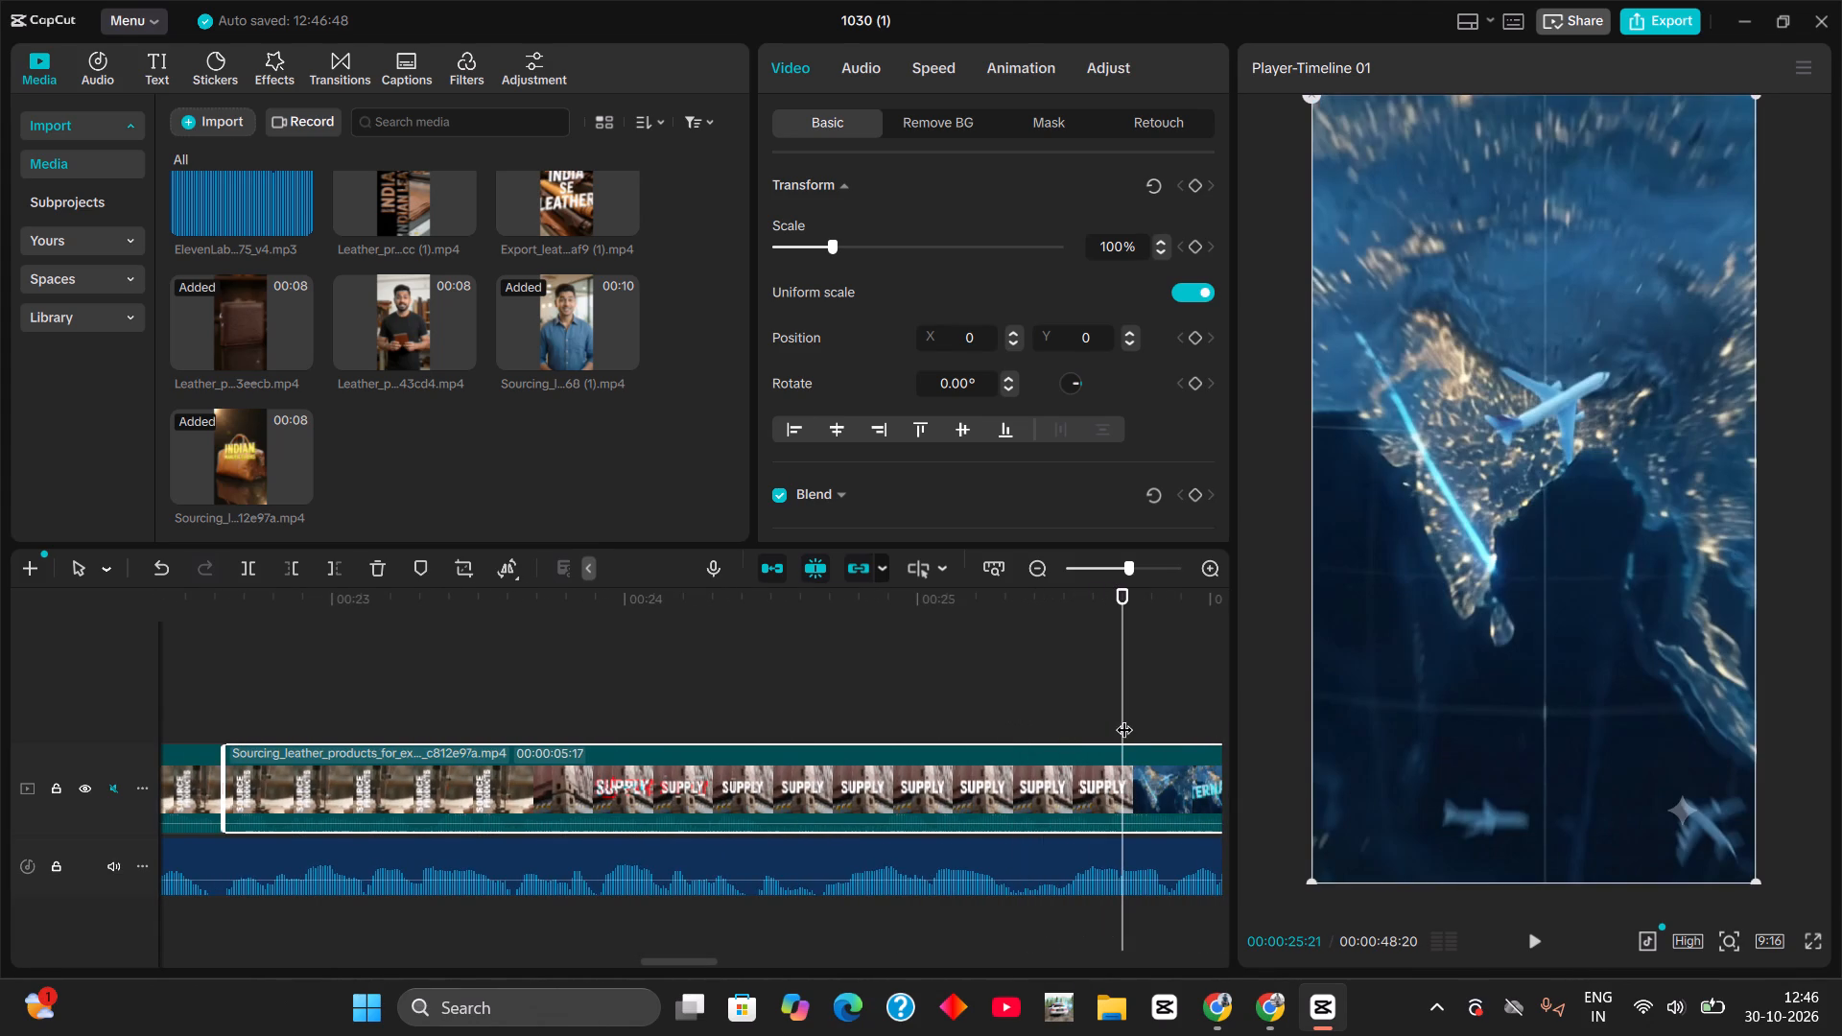
{"action": "left_click_drag", "start_coordinate": [1162, 764], "coordinate": [372, 770]}
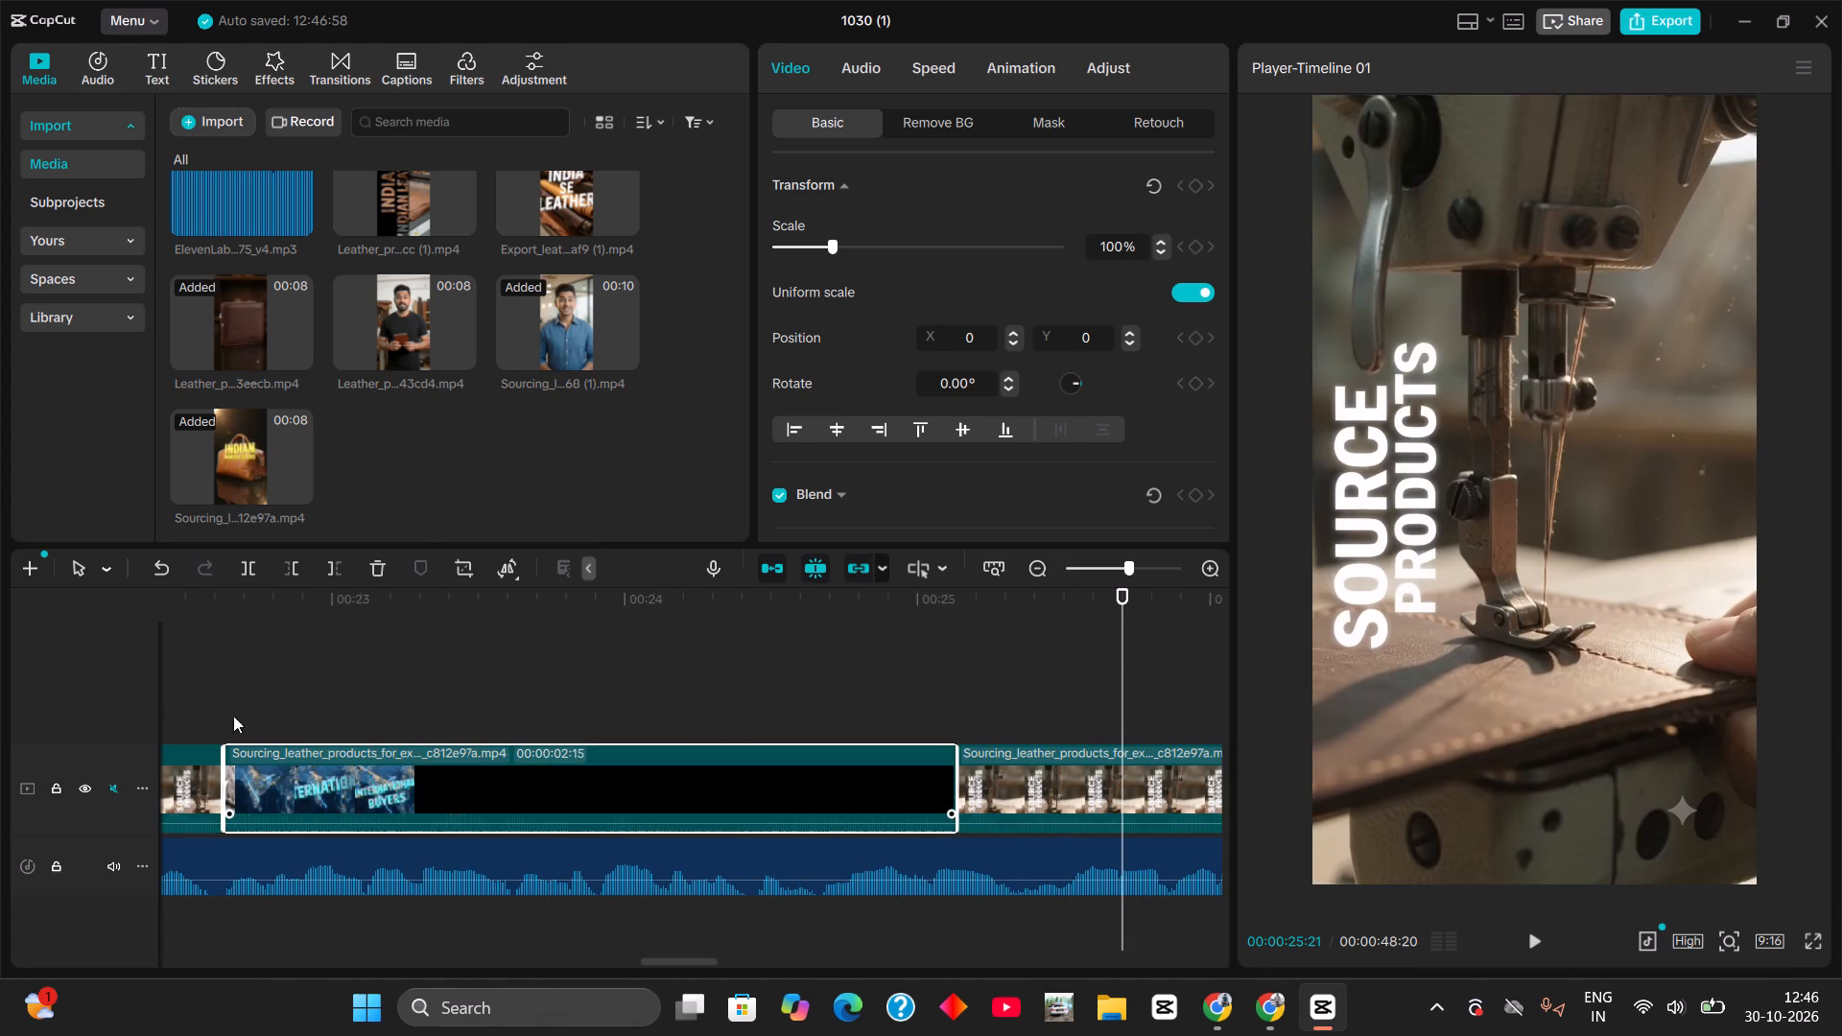
Play the INTERNATIONAL BUYERS segment with the voiceover, split it at 00:23:25 and delete the part after the cut.
{"action": "left_click", "coordinate": [205, 618]}
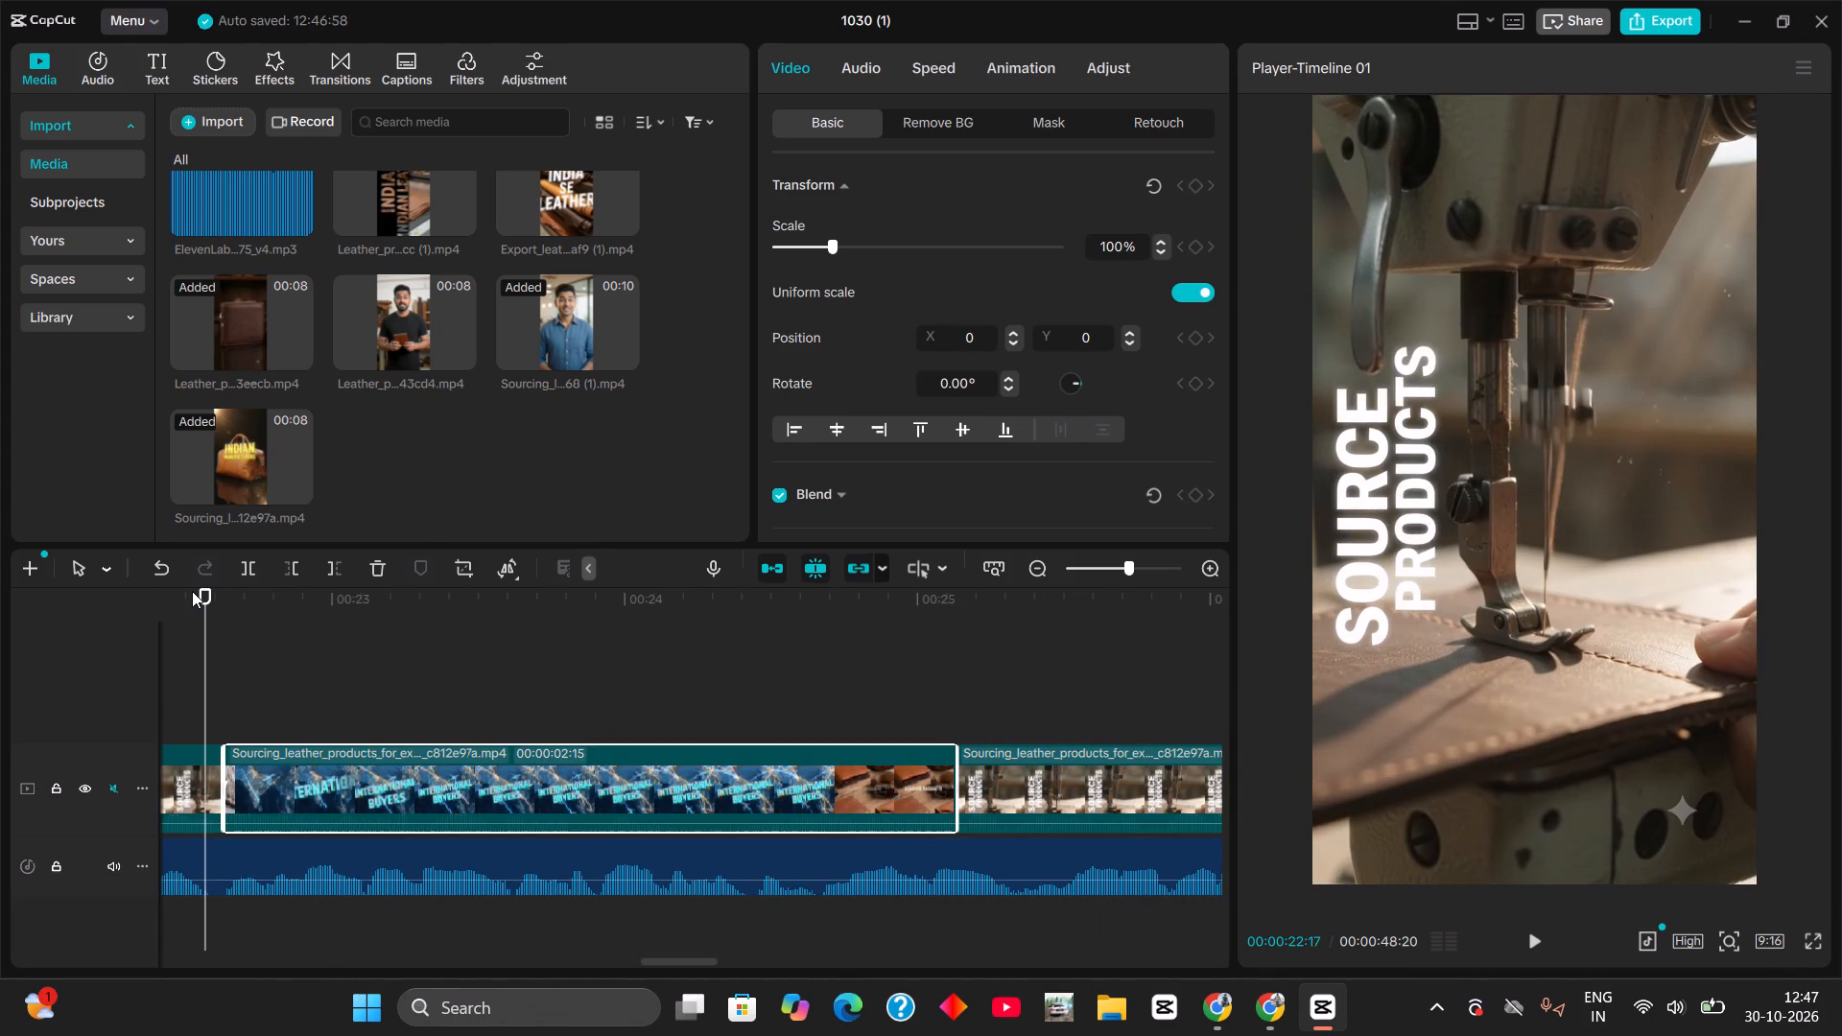
{"action": "key", "text": "space"}
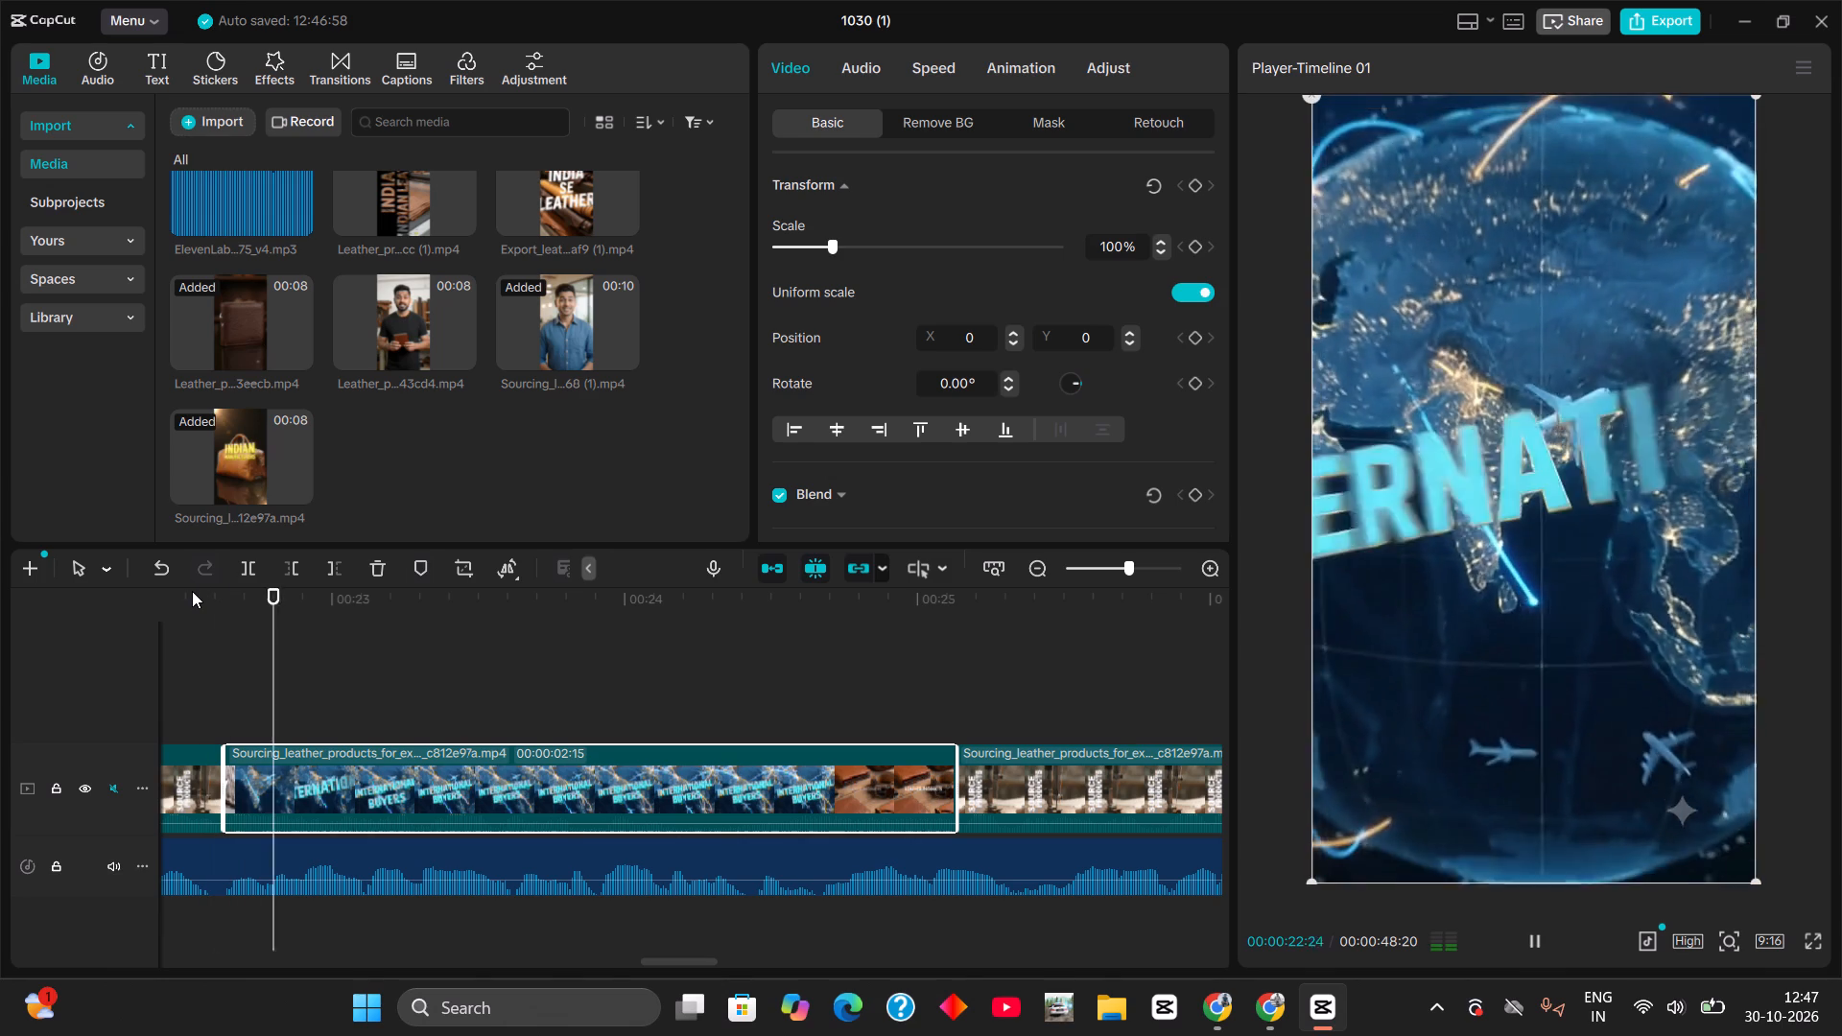
{"action": "key", "text": "space"}
{"action": "key", "text": "space"}
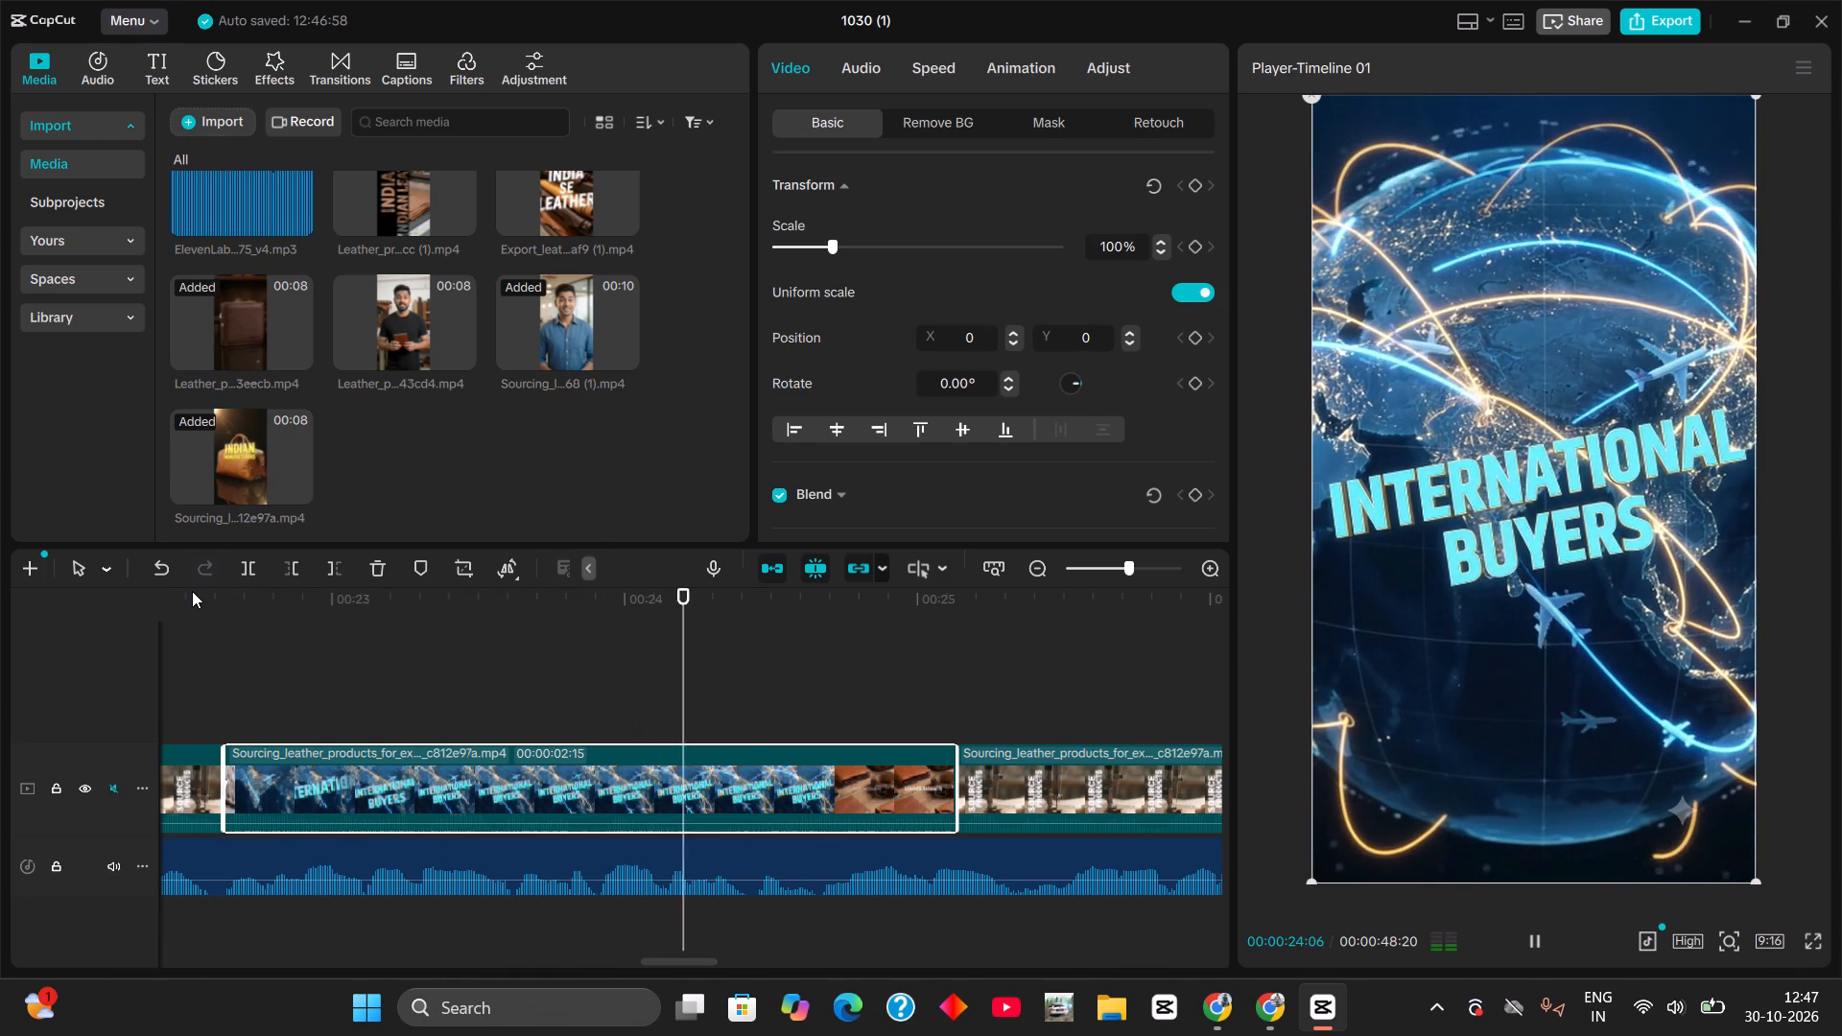
{"action": "key", "text": "space"}
{"action": "left_click", "coordinate": [198, 592]}
{"action": "key", "text": "space"}
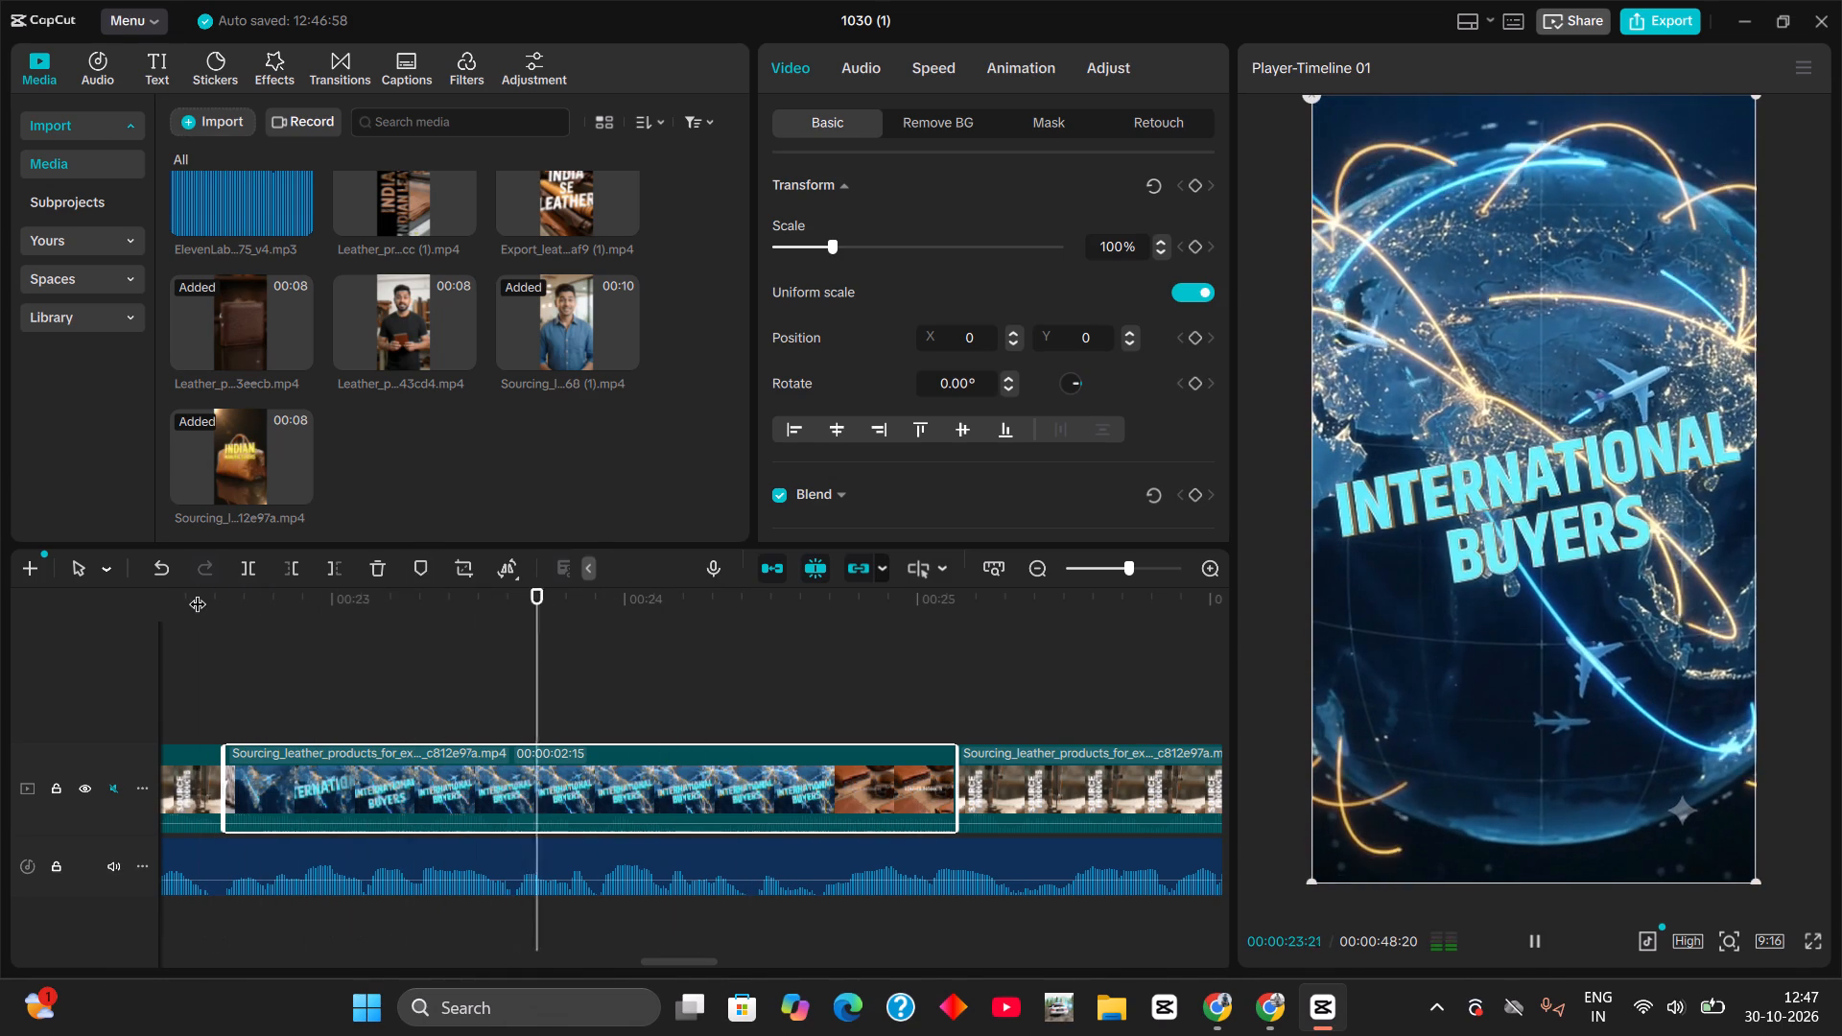
{"action": "key", "text": "space"}
{"action": "key", "text": "ctrl+v"}
{"action": "key", "text": "ctrl+b"}
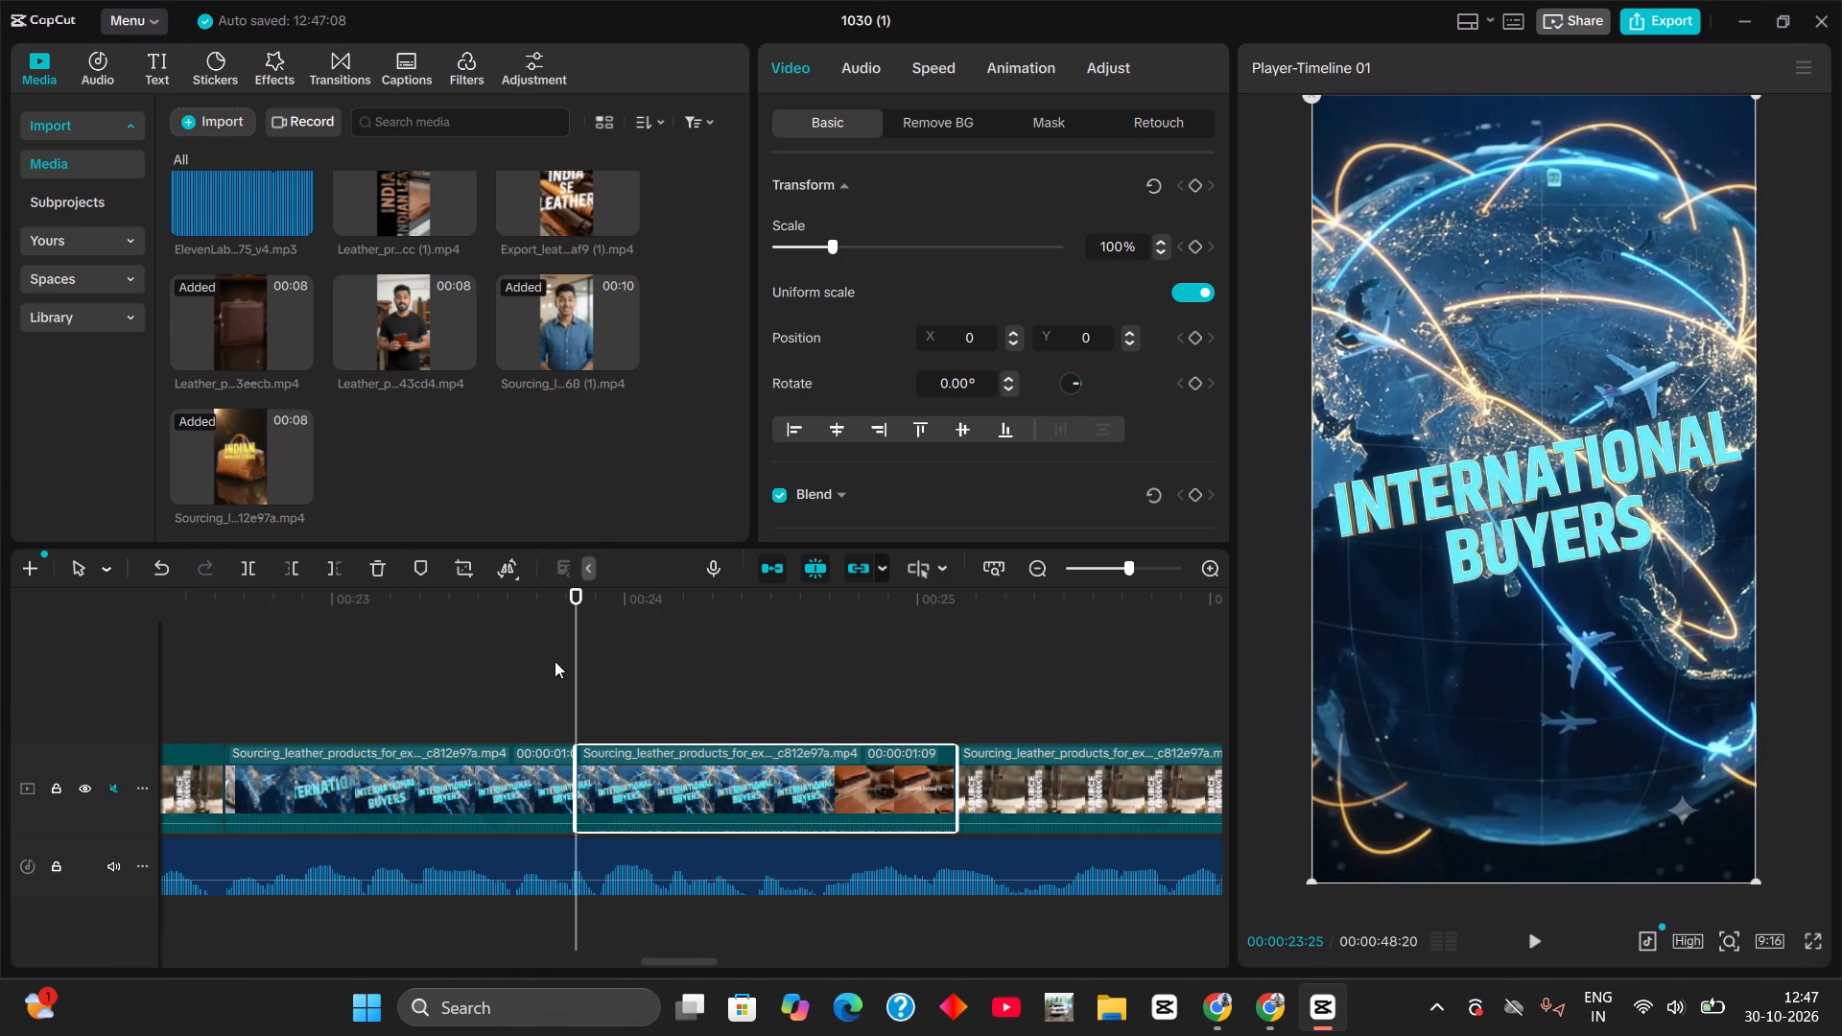
{"action": "key", "text": "BackSpace"}
Split the following segment at 00:25:01, where SUPPLY starts, and delete the leftover SOURCE PRODUCTS part before it.
{"action": "key", "text": "space"}
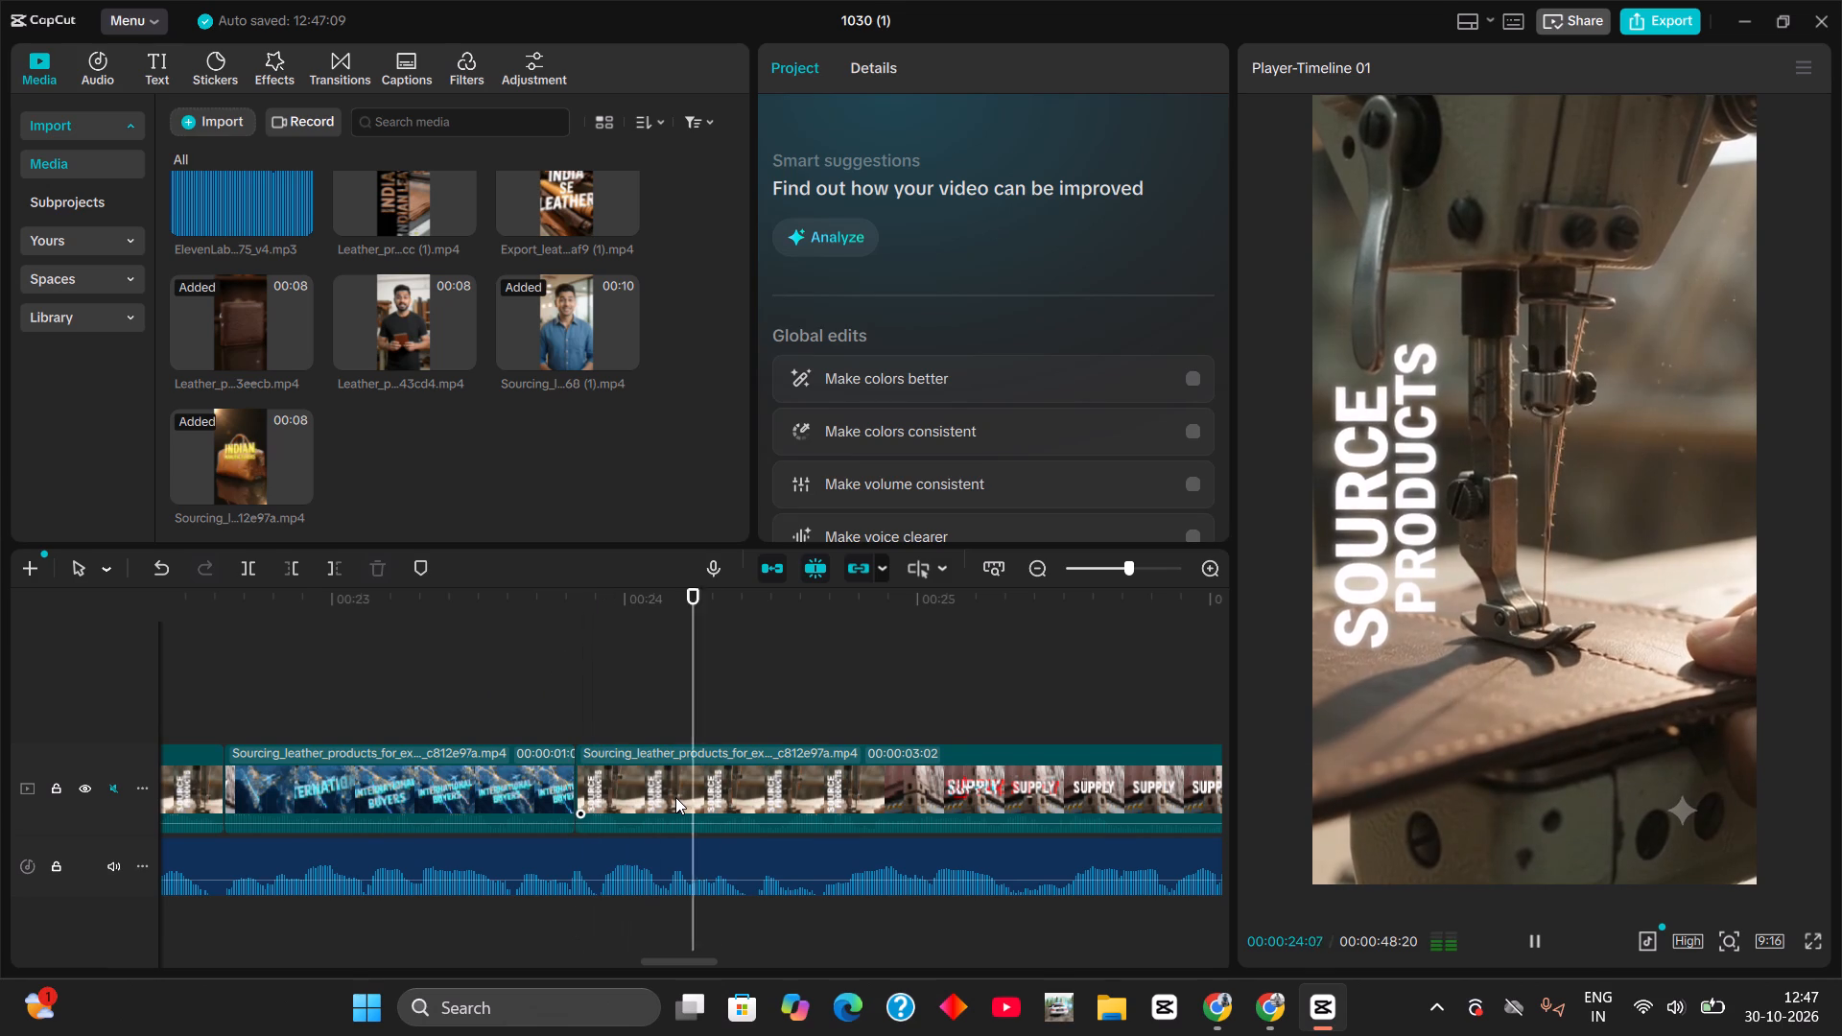
{"action": "key", "text": "space"}
{"action": "left_click_drag", "start_coordinate": [834, 622], "coordinate": [928, 646]}
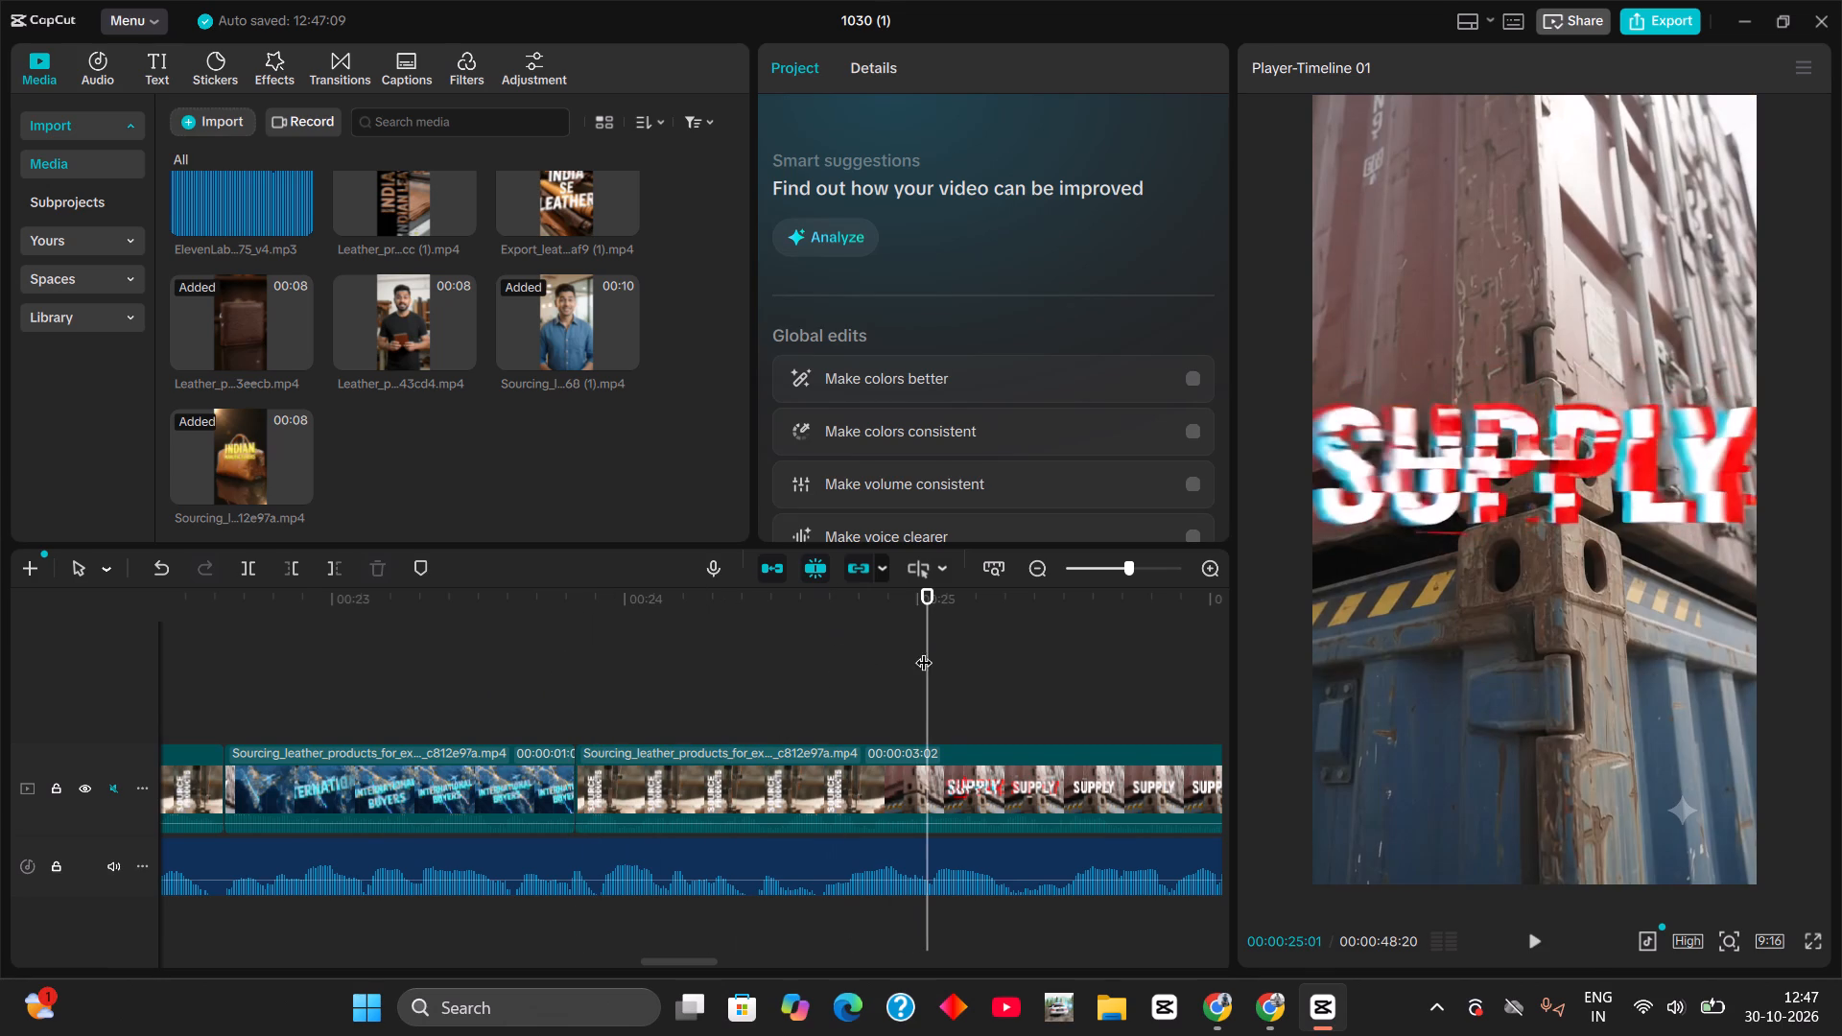
{"action": "key", "text": "ctrl+b"}
{"action": "left_click", "coordinate": [838, 775]}
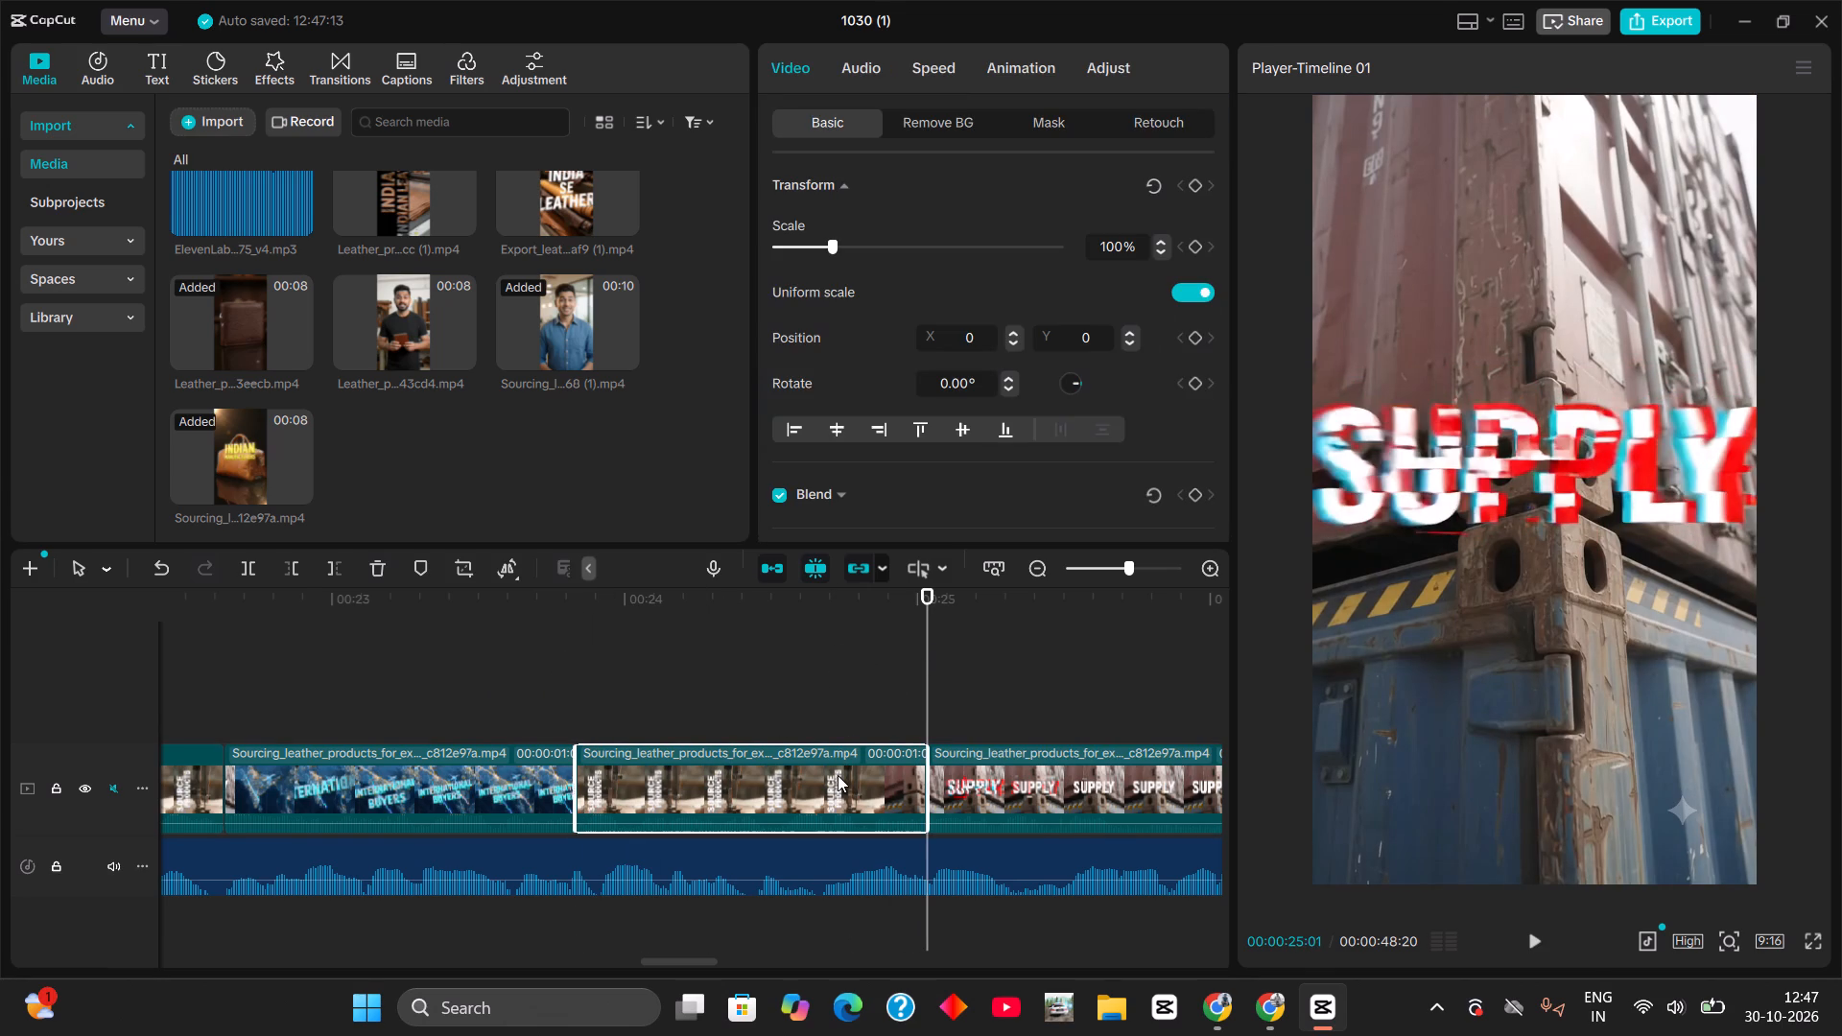
{"action": "key", "text": "BackSpace"}
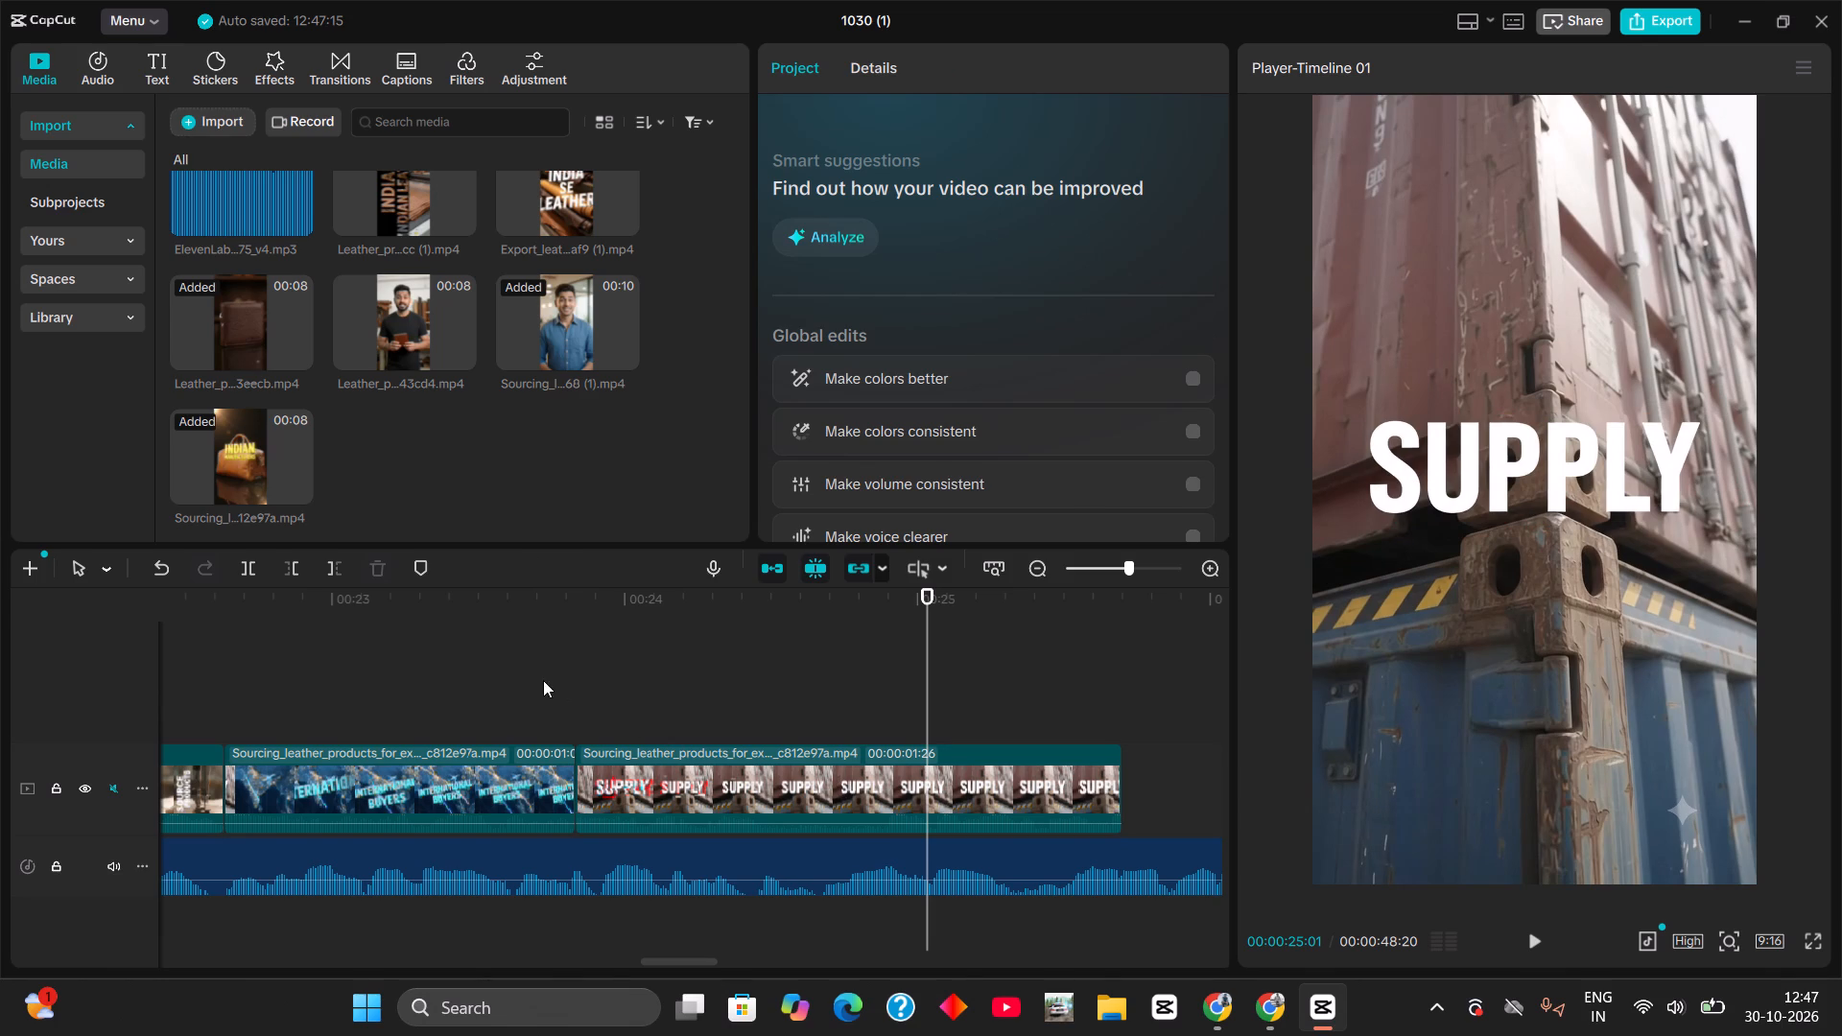
Play back the transition from the INTERNATIONAL BUYERS shot into the SUPPLY shot to check it against the voiceover.
{"action": "left_click", "coordinate": [469, 611]}
{"action": "key", "text": "space"}
{"action": "key", "text": "space"}
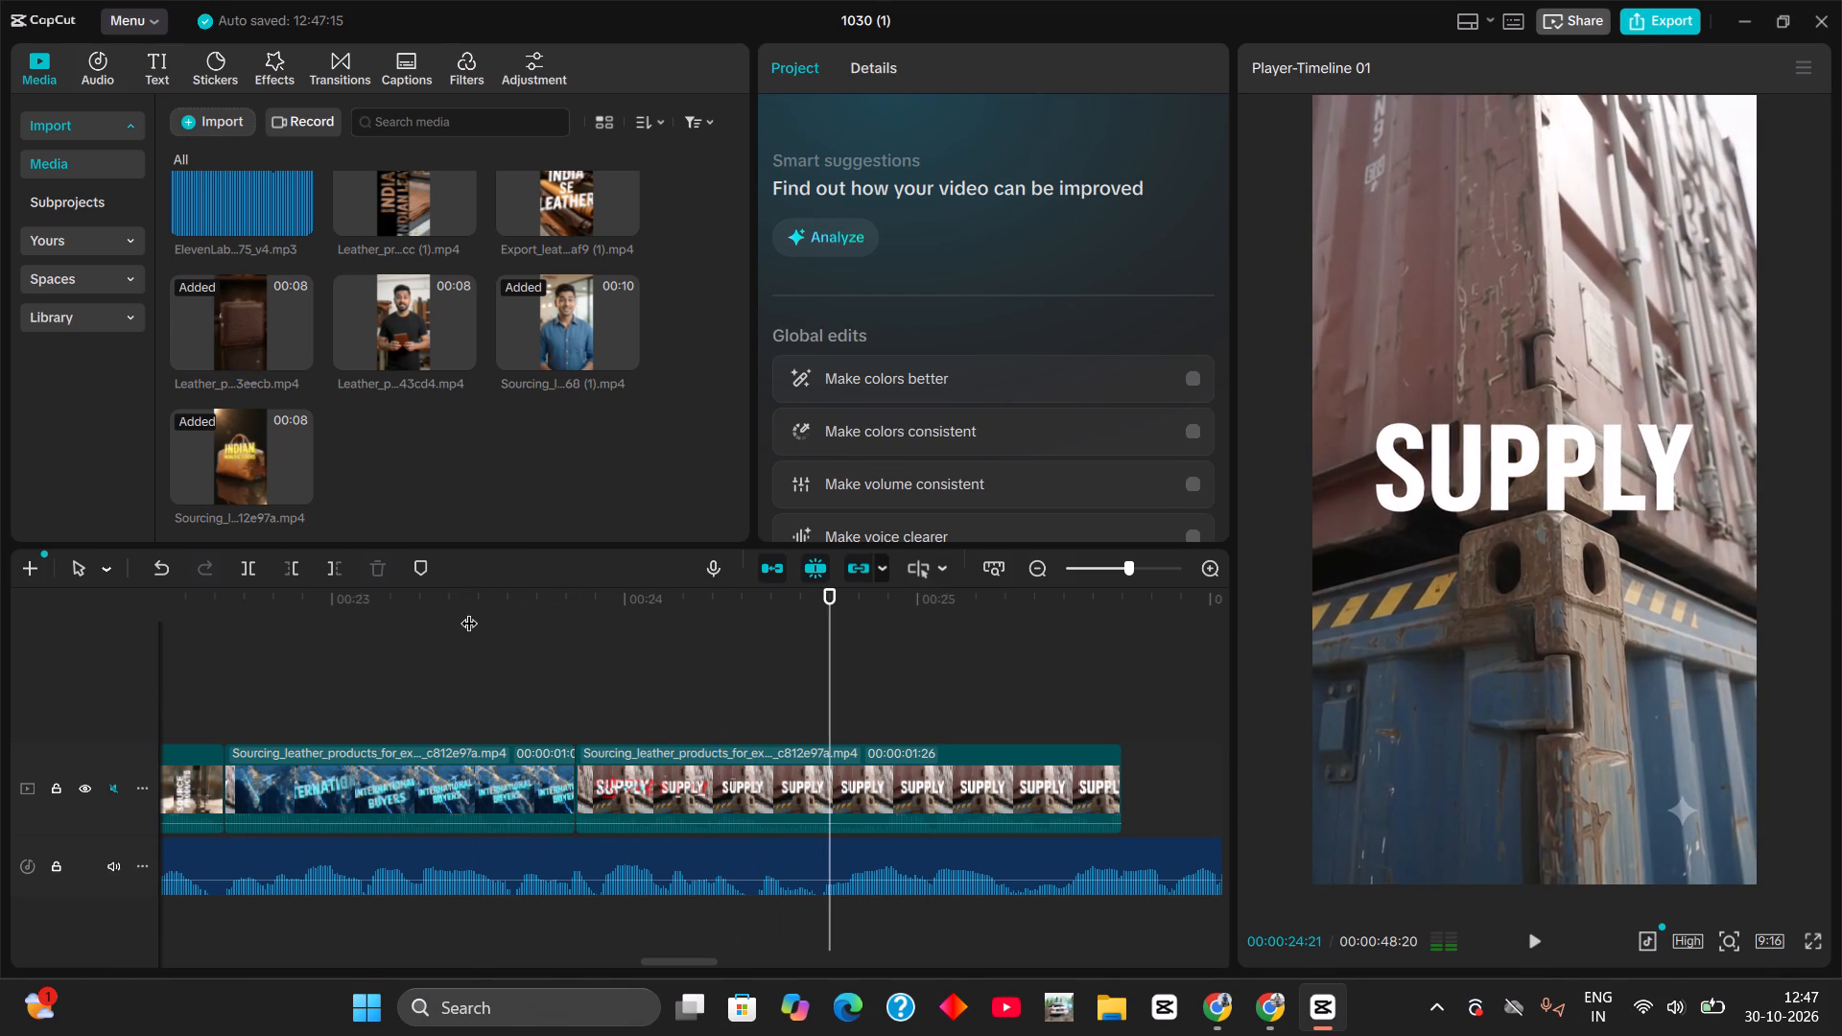
Split the SUPPLY segment at 00:24:20 to match the voiceover and select the part after the cut.
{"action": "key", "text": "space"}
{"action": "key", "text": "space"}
{"action": "left_click_drag", "start_coordinate": [815, 604], "coordinate": [818, 613]}
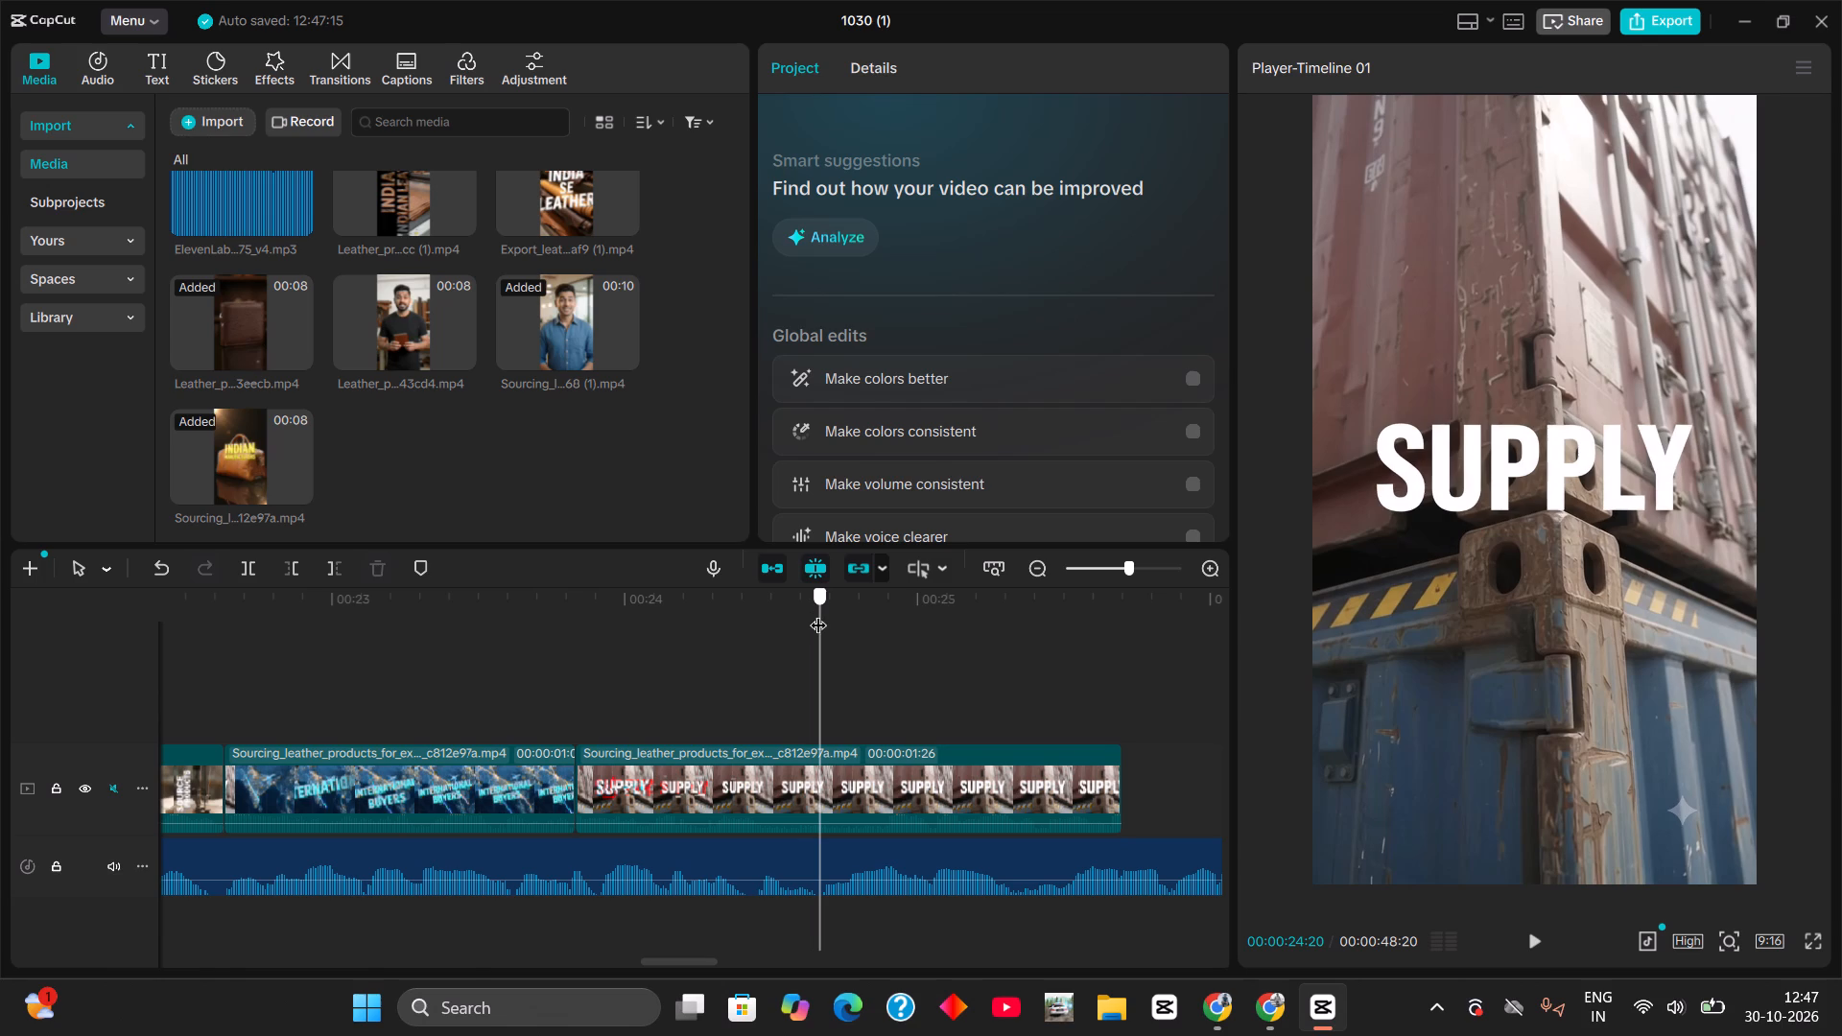
{"action": "left_click_drag", "start_coordinate": [818, 613], "coordinate": [821, 617]}
{"action": "key", "text": "ctrl+b"}
{"action": "left_click", "coordinate": [879, 786]}
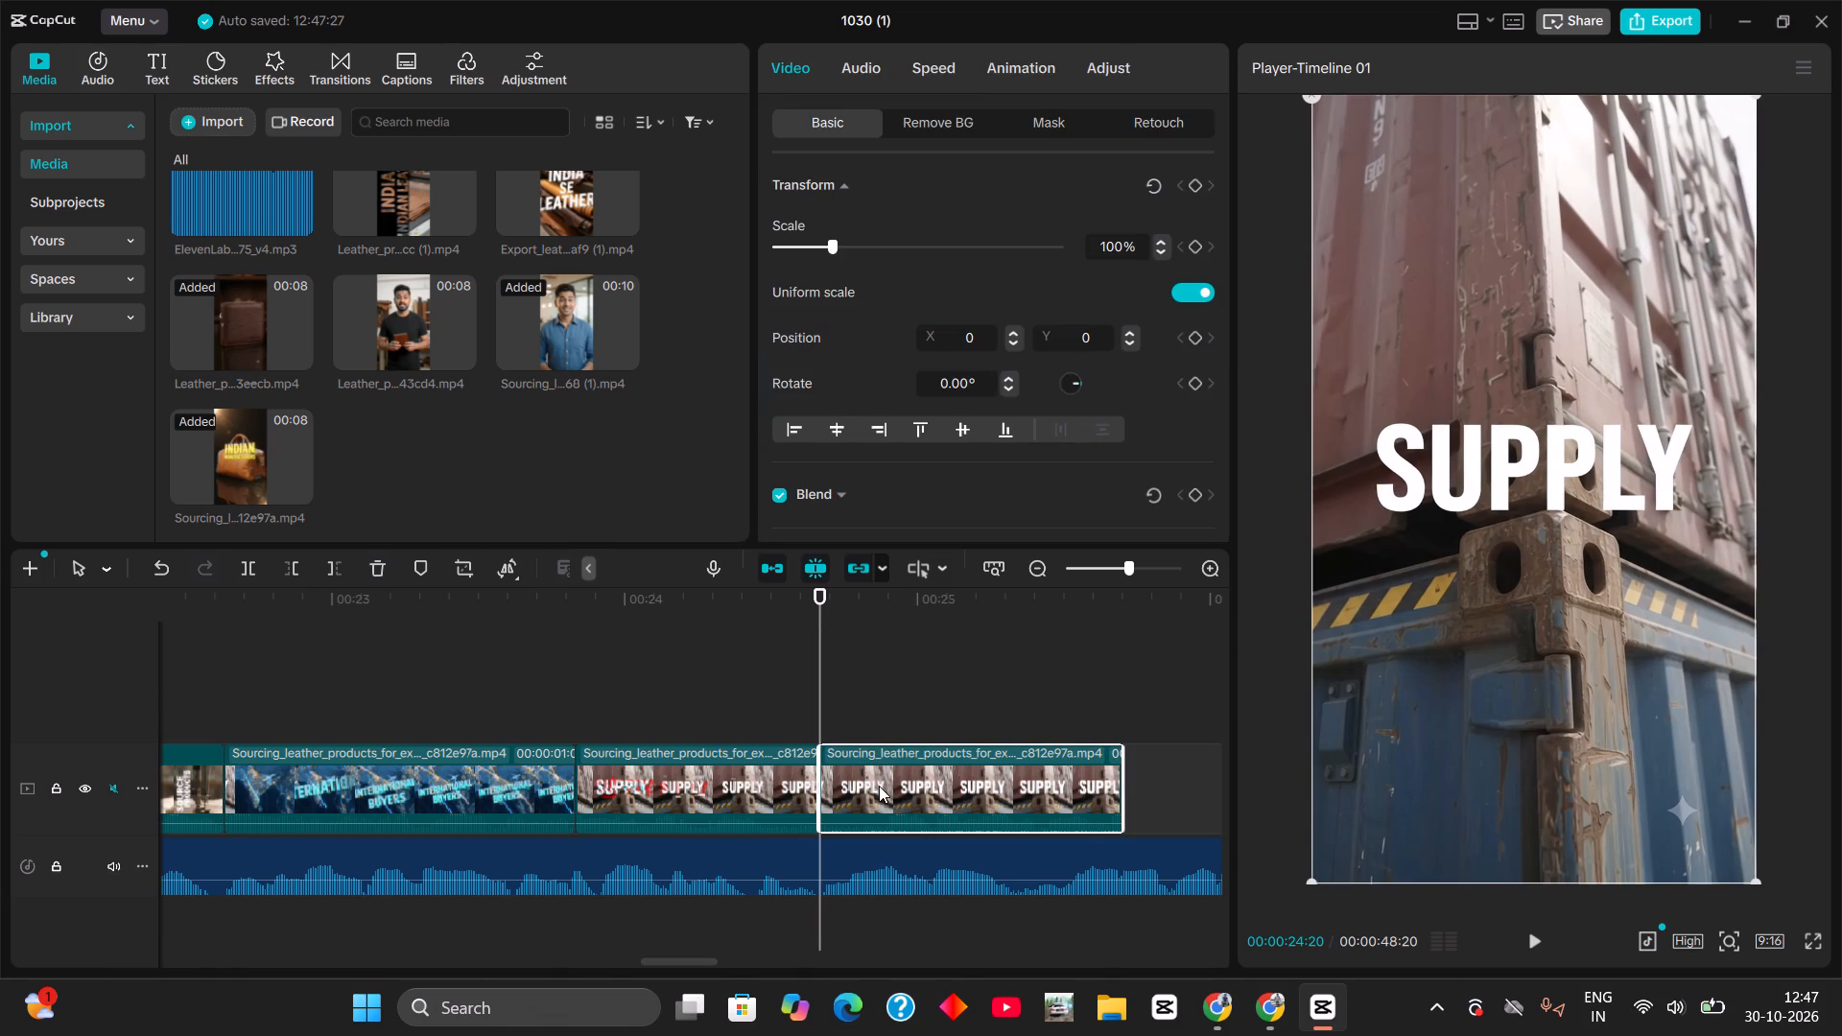
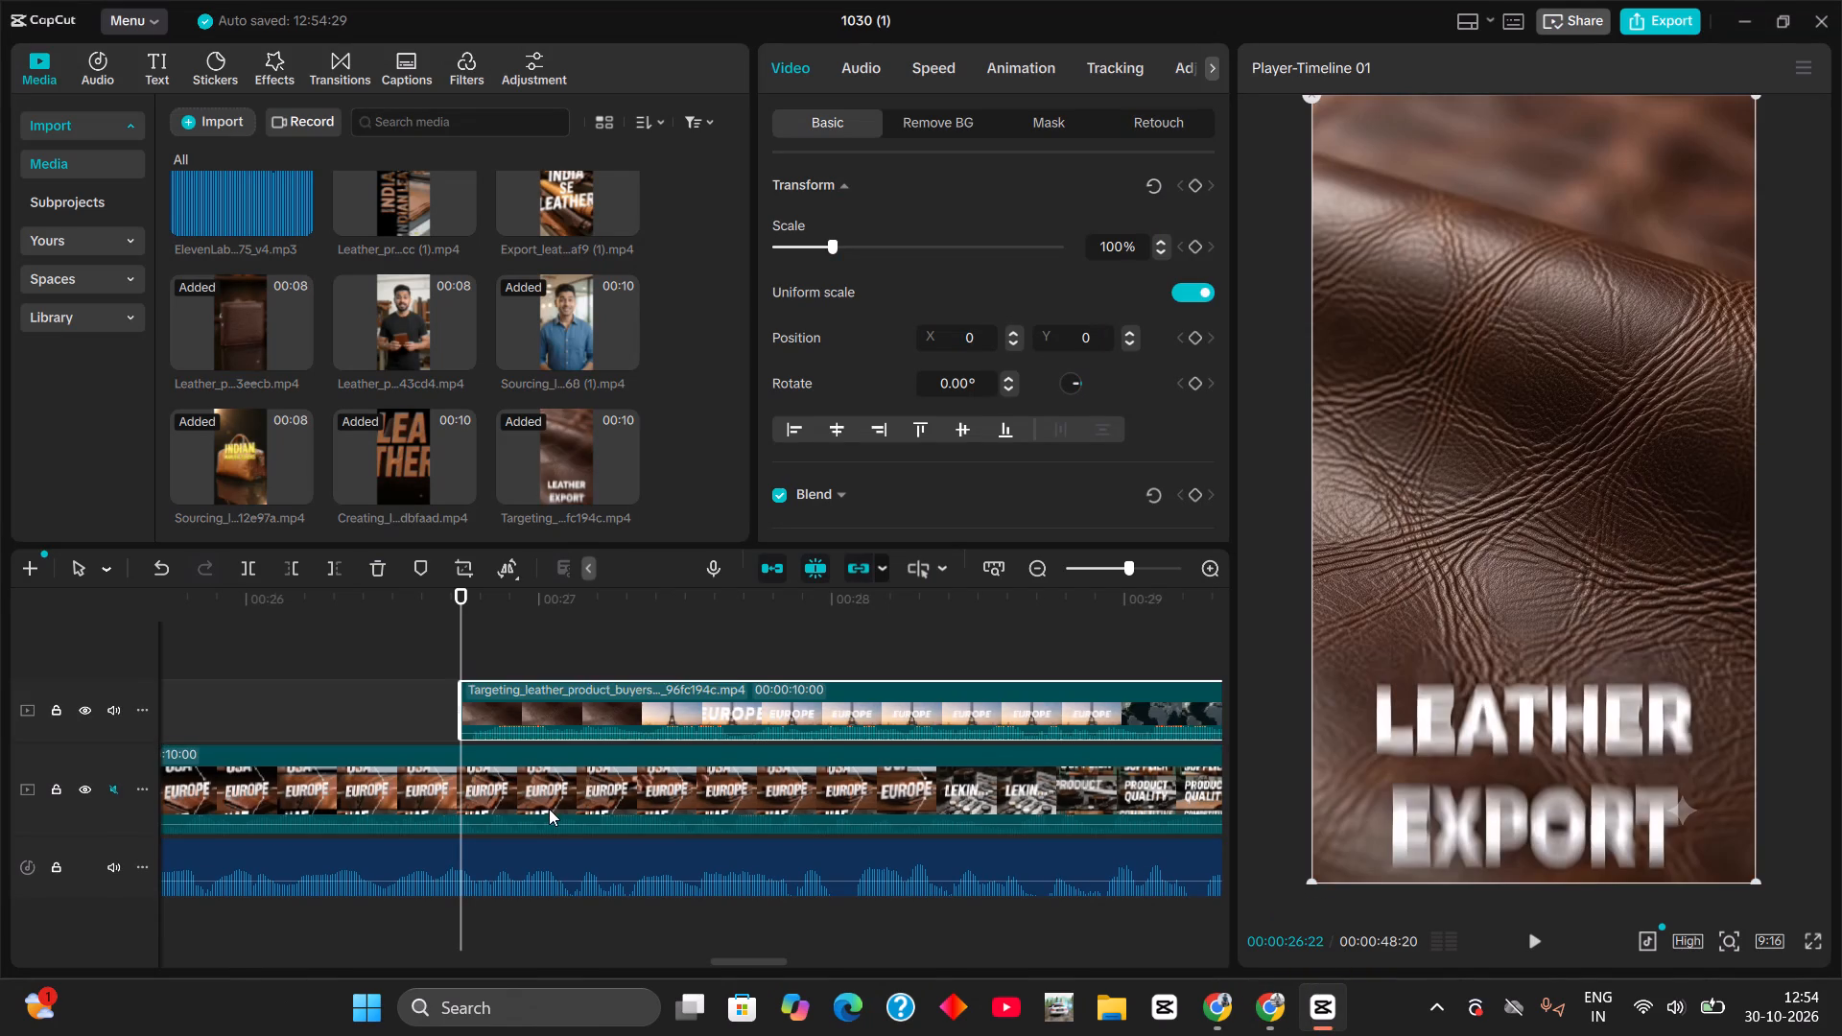
{"action": "left_click", "coordinate": [549, 809]}
{"action": "key", "text": "BackSpace"}
{"action": "left_click_drag", "start_coordinate": [542, 685], "coordinate": [542, 774]}
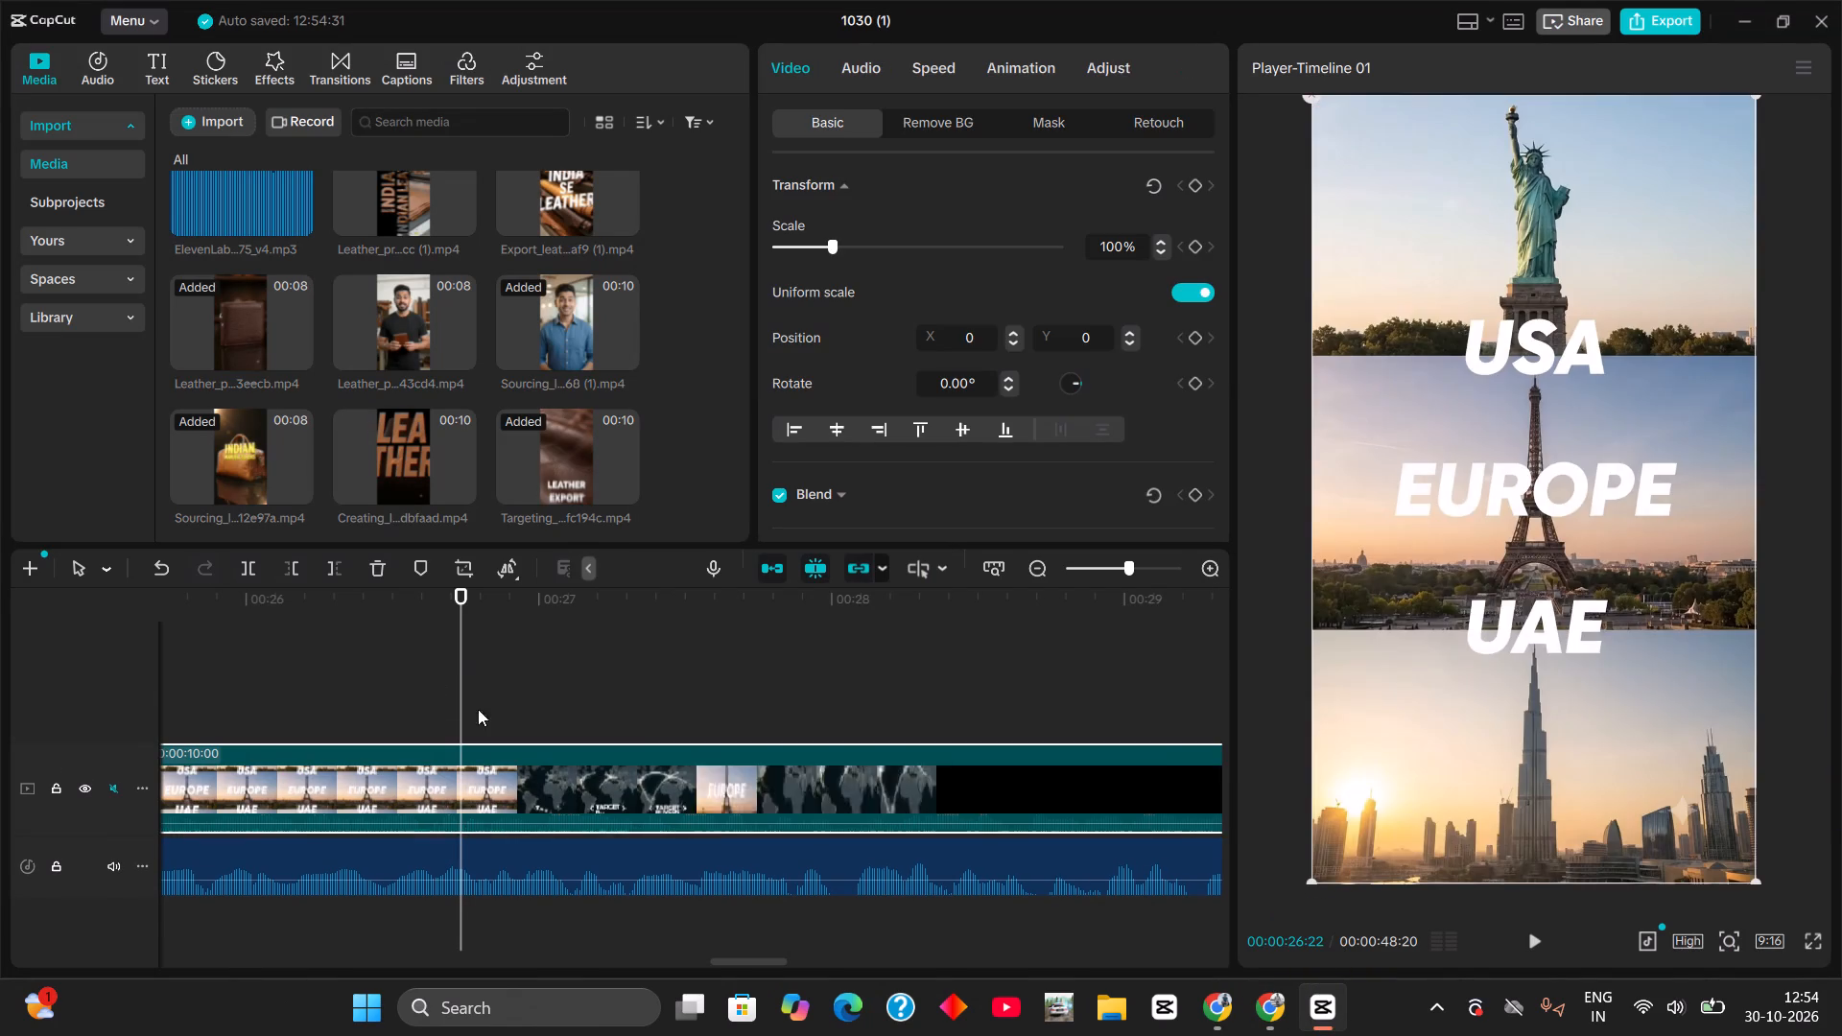
Split the Targeting_leather_product_buyers clip at about 00:25:08, where the country footage starts, and delete its "LEATHER EXPORT" opening.
{"action": "left_click_drag", "start_coordinate": [365, 615], "coordinate": [476, 674]}
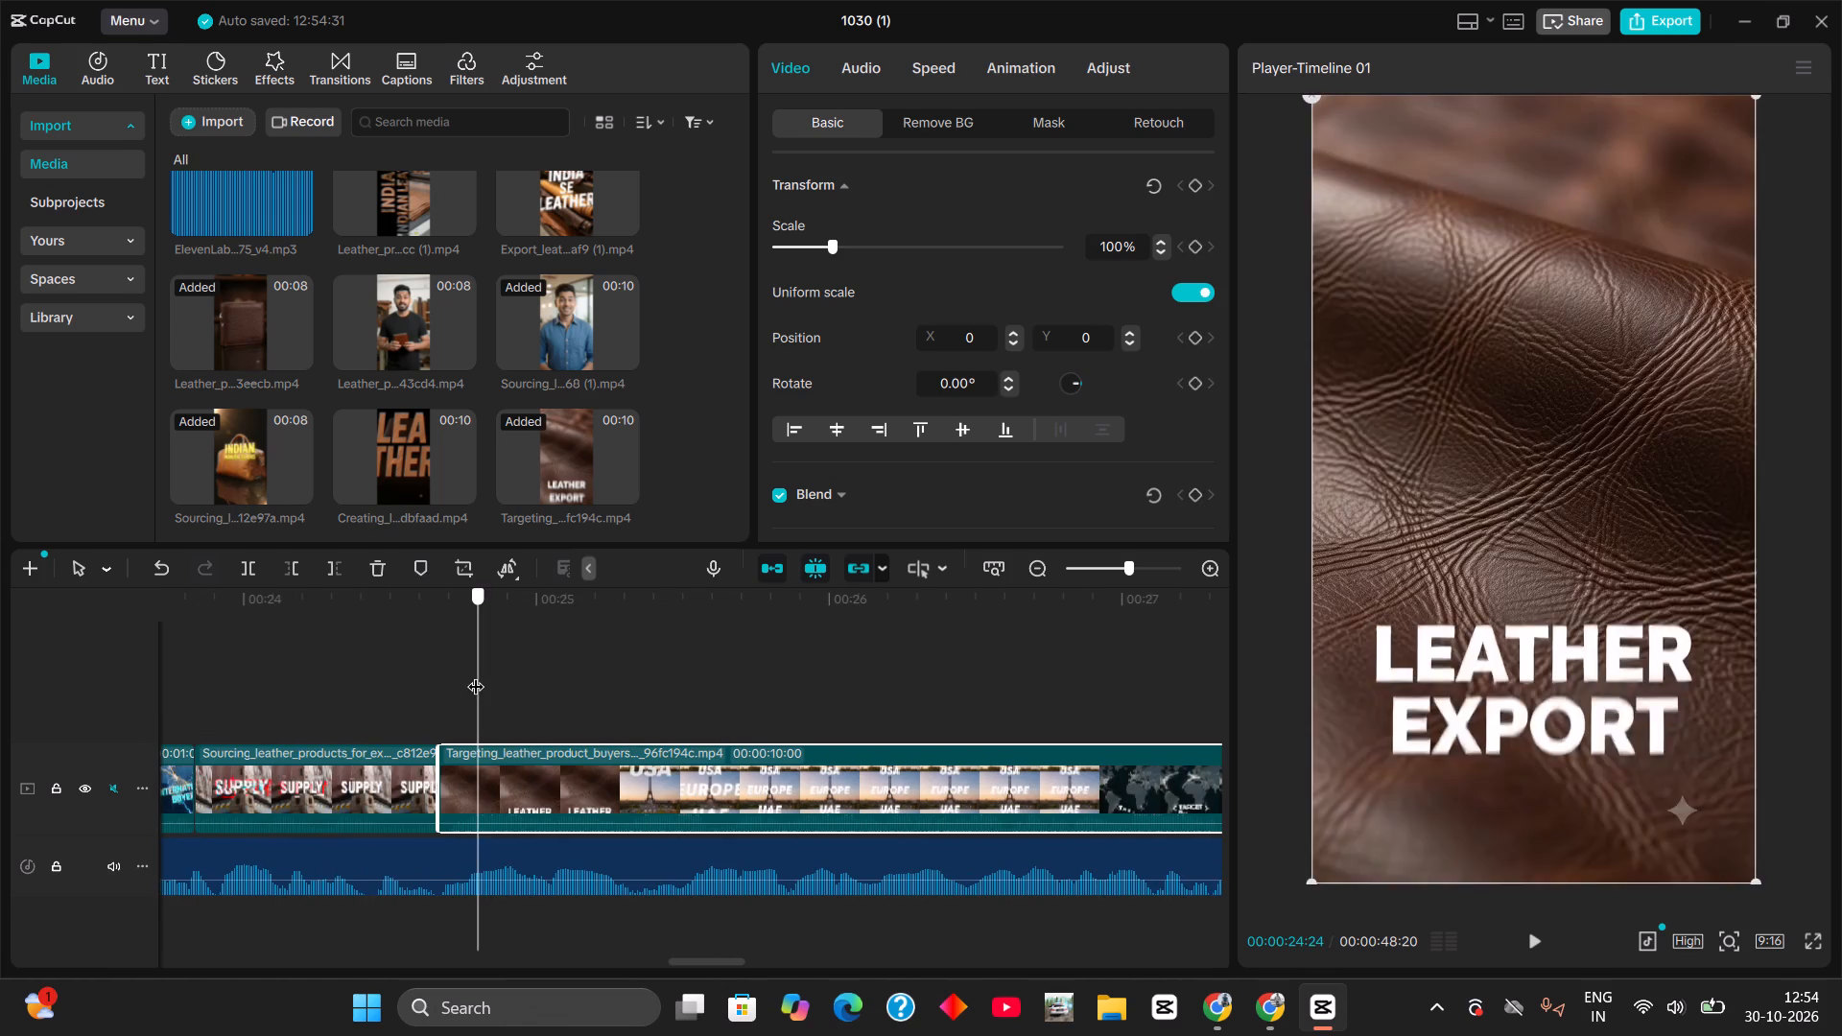
{"action": "left_click_drag", "start_coordinate": [476, 674], "coordinate": [430, 683]}
{"action": "key", "text": "space"}
{"action": "key", "text": "space"}
{"action": "left_click_drag", "start_coordinate": [573, 616], "coordinate": [615, 609]}
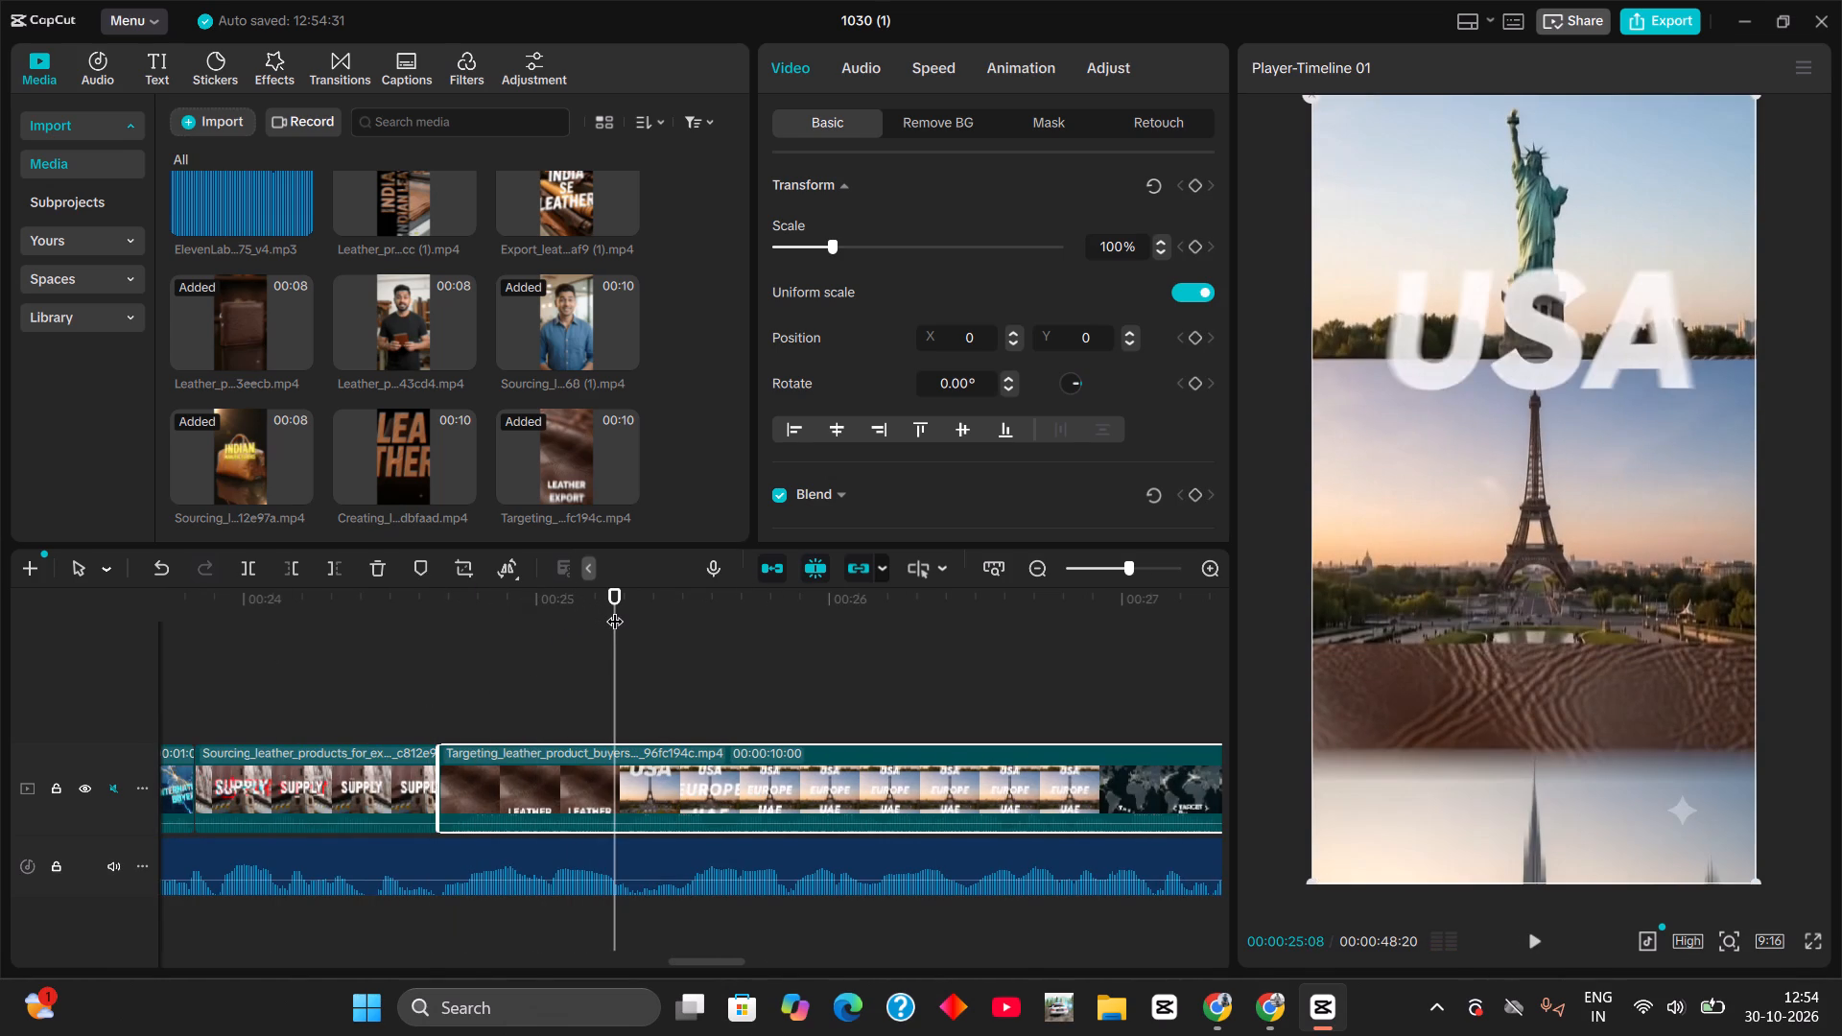
{"action": "key", "text": "ctrl+b"}
{"action": "left_click", "coordinate": [580, 771]}
{"action": "key", "text": "BackSpace"}
Play the trimmed Targeting_leather_product_buyers clip against the voiceover and check its "LEKIN ASLI GAME HAI" part.
{"action": "left_click", "coordinate": [418, 624]}
{"action": "key", "text": "space"}
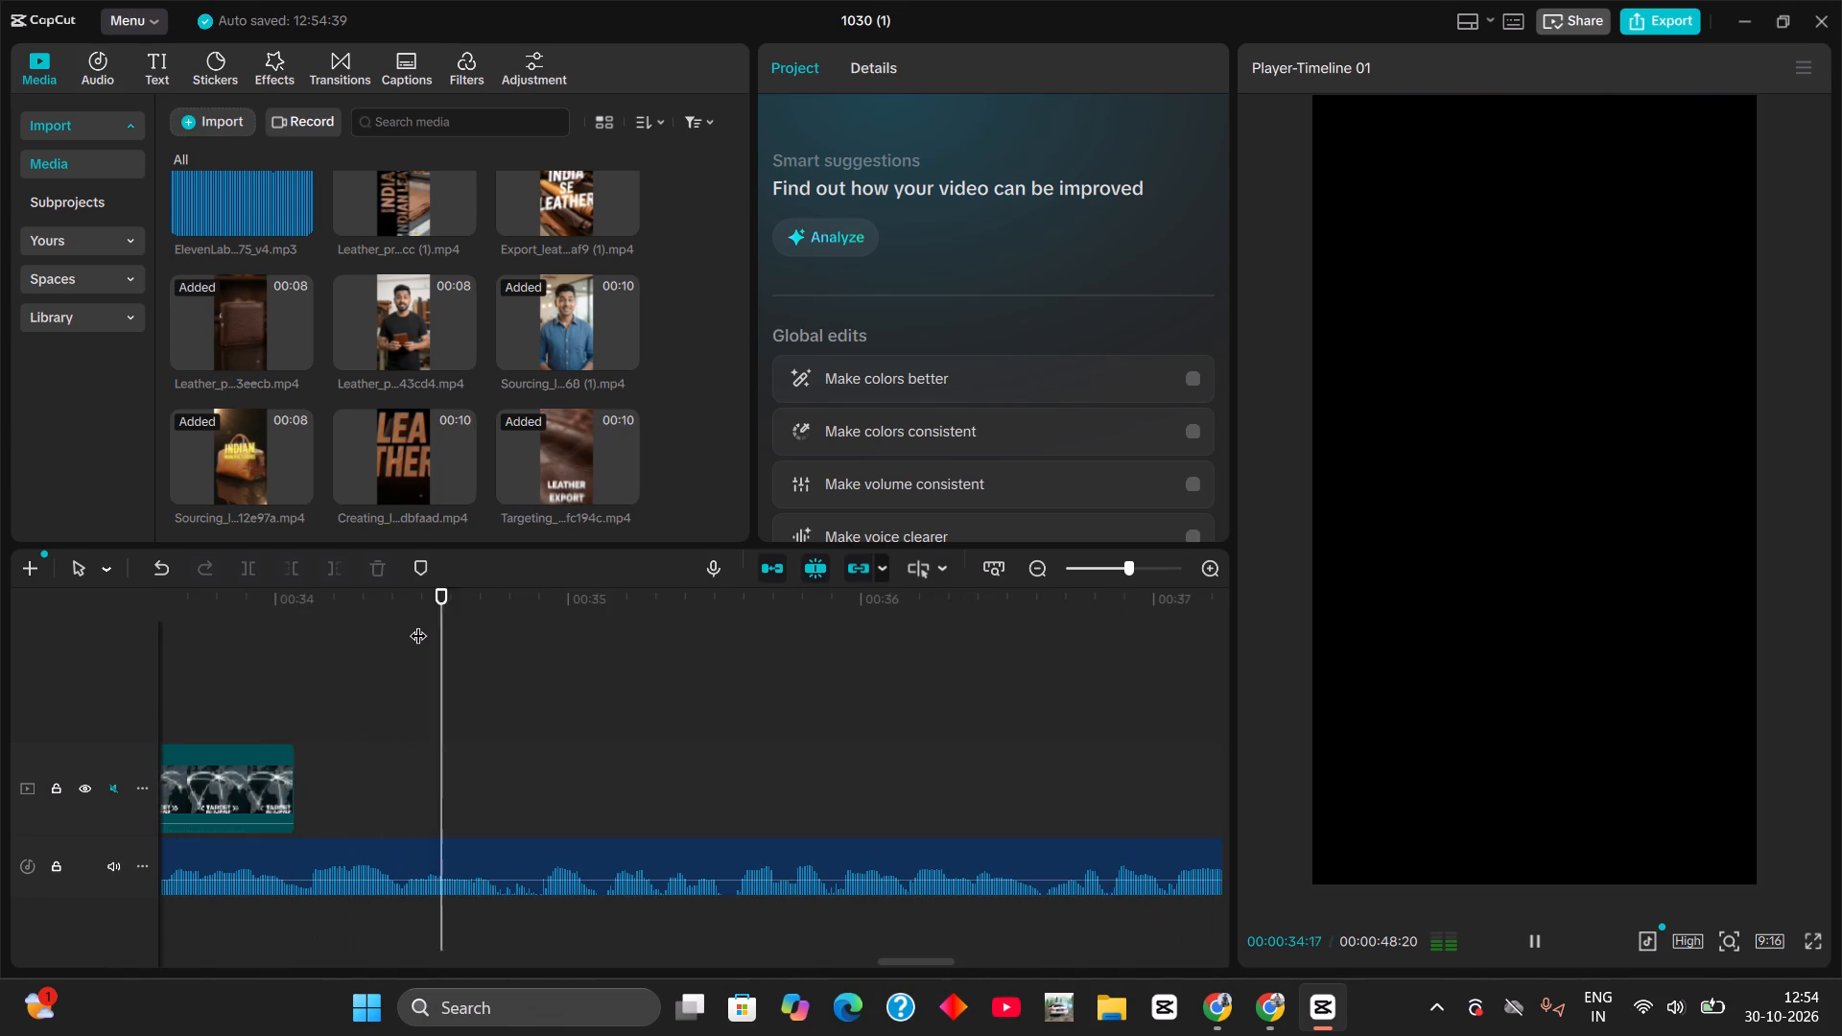
{"action": "key", "text": "space"}
{"action": "left_click_drag", "start_coordinate": [250, 600], "coordinate": [309, 605]}
{"action": "left_click", "coordinate": [309, 605]}
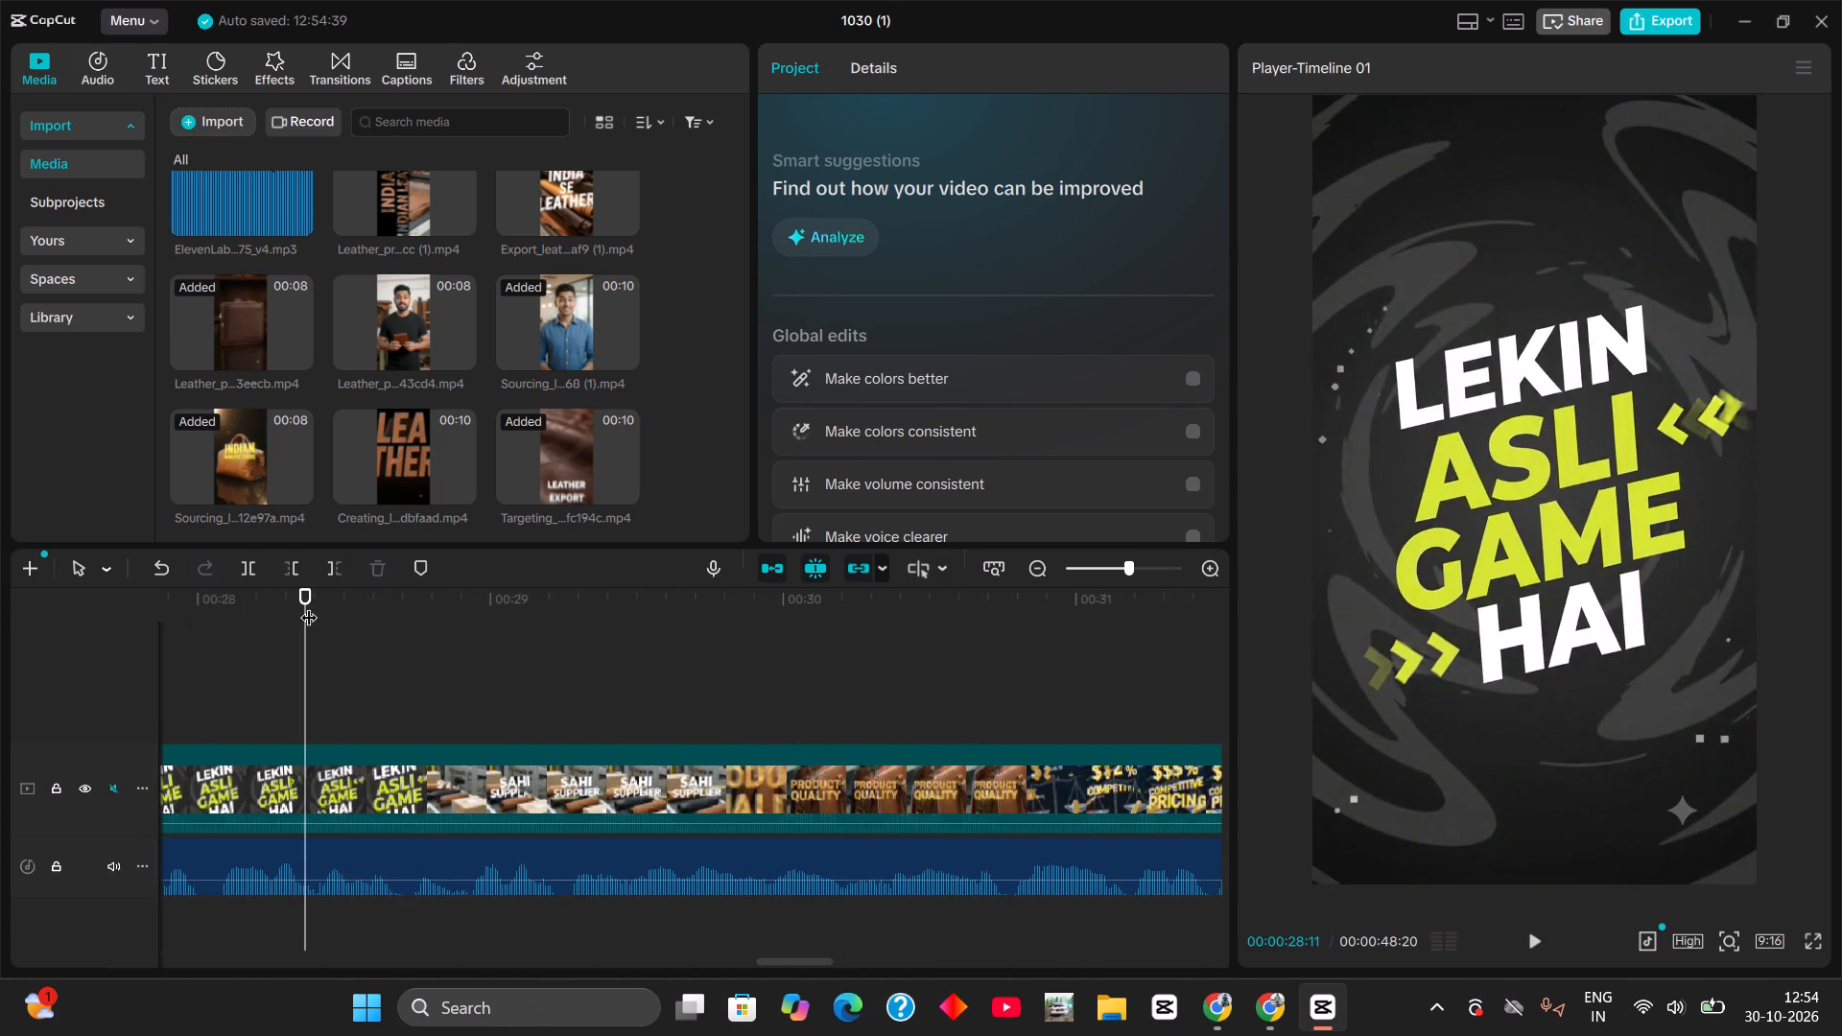
{"action": "key", "text": "space"}
{"action": "key", "text": "space"}
Split the Targeting_leather_product_buyers clip at 00:26:06, just before the country shot ends, and delete everything after the cut.
{"action": "left_click_drag", "start_coordinate": [309, 605], "coordinate": [190, 603]}
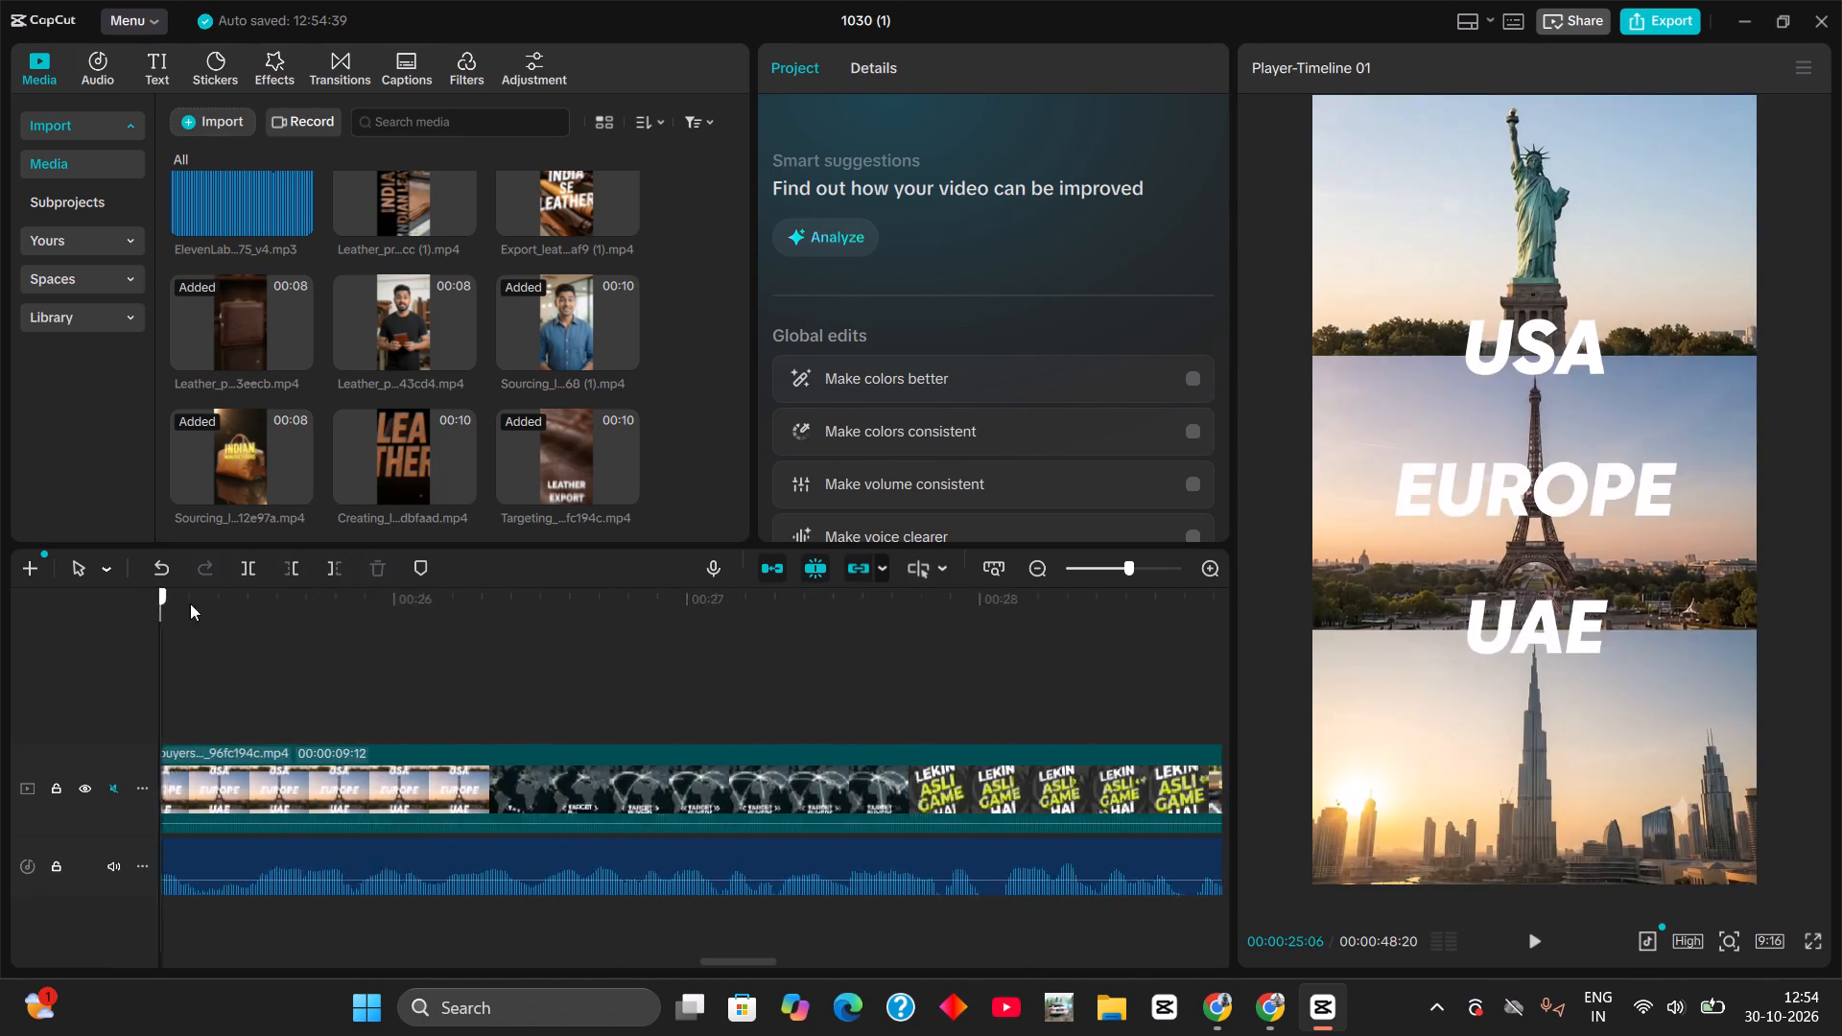
{"action": "left_click_drag", "start_coordinate": [190, 603], "coordinate": [254, 596]}
{"action": "key", "text": "space"}
{"action": "key", "text": "space"}
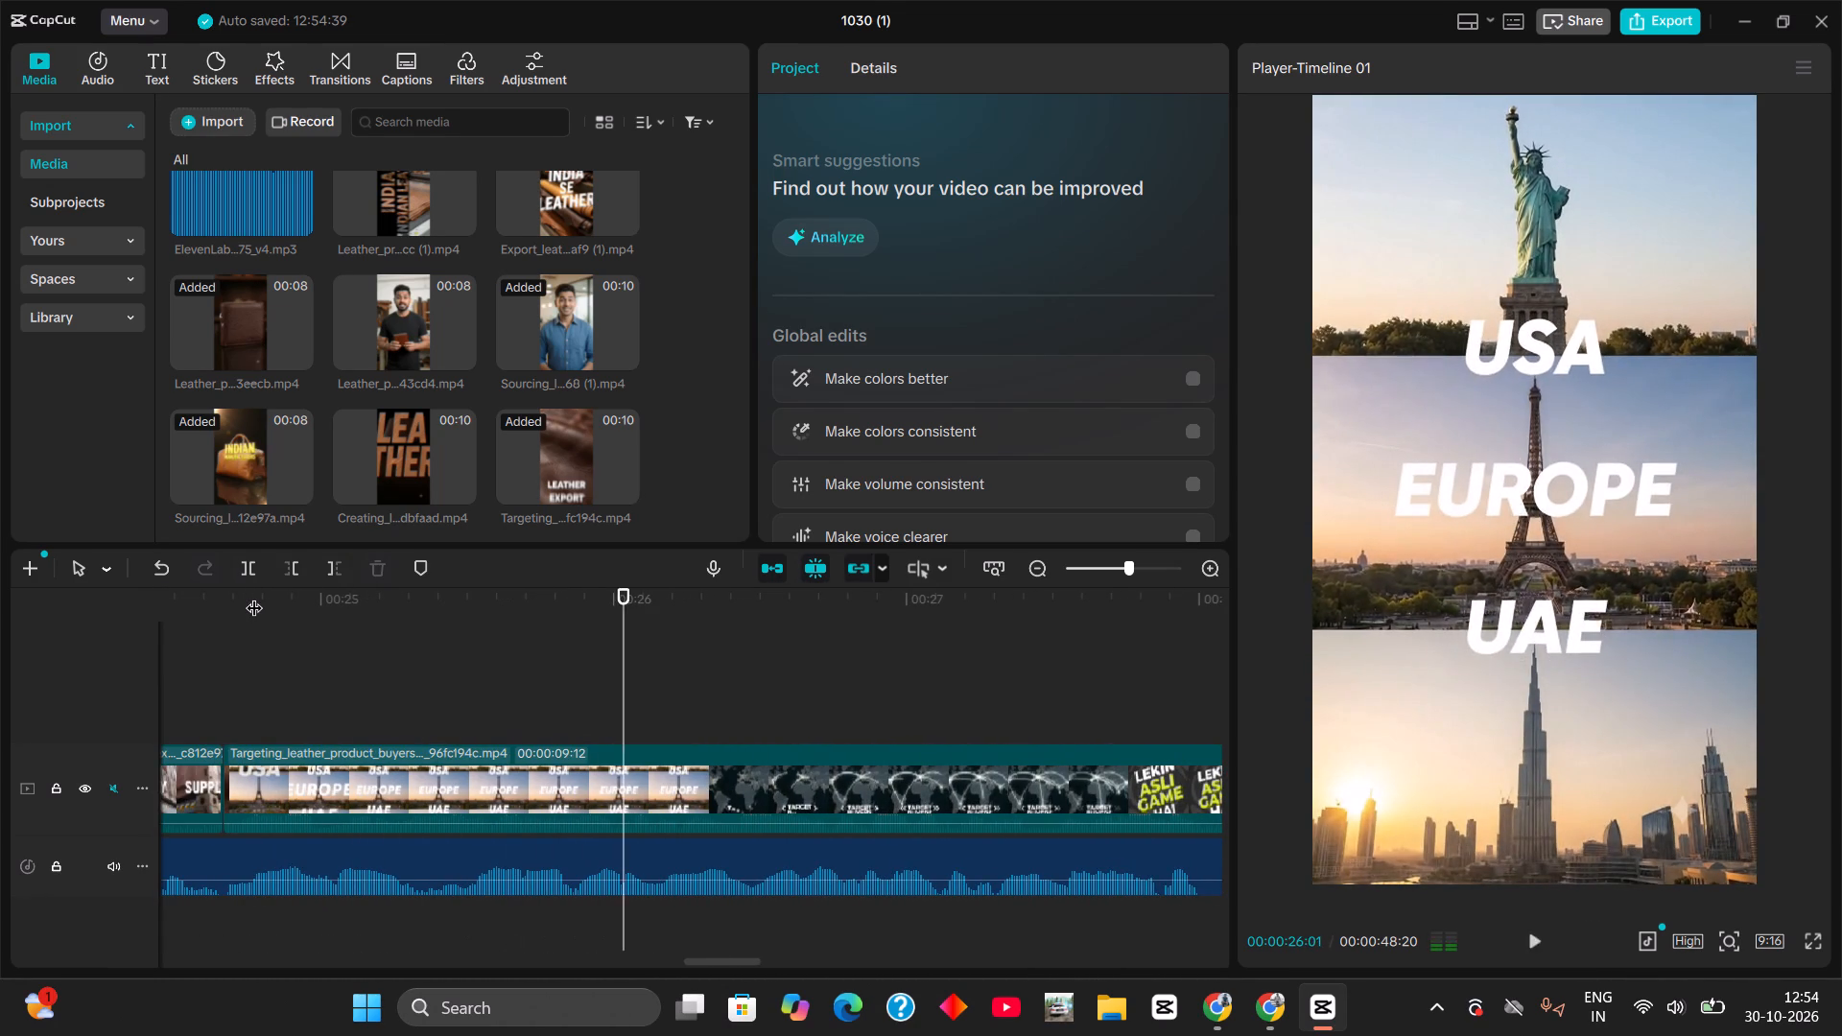
{"action": "key", "text": "space"}
{"action": "key", "text": "space"}
{"action": "key", "text": "space"}
{"action": "key", "text": "space"}
{"action": "left_click_drag", "start_coordinate": [676, 597], "coordinate": [609, 654]}
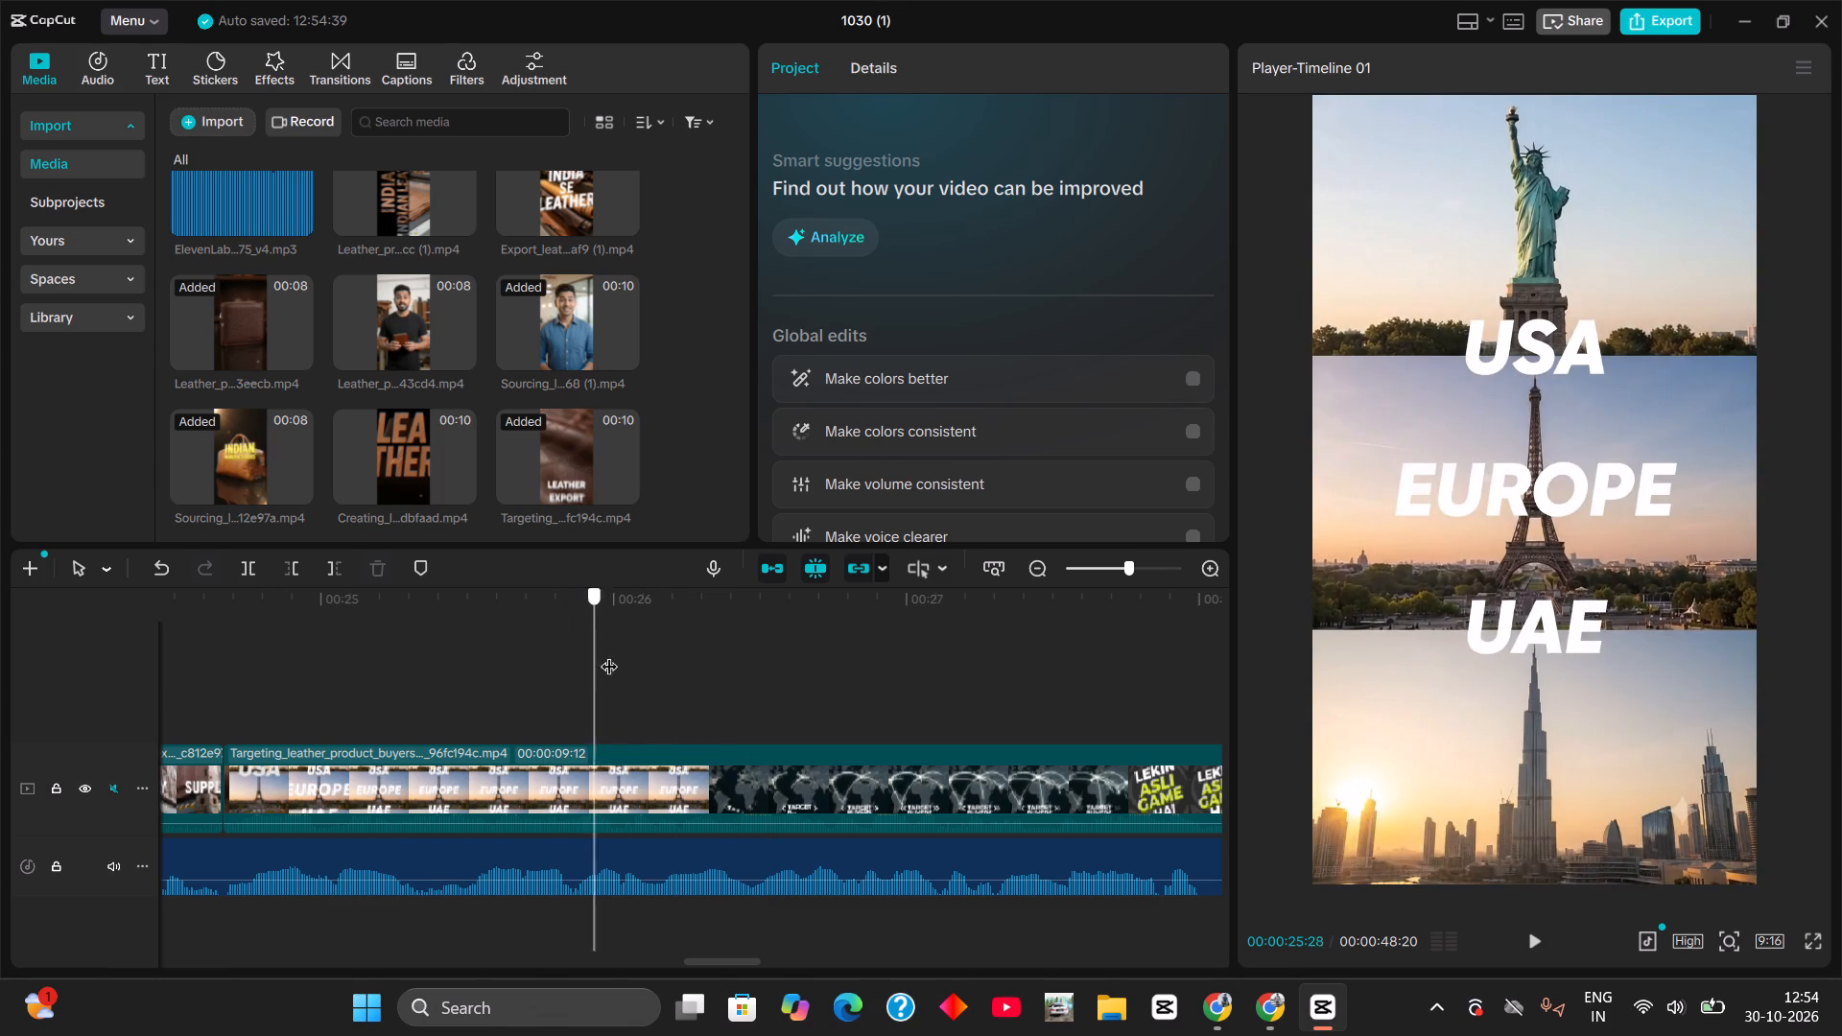
{"action": "left_click_drag", "start_coordinate": [609, 654], "coordinate": [674, 679]}
{"action": "key", "text": "ctrl+b"}
{"action": "left_click", "coordinate": [724, 779]}
{"action": "key", "text": "BackSpace"}
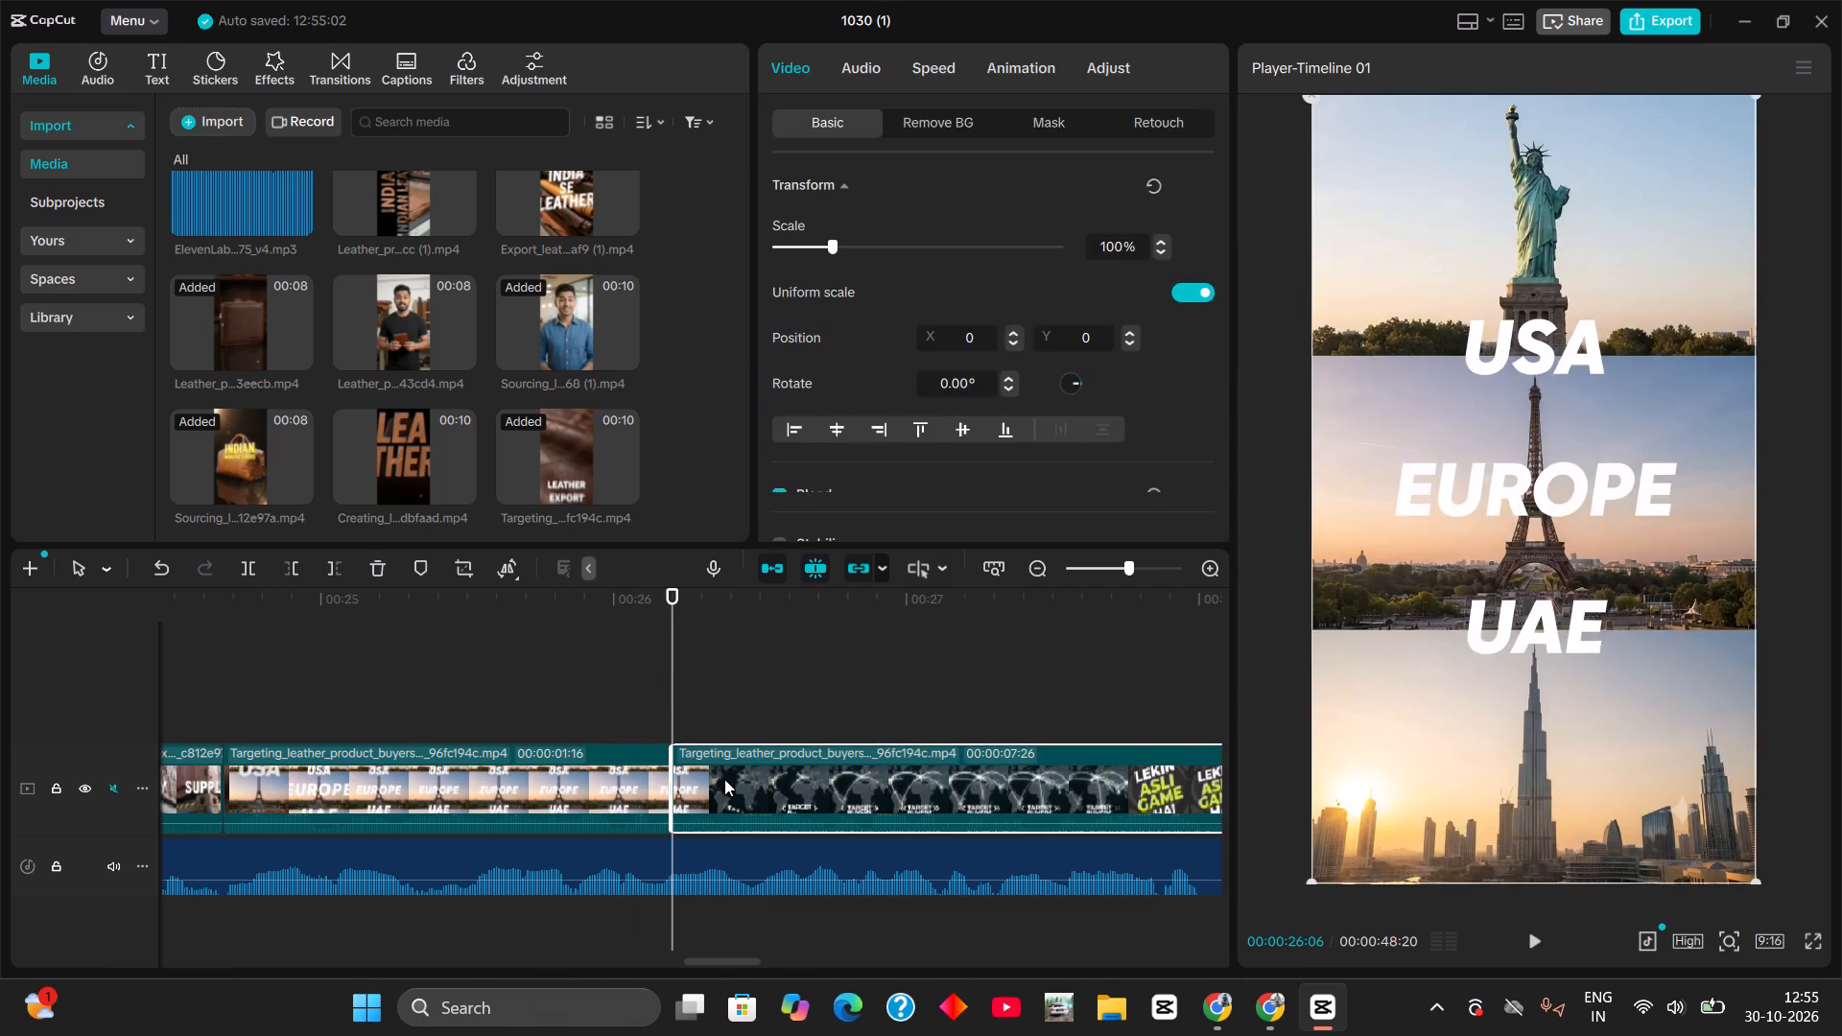
{"action": "key", "text": "BackSpace"}
Slow the remaining USA/Europe/UAE clip to 0.58x so it lasts 2.7 s and reaches 00:27:09 in the voiceover, and preview it.
{"action": "key", "text": "space"}
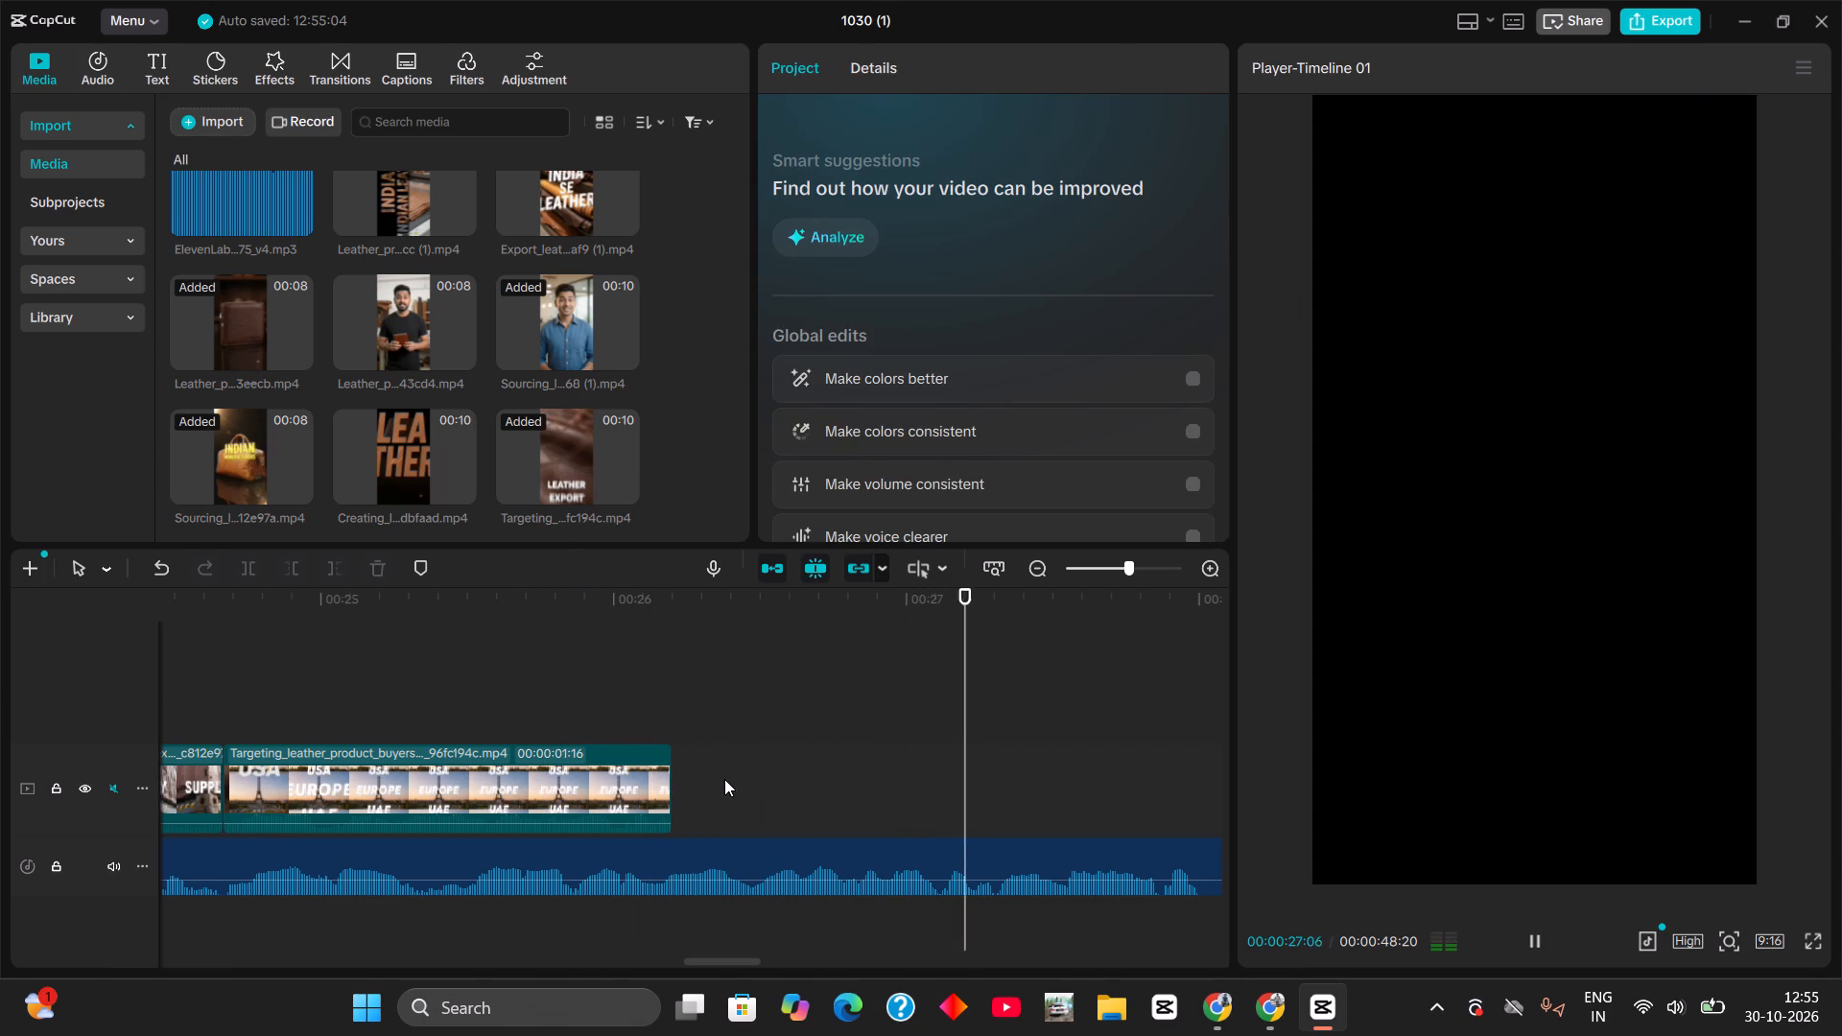
{"action": "key", "text": "space"}
{"action": "key", "text": "space"}
{"action": "key", "text": "space"}
{"action": "left_click_drag", "start_coordinate": [1045, 600], "coordinate": [1001, 626]}
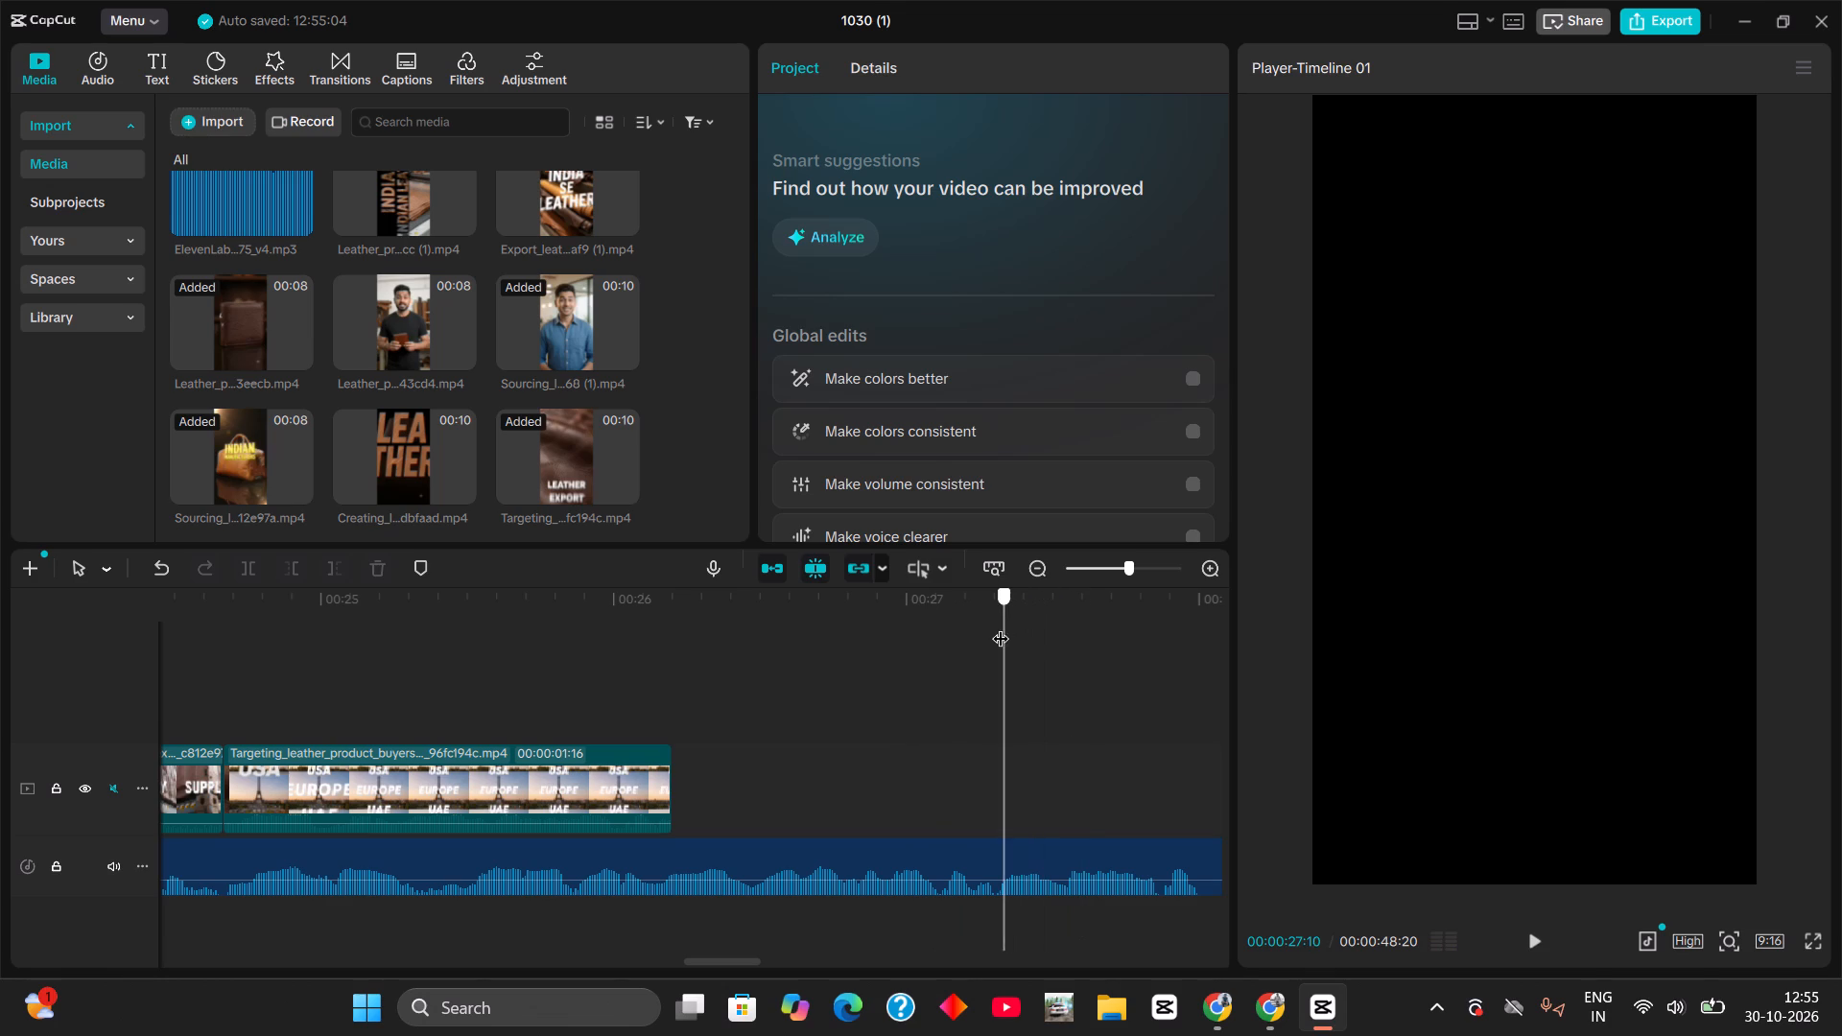
{"action": "left_click_drag", "start_coordinate": [1001, 626], "coordinate": [998, 628]}
{"action": "left_click", "coordinate": [559, 748]}
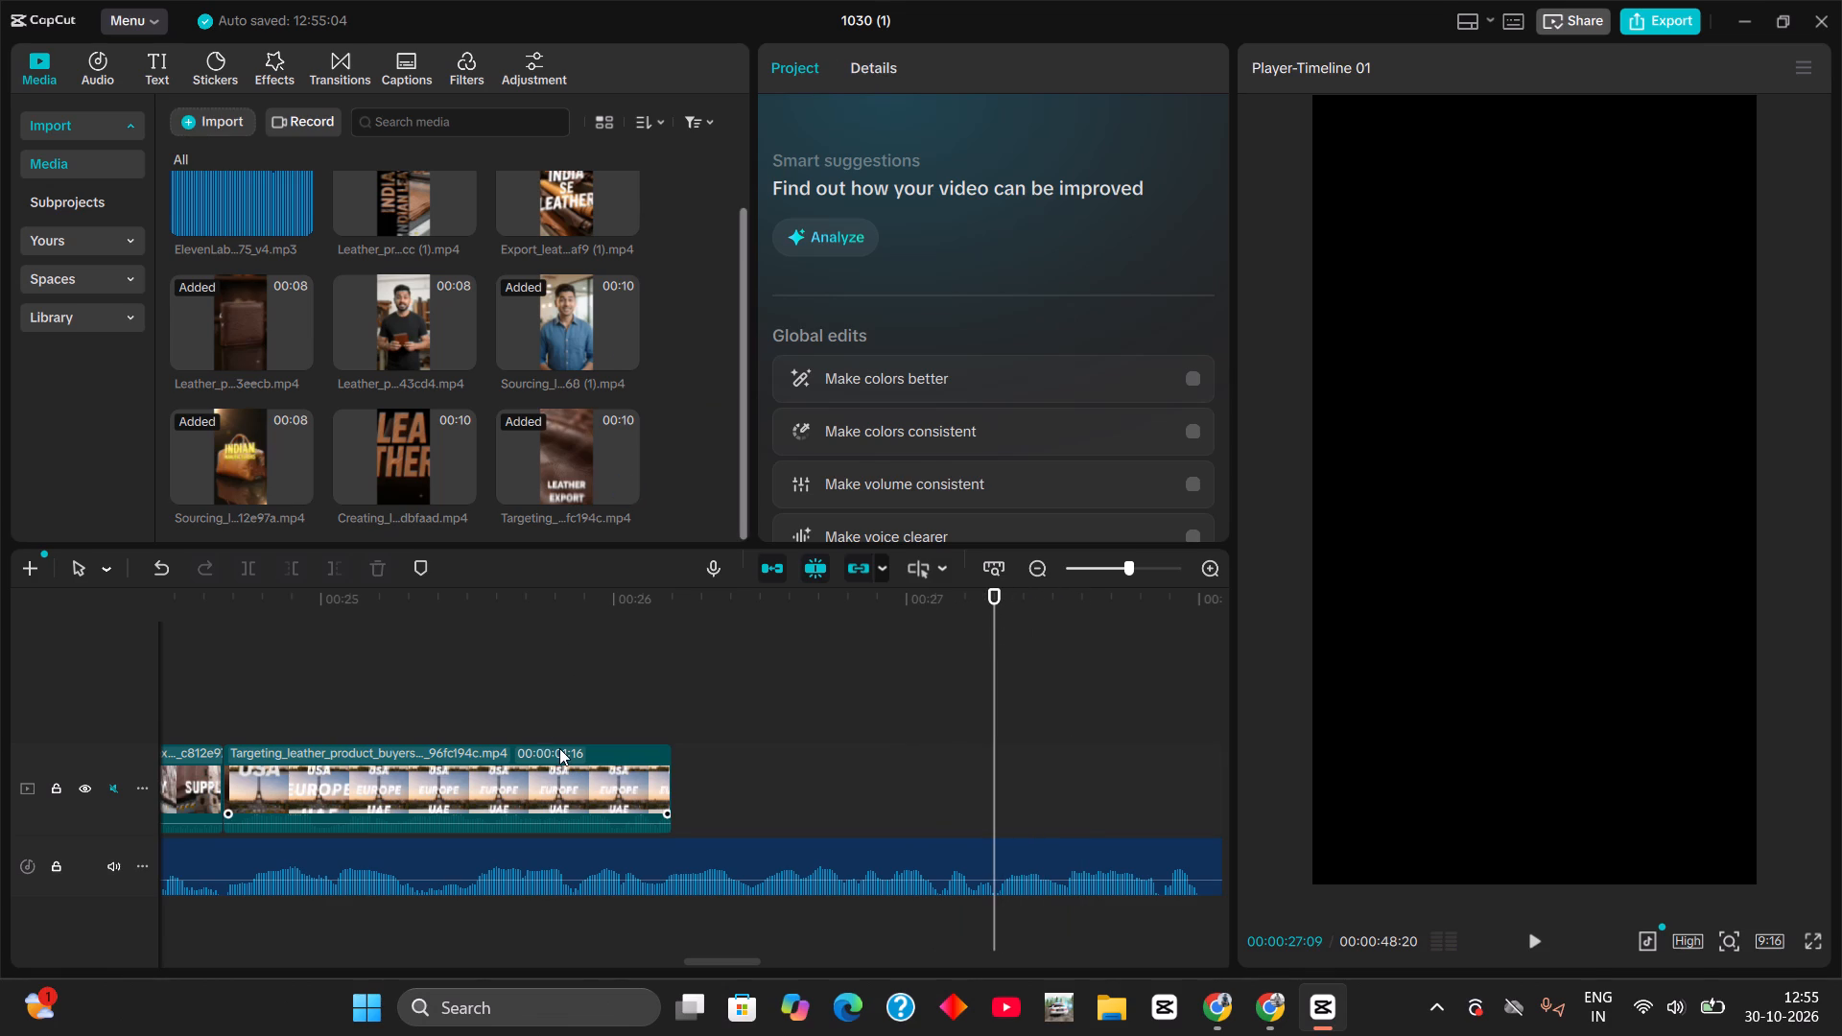
{"action": "left_click", "coordinate": [937, 82]}
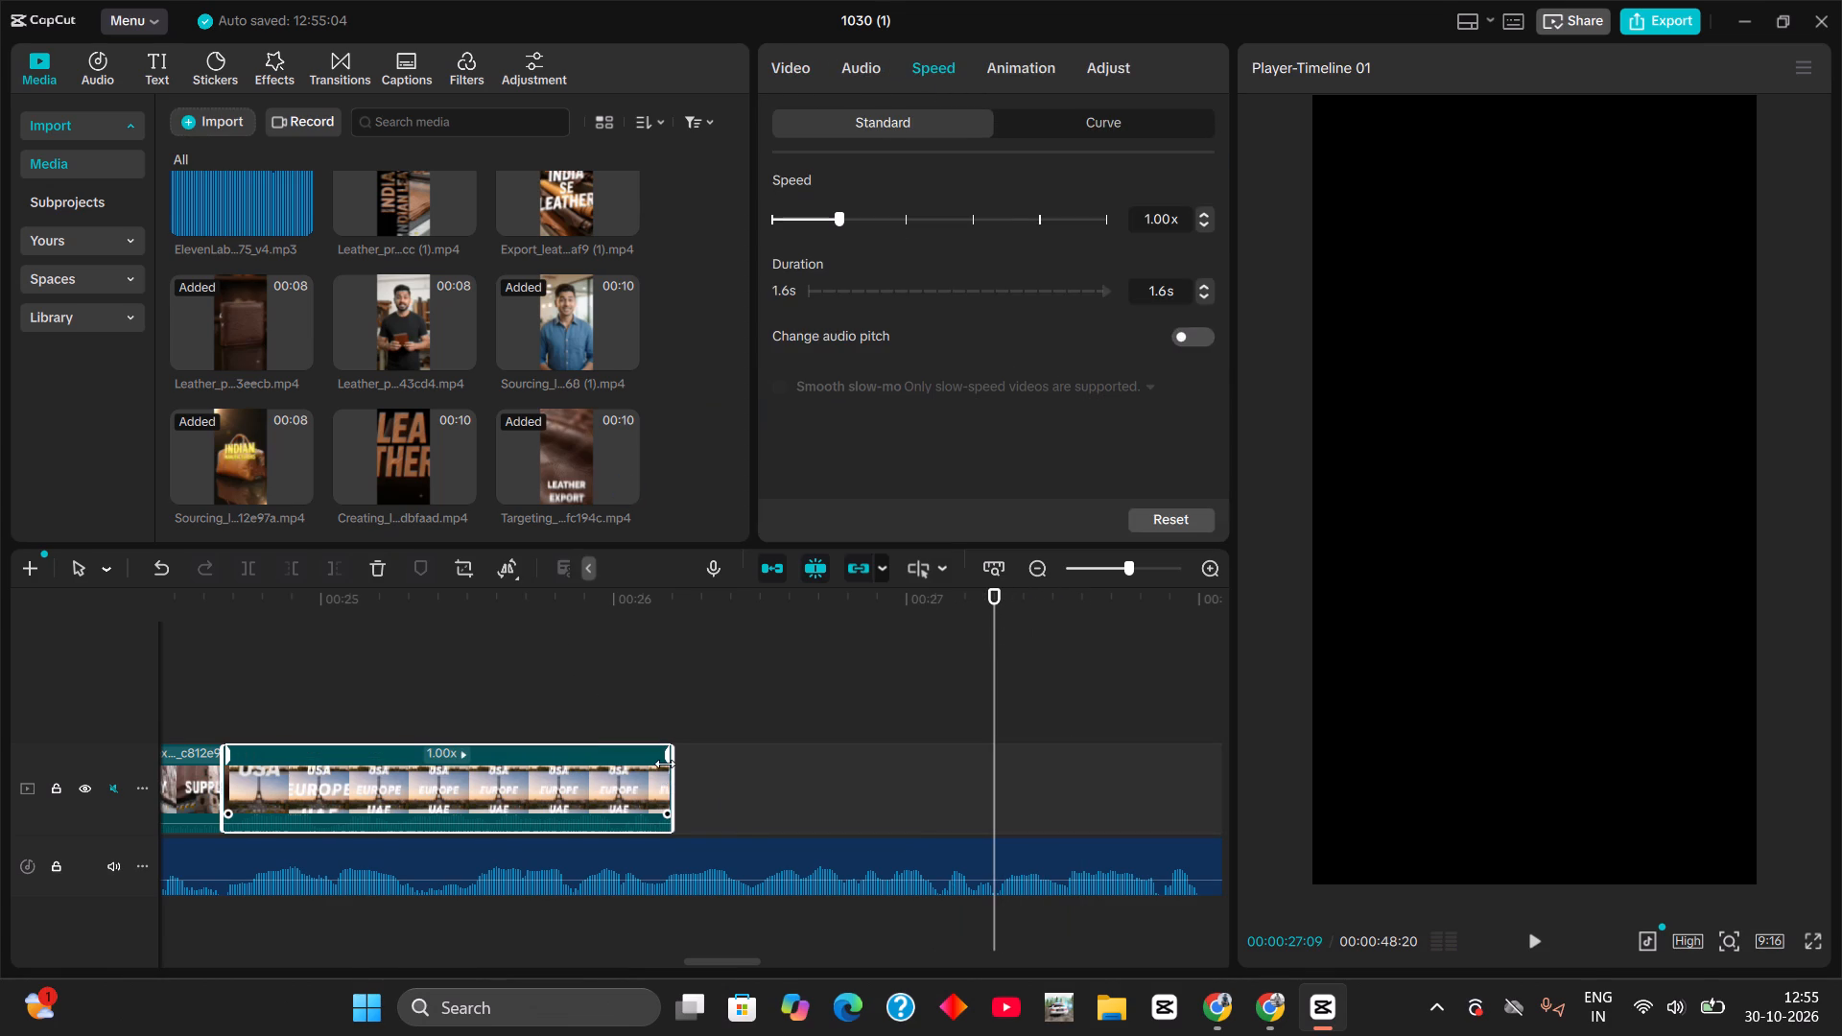
{"action": "left_click_drag", "start_coordinate": [667, 757], "coordinate": [987, 773]}
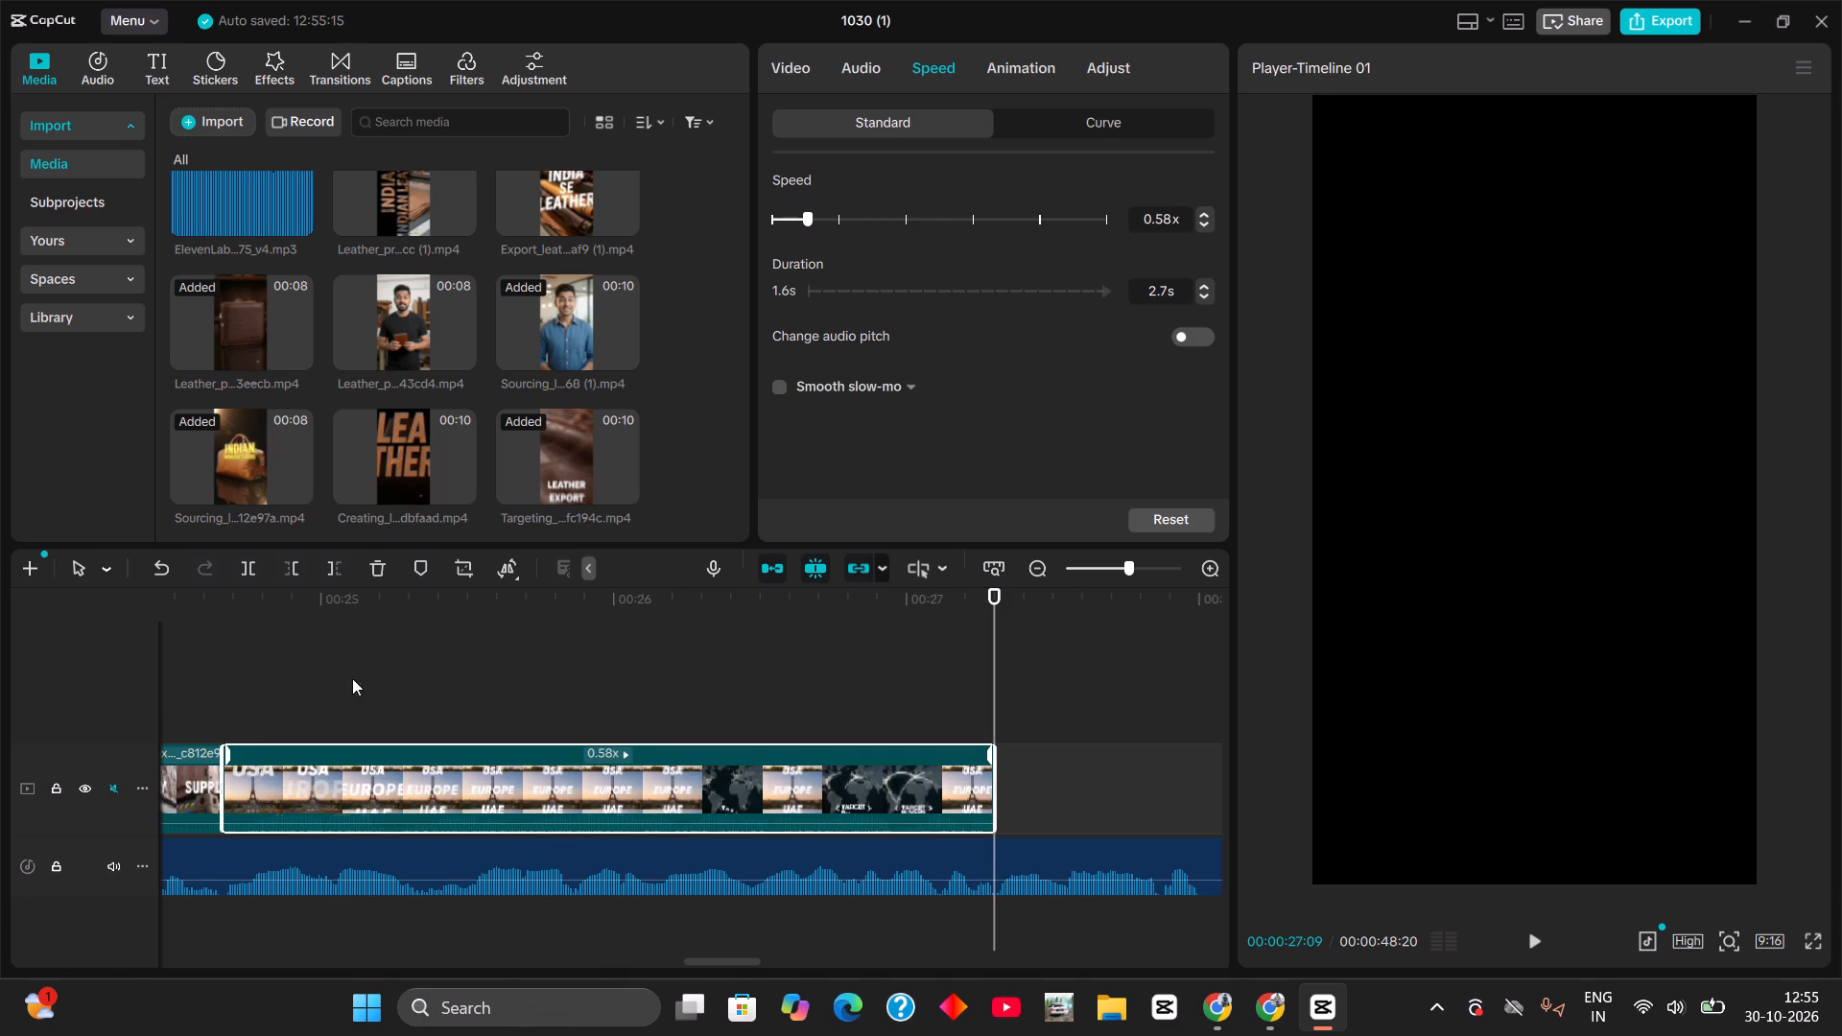
{"action": "left_click", "coordinate": [208, 611]}
{"action": "key", "text": "space"}
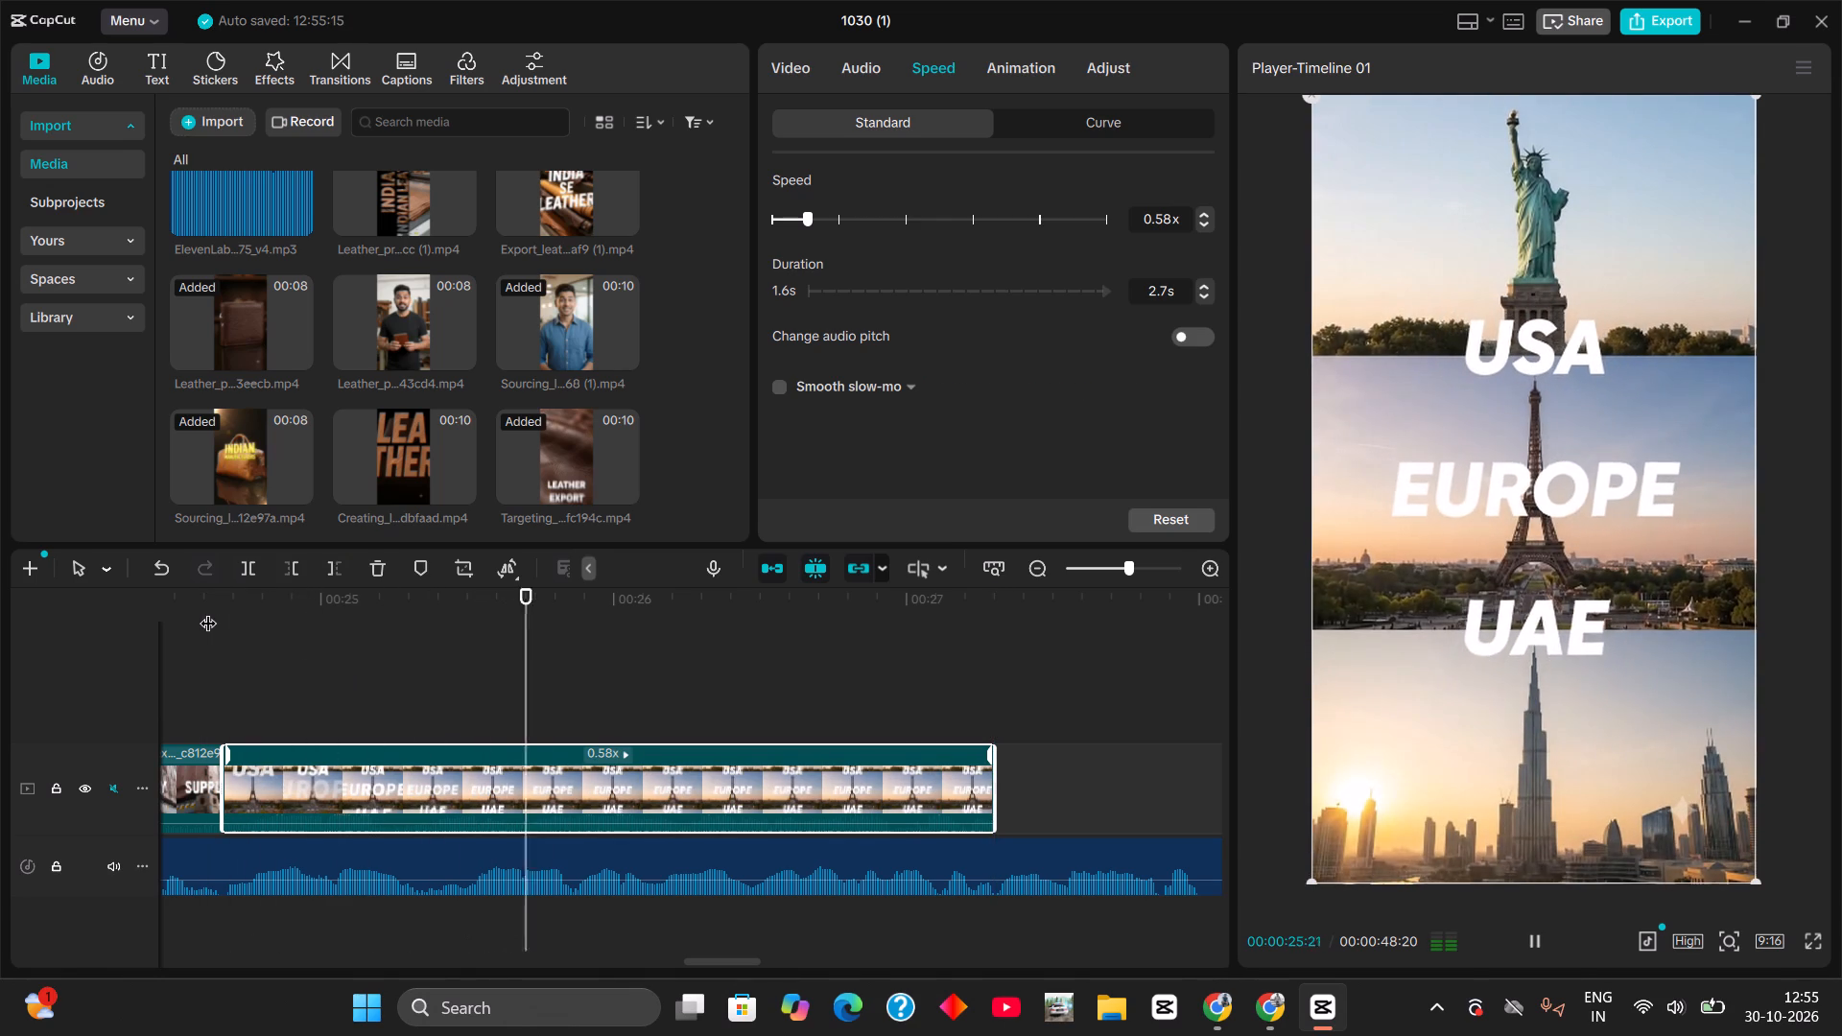
{"action": "key", "text": "space"}
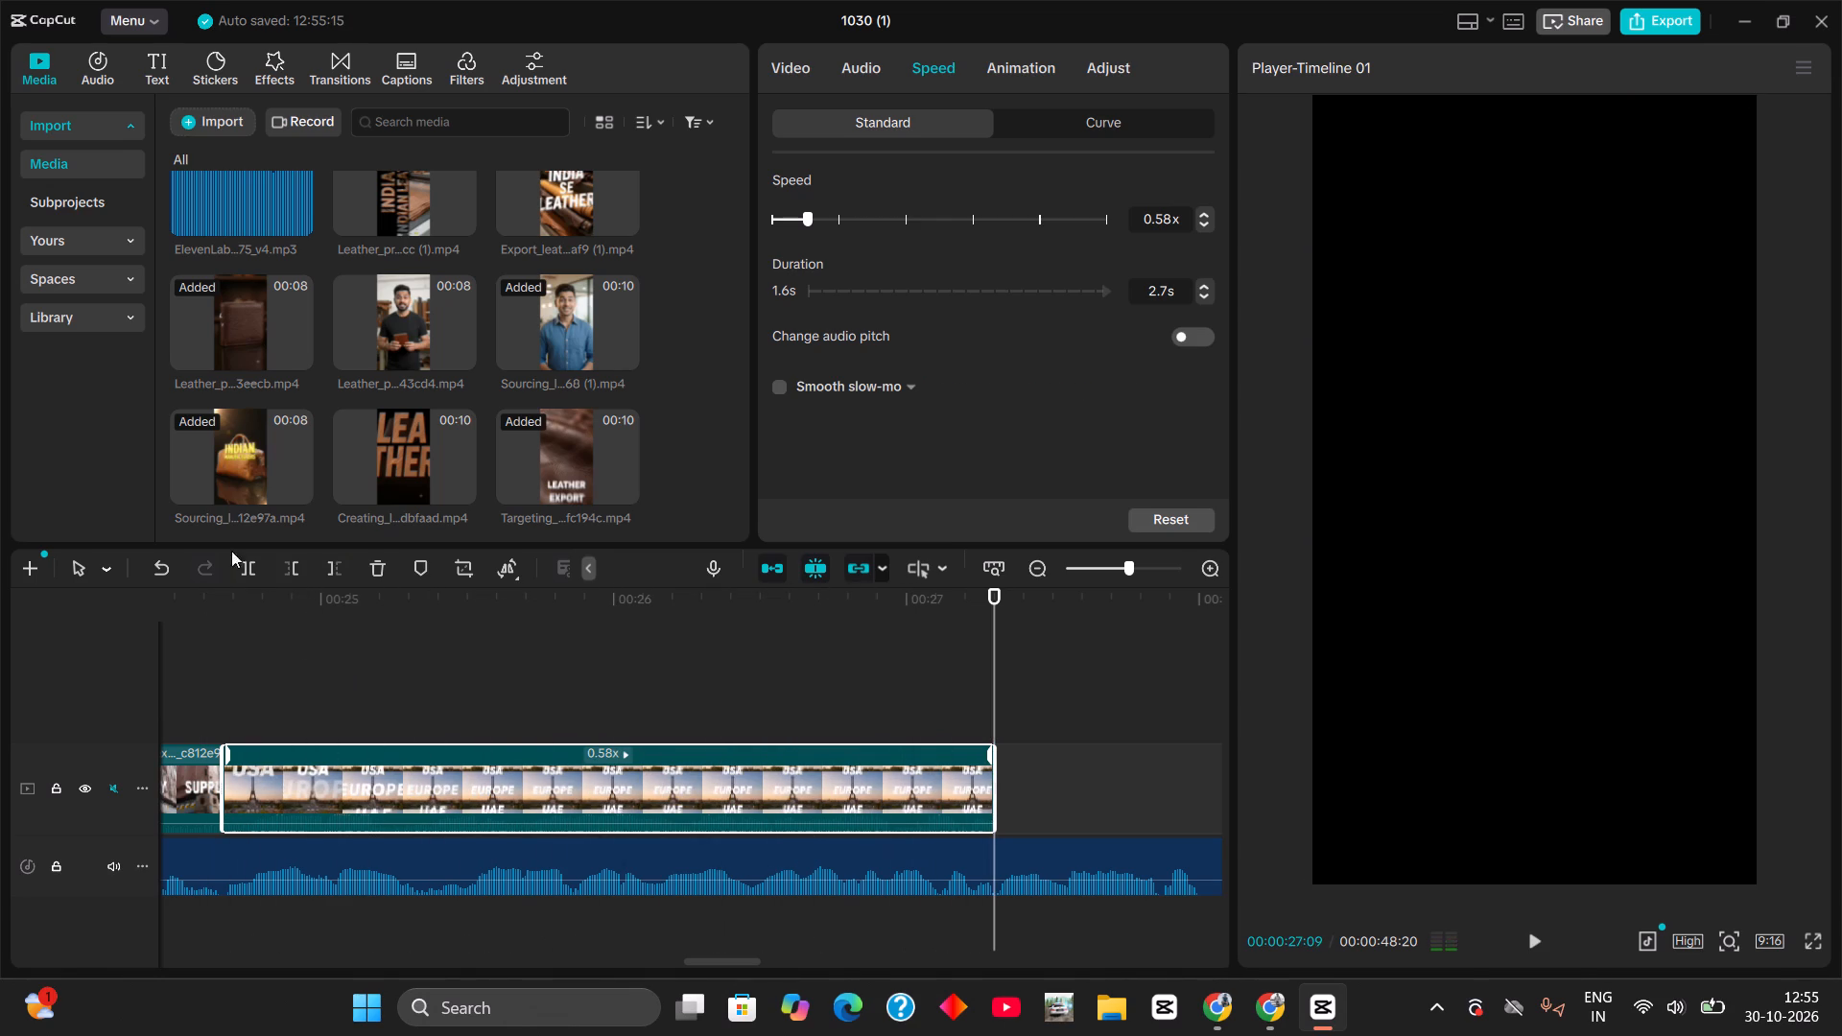
Add the Creating_leather_product clip to the main track directly after the slowed country clip and preview it with the voiceover.
{"action": "left_click_drag", "start_coordinate": [388, 452], "coordinate": [1031, 763]}
{"action": "left_click", "coordinate": [1031, 763]}
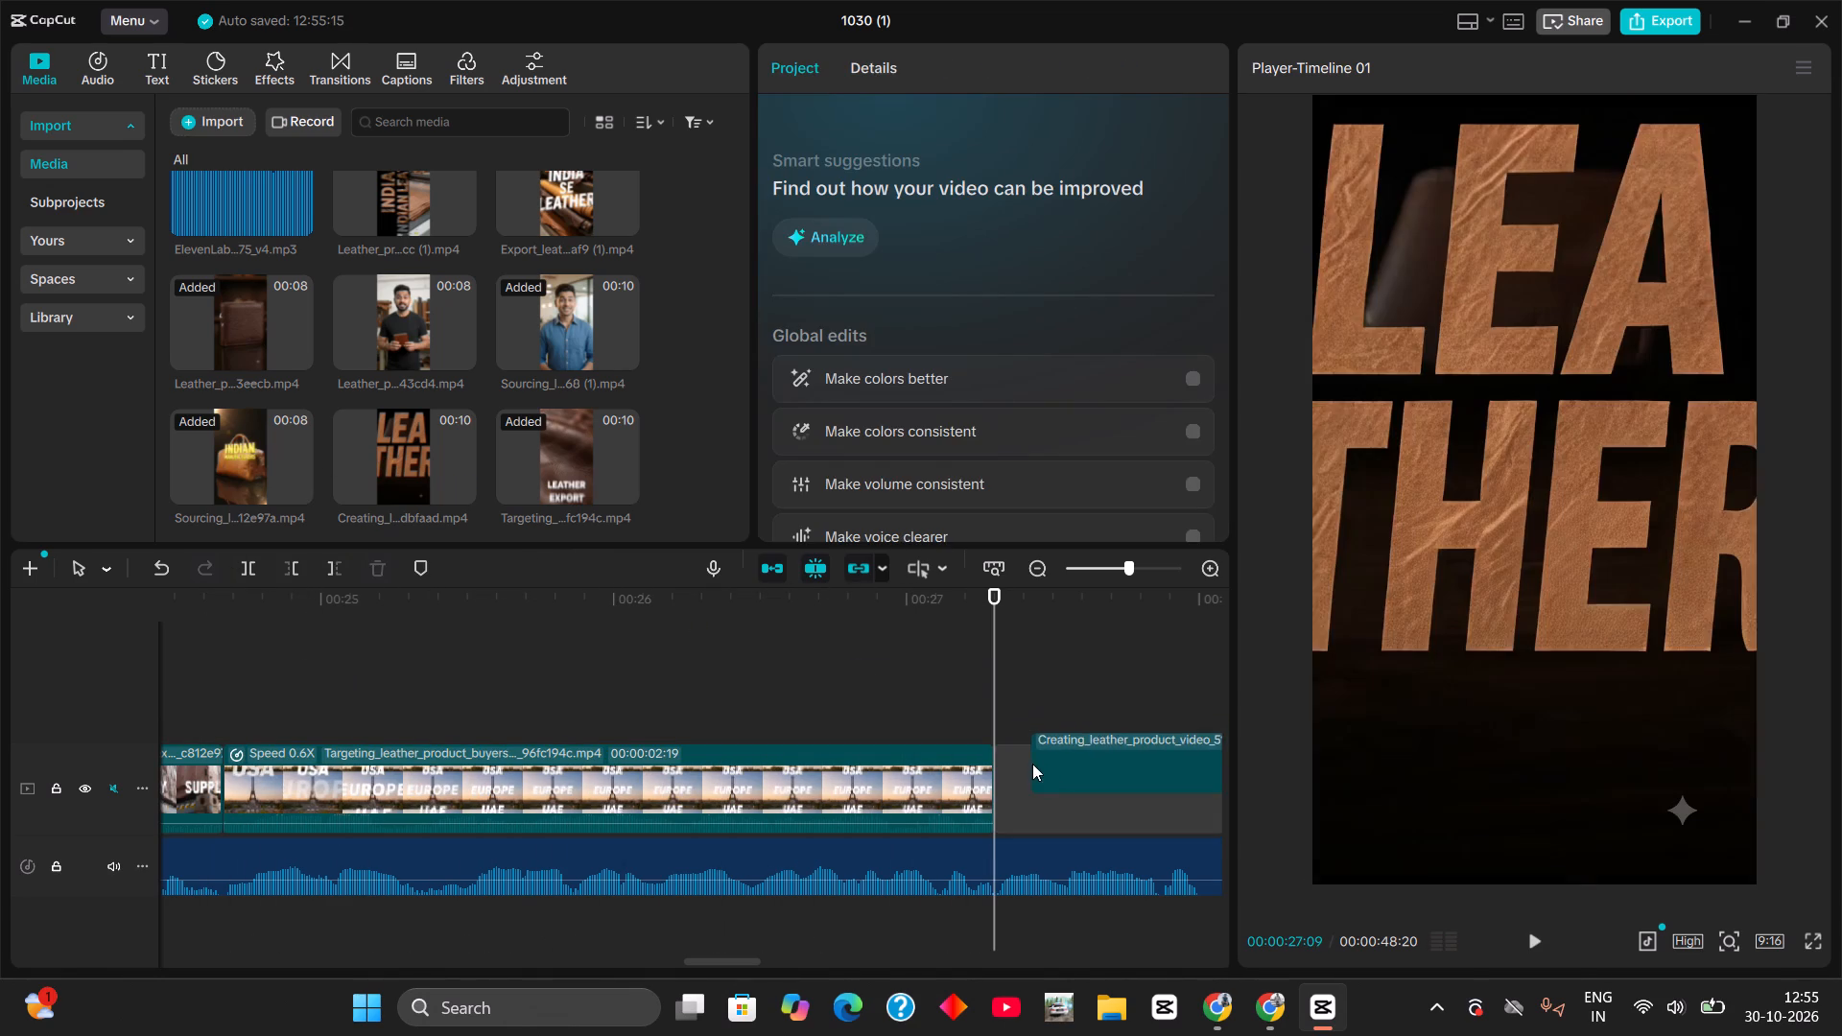
{"action": "key", "text": "space"}
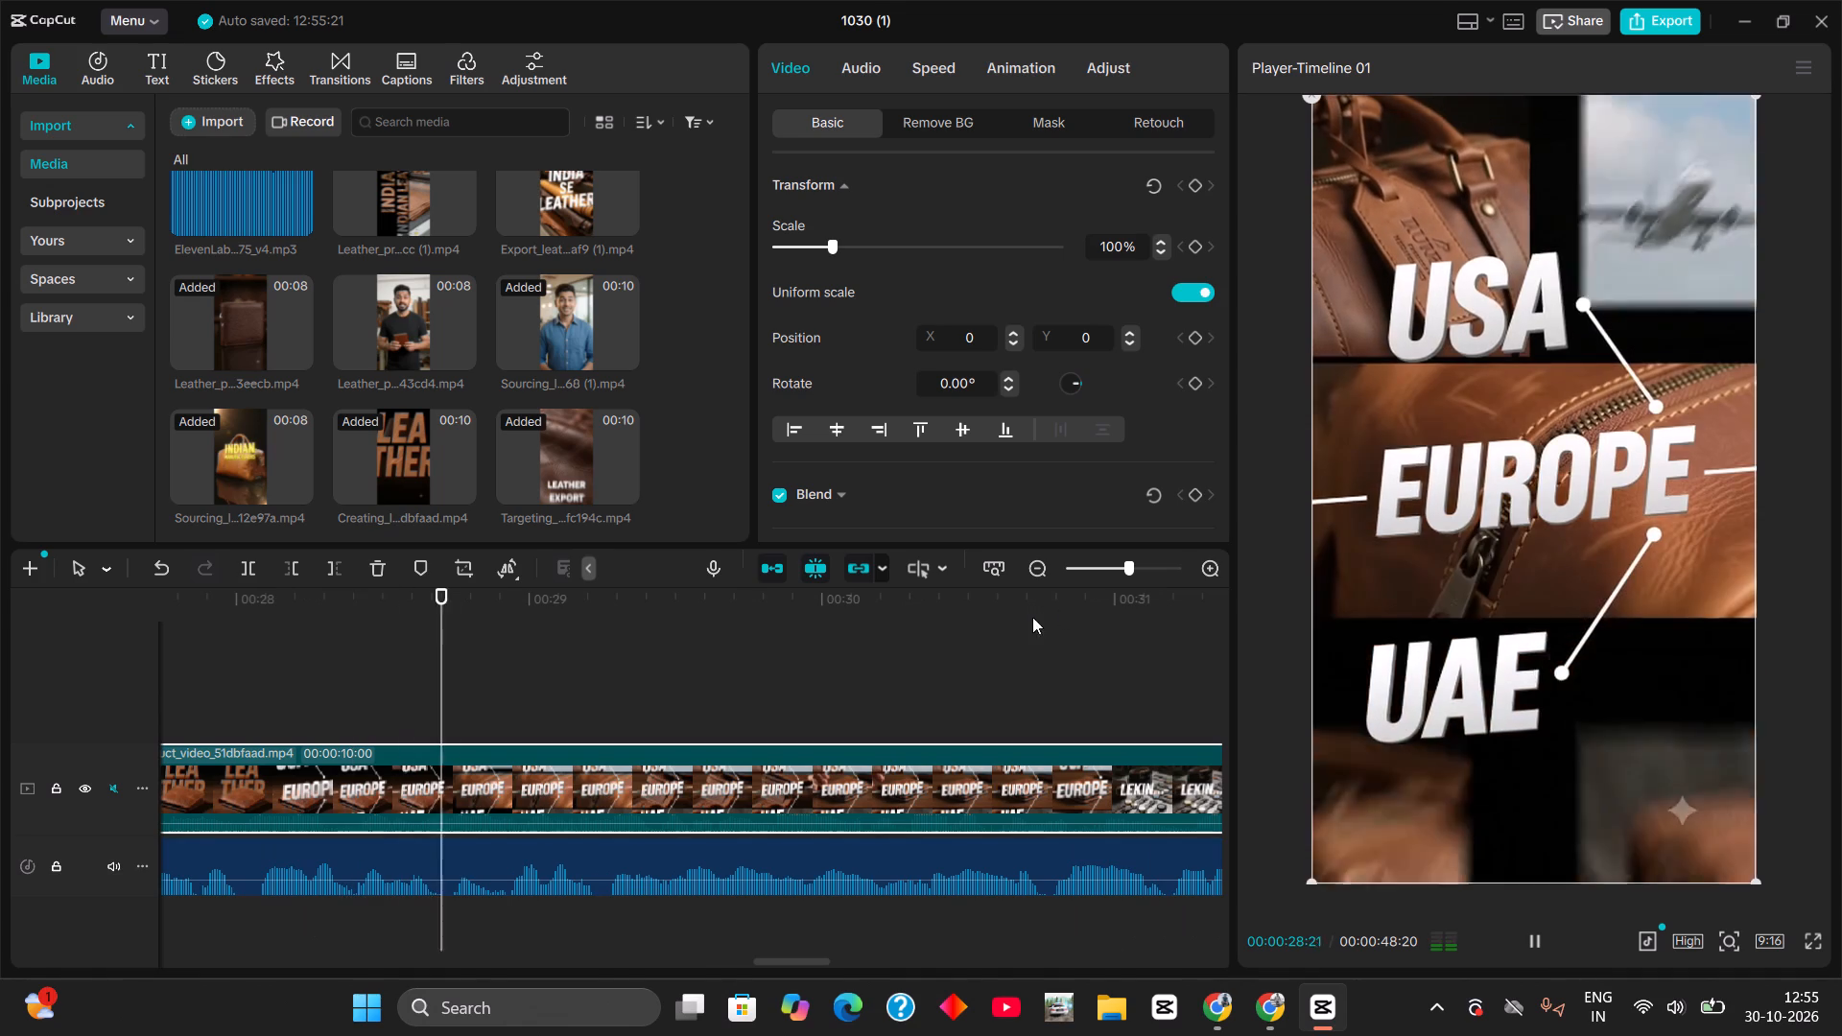
{"action": "key", "text": "space"}
{"action": "key", "text": "space"}
{"action": "key", "text": "space"}
{"action": "key", "text": "space"}
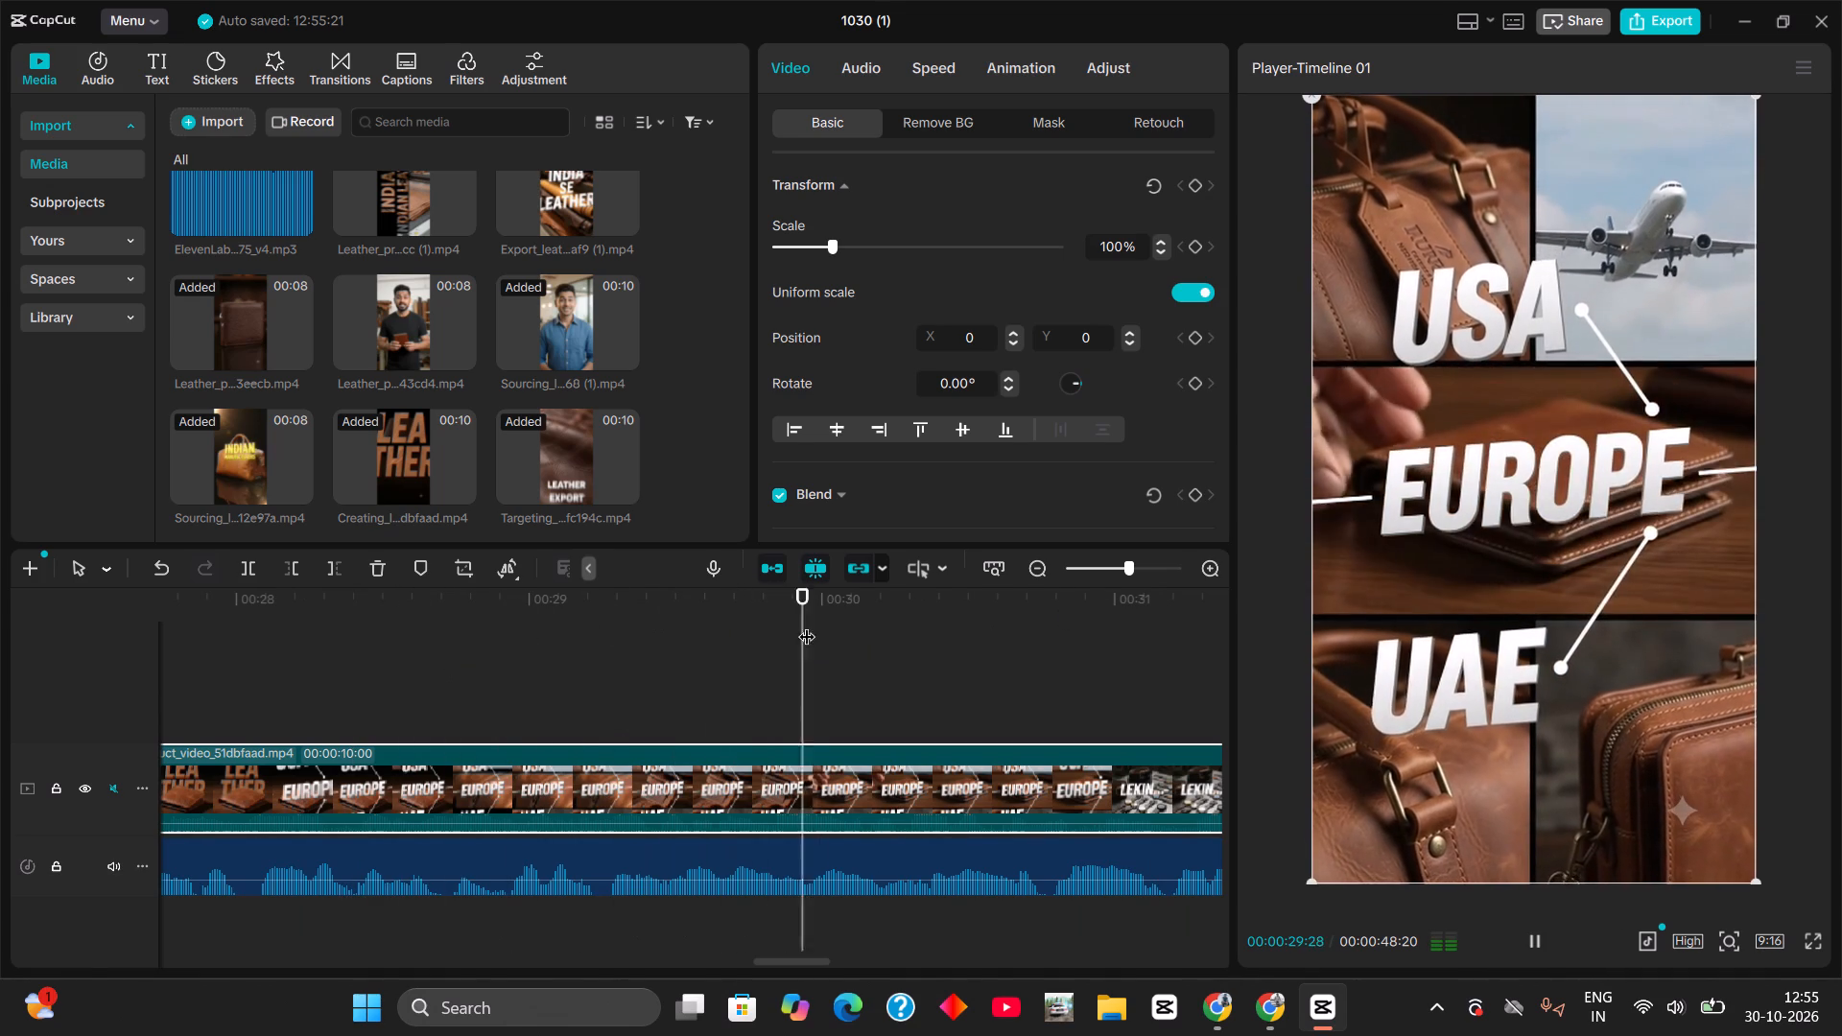
{"action": "key", "text": "space"}
{"action": "key", "text": "space"}
{"action": "key", "text": "space"}
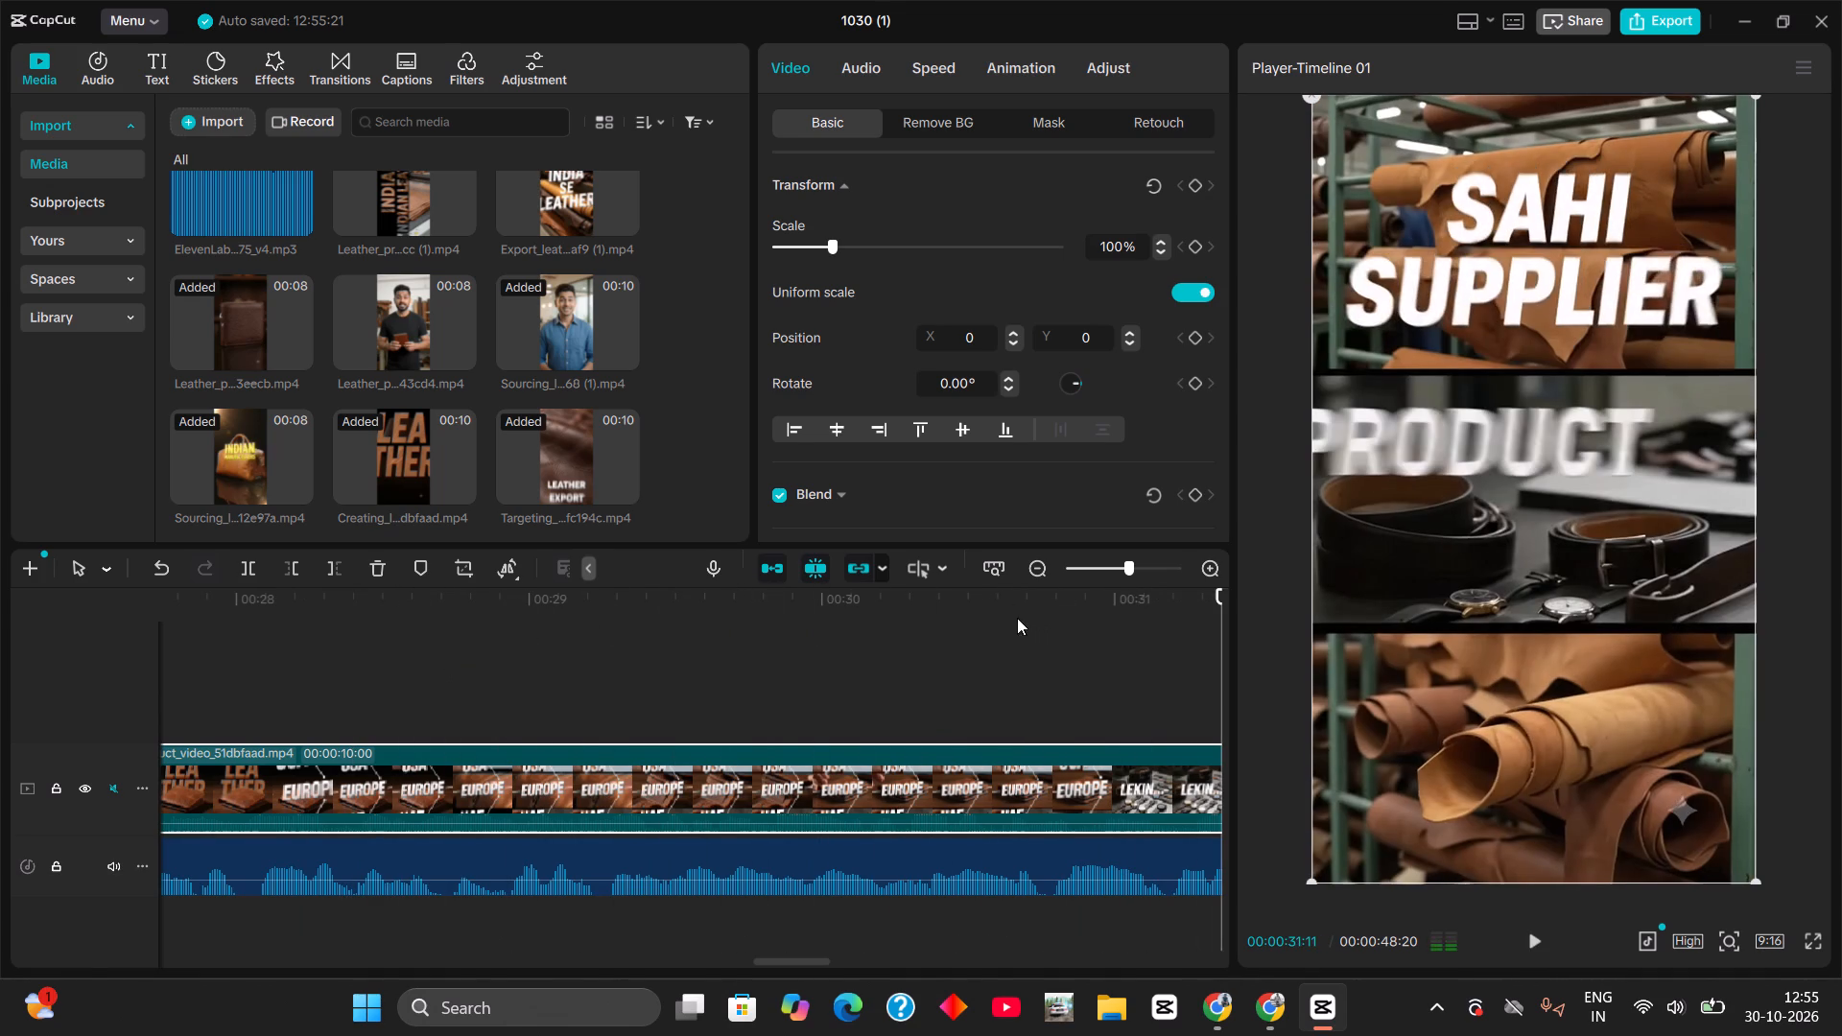
Split the Creating_leather_product clip at 00:29:04 within its USA/Europe/UAE shot and delete the part before the cut.
{"action": "left_click_drag", "start_coordinate": [930, 606], "coordinate": [526, 626]}
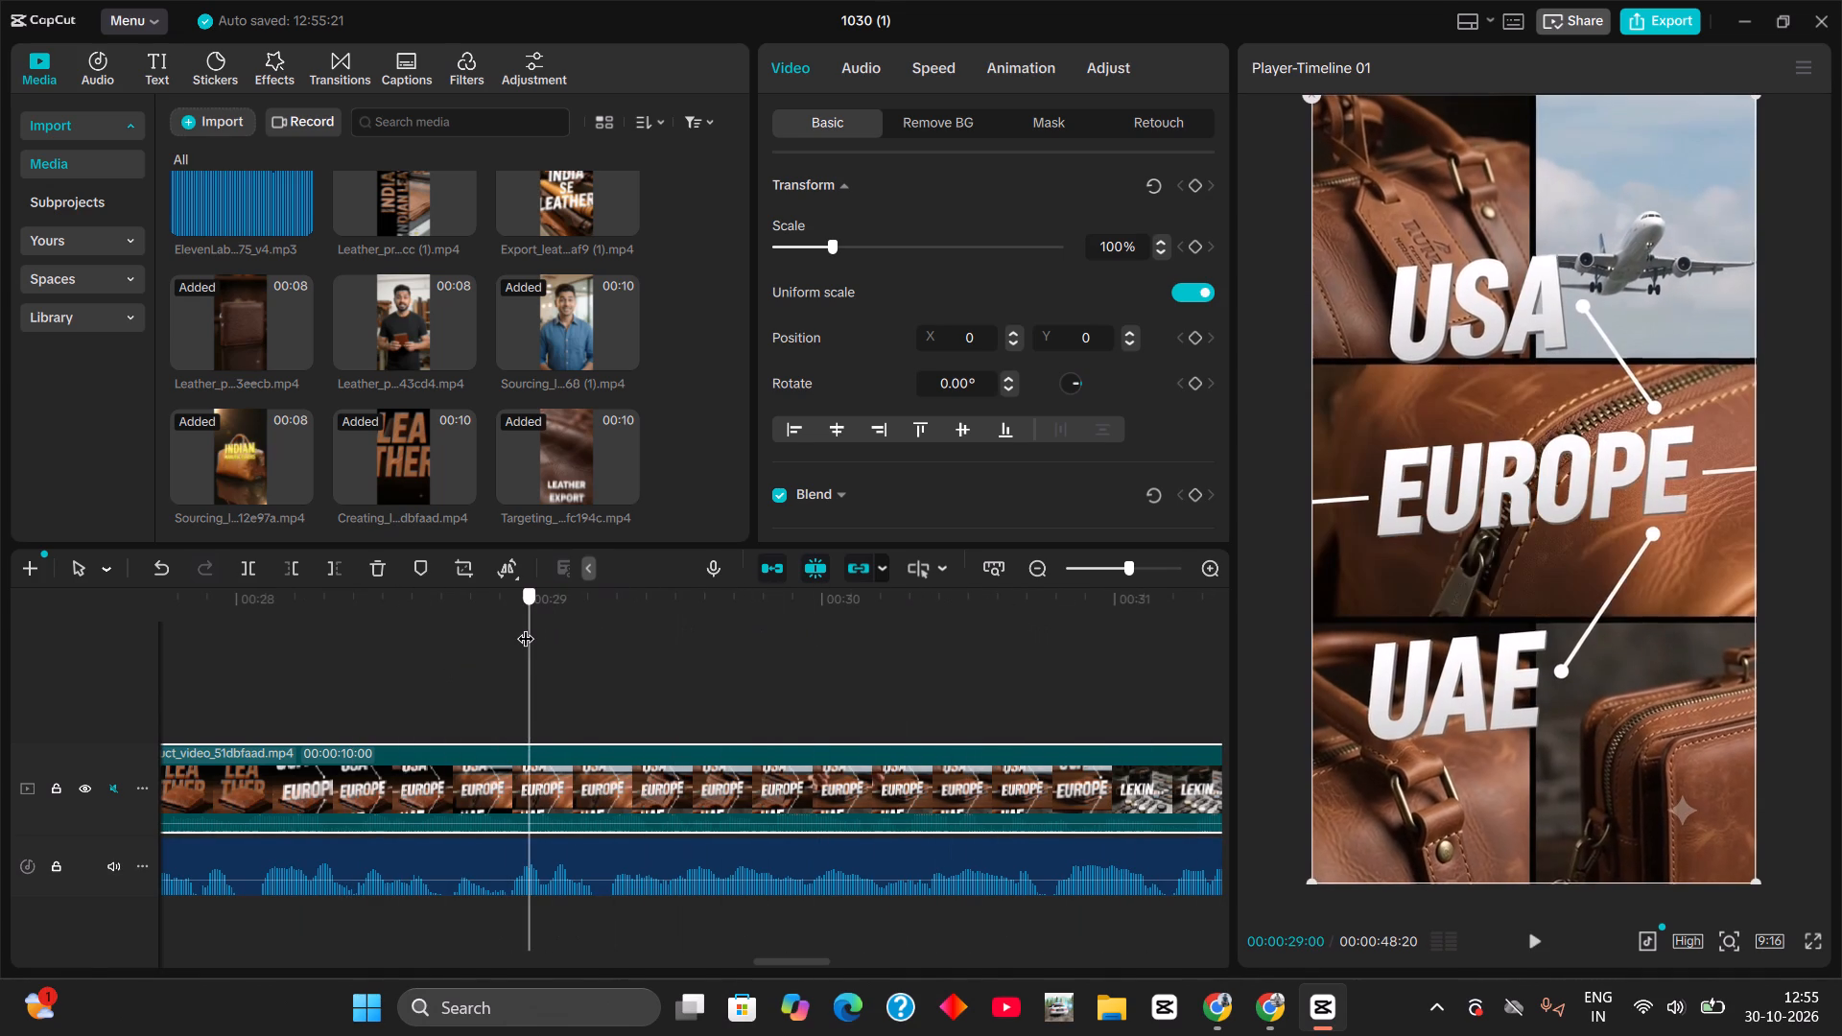
{"action": "left_click_drag", "start_coordinate": [526, 626], "coordinate": [494, 631]}
{"action": "key", "text": "space"}
{"action": "key", "text": "space"}
{"action": "left_click_drag", "start_coordinate": [494, 631], "coordinate": [490, 631]}
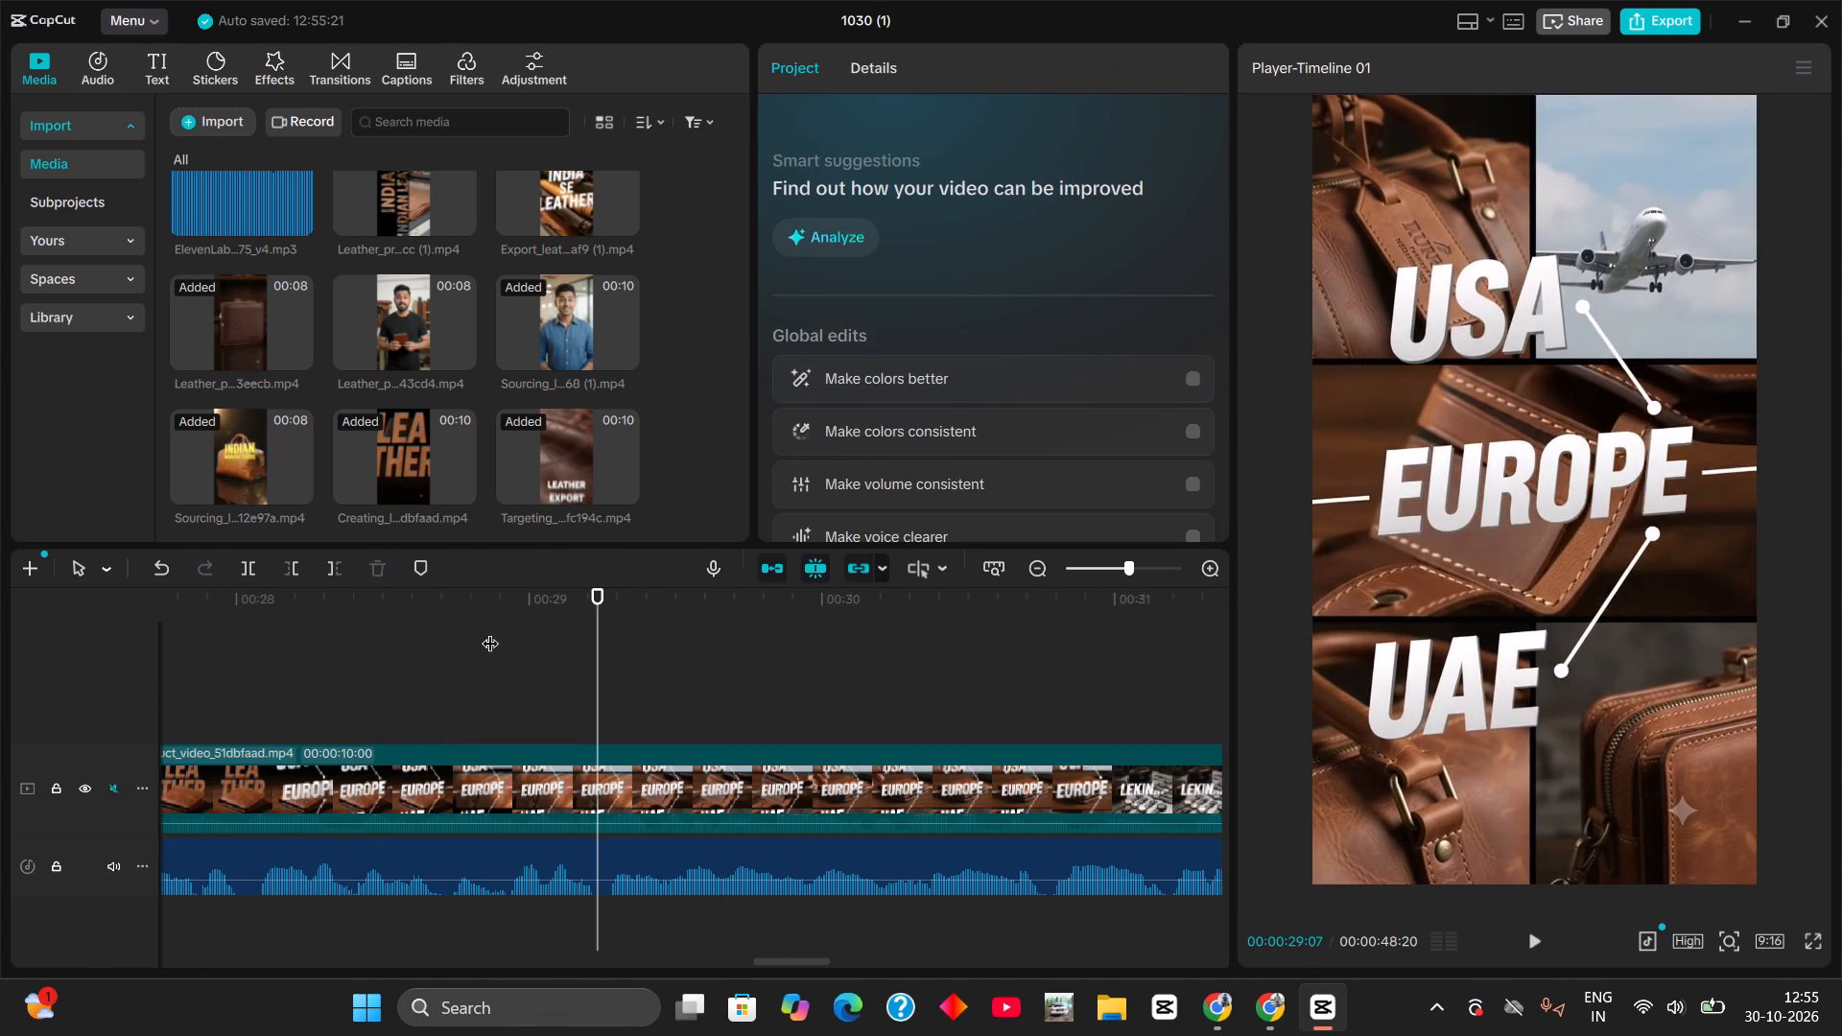
{"action": "left_click_drag", "start_coordinate": [490, 631], "coordinate": [469, 631]}
{"action": "left_click_drag", "start_coordinate": [510, 608], "coordinate": [637, 626]}
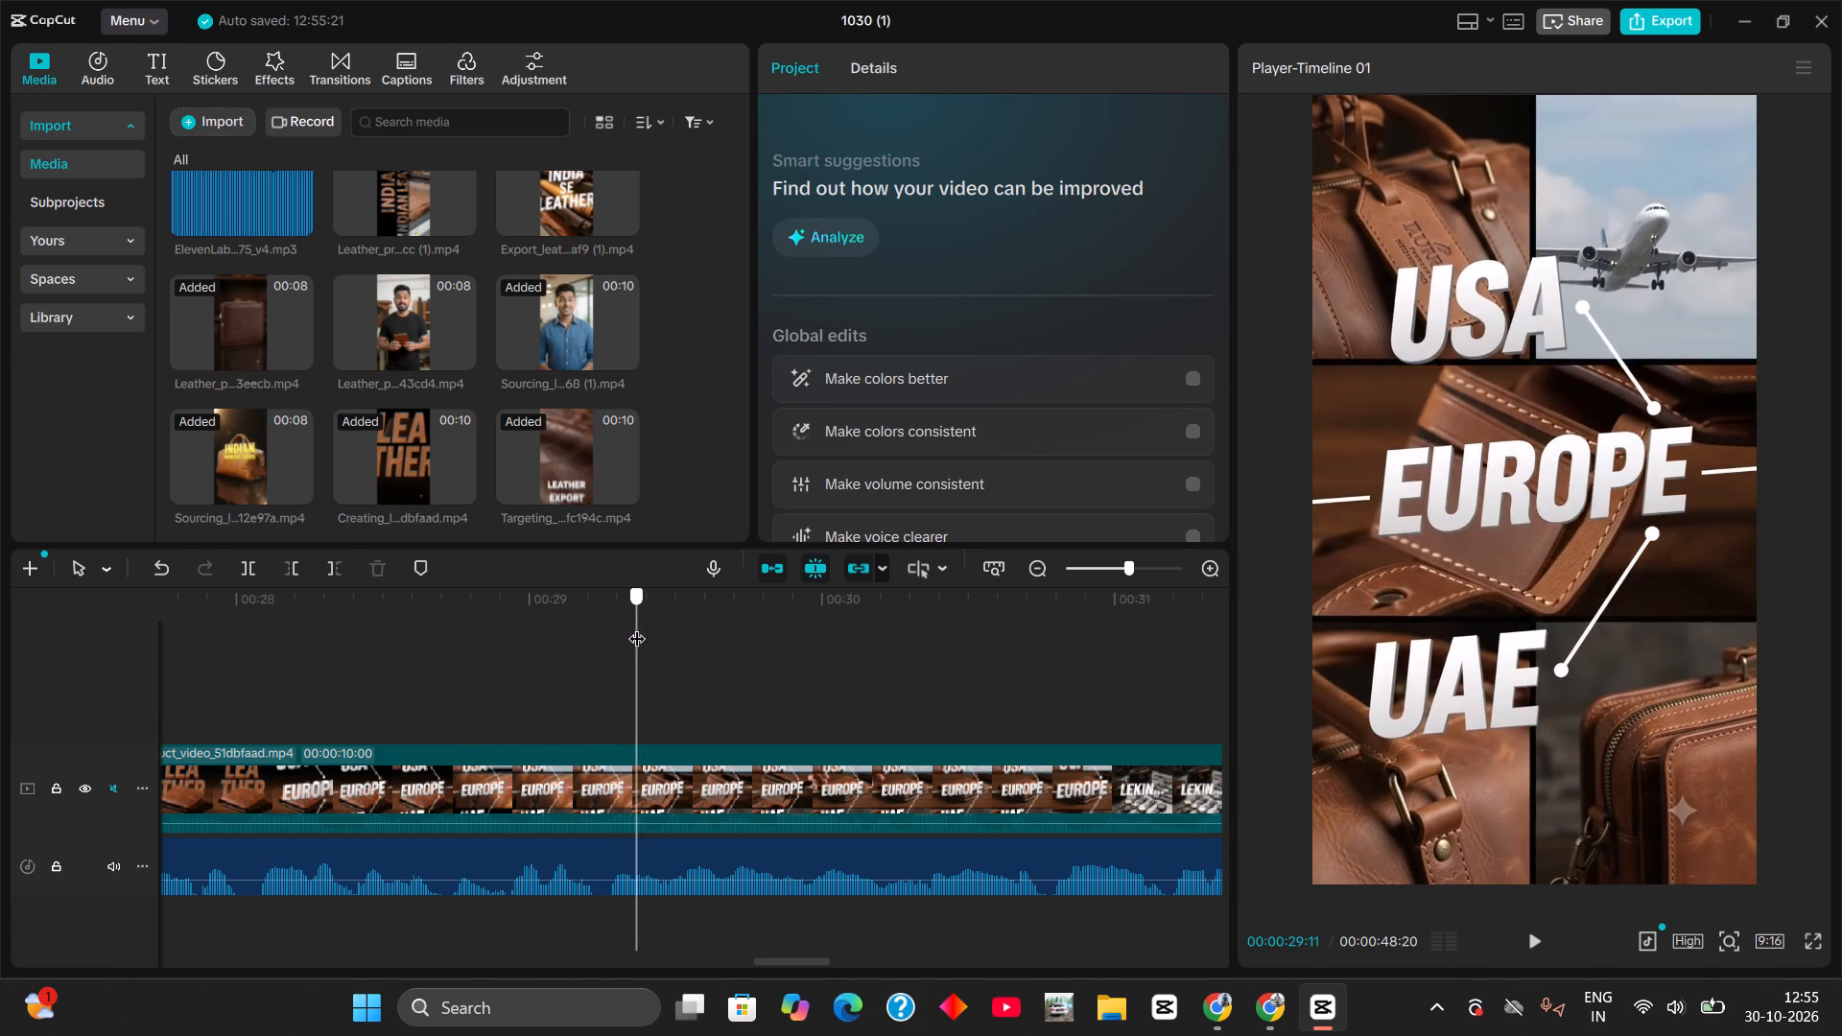
{"action": "left_click_drag", "start_coordinate": [637, 626], "coordinate": [565, 640]}
{"action": "key", "text": "ctrl+b"}
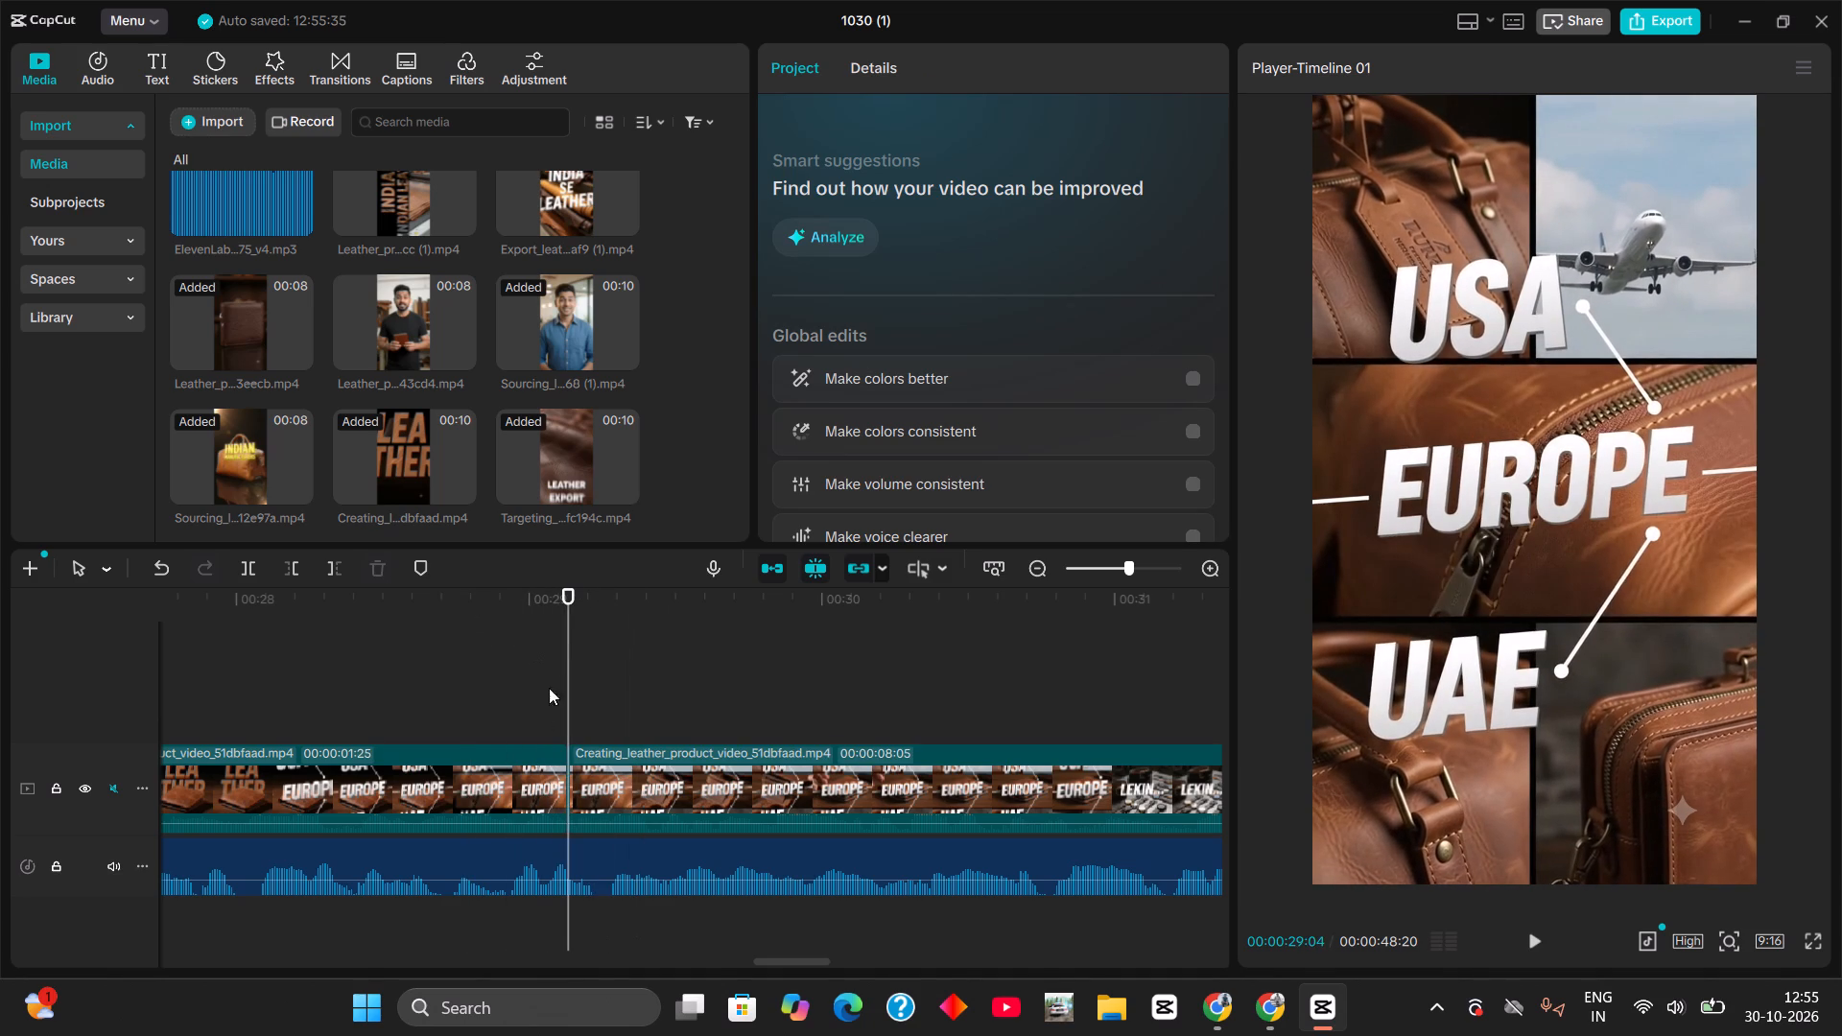
{"action": "left_click", "coordinate": [520, 765]}
{"action": "key", "text": "BackSpace"}
Preview the trimmed Creating_leather_product clip, split it at 00:34:27 in the "START EXPORT" shot, and select the leftover tail.
{"action": "left_click_drag", "start_coordinate": [345, 600], "coordinate": [183, 609]}
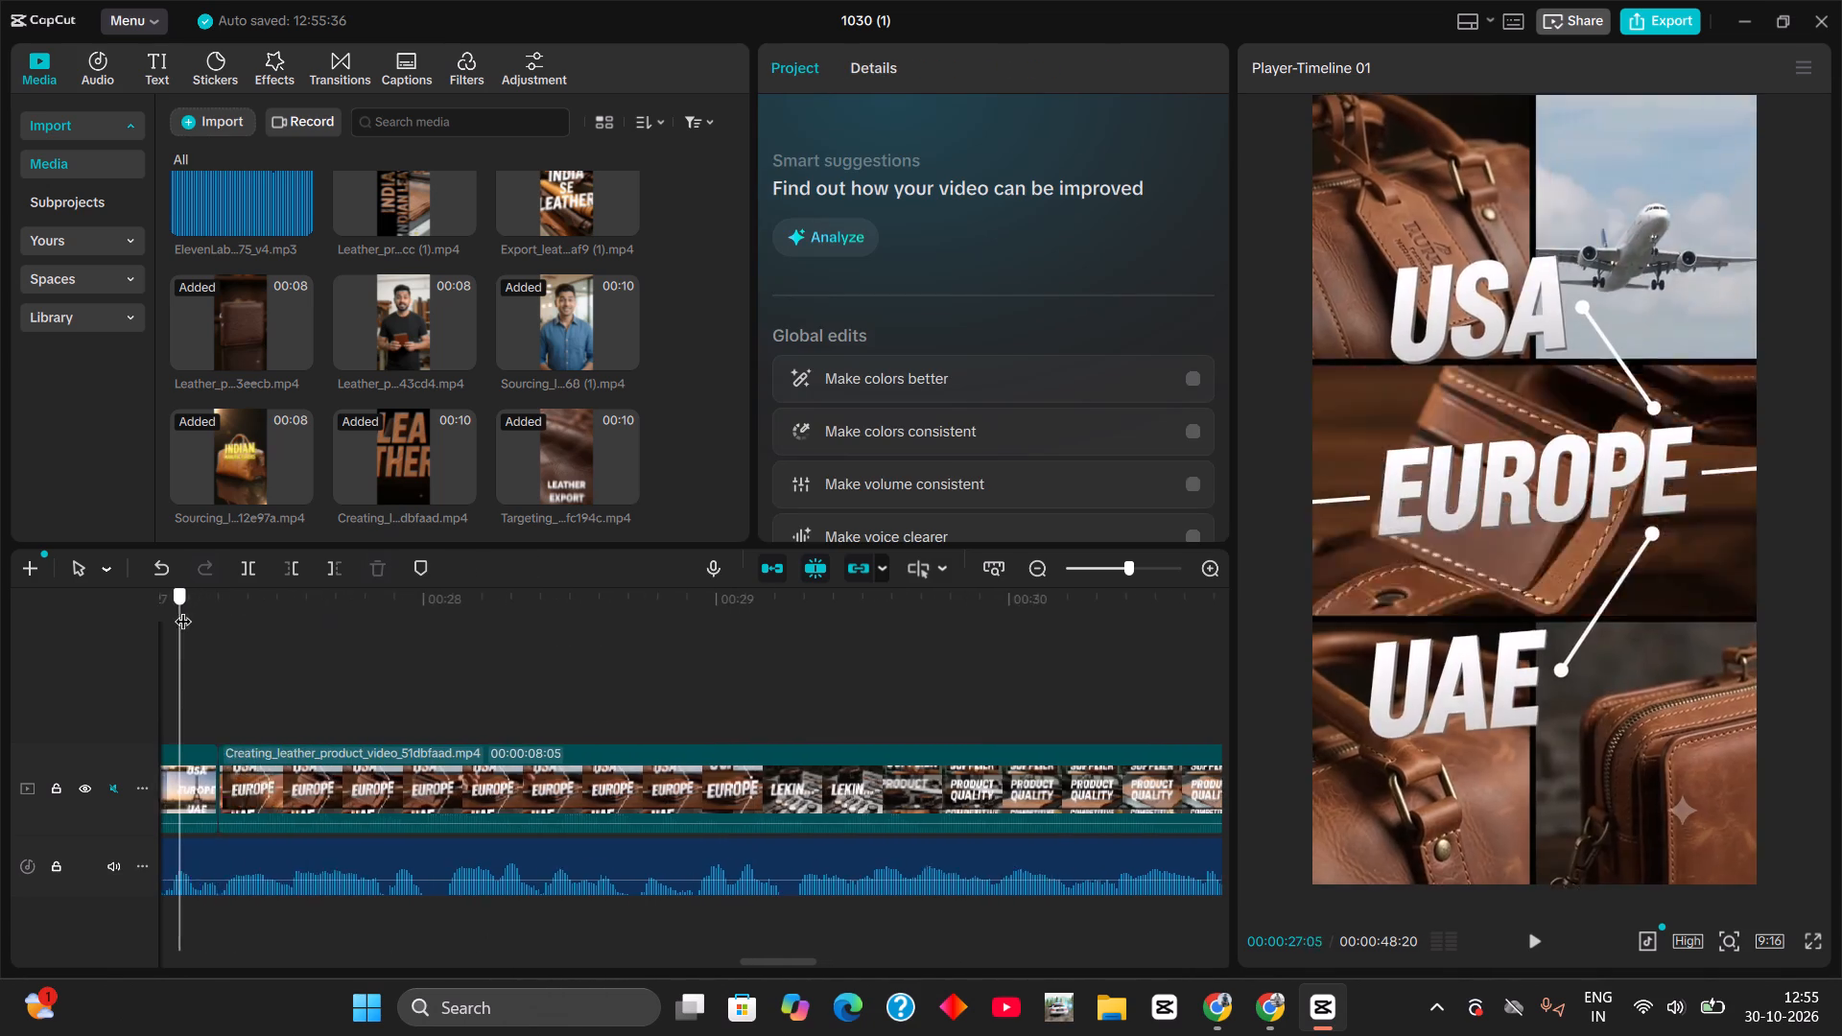
{"action": "left_click_drag", "start_coordinate": [183, 609], "coordinate": [440, 613]}
{"action": "key", "text": "space"}
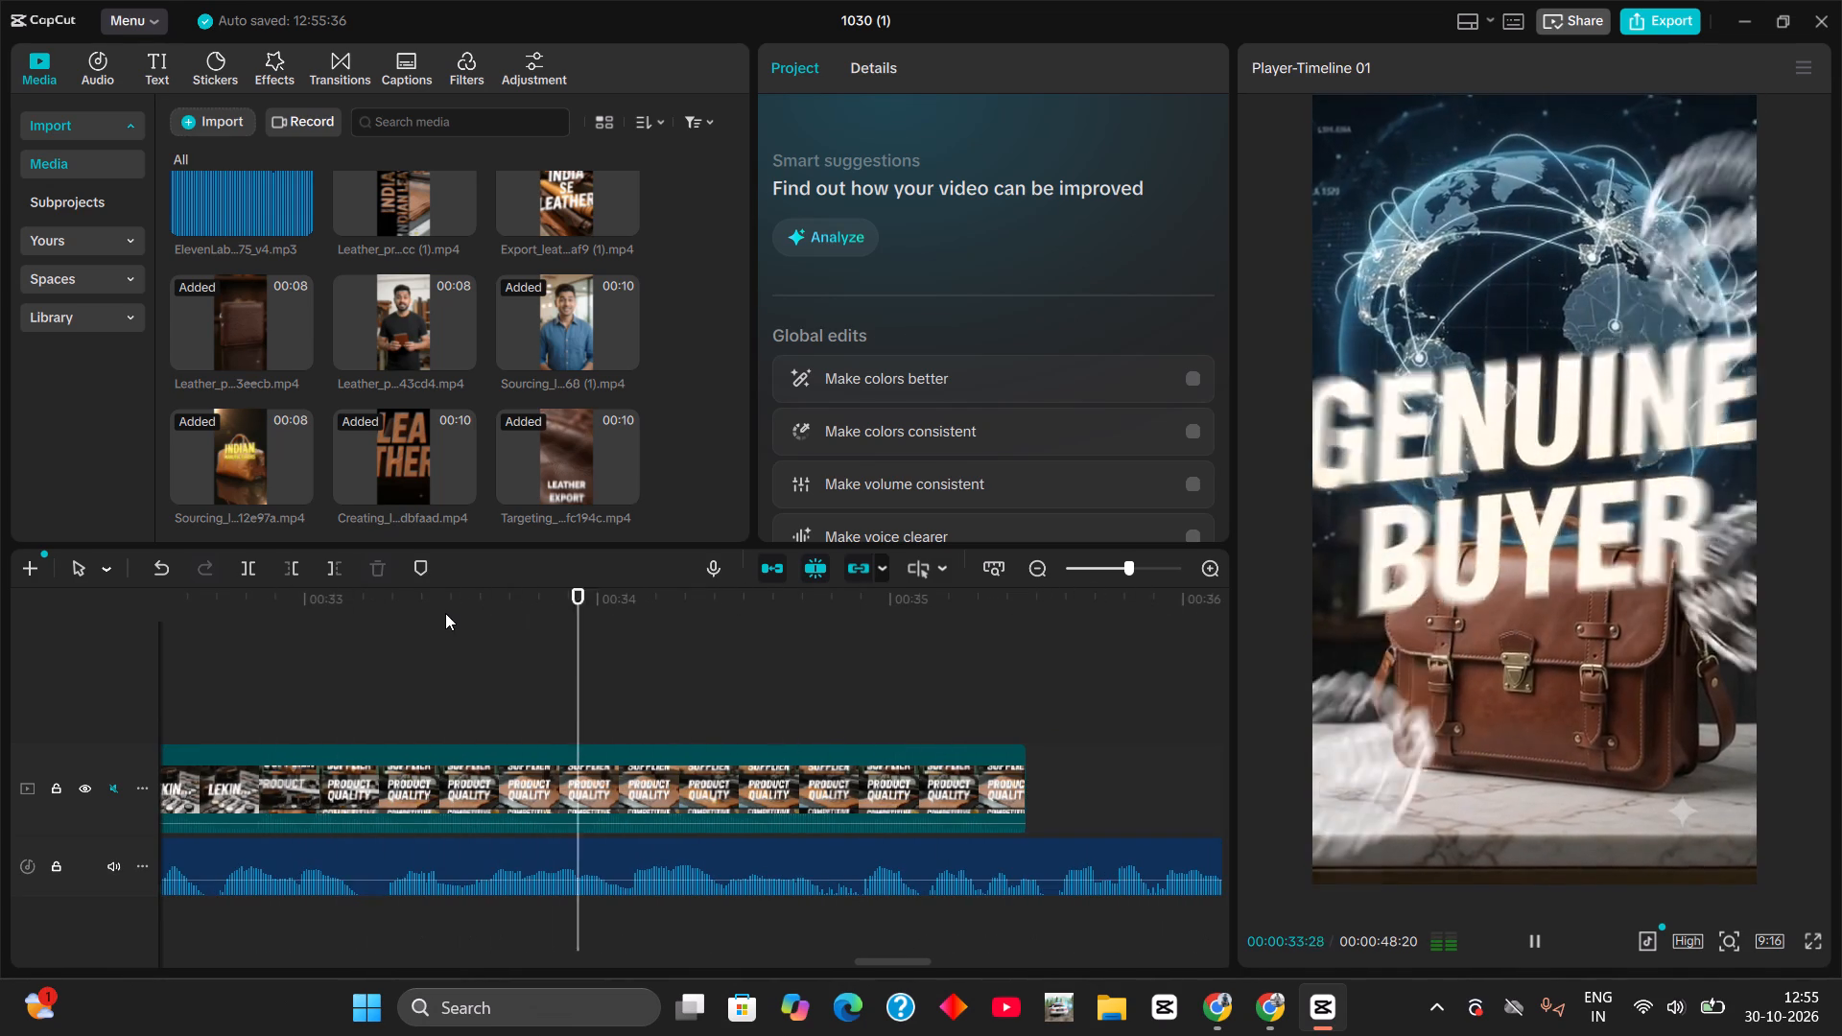
{"action": "key", "text": "space"}
{"action": "key", "text": "space"}
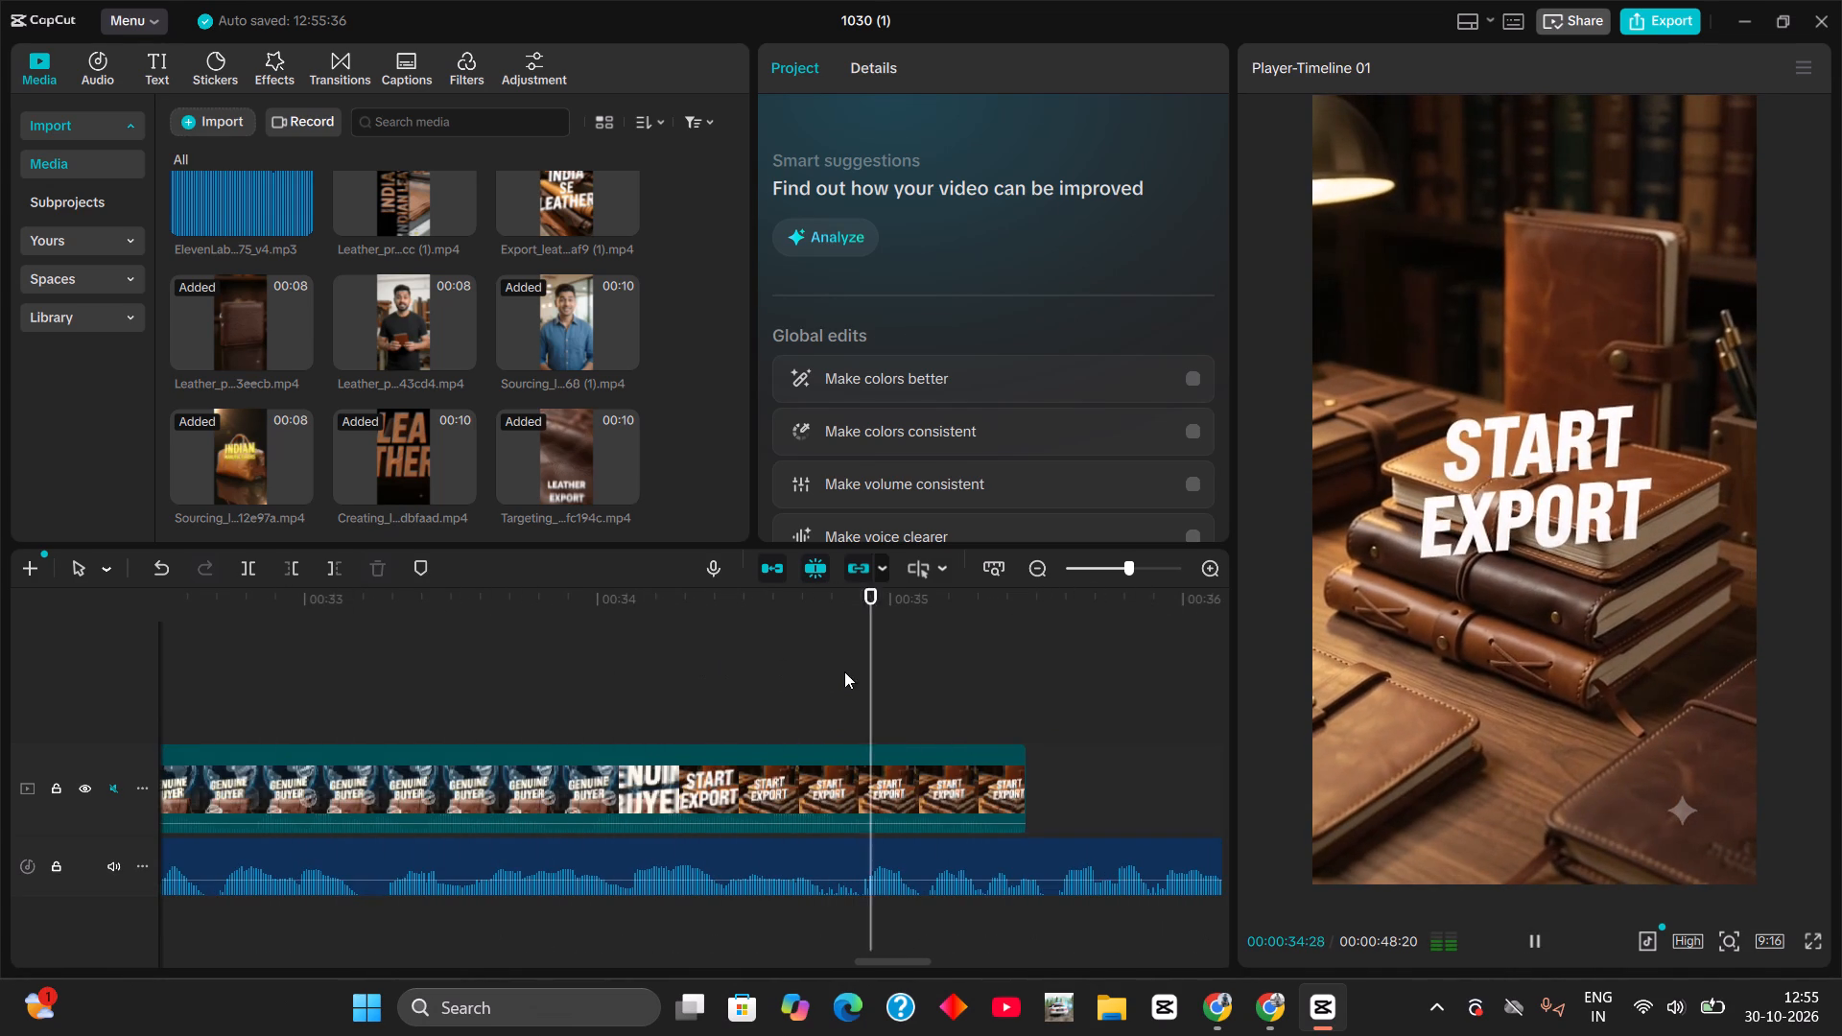
{"action": "key", "text": "space"}
{"action": "left_click_drag", "start_coordinate": [873, 626], "coordinate": [855, 633]}
{"action": "left_click_drag", "start_coordinate": [872, 607], "coordinate": [859, 617]}
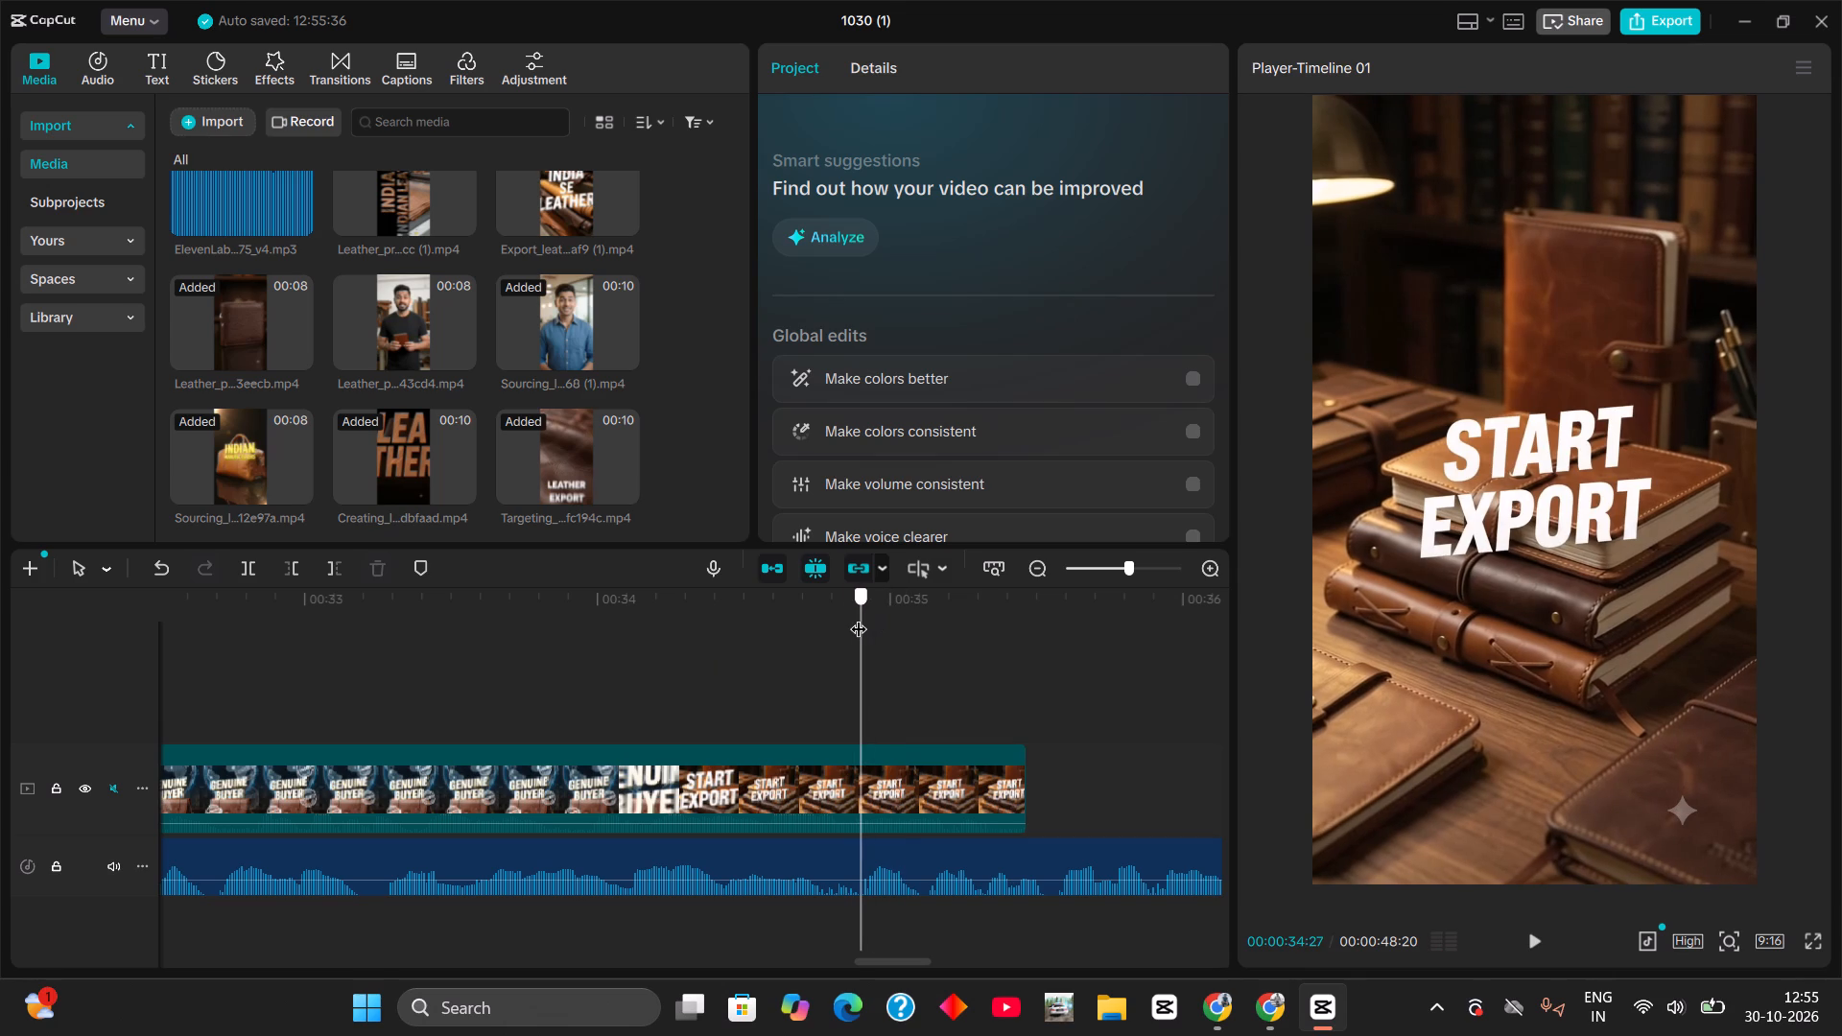
{"action": "left_click_drag", "start_coordinate": [859, 617], "coordinate": [860, 618]}
{"action": "key", "text": "ctrl+b"}
{"action": "left_click", "coordinate": [908, 795]}
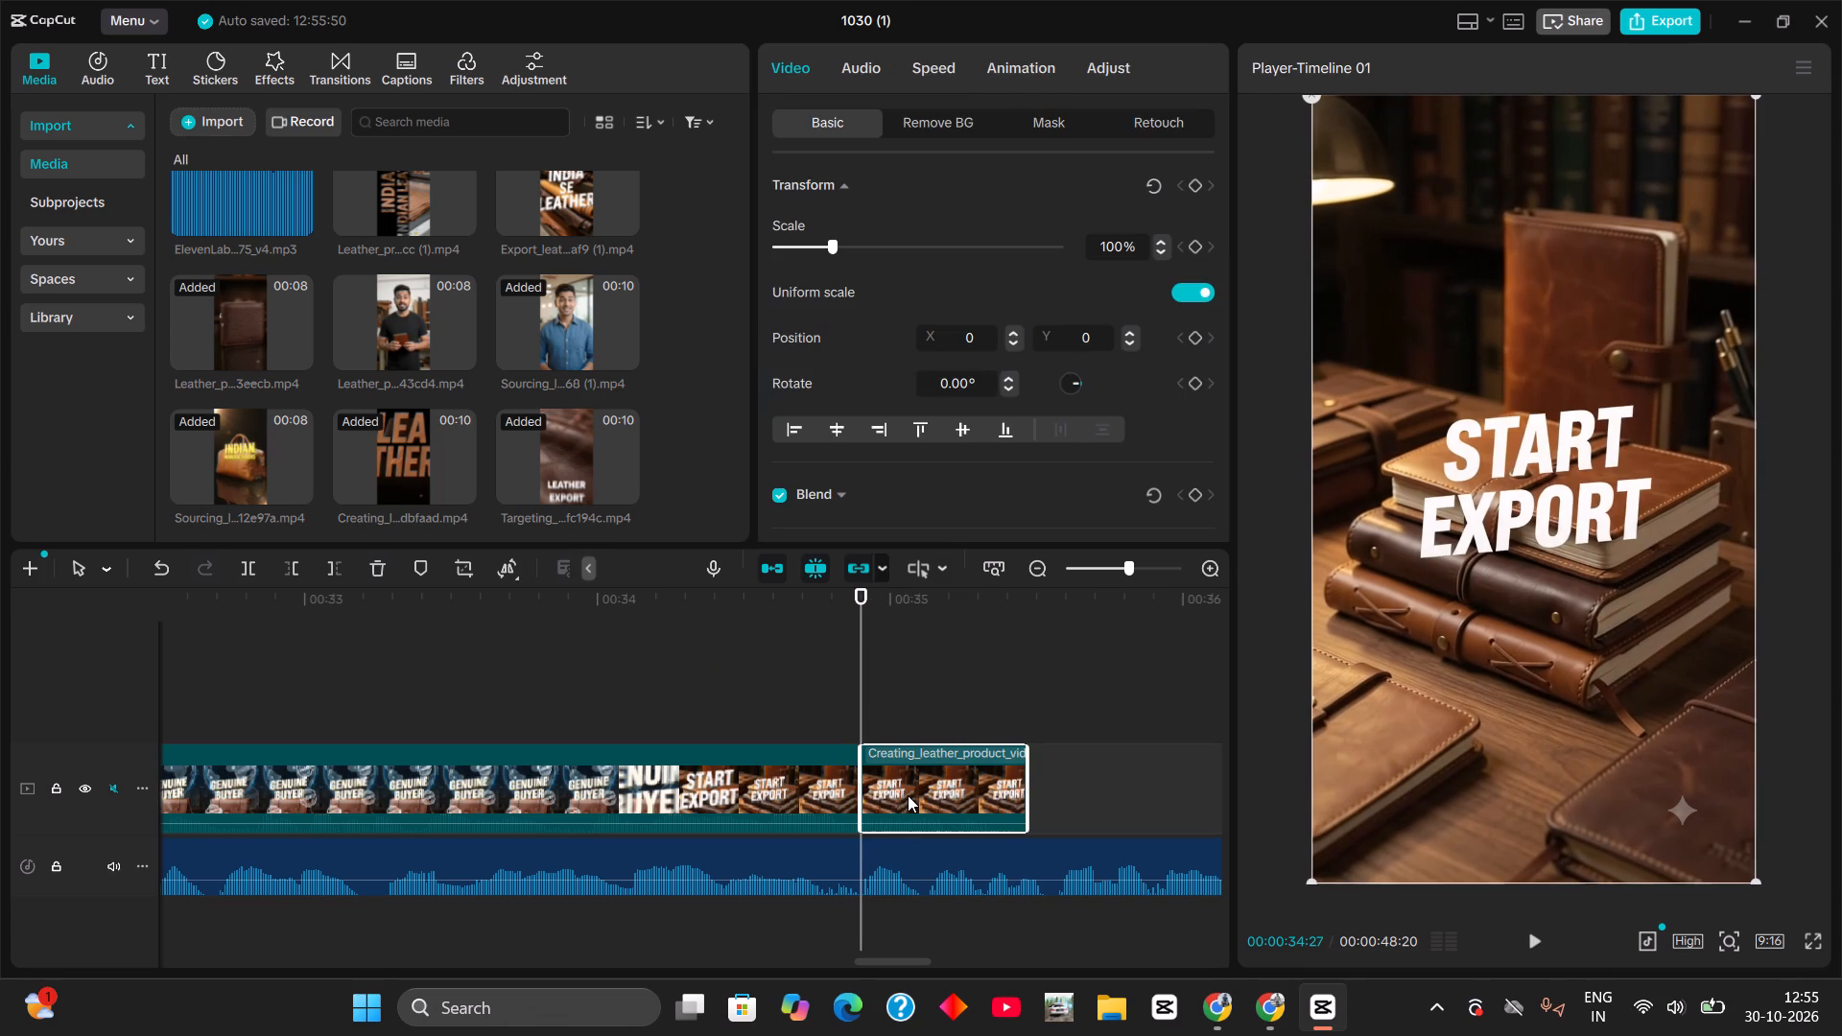
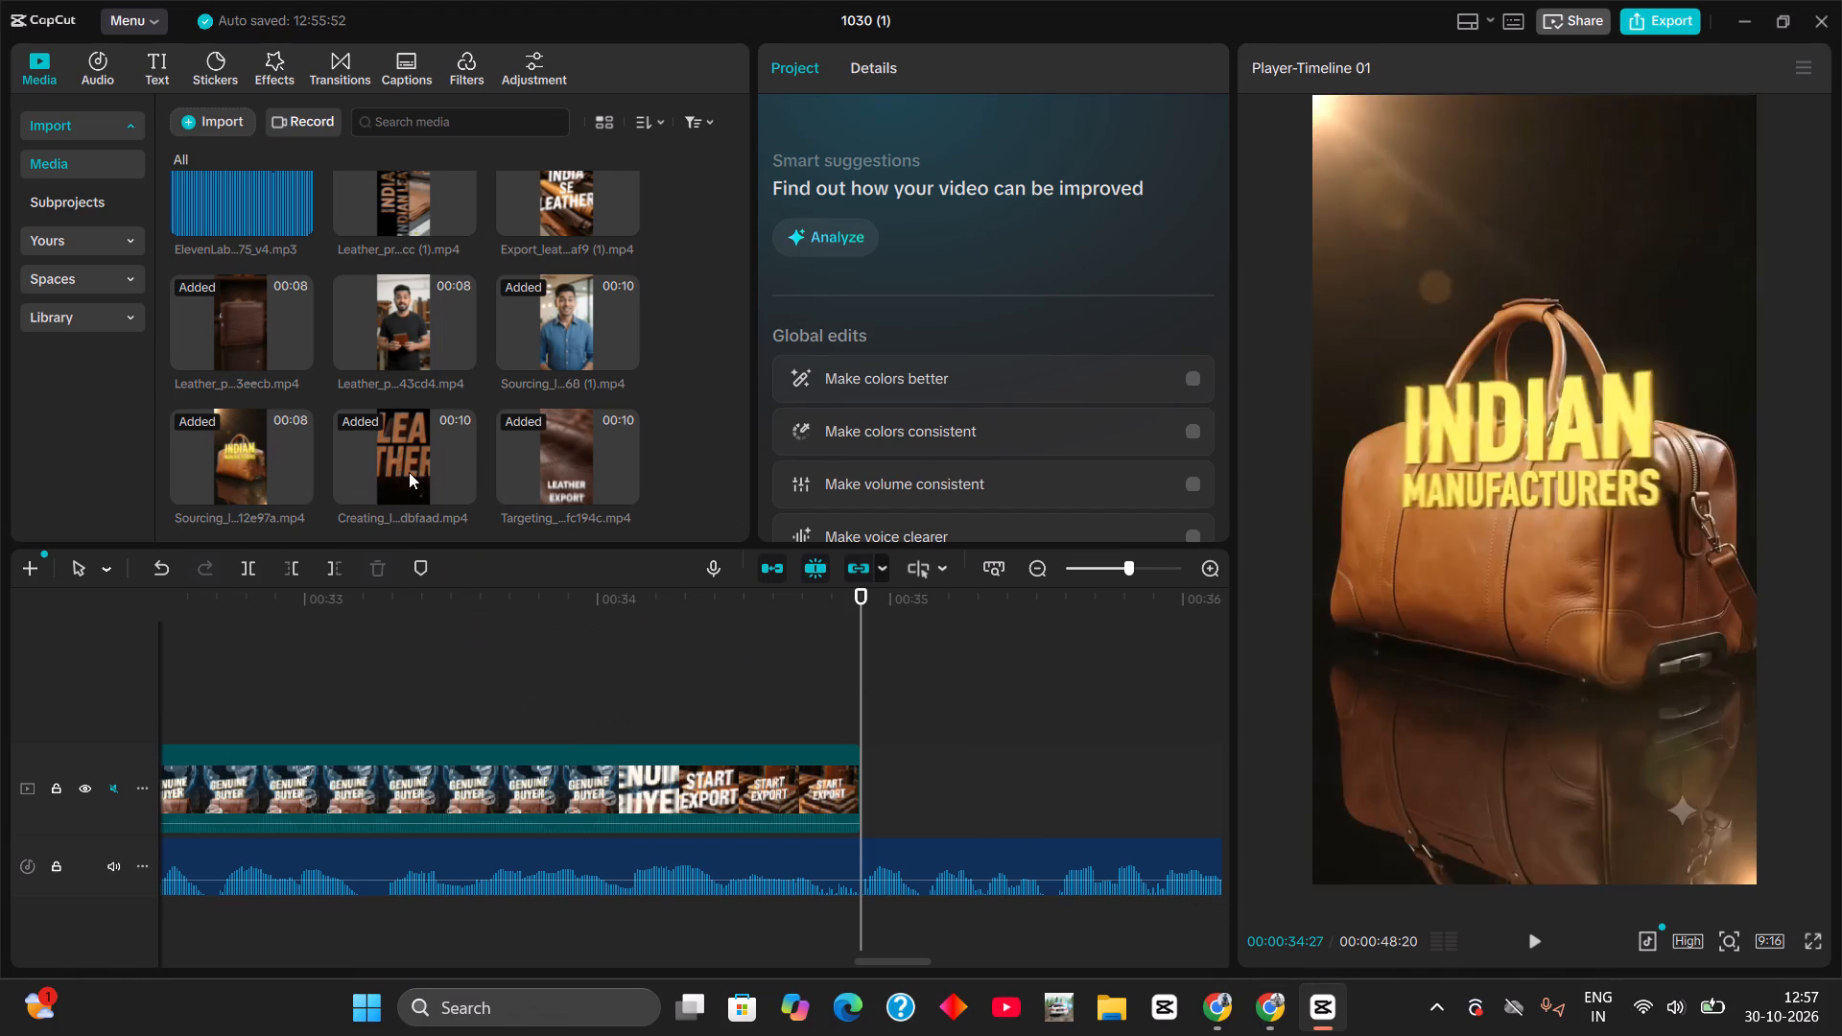
Insert the Leather_product_marketing clip on the main track at 00:27:09, between the slowed country clip and the Creating_leather_product clip, and preview it.
{"action": "left_click_drag", "start_coordinate": [275, 609], "coordinate": [147, 608]}
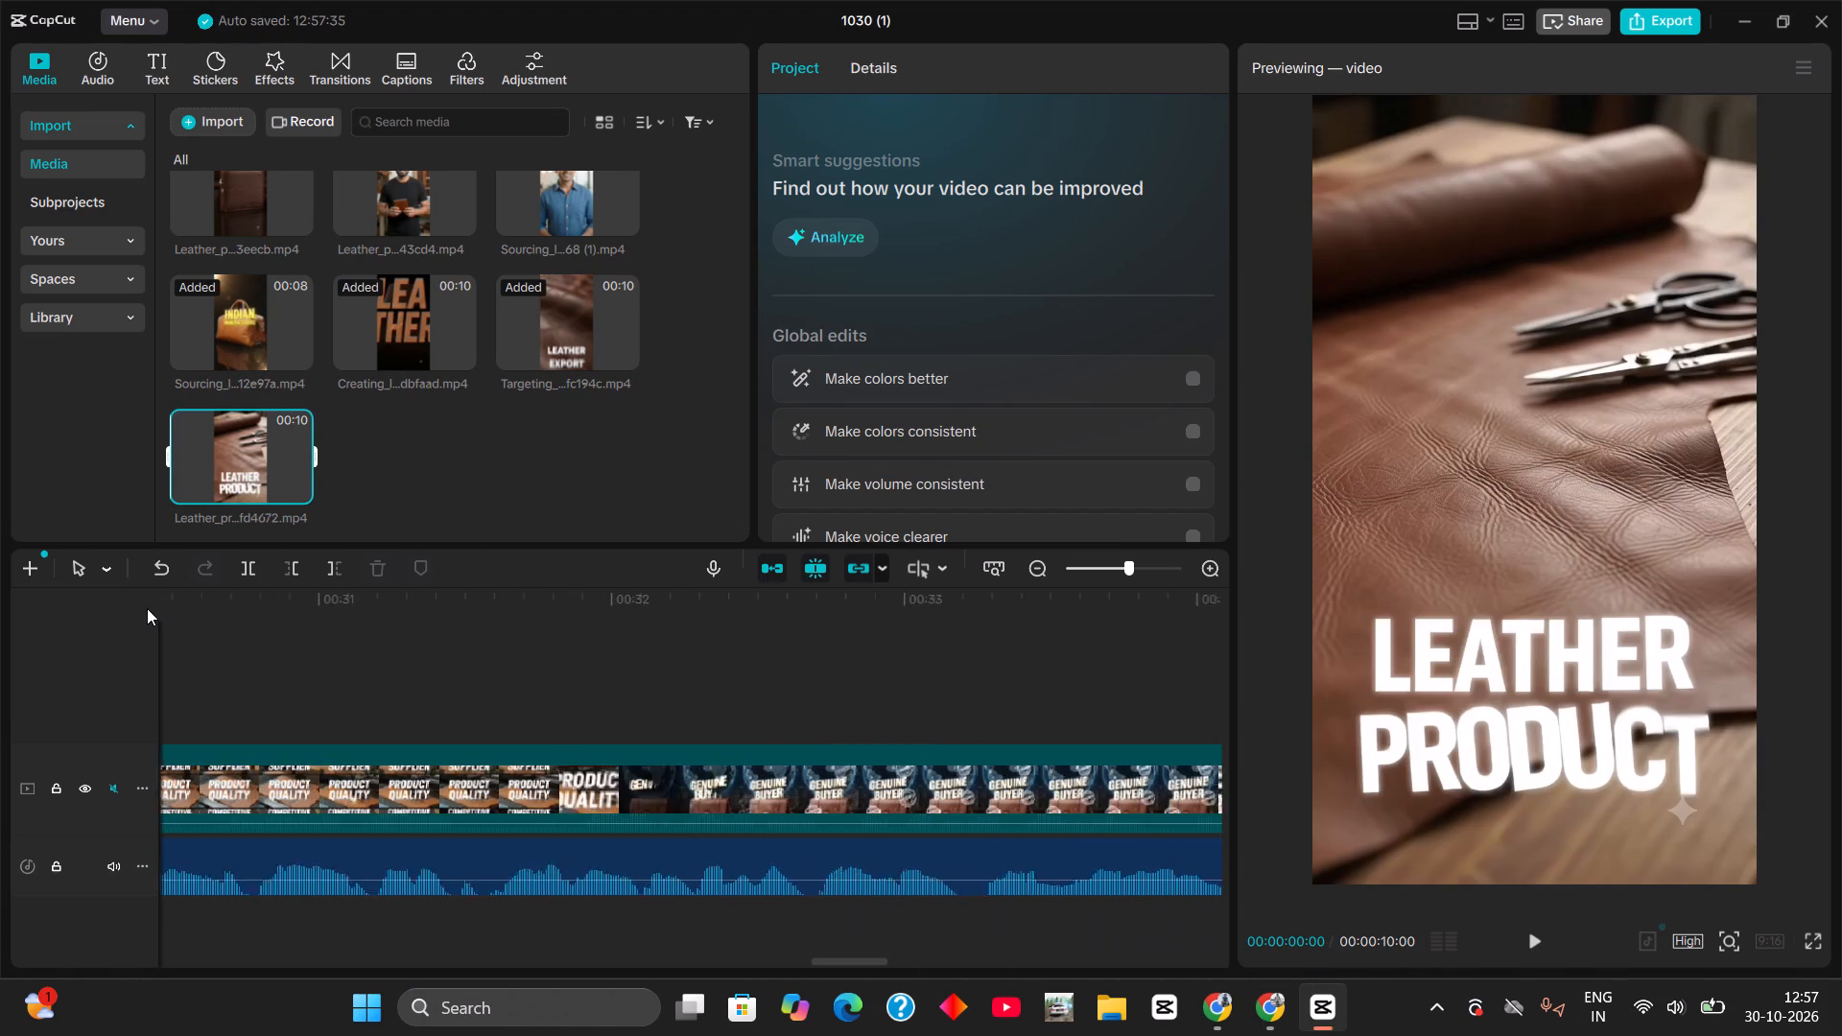
{"action": "left_click_drag", "start_coordinate": [147, 608], "coordinate": [528, 653]}
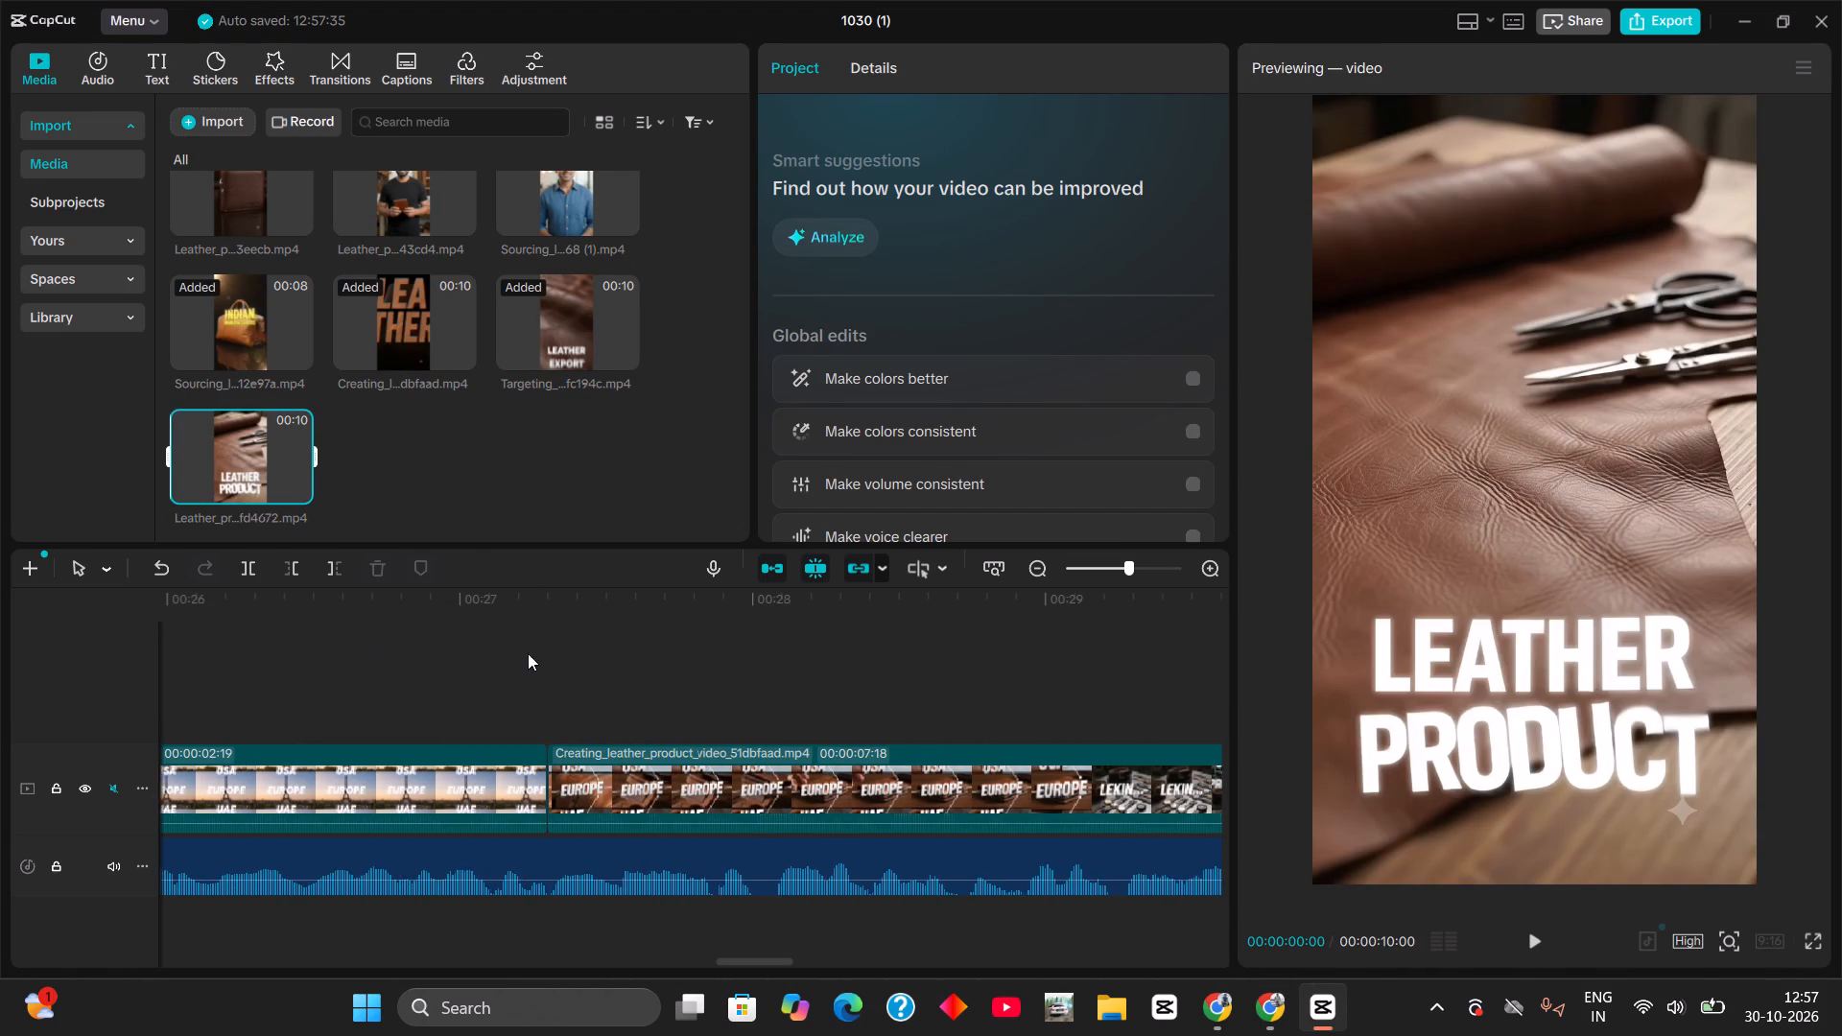
{"action": "left_click_drag", "start_coordinate": [528, 653], "coordinate": [529, 653]}
{"action": "left_click", "coordinate": [566, 617]}
{"action": "left_click", "coordinate": [588, 648]}
{"action": "left_click_drag", "start_coordinate": [582, 623], "coordinate": [561, 629]}
{"action": "left_click_drag", "start_coordinate": [585, 608], "coordinate": [574, 614]}
{"action": "left_click_drag", "start_coordinate": [219, 471], "coordinate": [500, 717]}
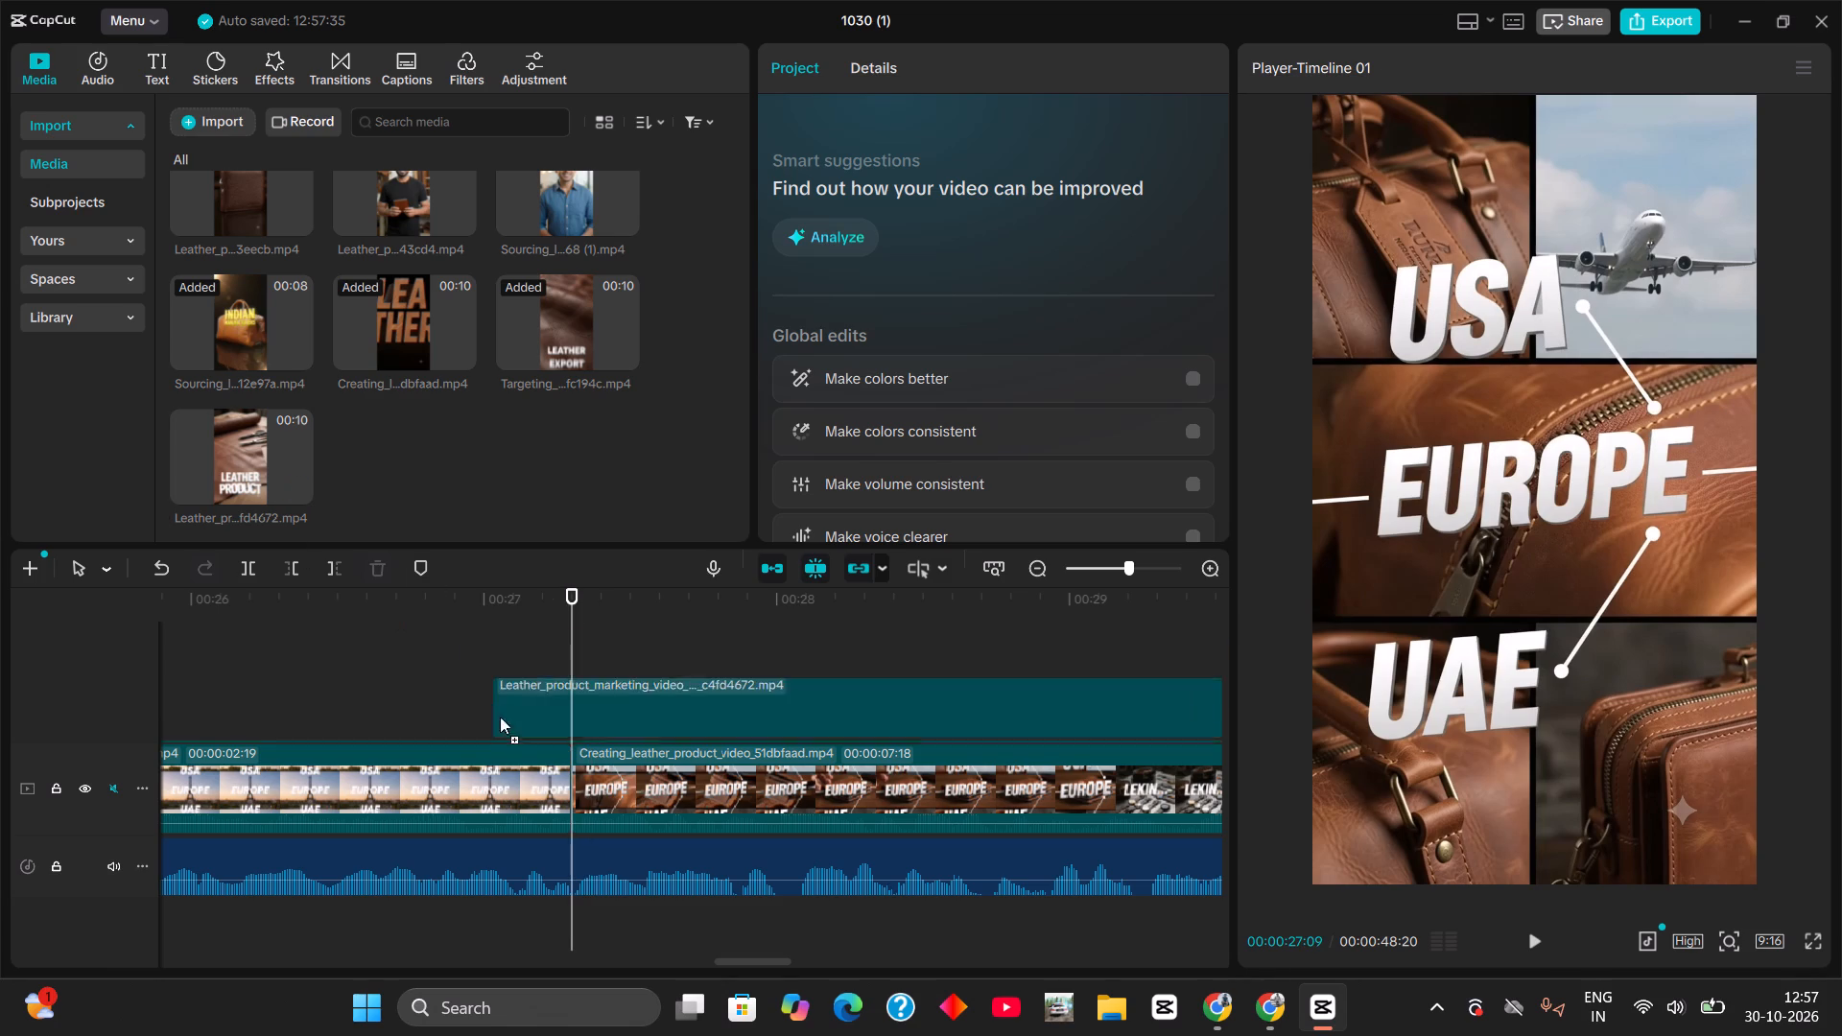
{"action": "left_click_drag", "start_coordinate": [500, 717], "coordinate": [579, 787]}
{"action": "key", "text": "space"}
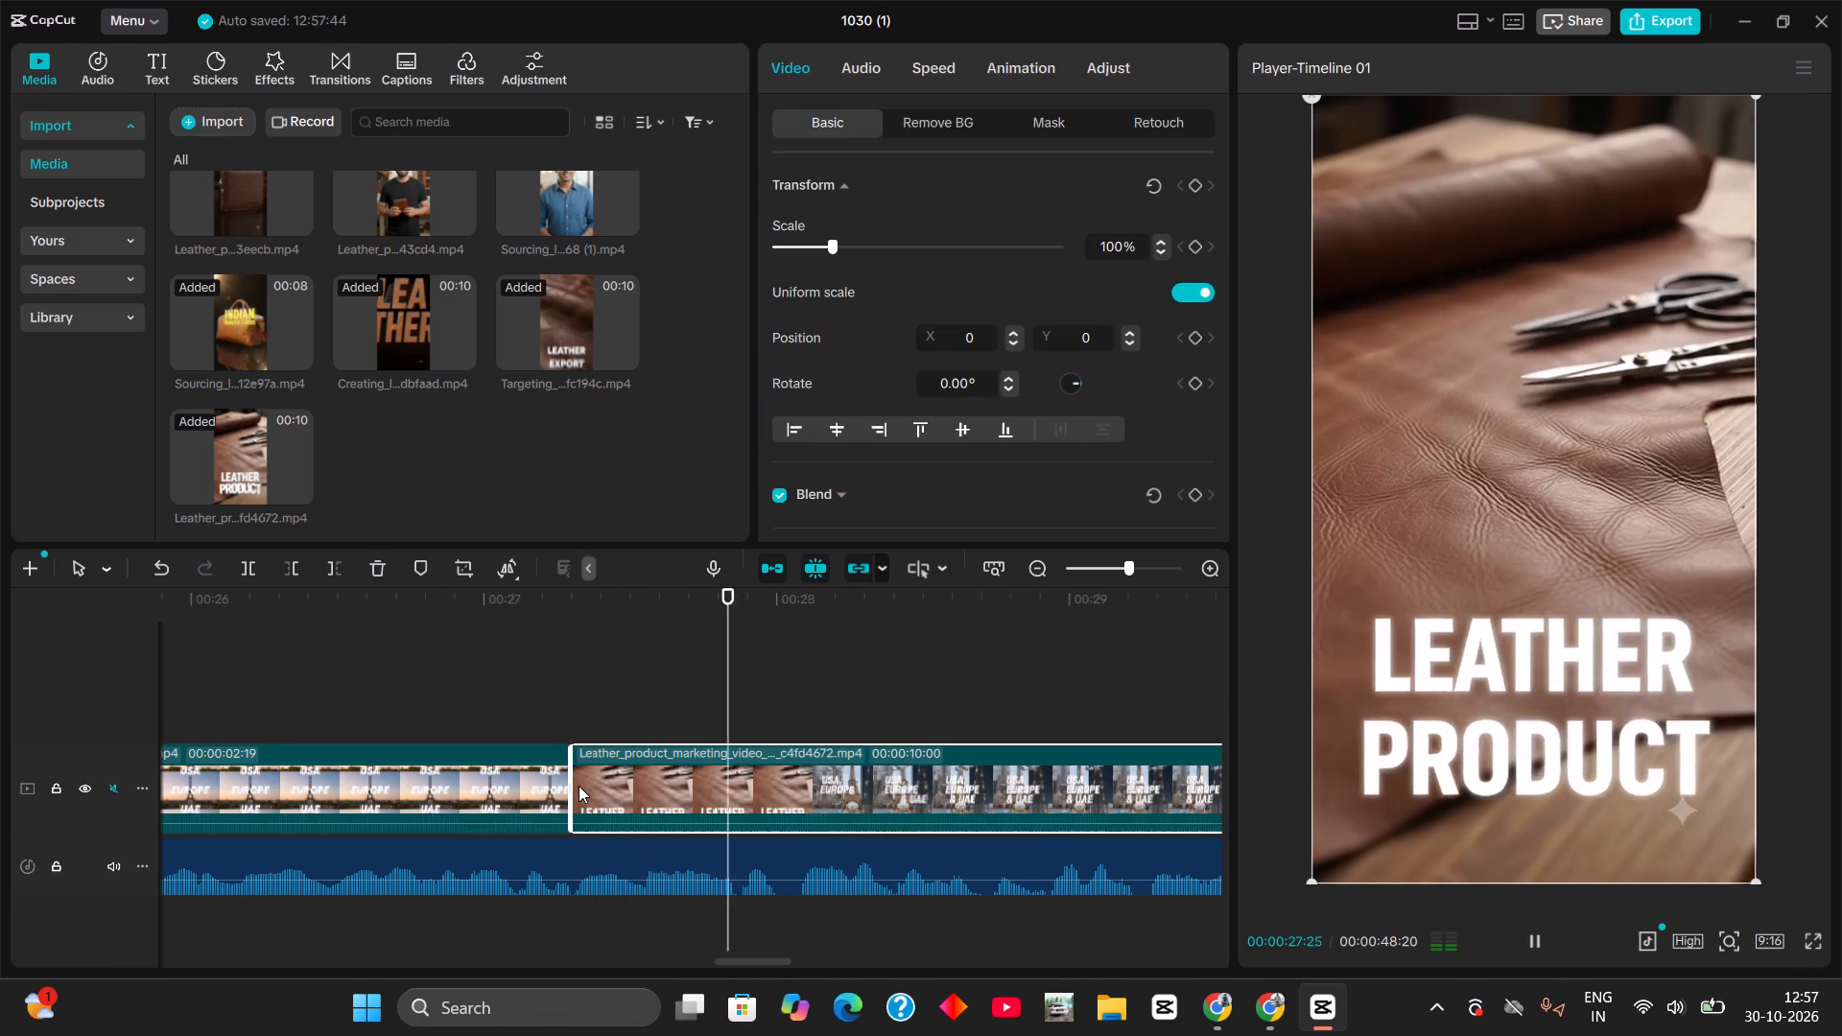
{"action": "key", "text": "space"}
{"action": "left_click_drag", "start_coordinate": [791, 602], "coordinate": [447, 607]}
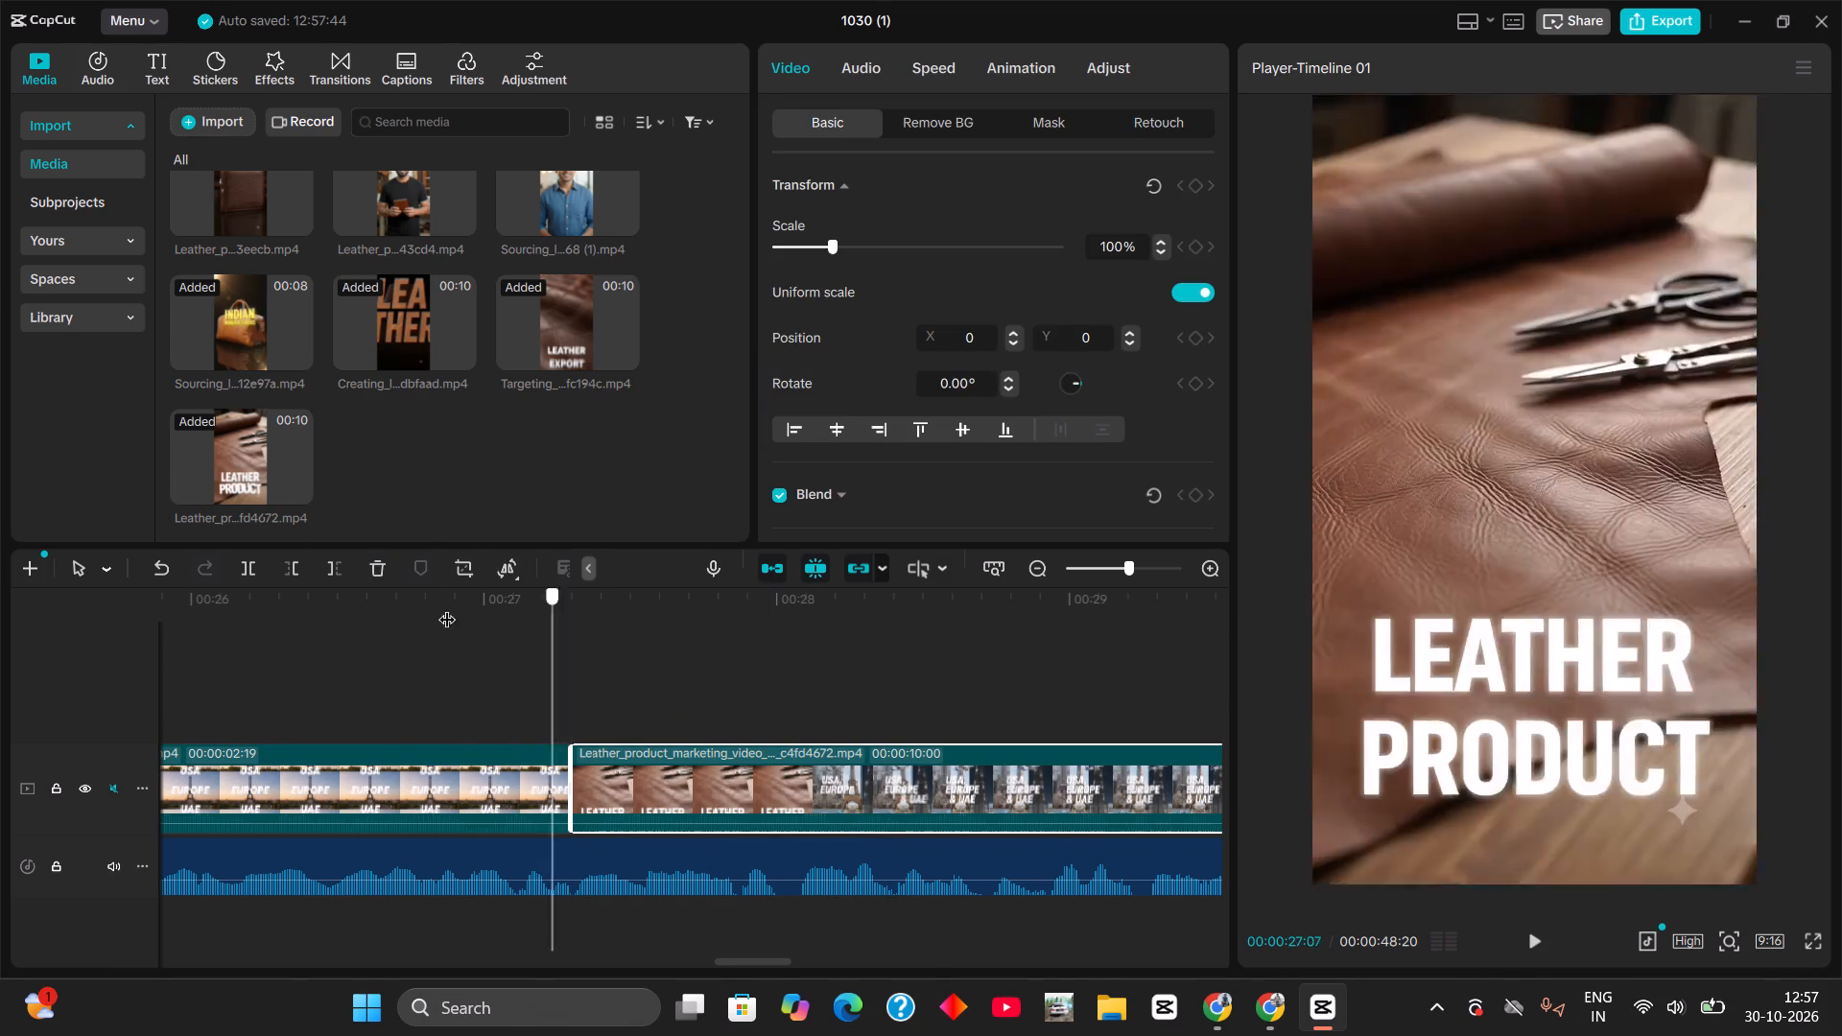
{"action": "left_click_drag", "start_coordinate": [447, 607], "coordinate": [646, 663]}
Move the Leather_product_marketing clip ahead of the slowed country clip, directly after the Sourcing_leather_products clip, and preview its start with the voiceover.
{"action": "left_click_drag", "start_coordinate": [709, 783], "coordinate": [170, 703]}
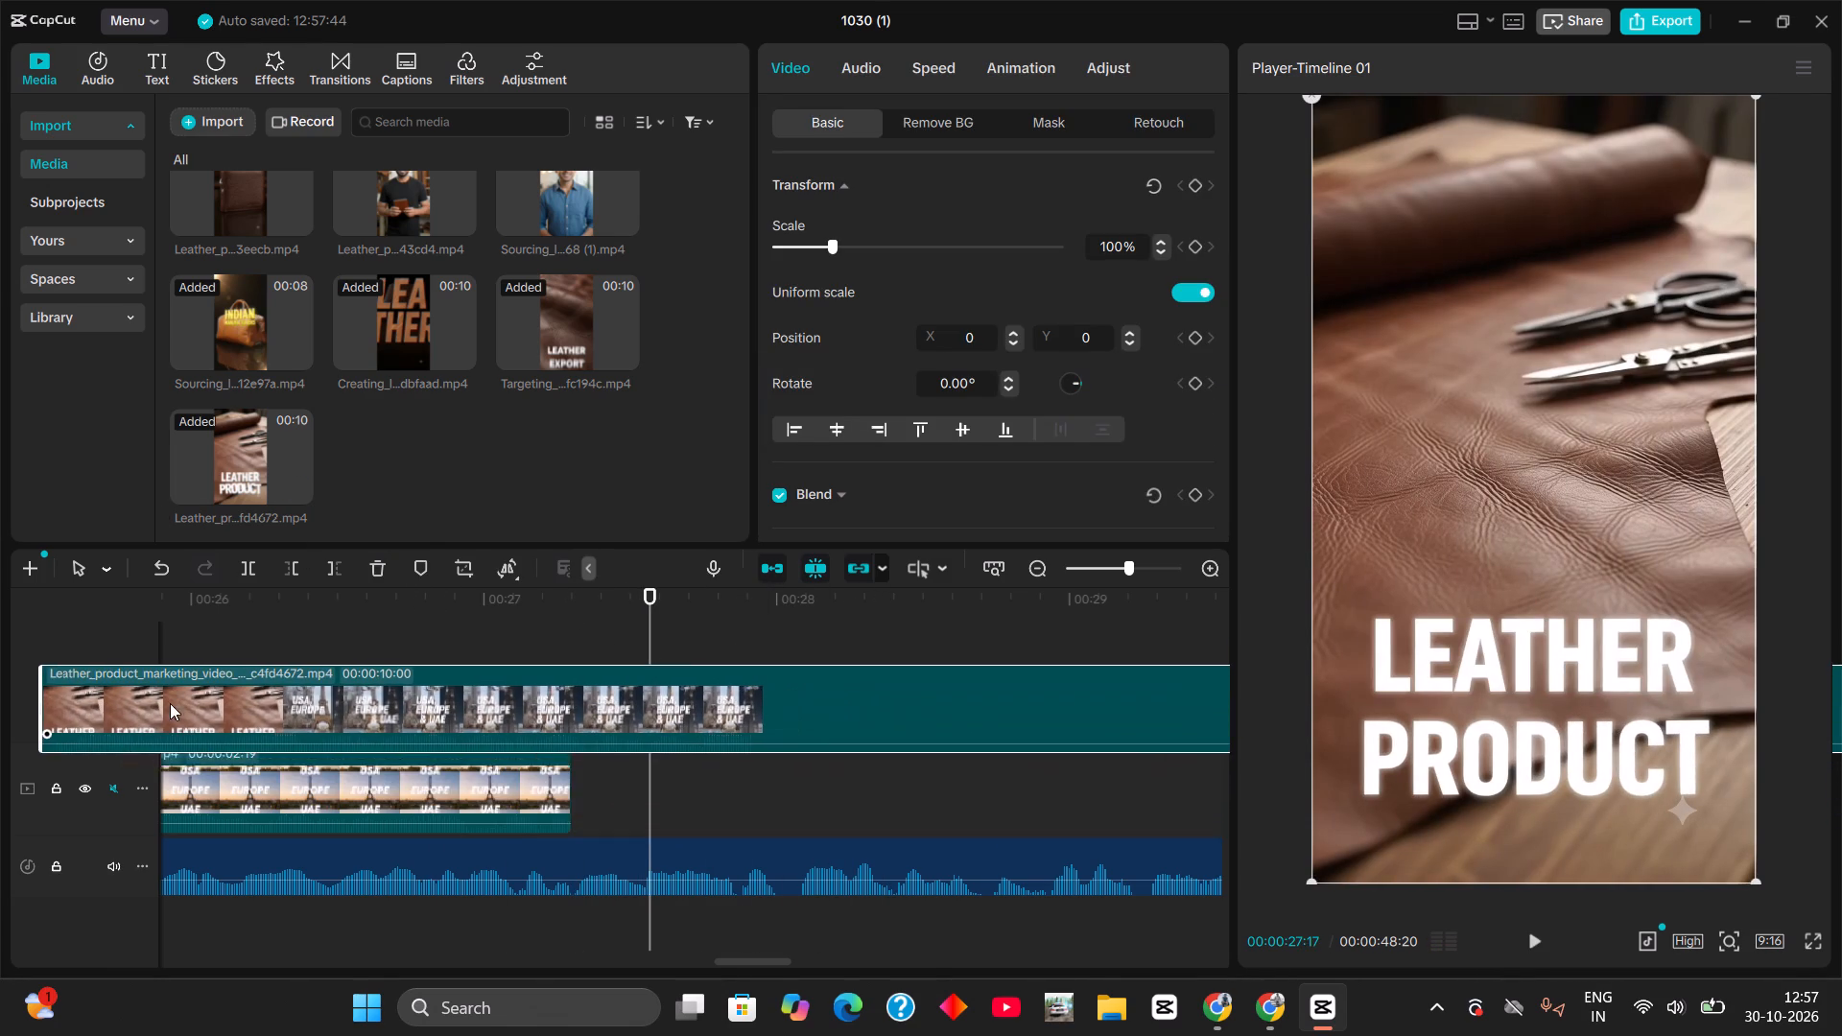
{"action": "left_click_drag", "start_coordinate": [170, 703], "coordinate": [363, 805]}
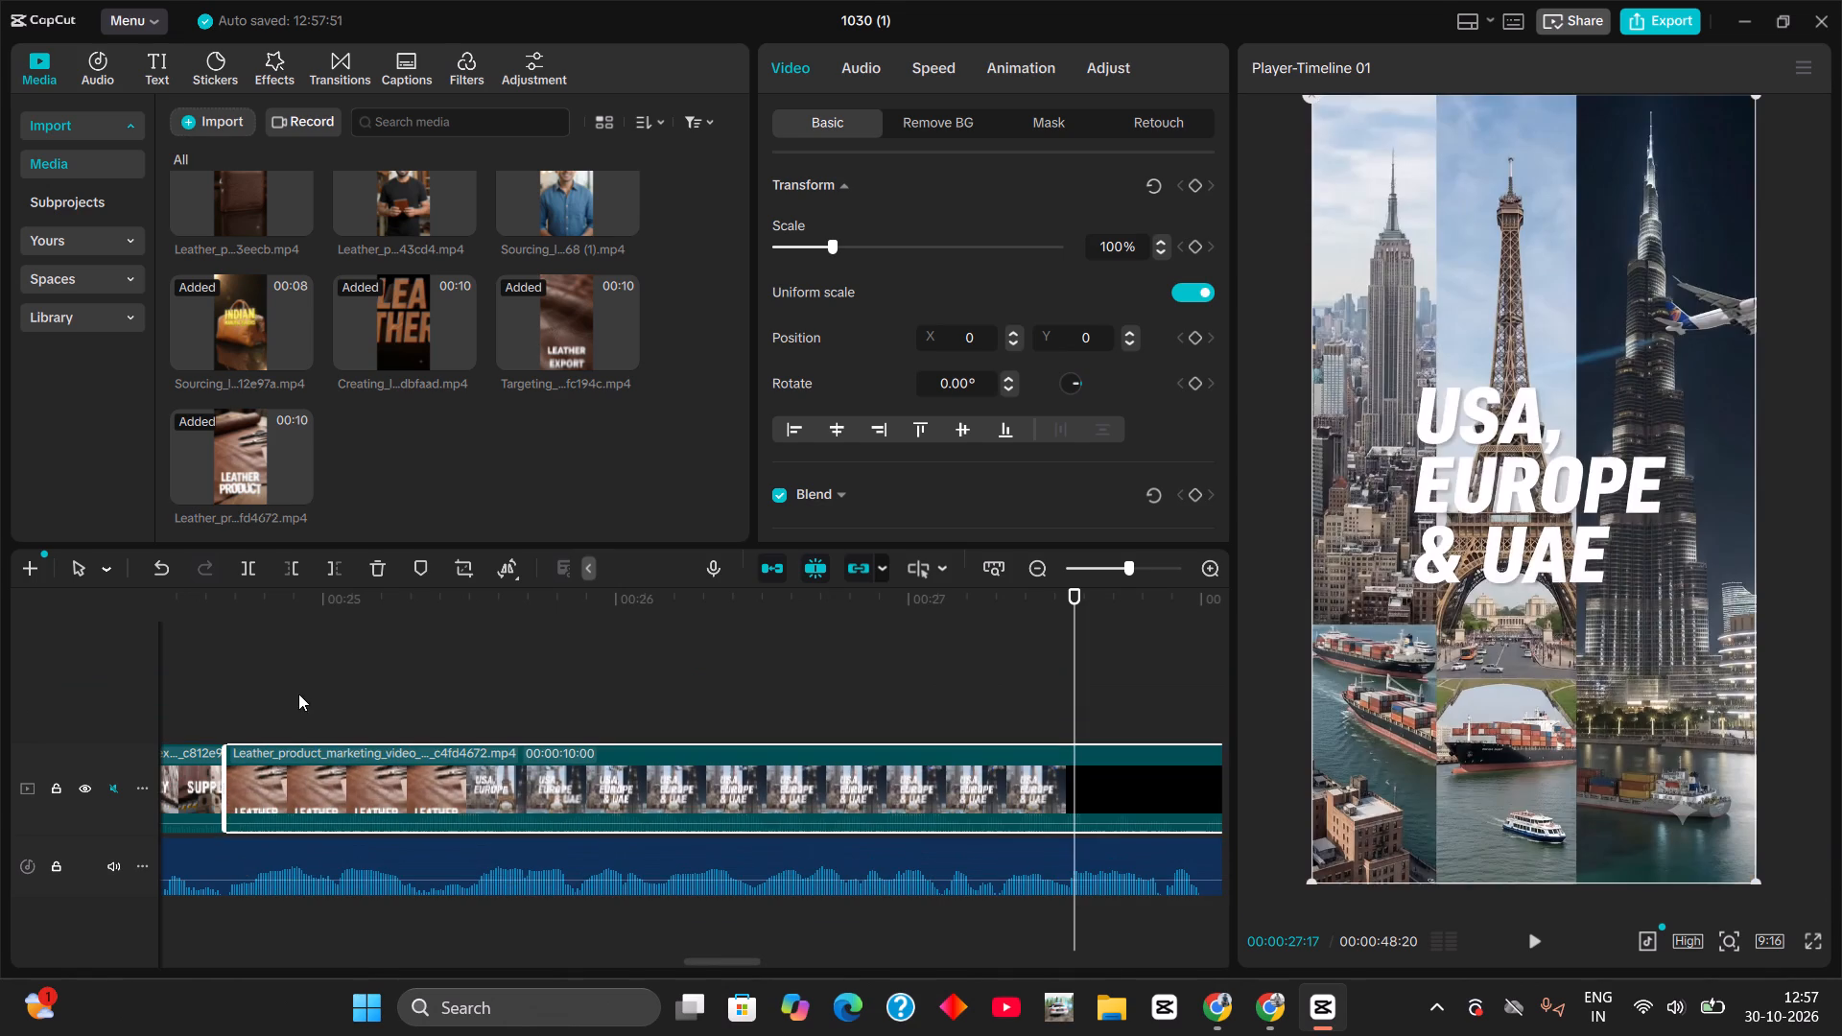
{"action": "left_click_drag", "start_coordinate": [238, 617], "coordinate": [301, 667]}
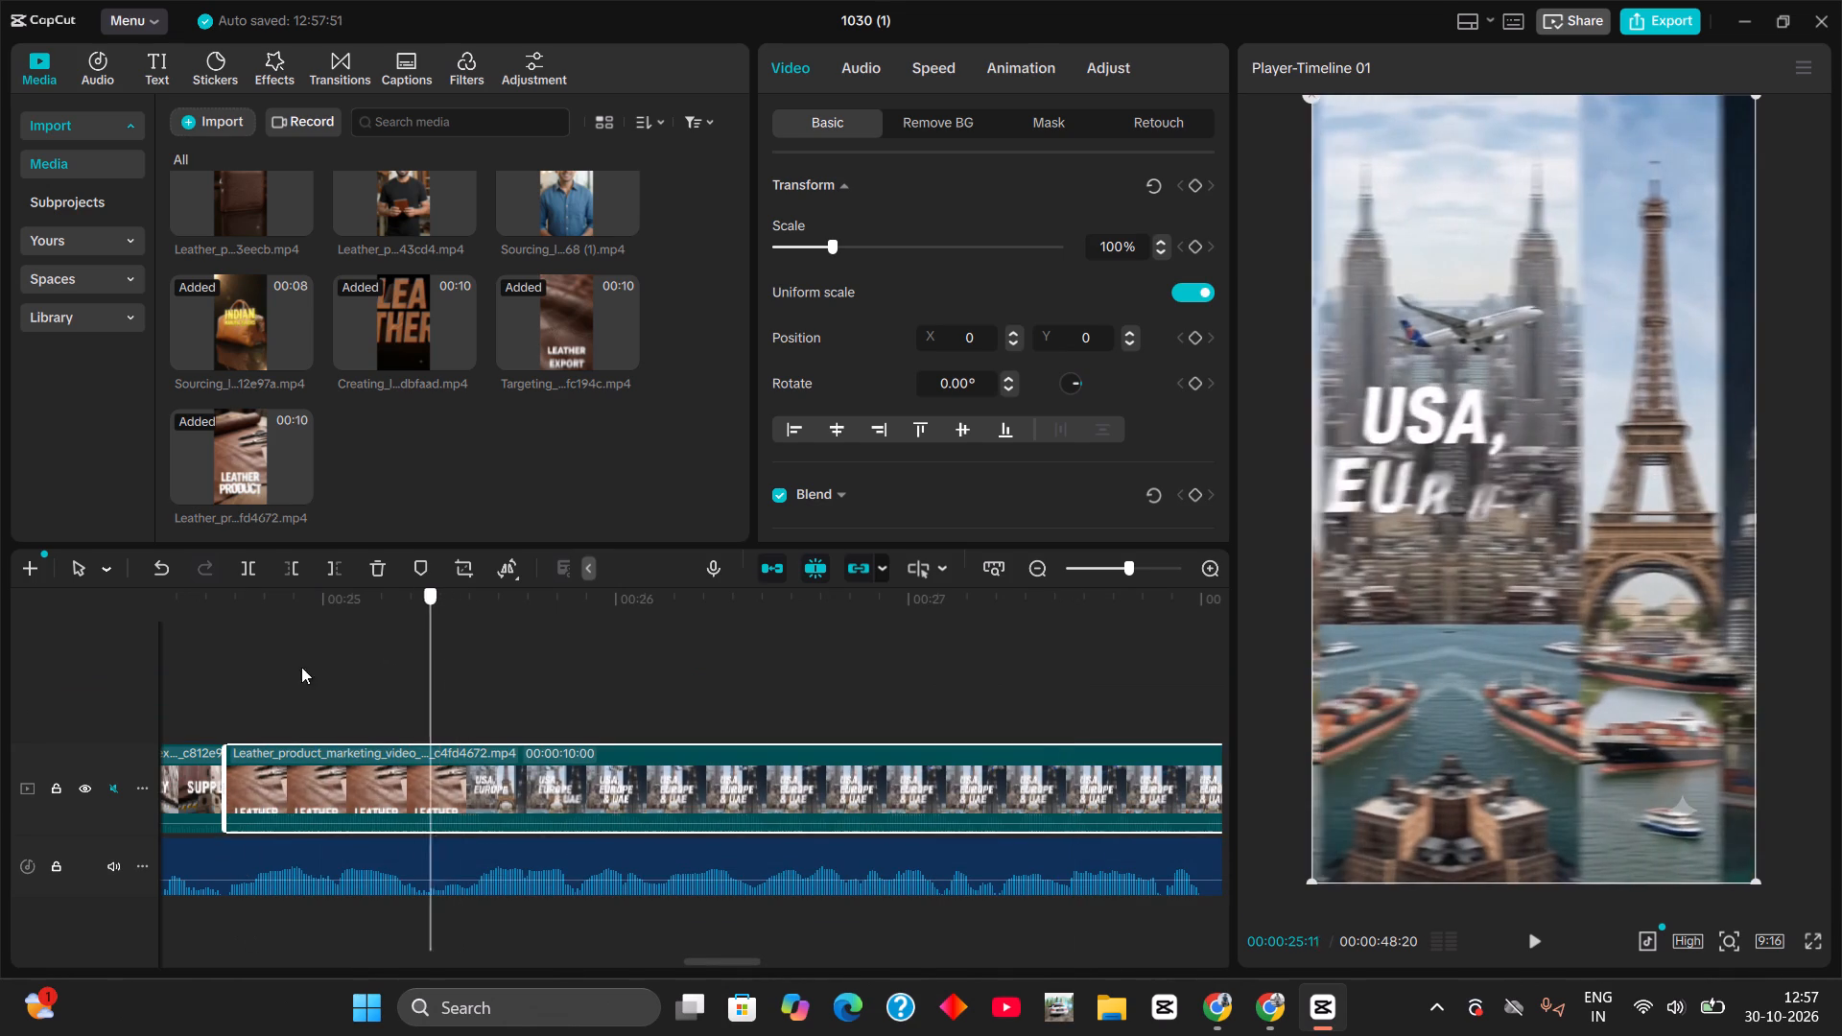
{"action": "left_click_drag", "start_coordinate": [301, 667], "coordinate": [226, 667]}
{"action": "key", "text": "space"}
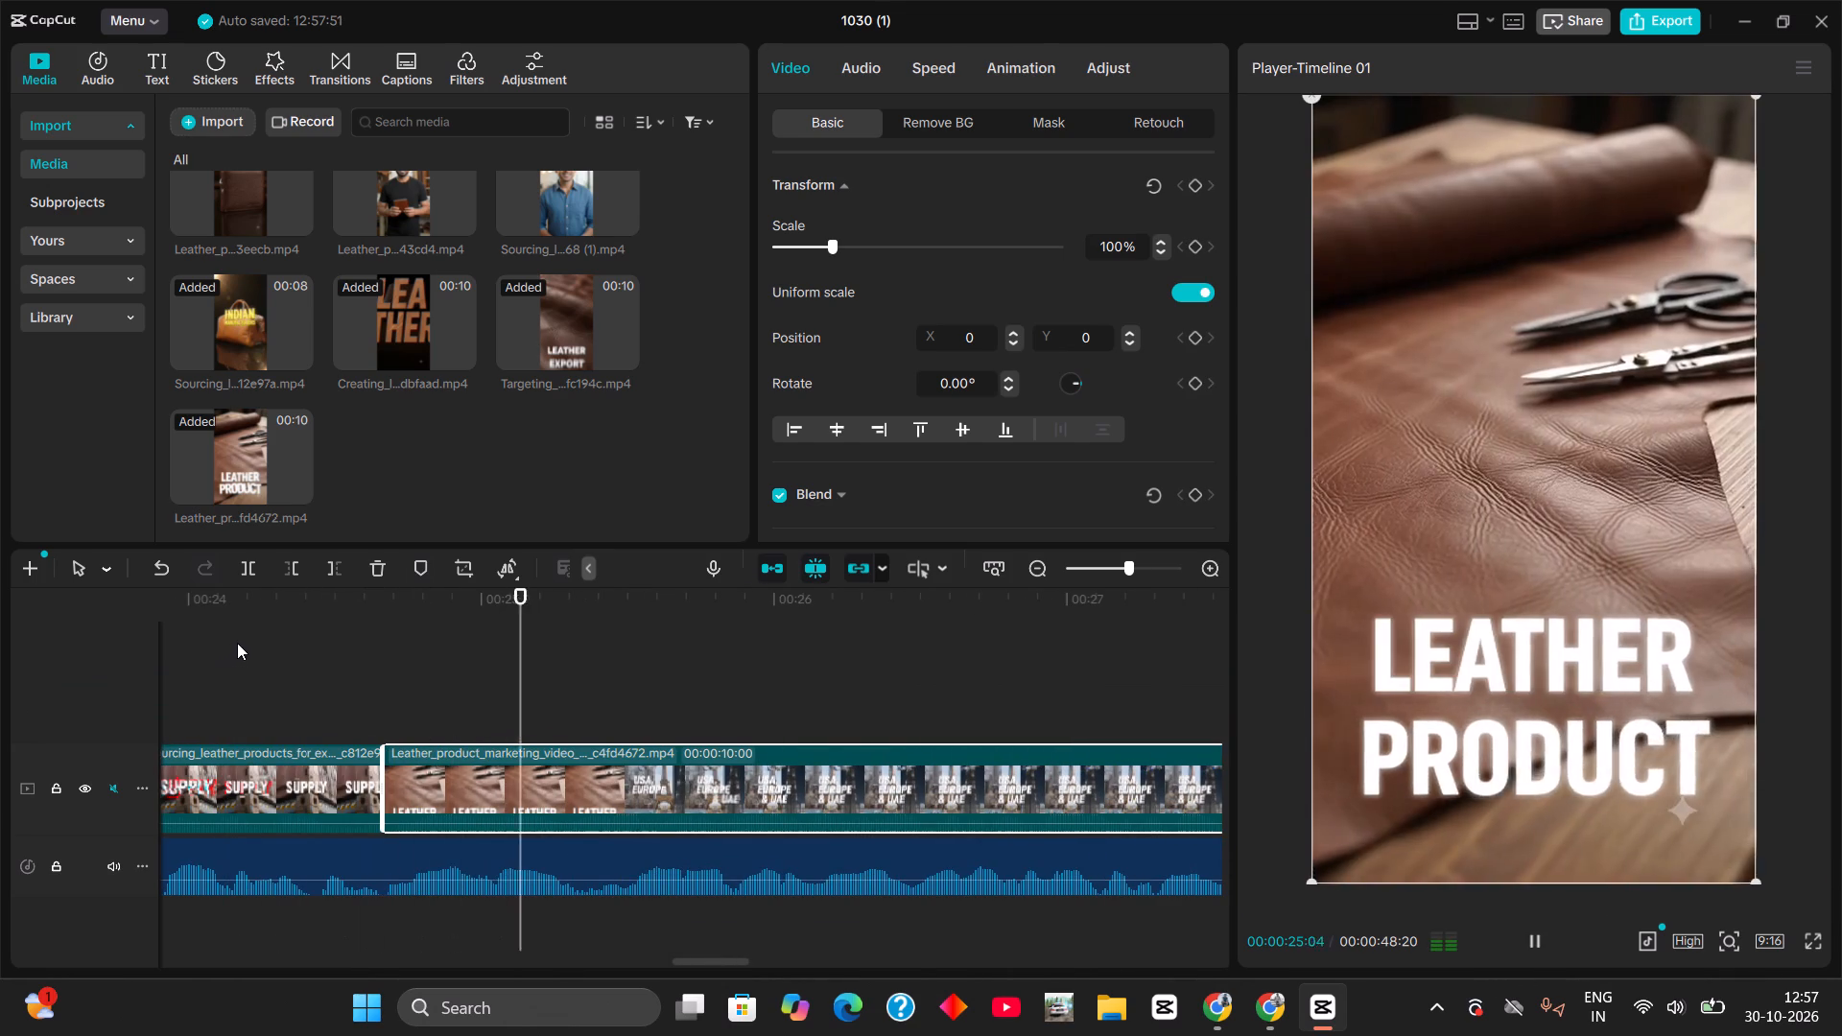
{"action": "key", "text": "space"}
Split the Leather_product_marketing clip at 00:25:09, where the "LEATHER PRODUCT" shot changes to the country shot, and delete the opening part.
{"action": "left_click", "coordinate": [623, 632]}
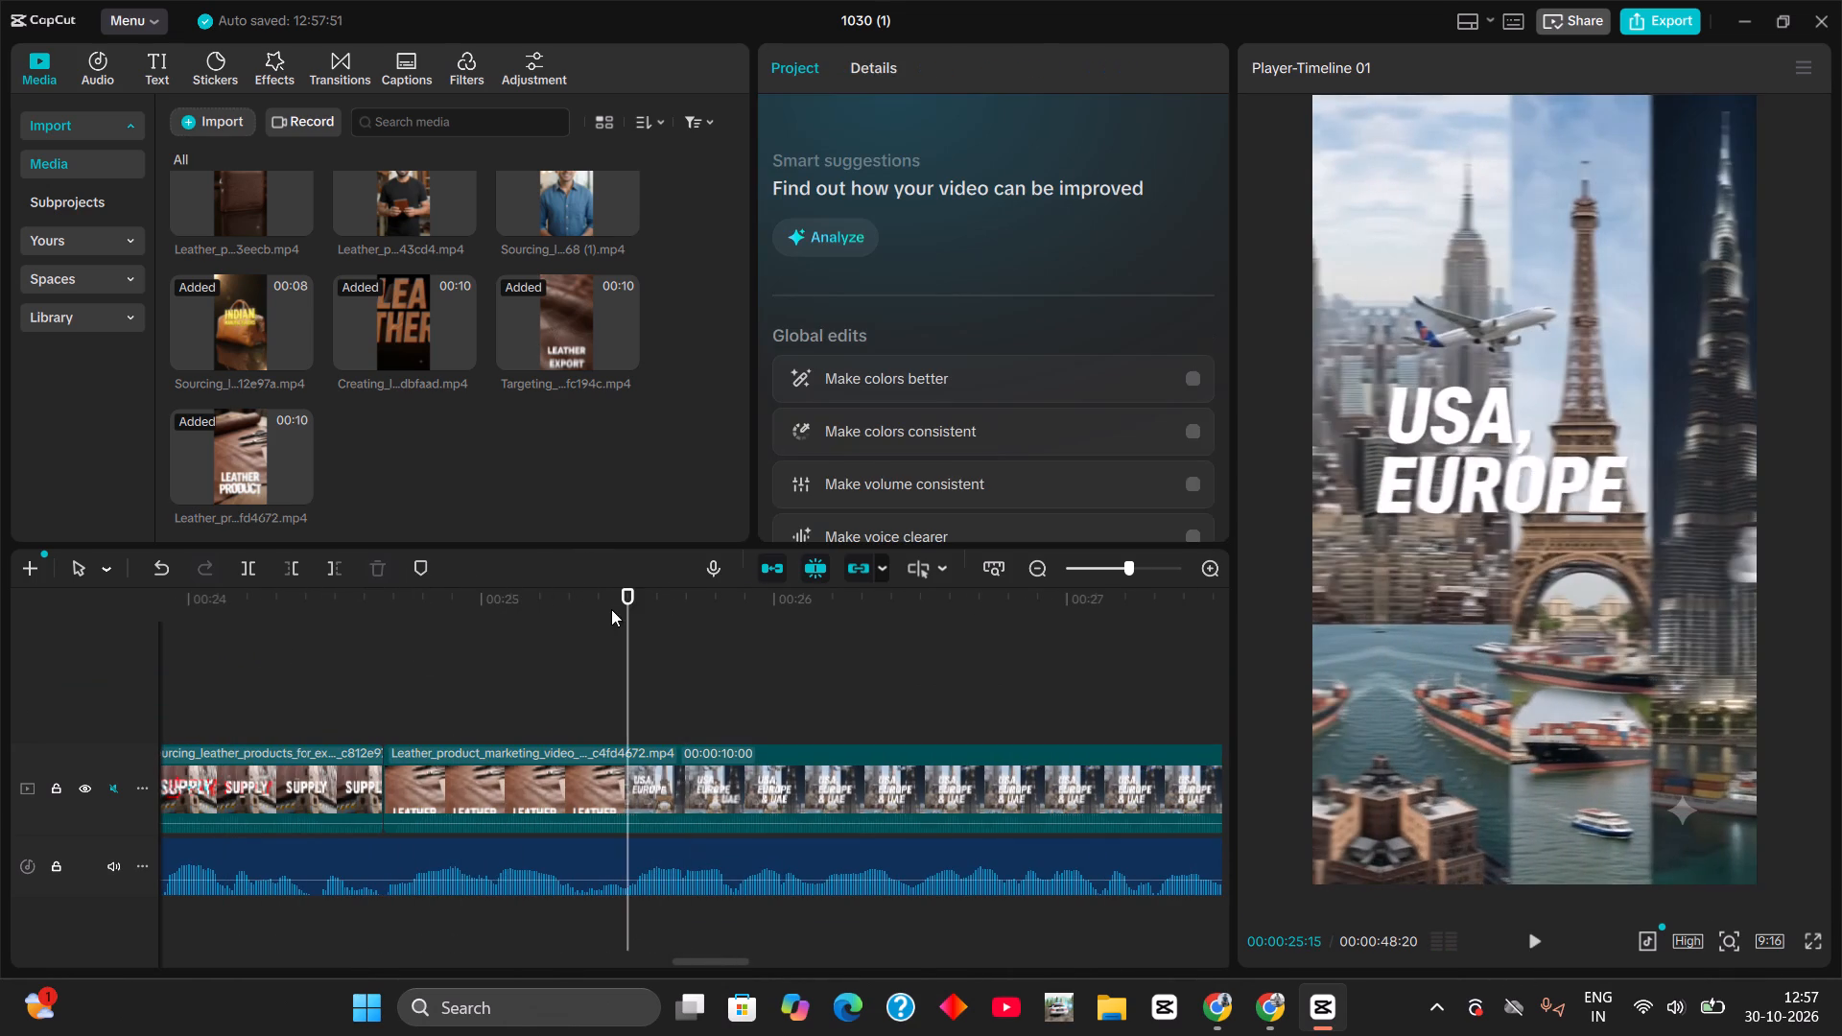
{"action": "left_click_drag", "start_coordinate": [611, 609], "coordinate": [555, 645]}
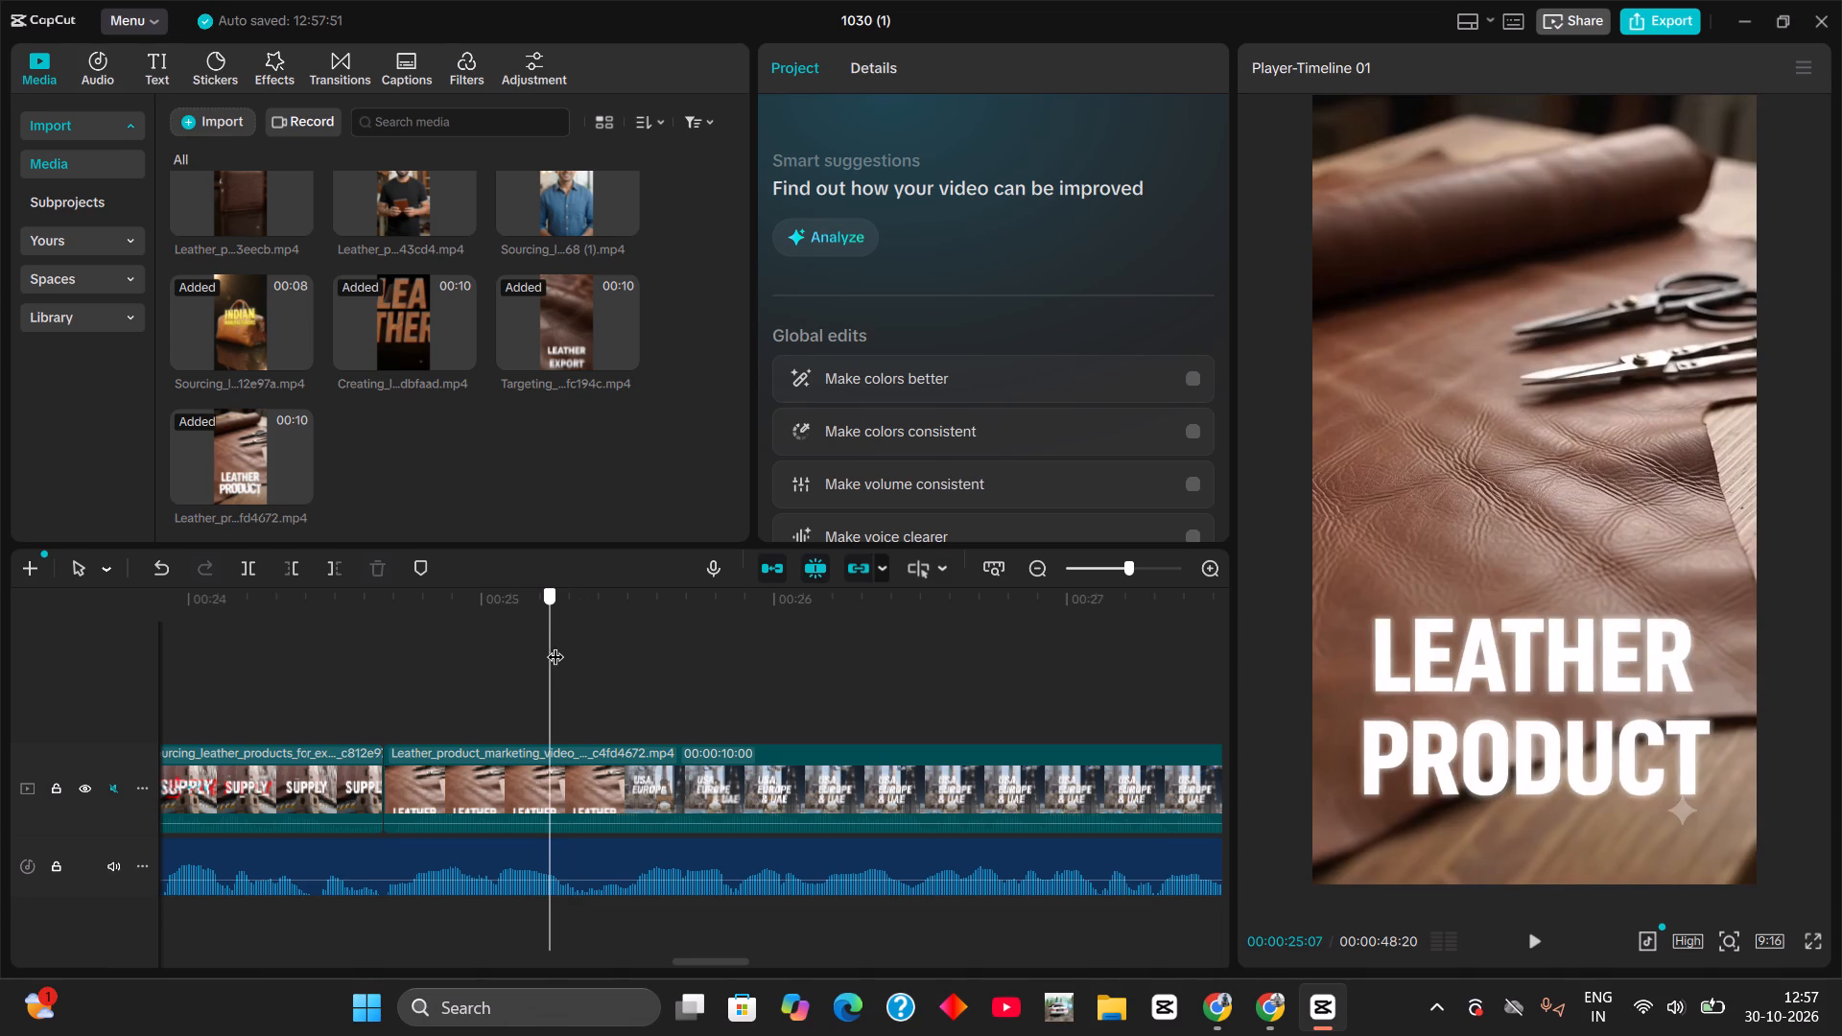
{"action": "left_click_drag", "start_coordinate": [555, 645], "coordinate": [570, 644]}
{"action": "key", "text": "ctrl+b"}
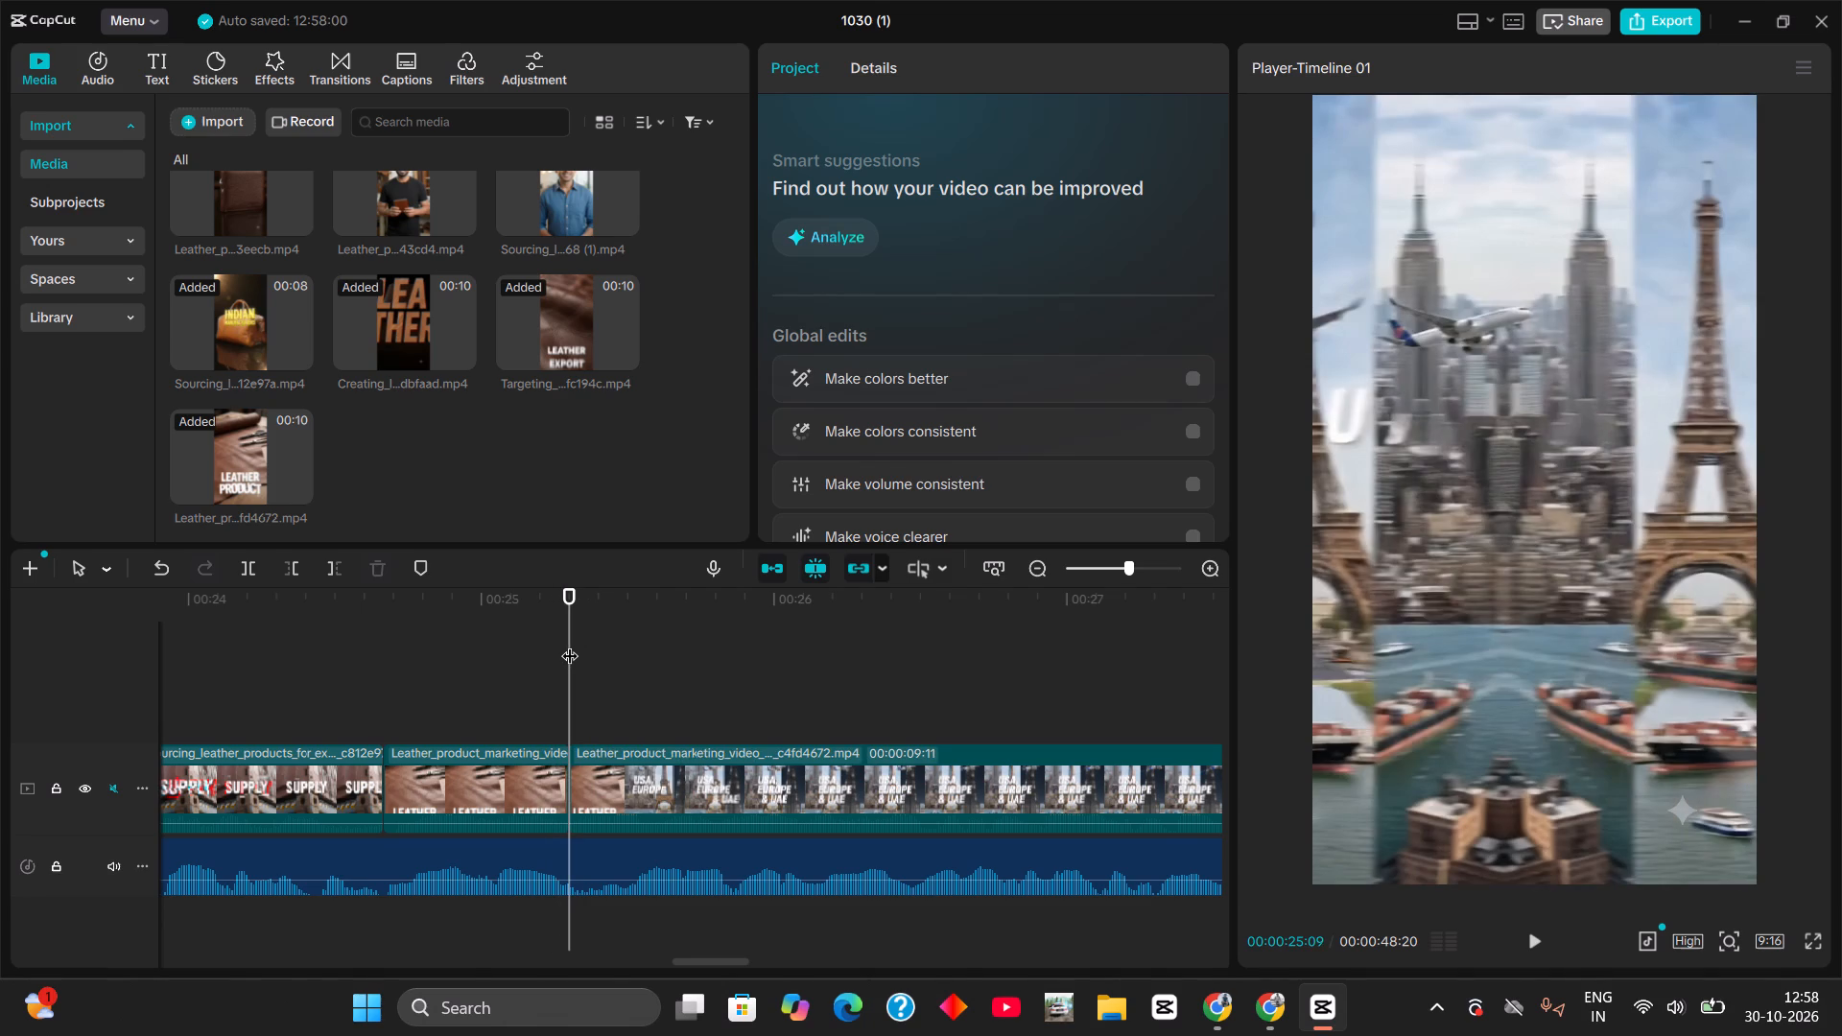
{"action": "left_click", "coordinate": [495, 776]}
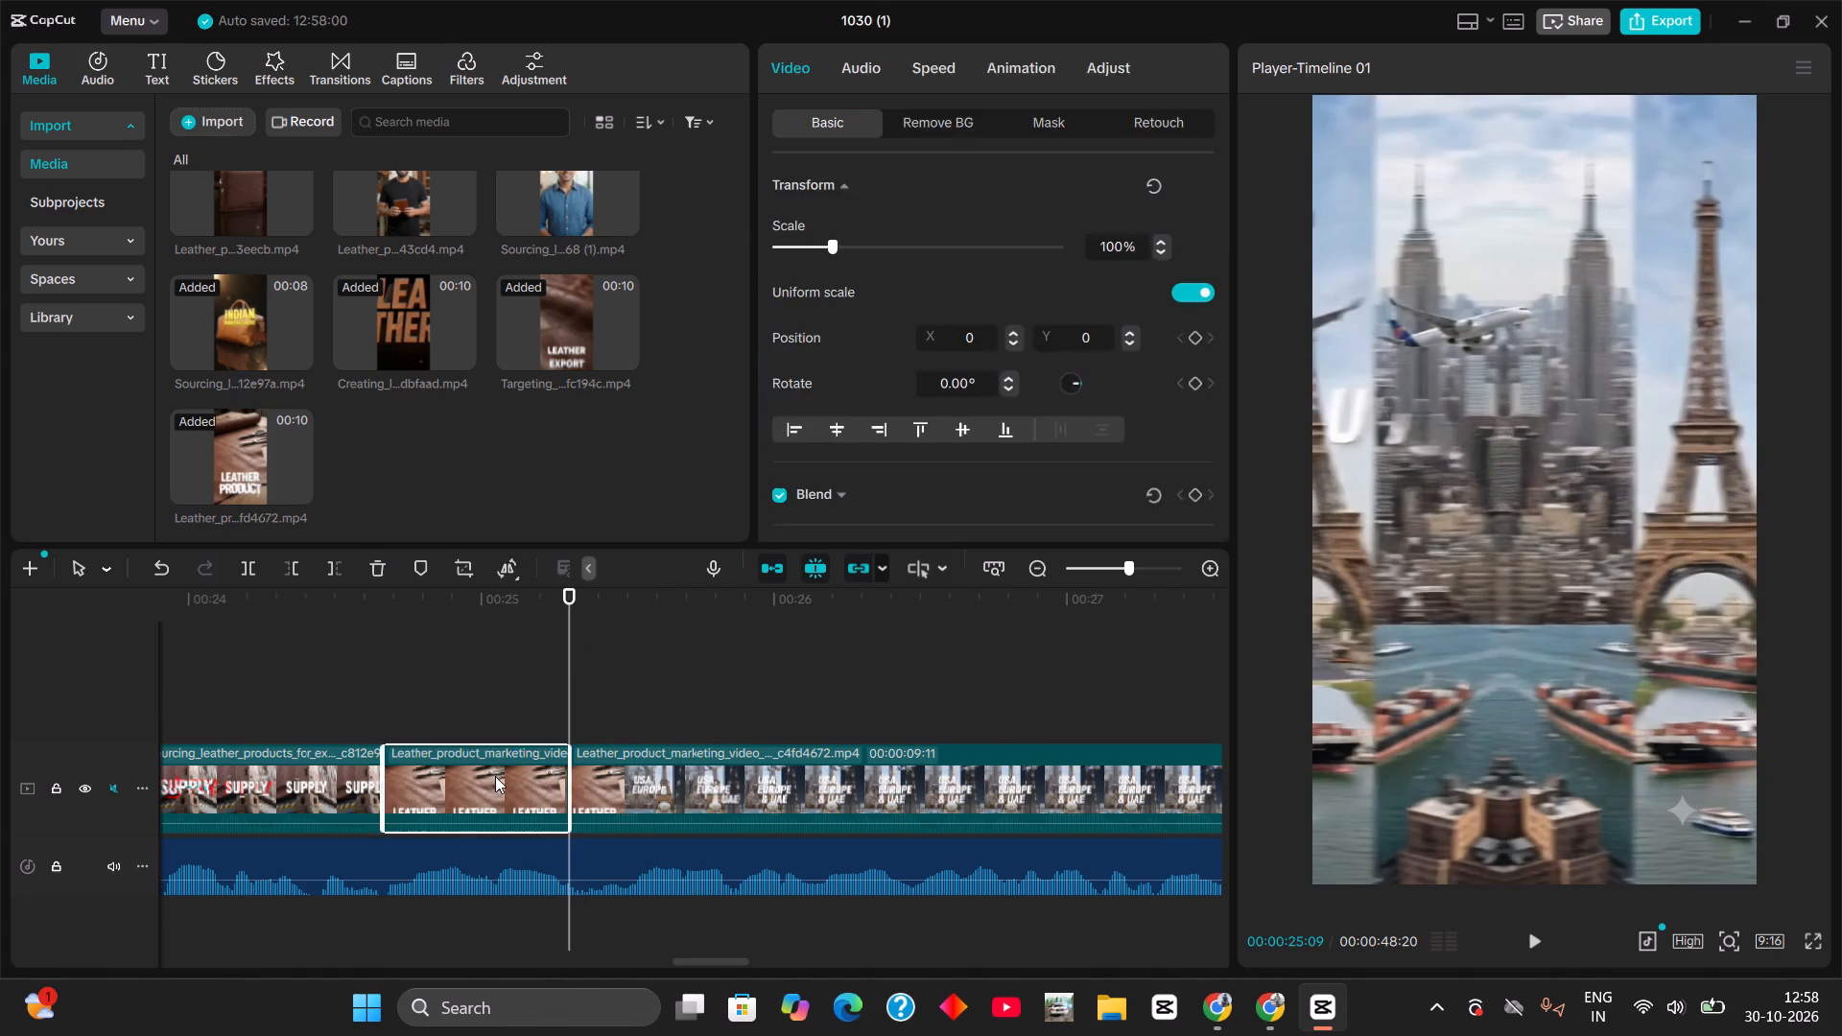
{"action": "key", "text": "BackSpace"}
Preview the trimmed marketing clip, split it at 00:27:14 at the end of its country shot, and cut the remaining section to the clipboard.
{"action": "left_click", "coordinate": [366, 615]}
{"action": "key", "text": "space"}
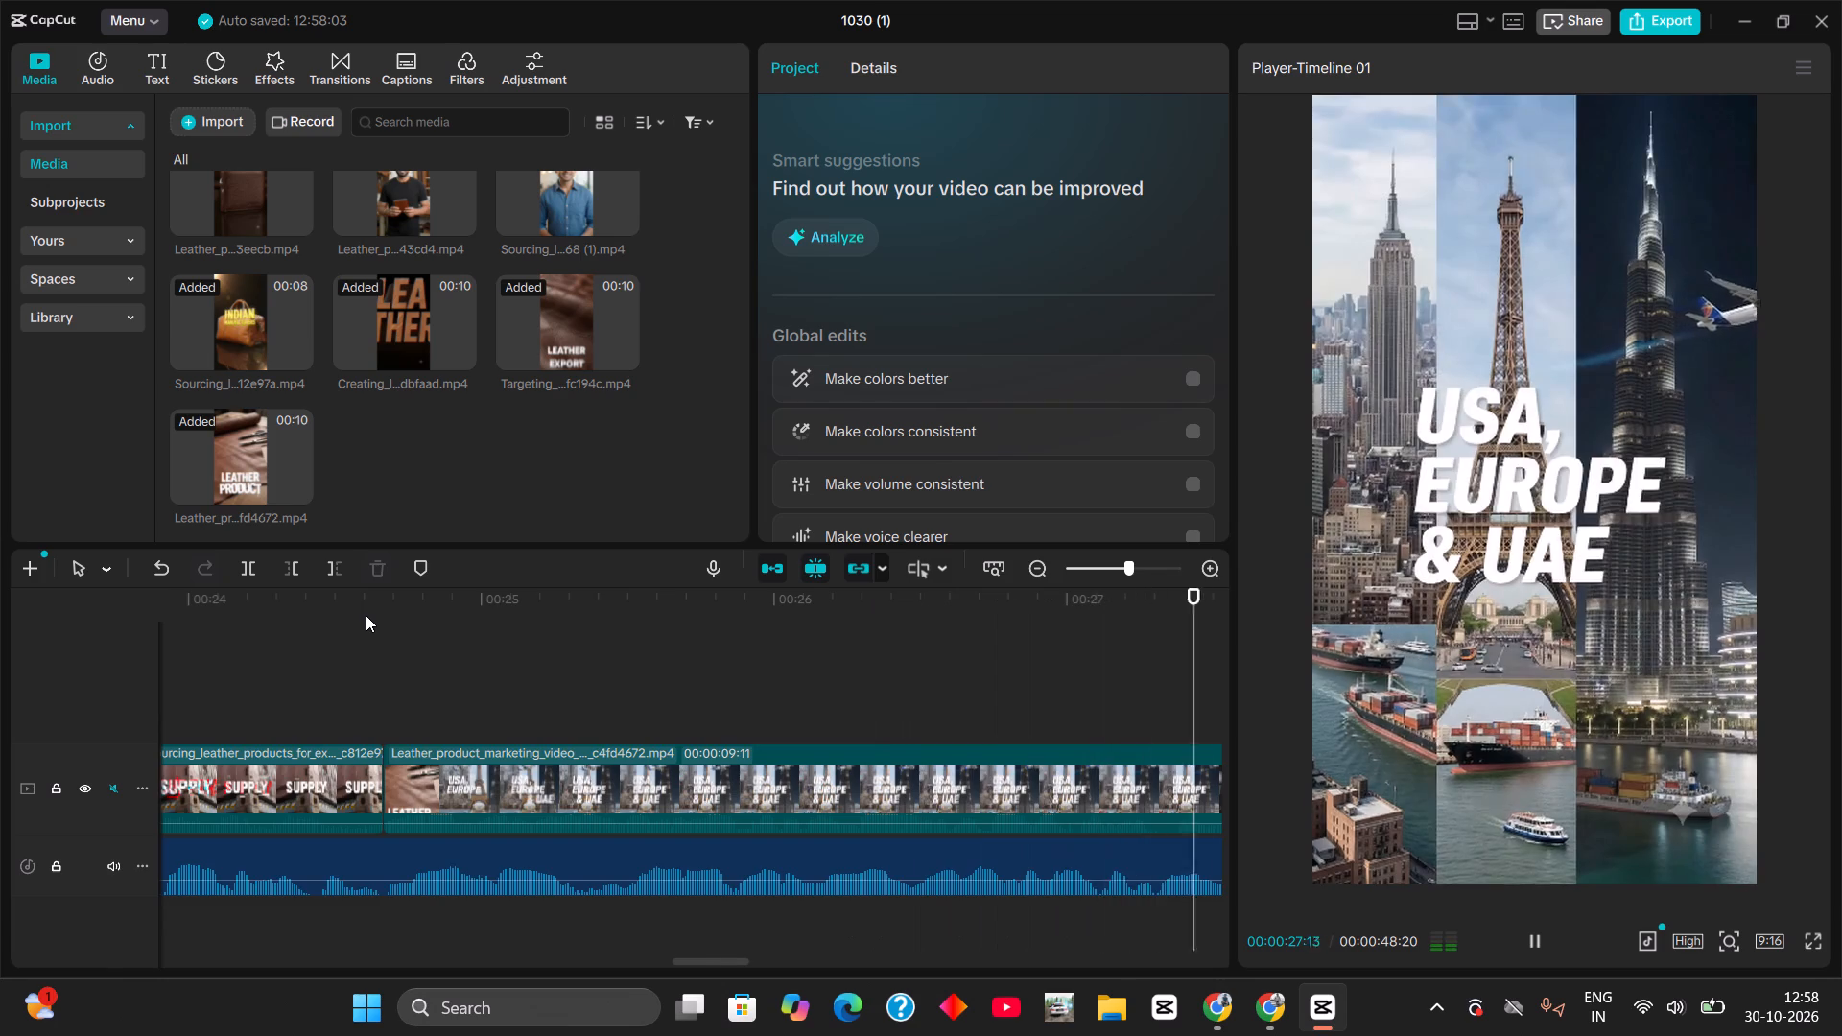
{"action": "key", "text": "space"}
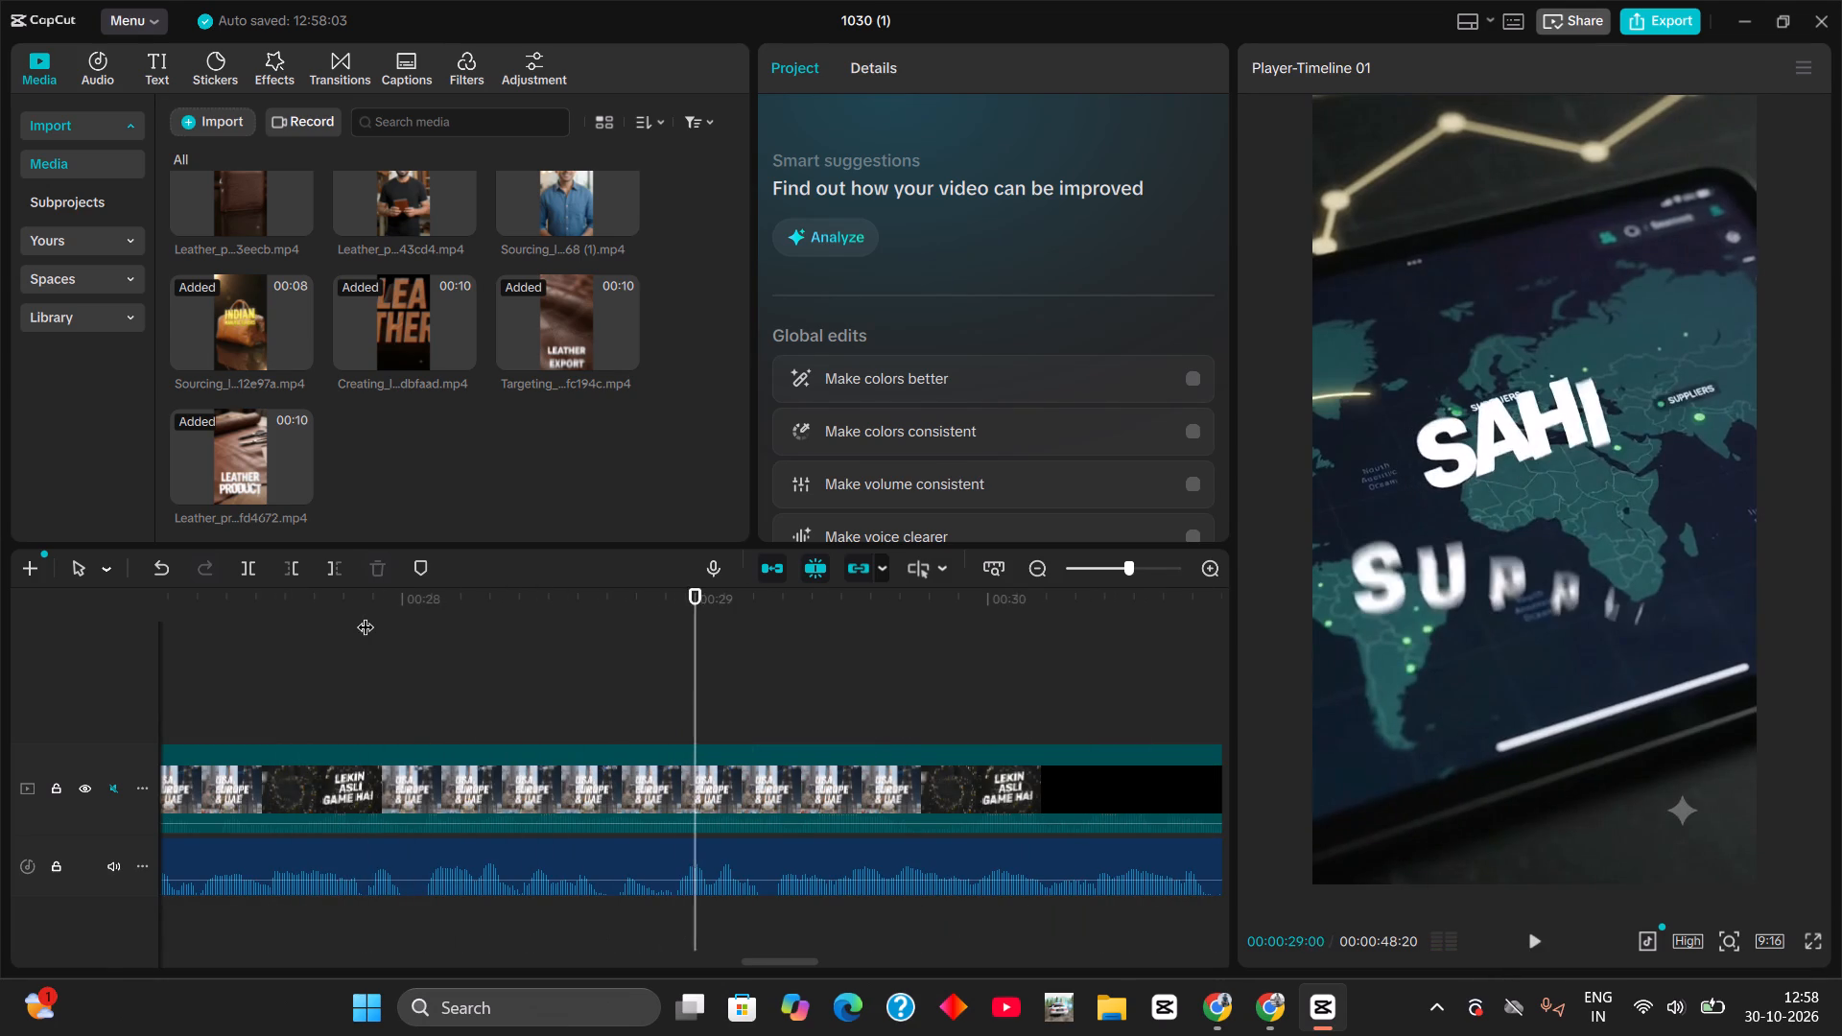
{"action": "left_click_drag", "start_coordinate": [366, 615], "coordinate": [342, 621]}
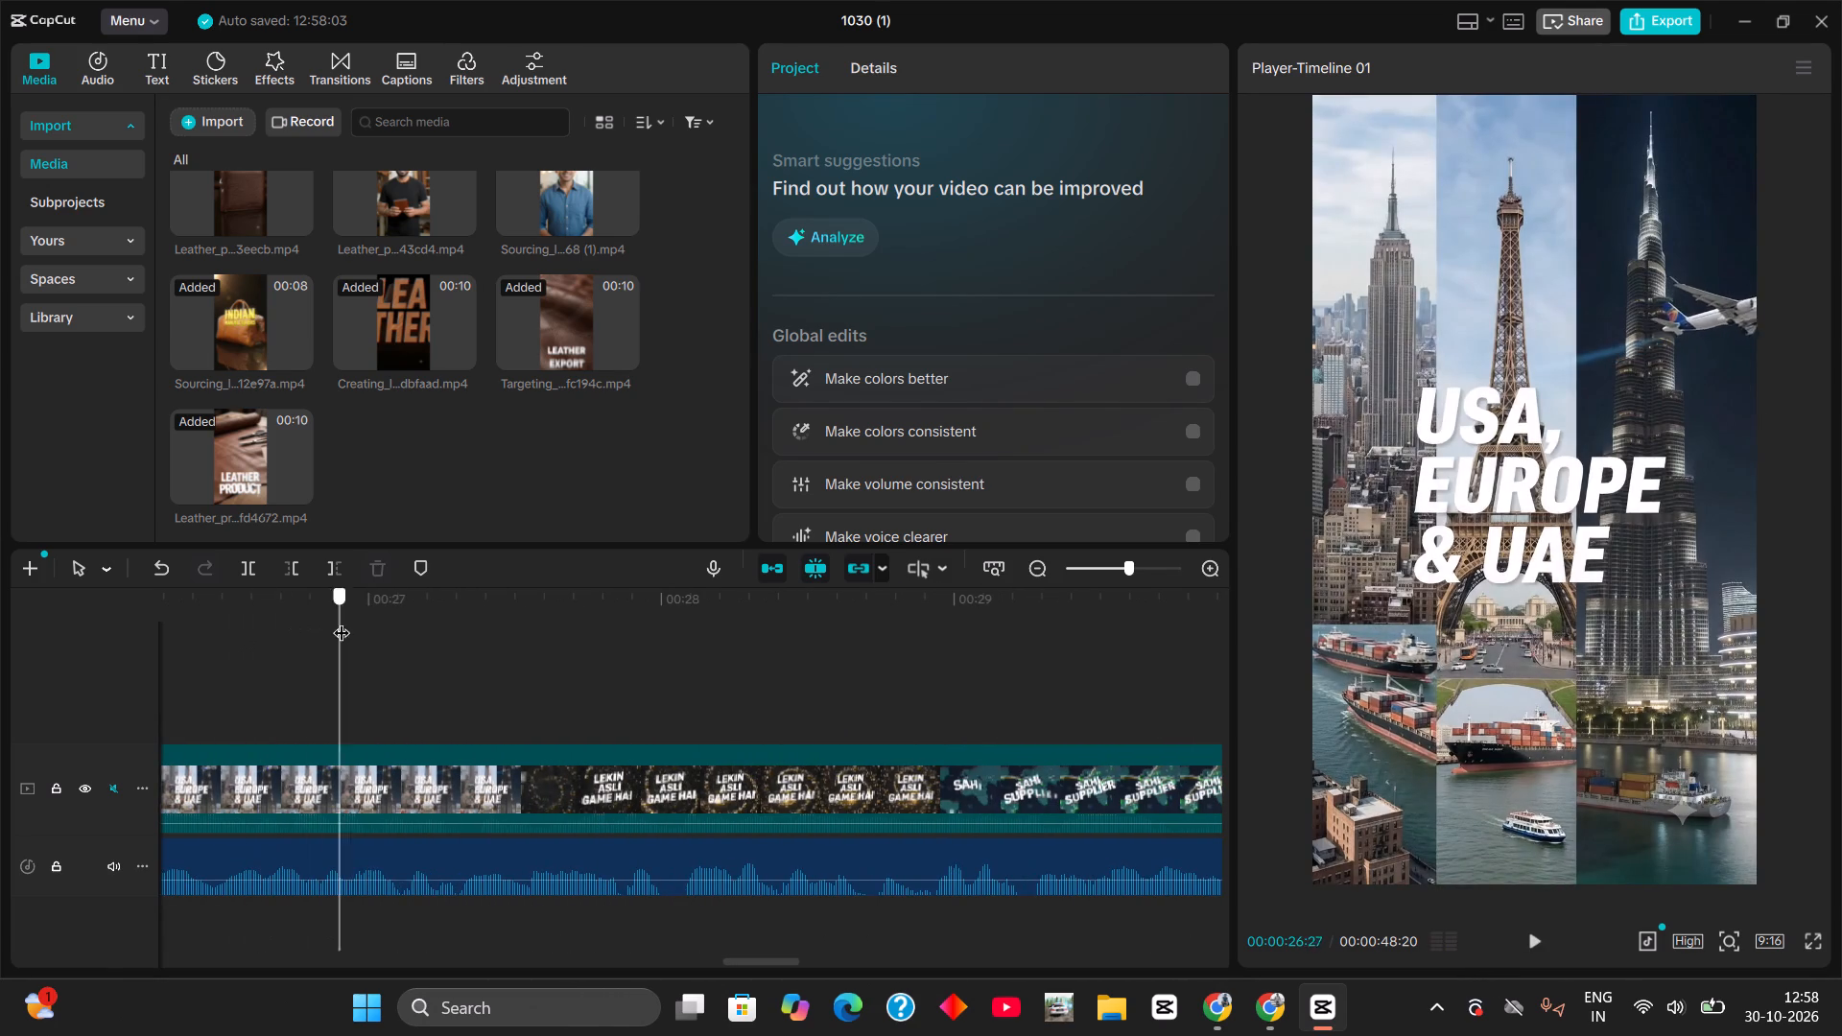
{"action": "left_click_drag", "start_coordinate": [342, 621], "coordinate": [260, 650]}
{"action": "key", "text": "space"}
{"action": "key", "text": "space"}
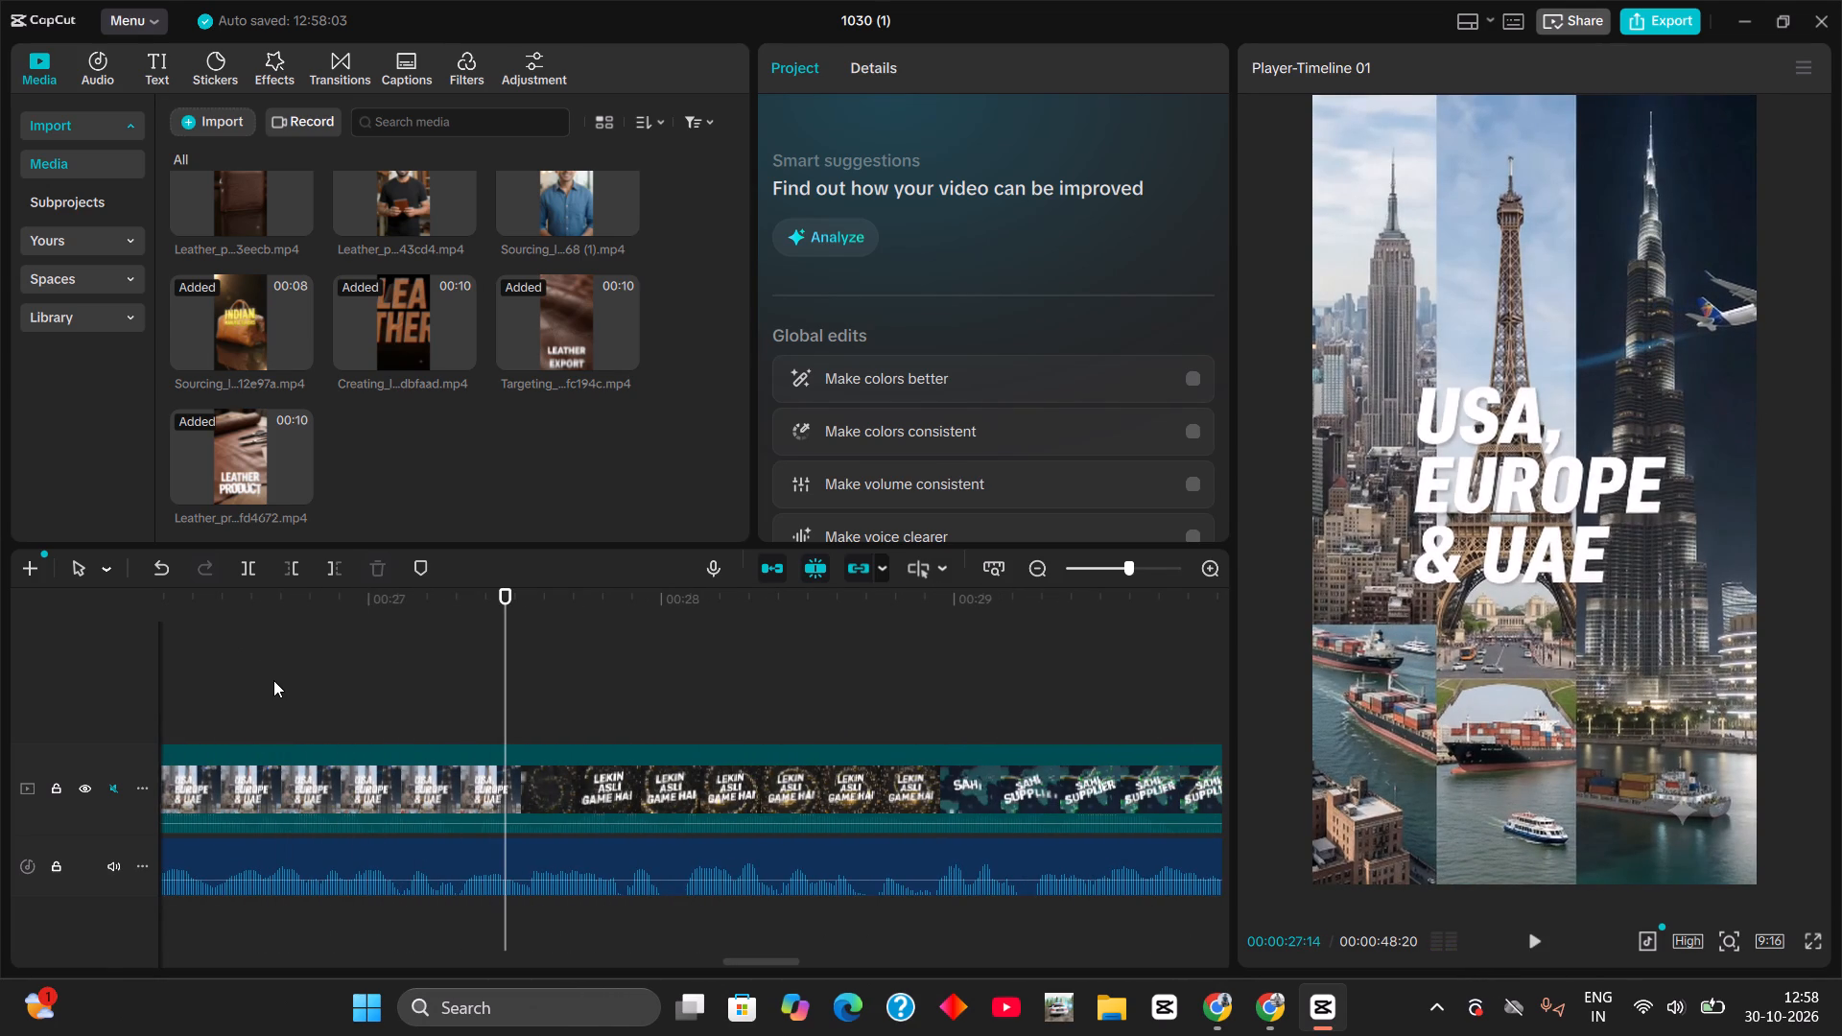
{"action": "left_click", "coordinate": [543, 762], "text": "ctrl"}
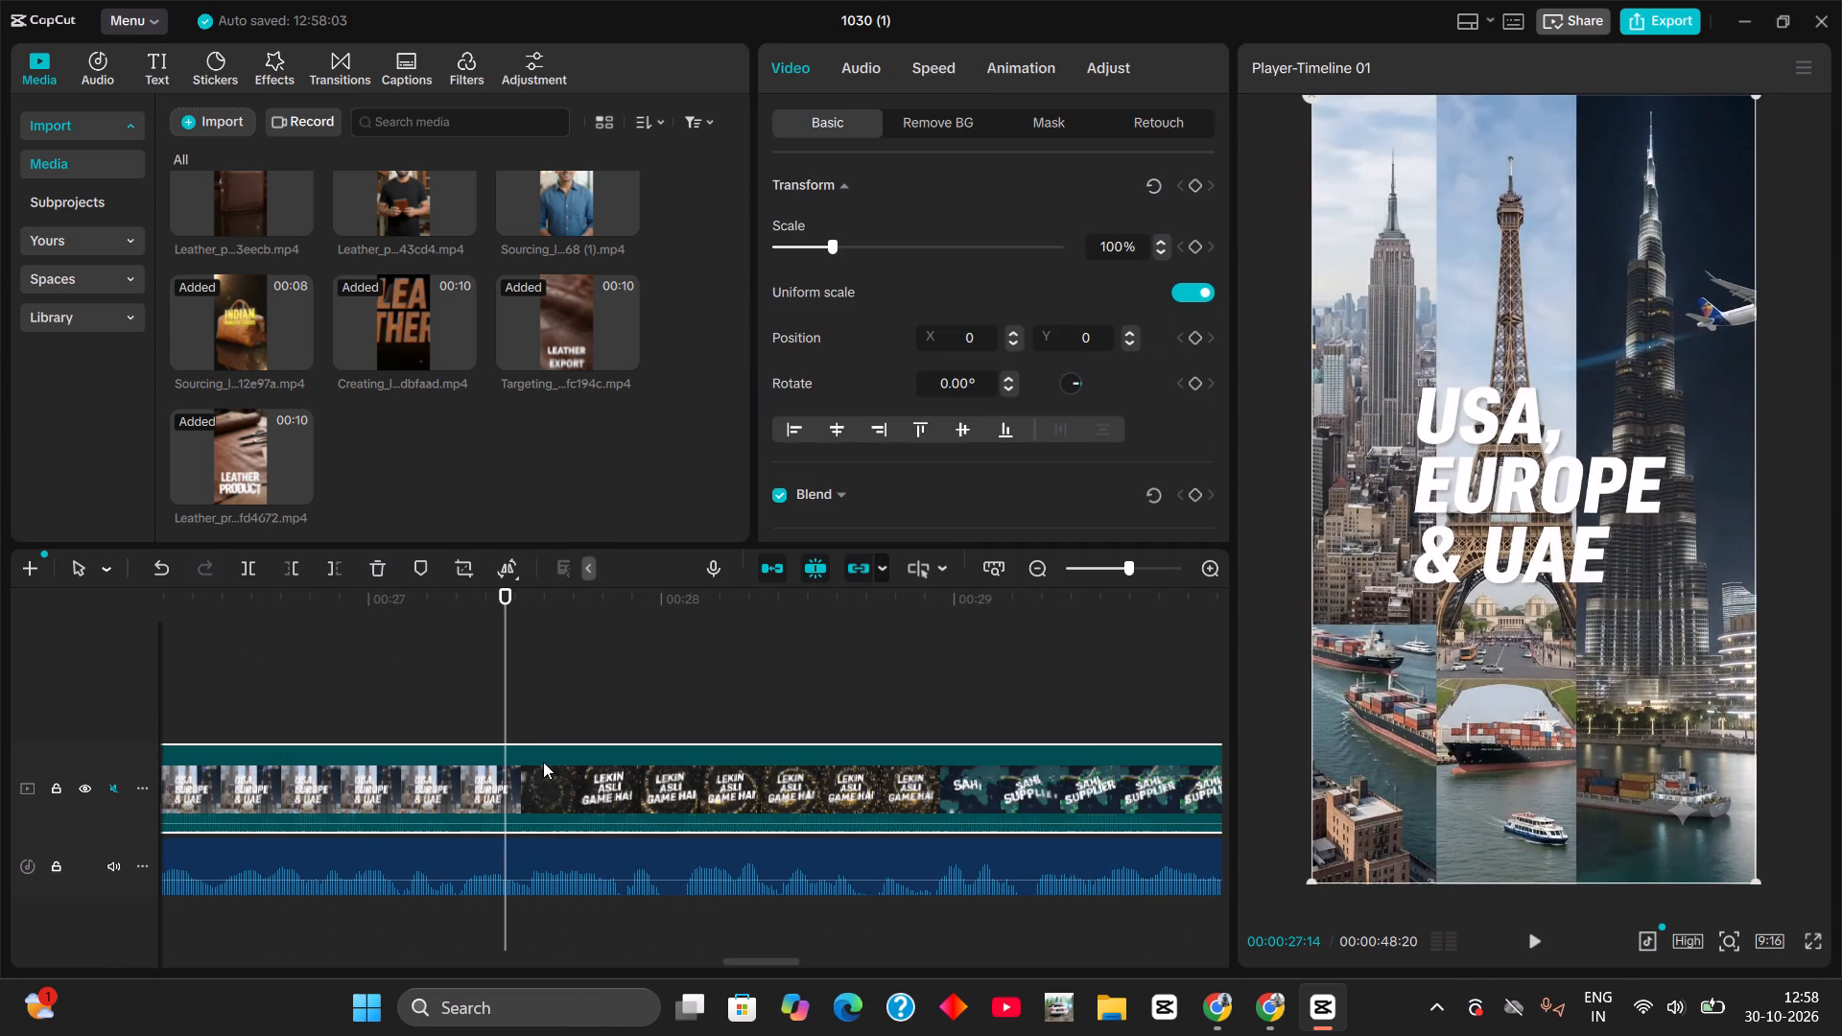
{"action": "key", "text": "ctrl+b"}
{"action": "key", "text": "ctrl+c"}
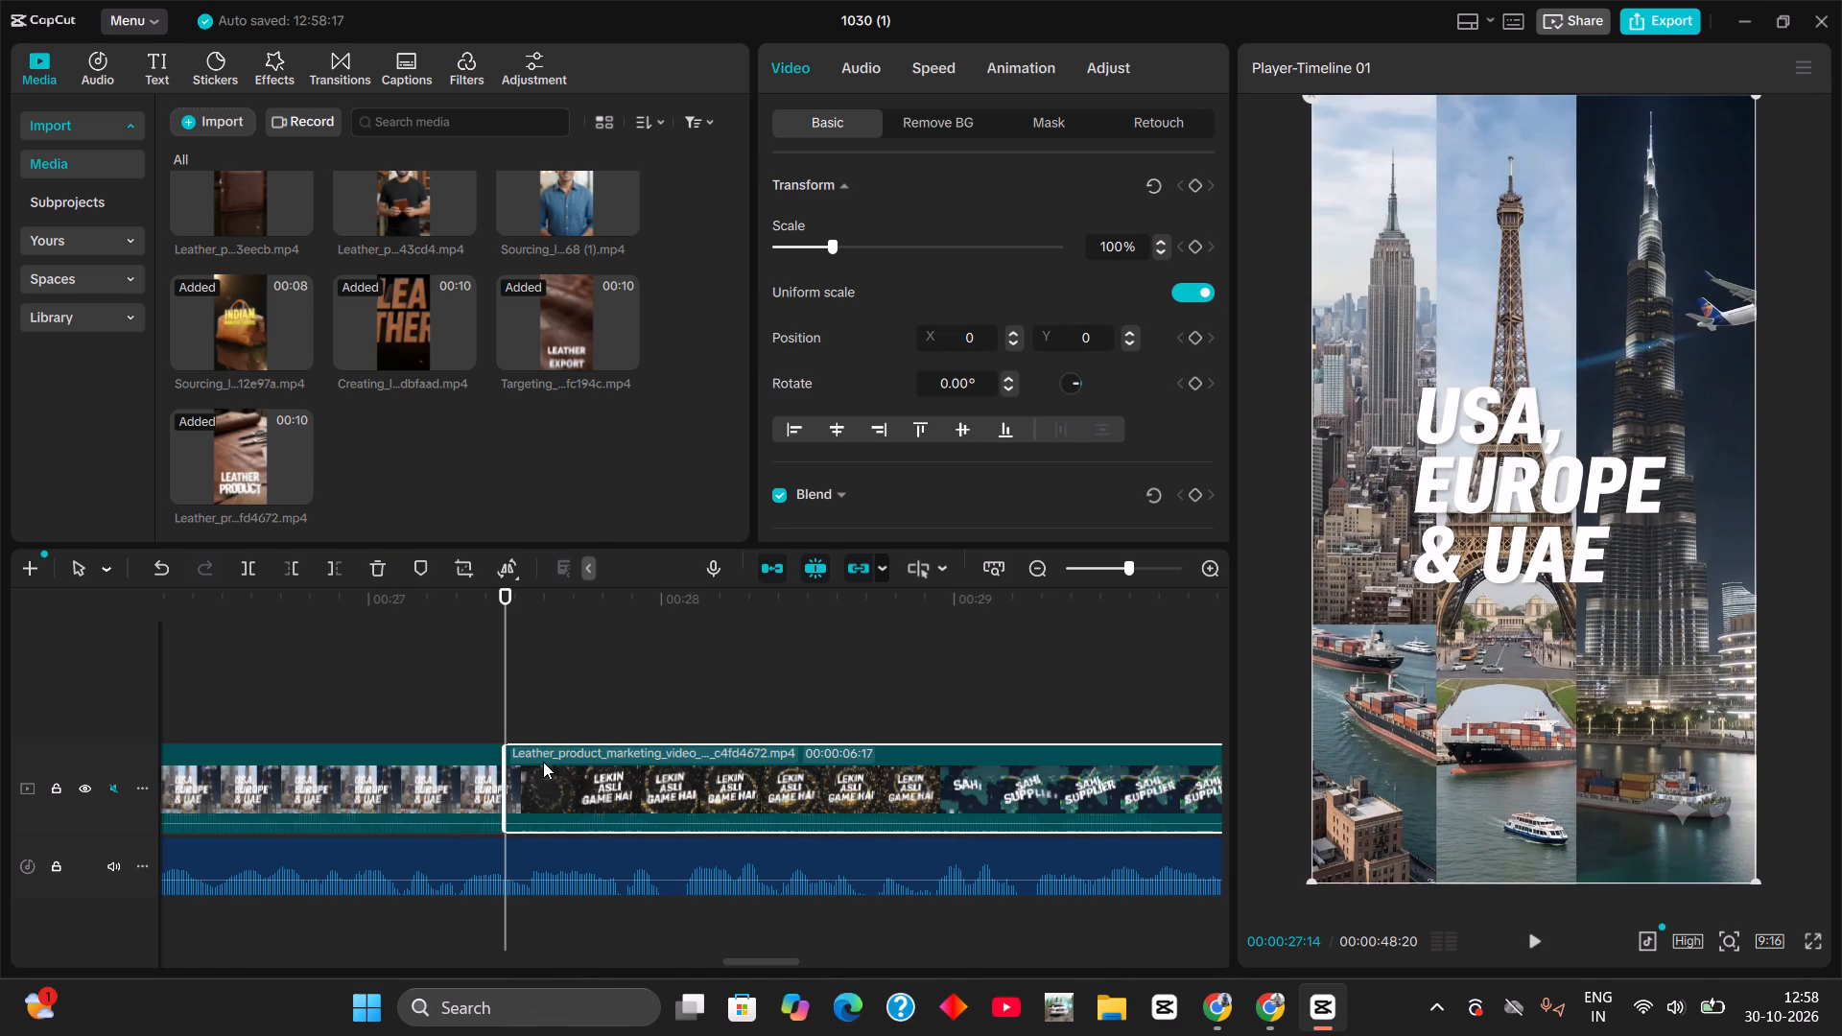
{"action": "key", "text": "ctrl+x"}
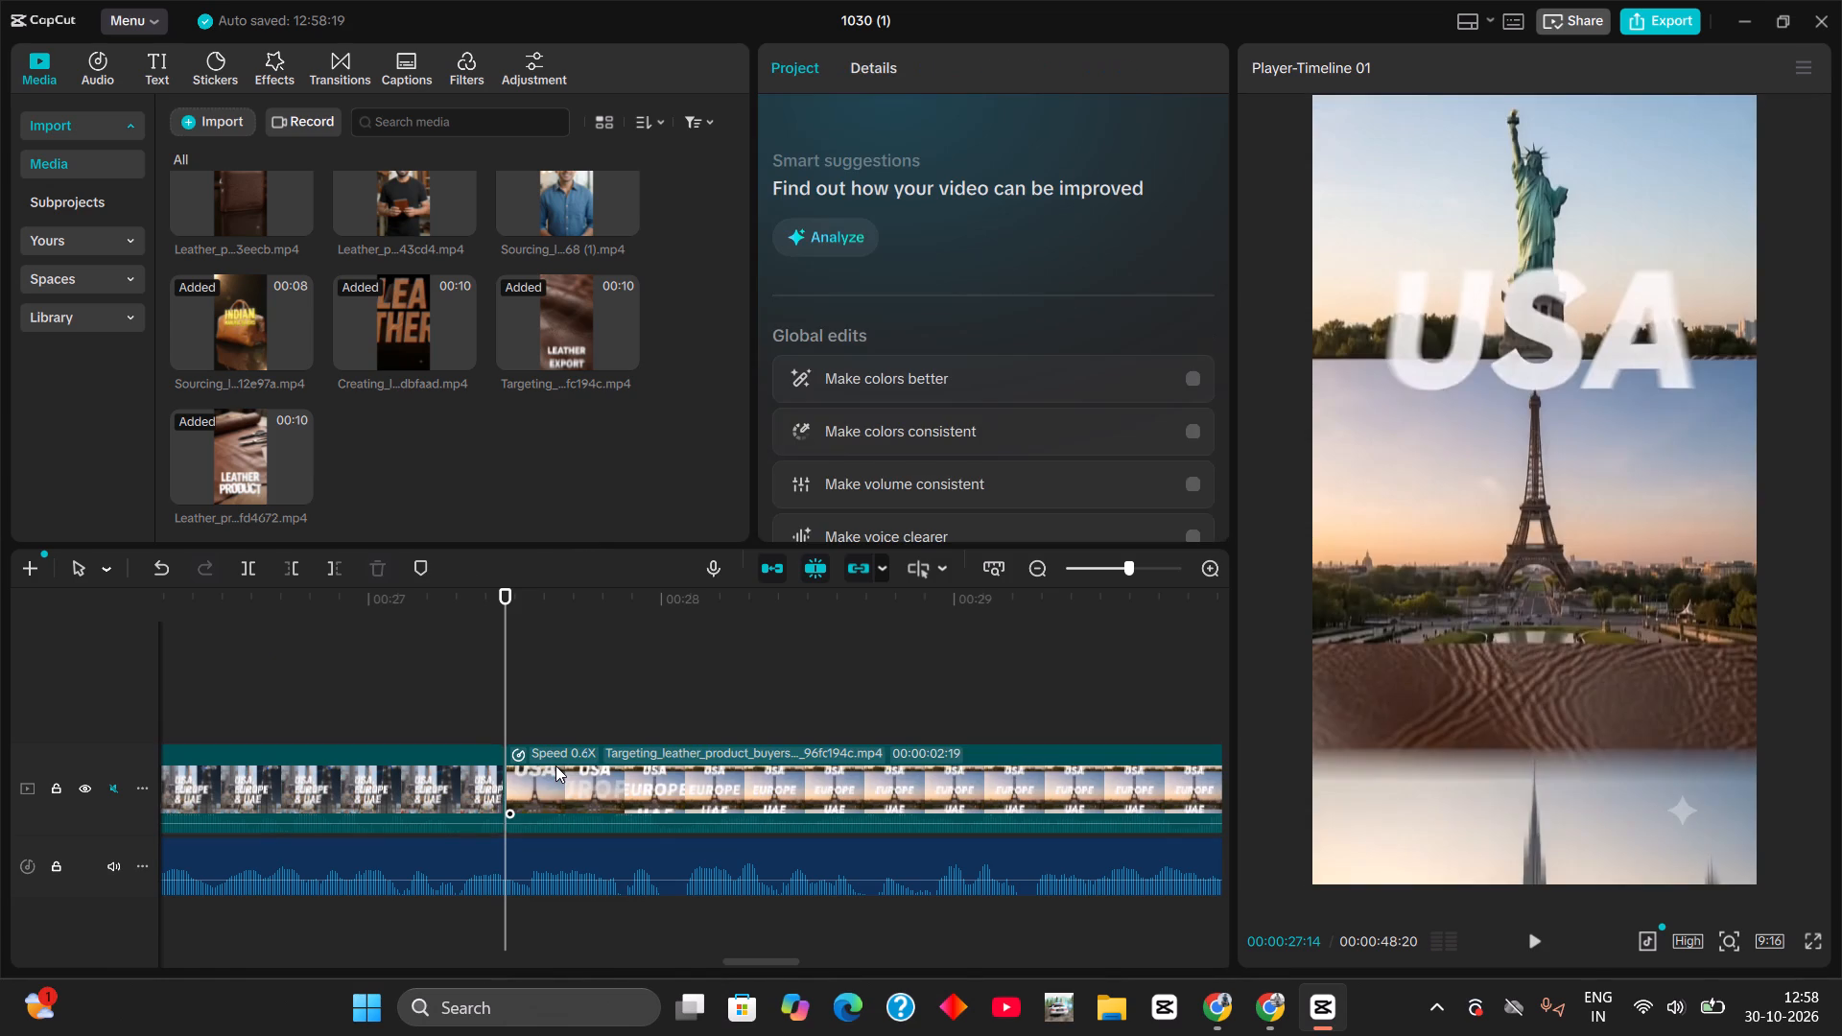
Preview the slowed Targeting_leather_product_buyers country clip after the split and delete it from the main track.
{"action": "key", "text": "space"}
{"action": "left_click", "coordinate": [627, 774]}
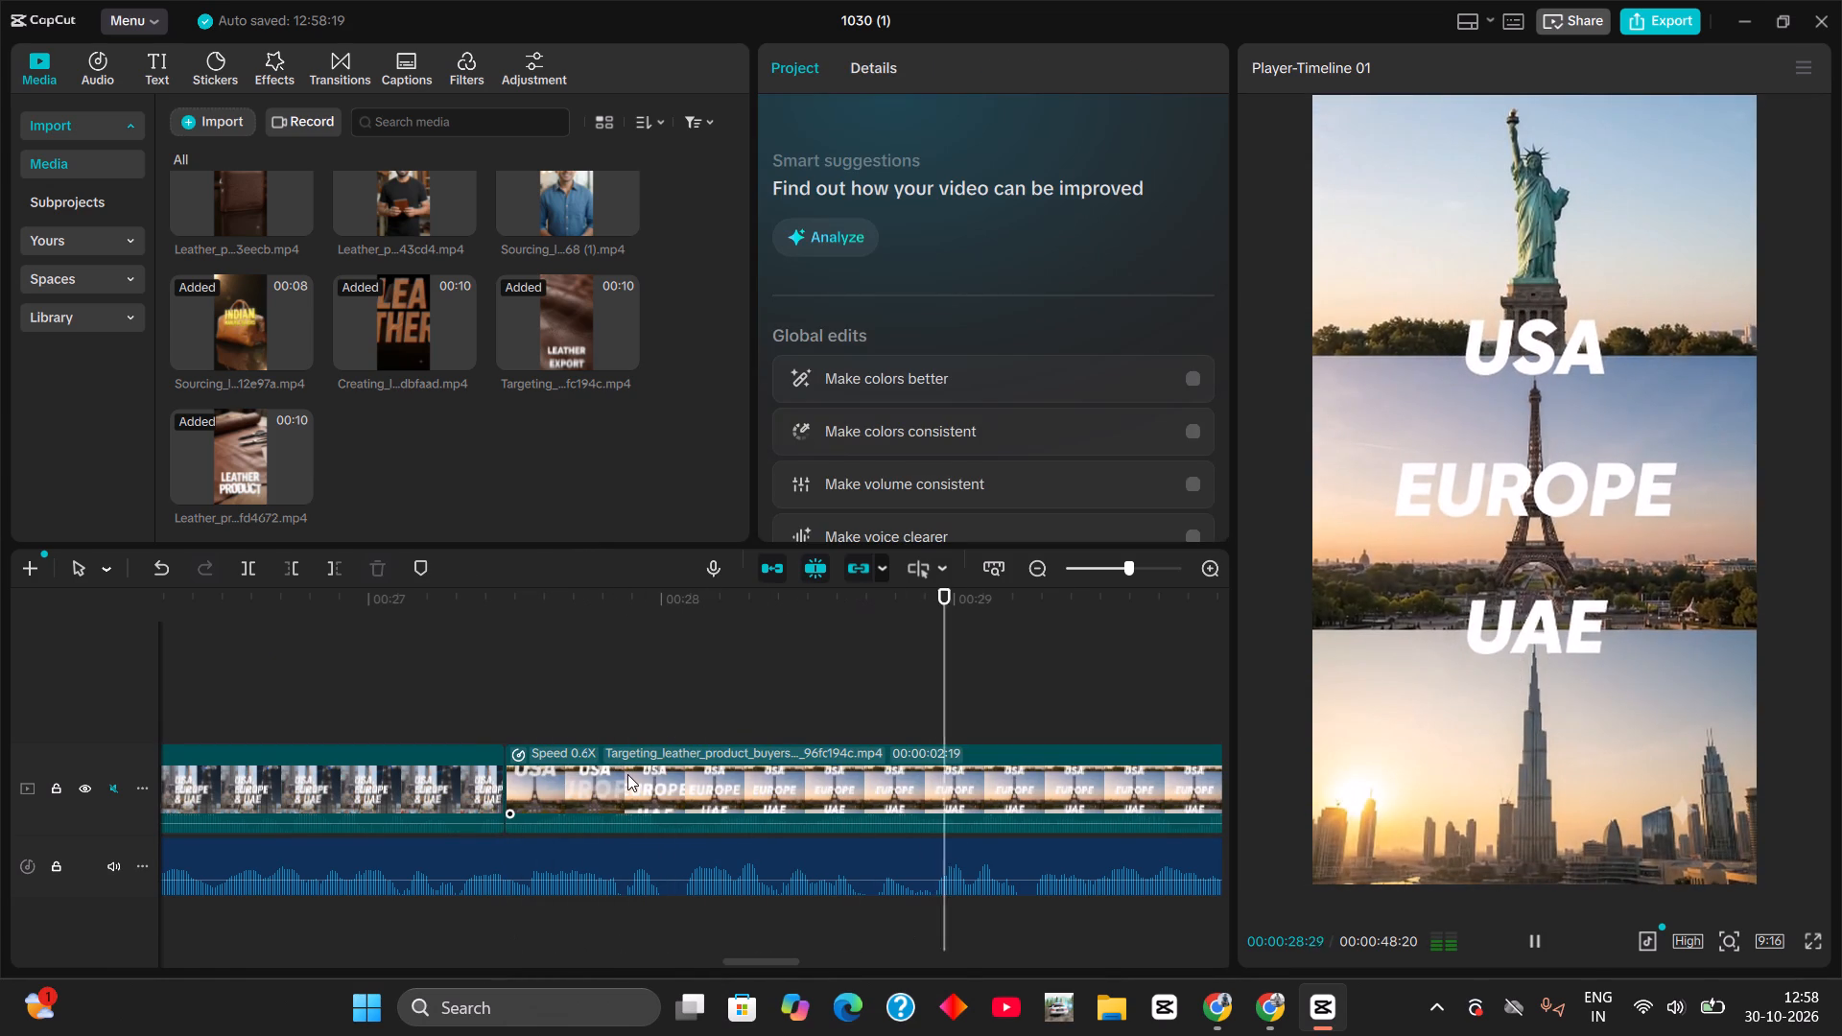
{"action": "key", "text": "BackSpace"}
Preview the Creating_leather_product clip against the voiceover and split it at 00:28:28 within its USA/Europe/UAE shot.
{"action": "left_click", "coordinate": [484, 592]}
{"action": "key", "text": "space"}
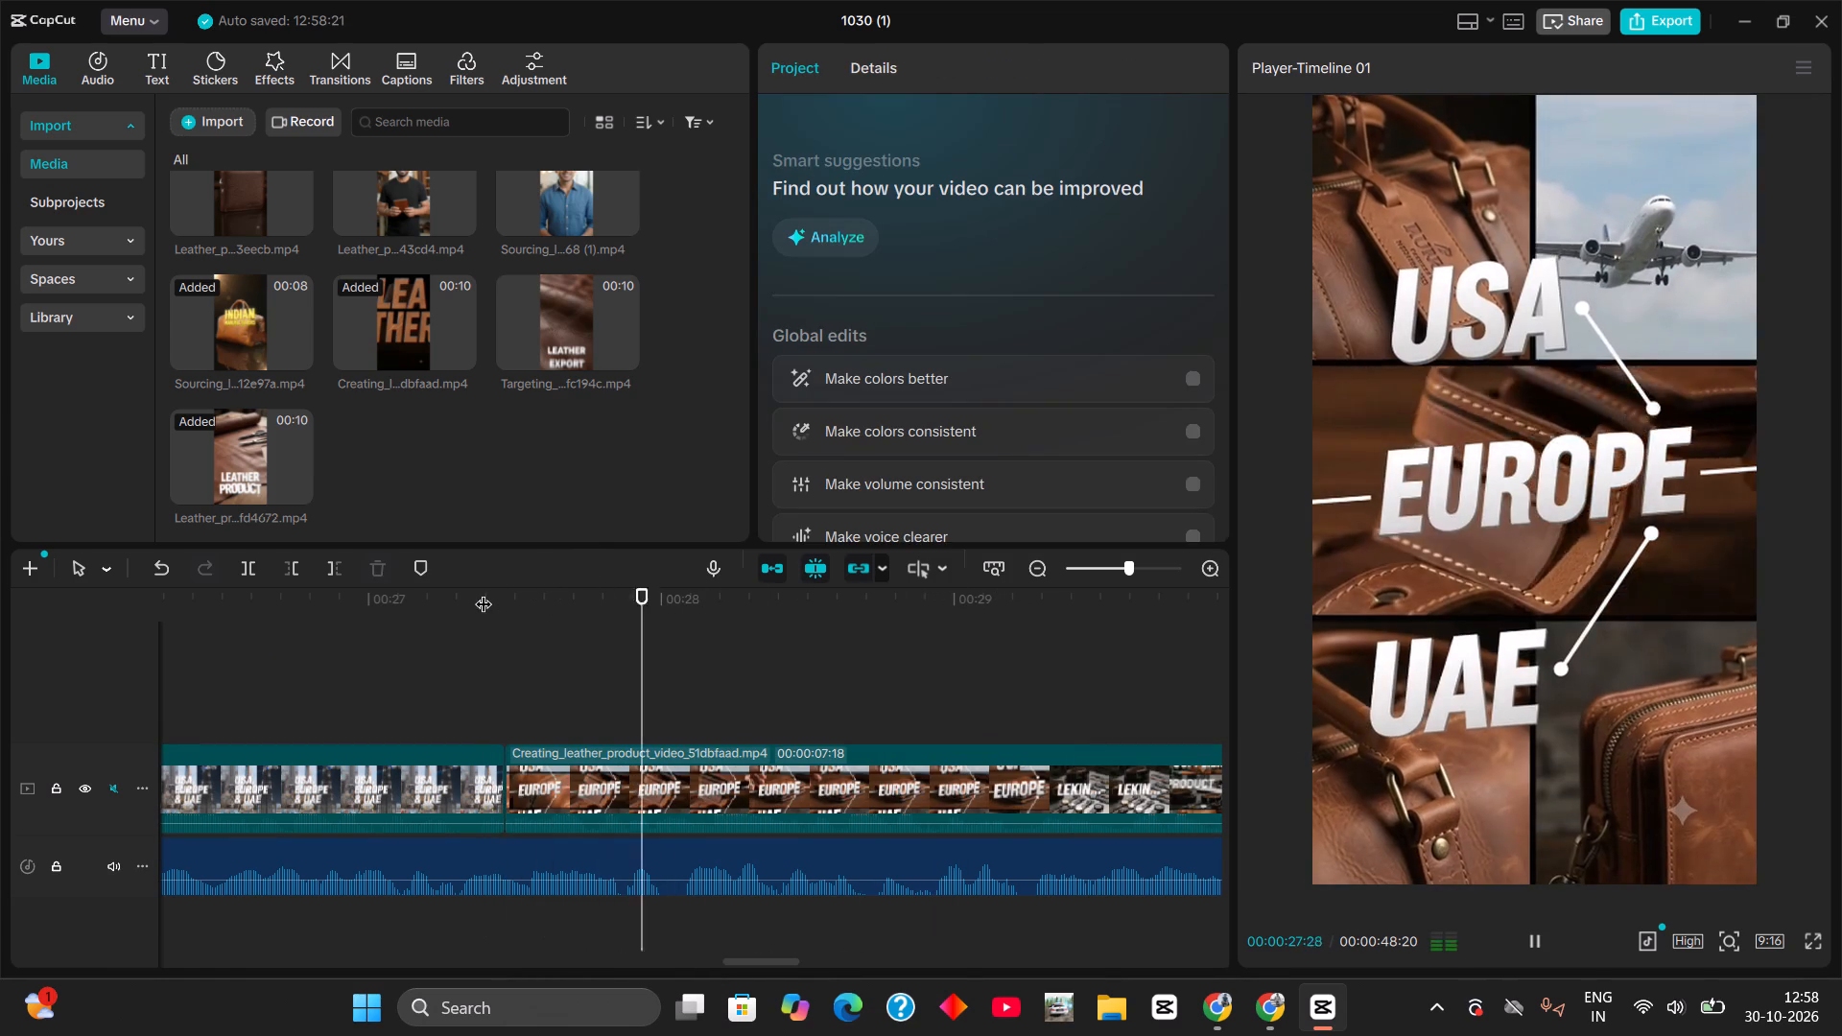
{"action": "key", "text": "space"}
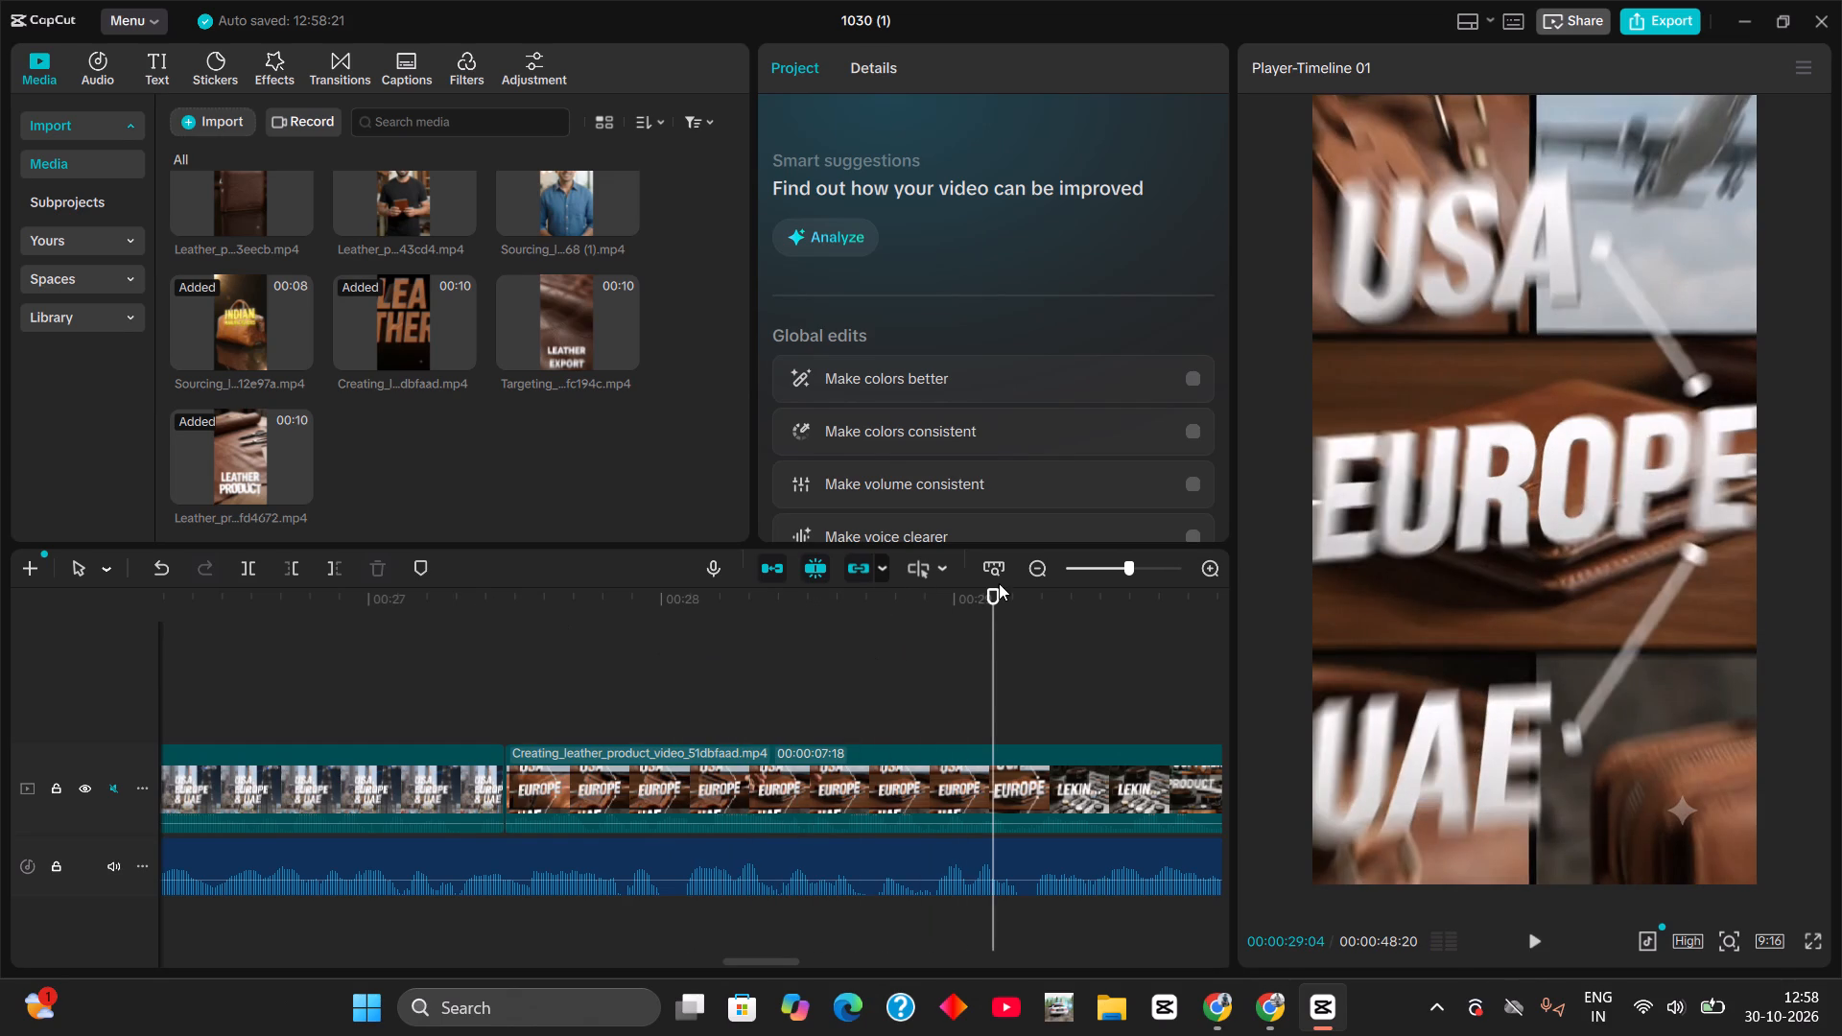
{"action": "left_click", "coordinate": [863, 617]}
{"action": "key", "text": "space"}
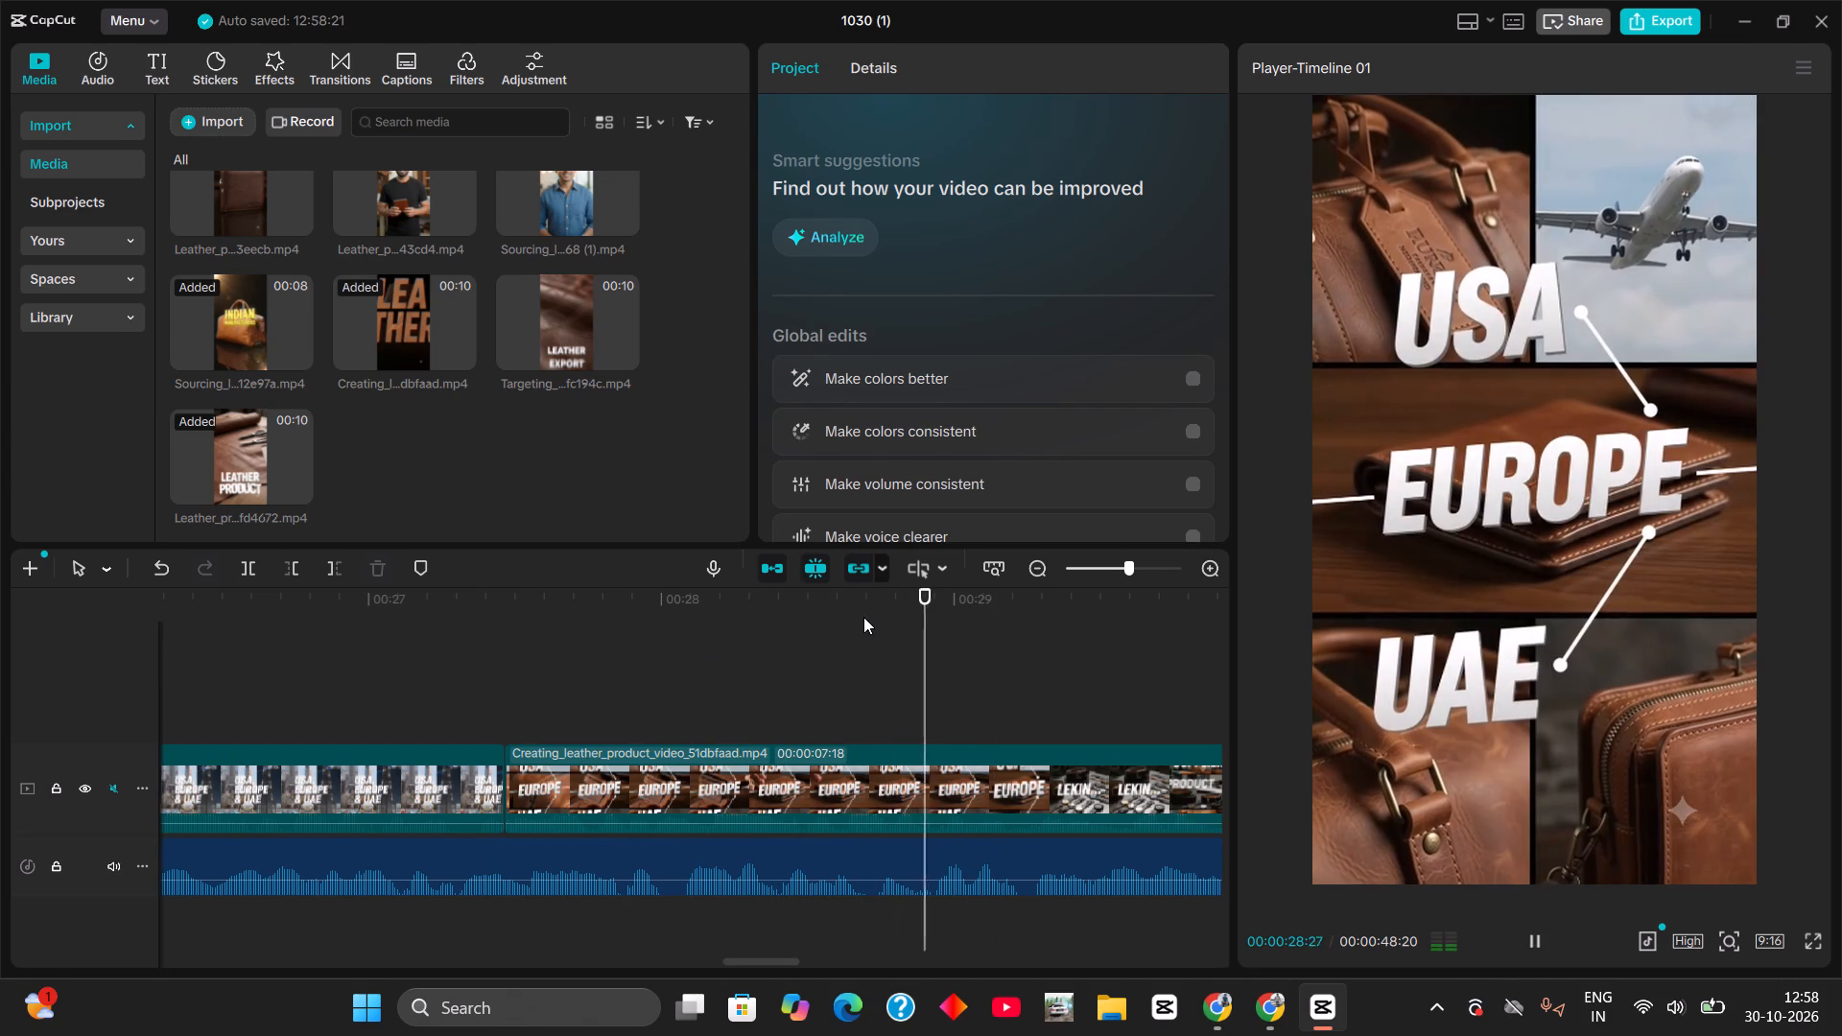
{"action": "key", "text": "space"}
{"action": "left_click_drag", "start_coordinate": [945, 729], "coordinate": [942, 737]}
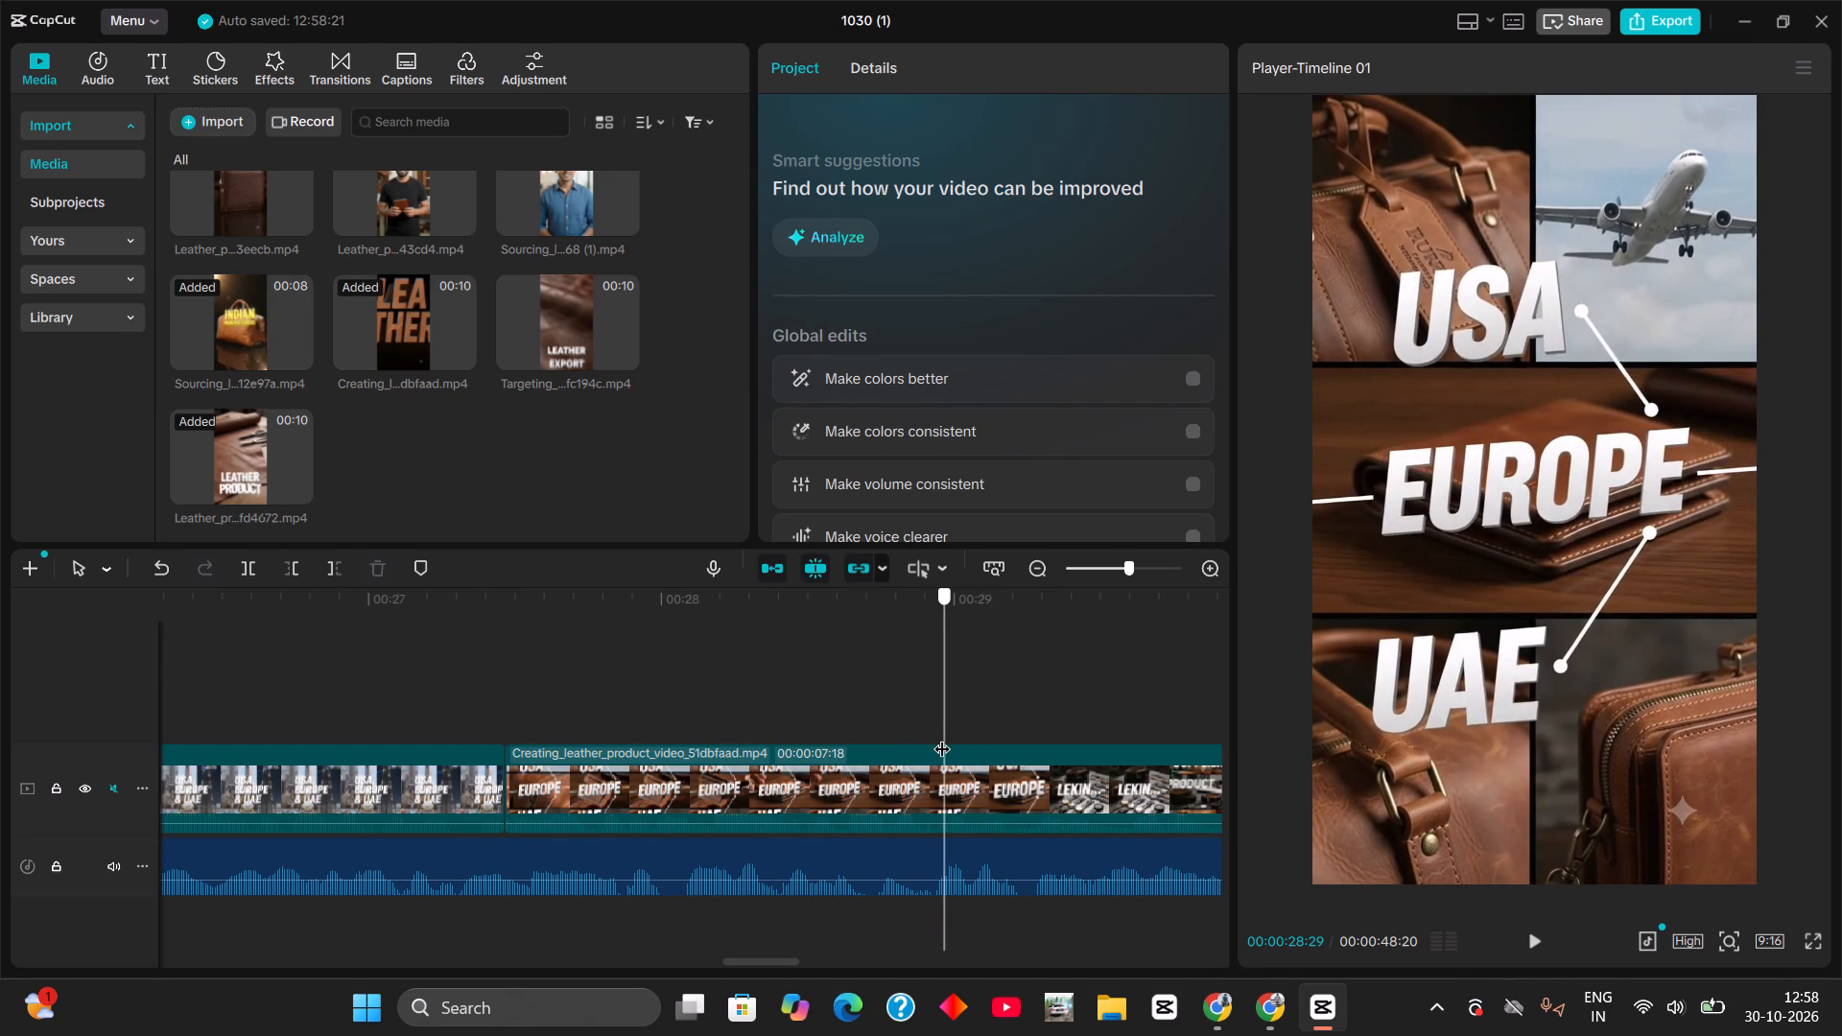
{"action": "left_click_drag", "start_coordinate": [942, 737], "coordinate": [937, 740]}
{"action": "left_click", "coordinate": [940, 792]}
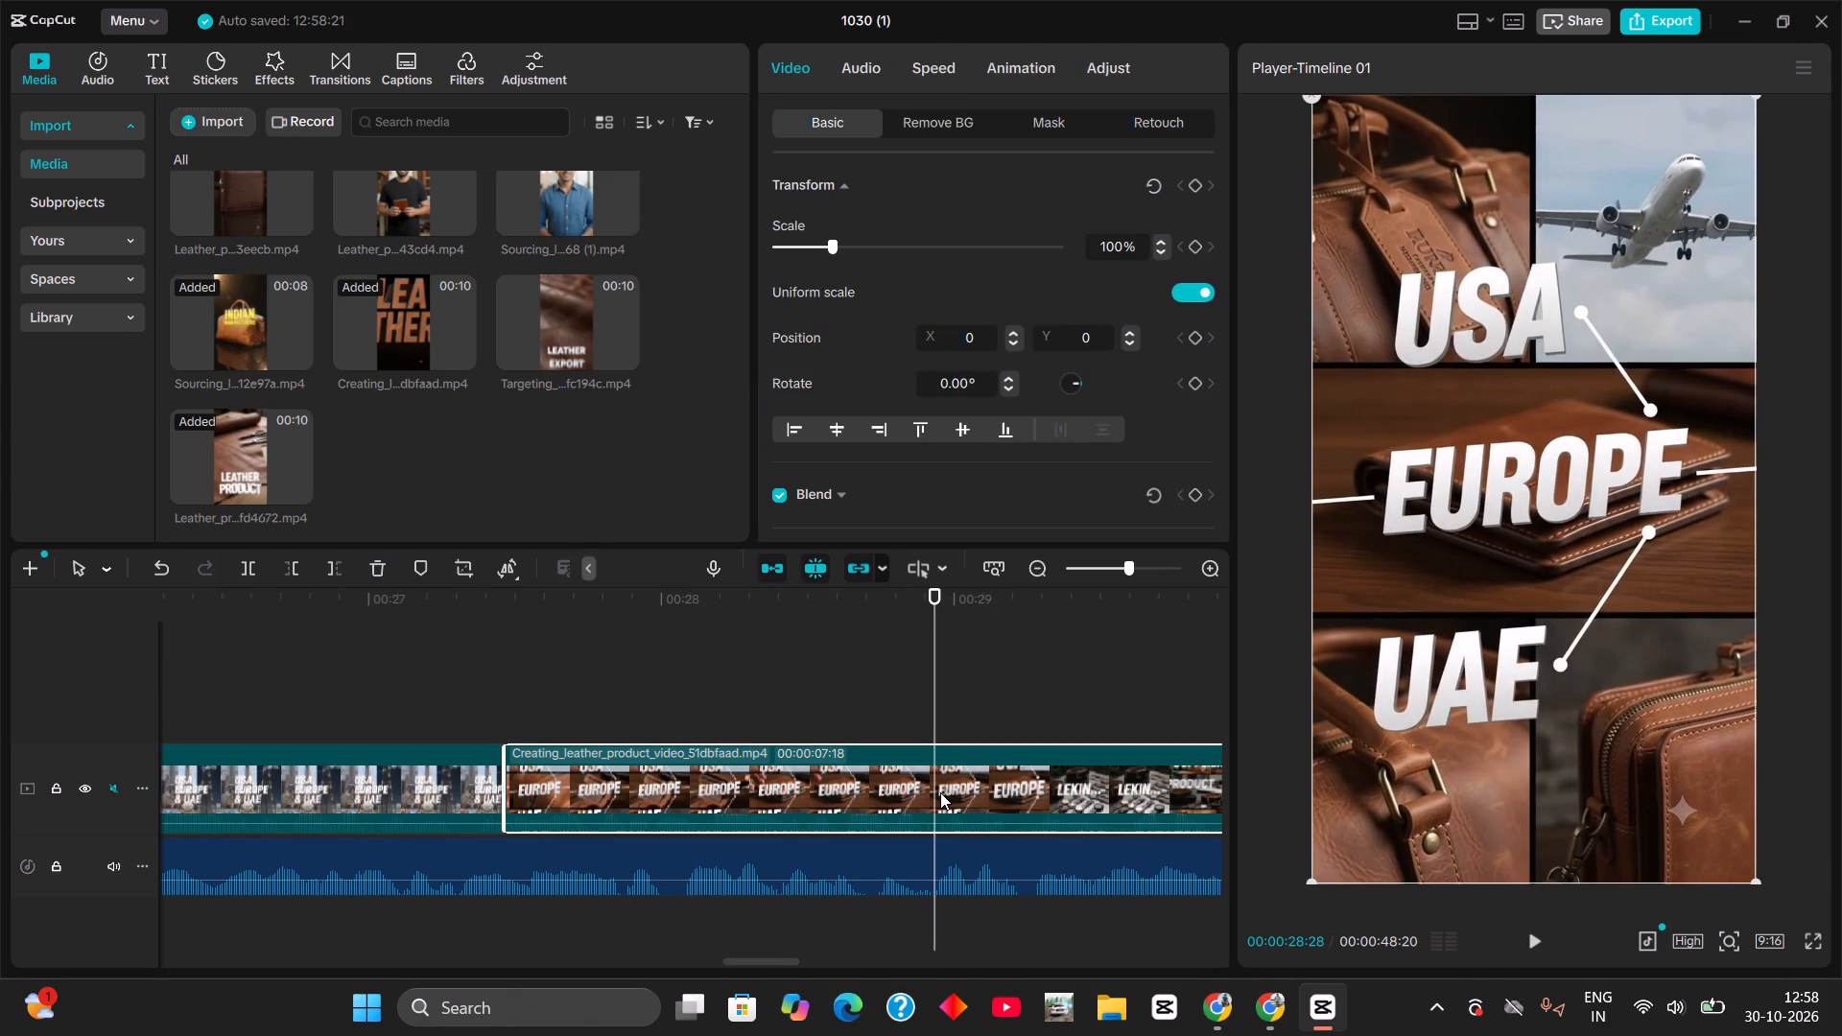
{"action": "key", "text": "ctrl+b"}
Paste the cut marketing section at 00:28:28, move it into the main track between the two Creating_leather_product pieces, and preview it.
{"action": "key", "text": "ctrl+v"}
{"action": "left_click_drag", "start_coordinate": [977, 713], "coordinate": [977, 719]}
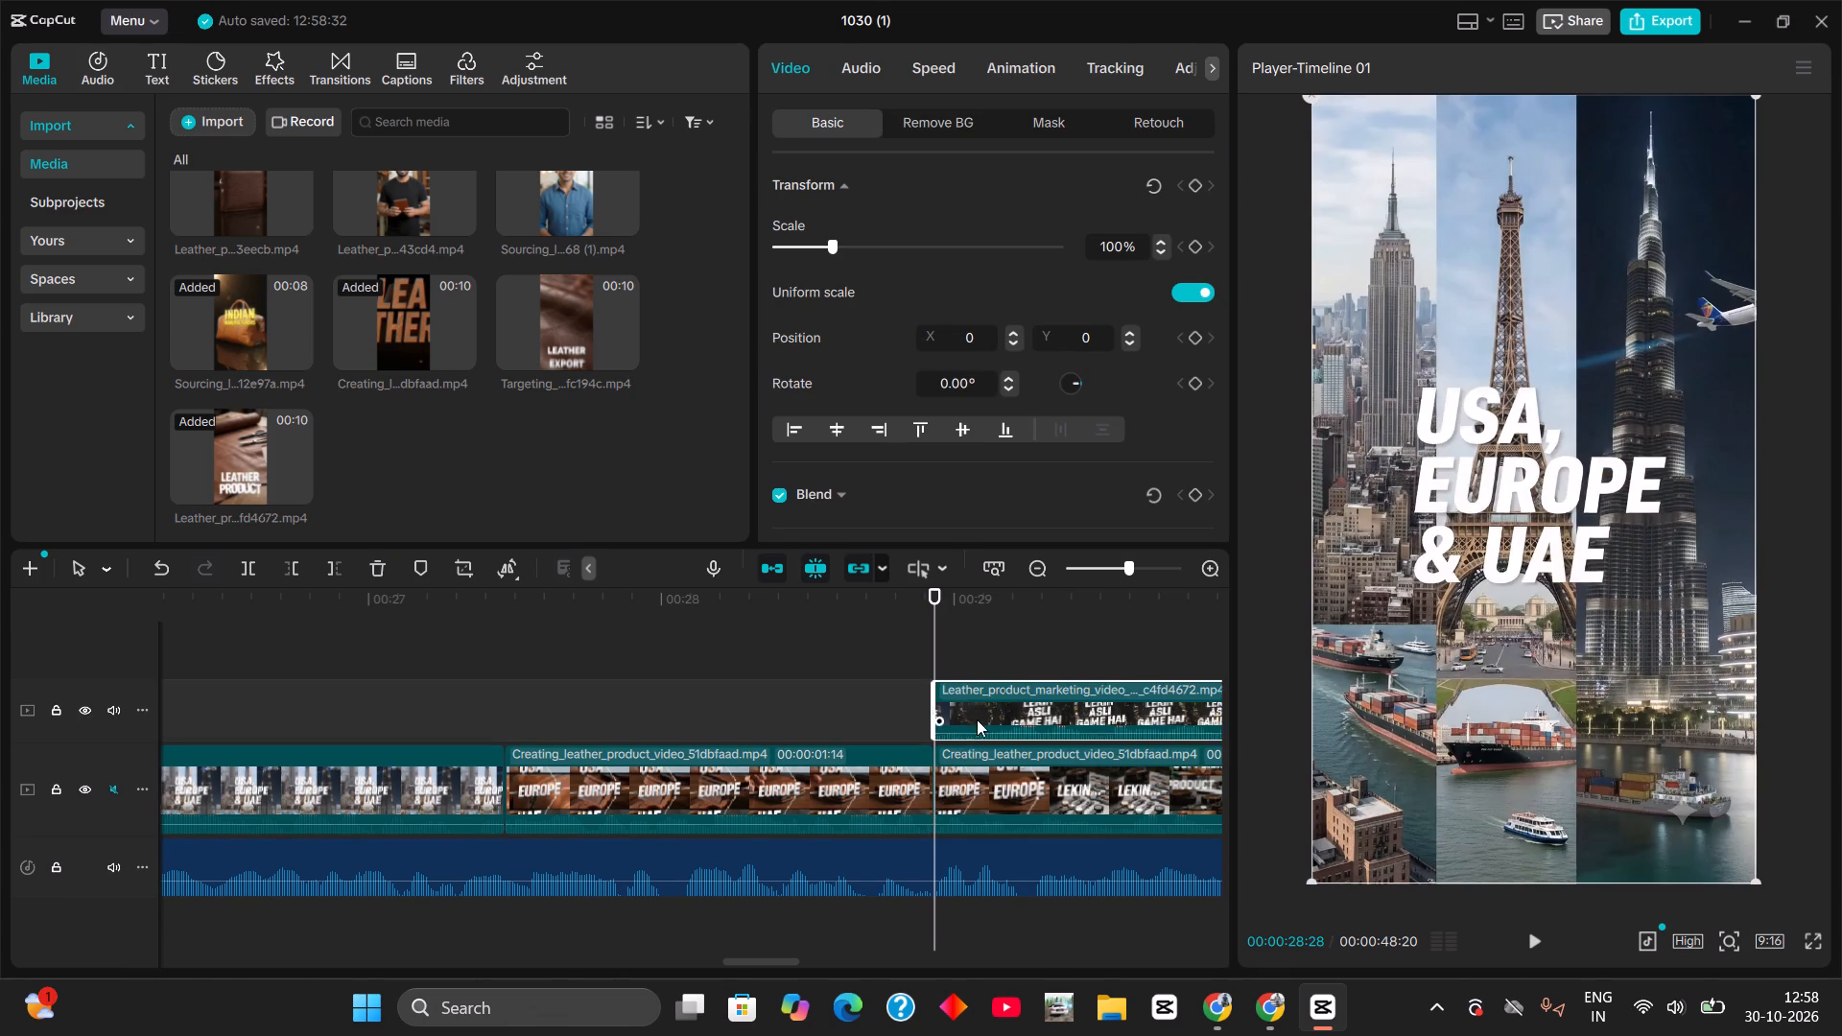
{"action": "left_click_drag", "start_coordinate": [977, 719], "coordinate": [976, 776]}
{"action": "key", "text": "space"}
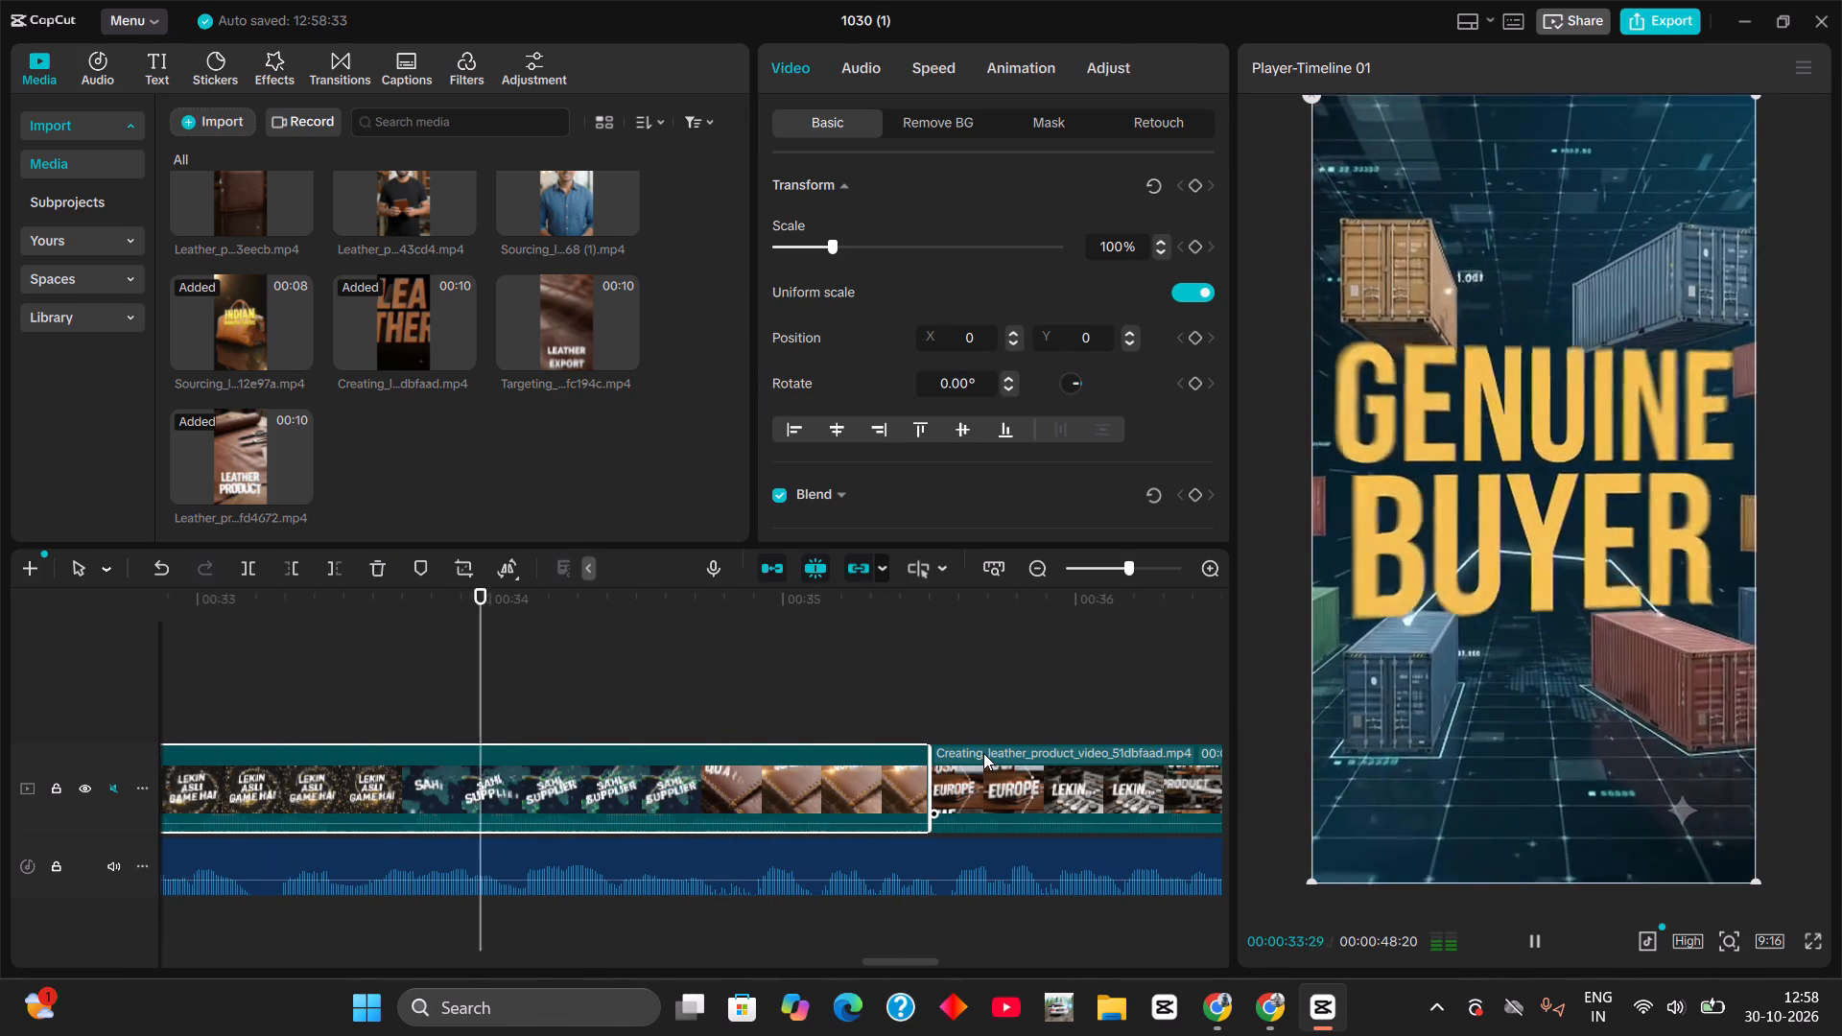
{"action": "key", "text": "space"}
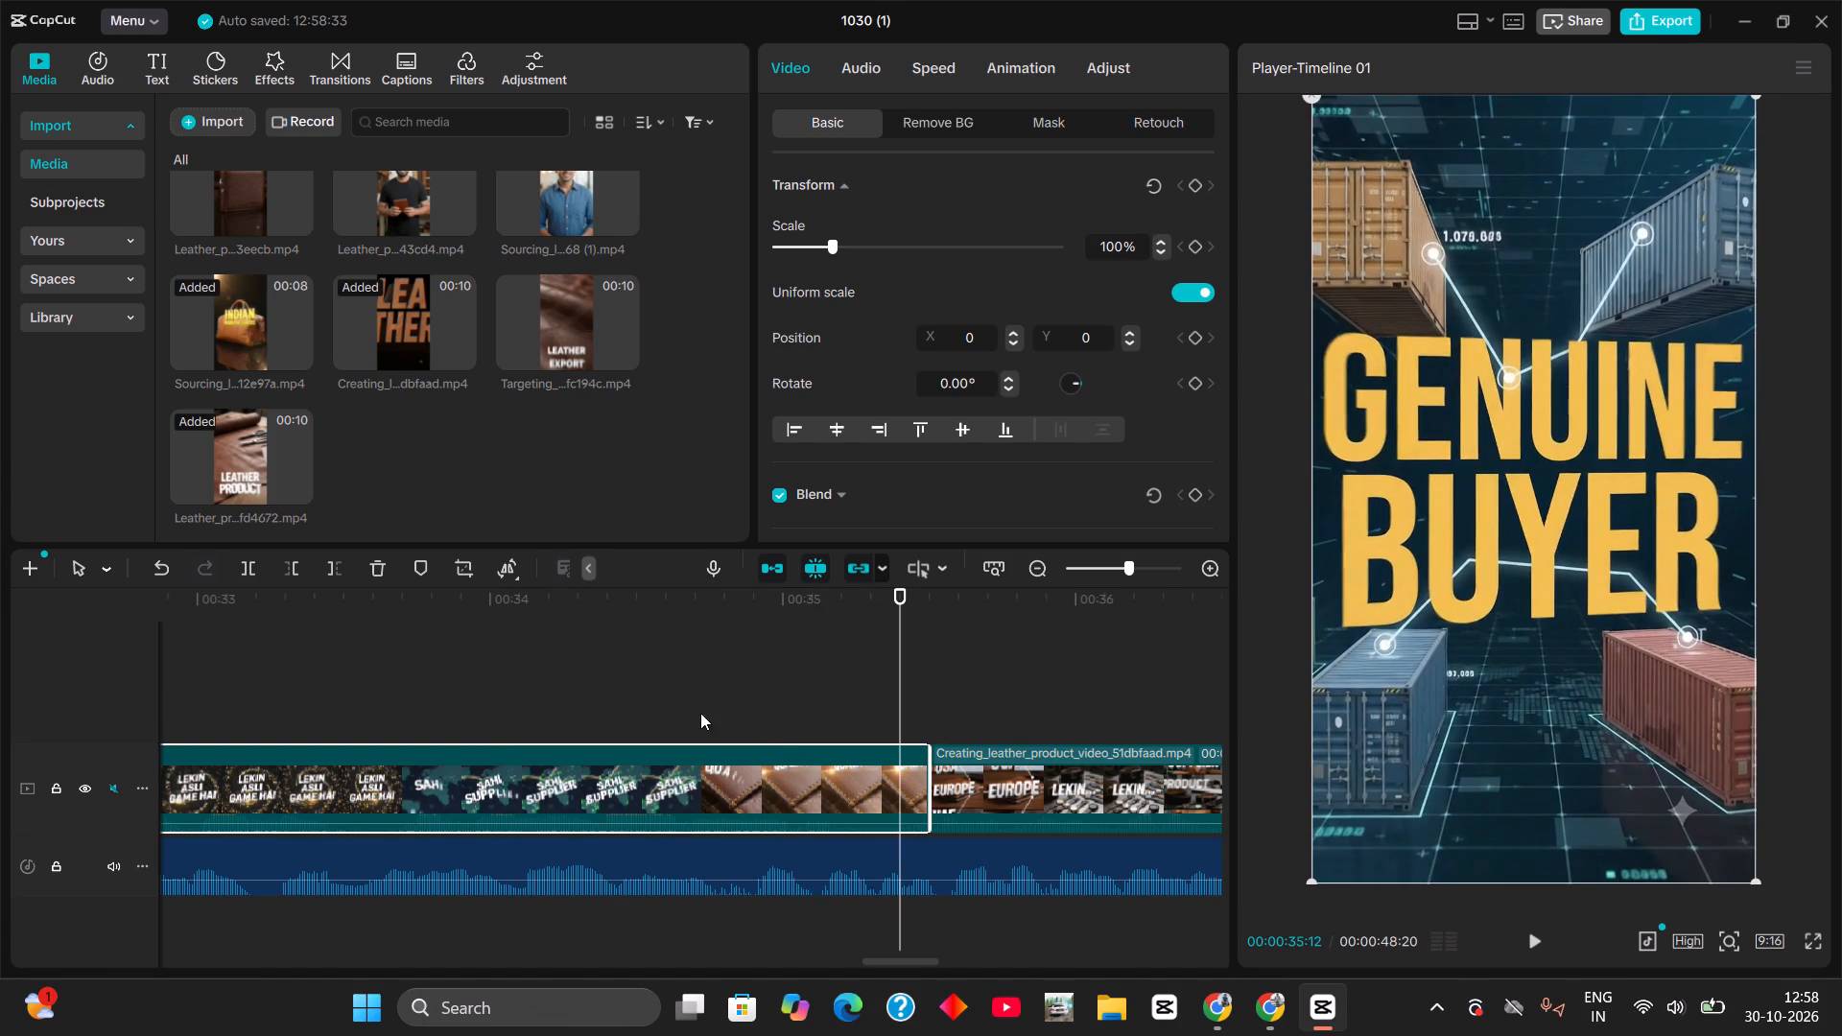
Split the marketing section at 00:34:27 in its "GENUINE BUYER" shot, and delete its tail and the leftover Creating_leather_product piece.
{"action": "left_click", "coordinate": [643, 610]}
{"action": "key", "text": "space"}
{"action": "key", "text": "space"}
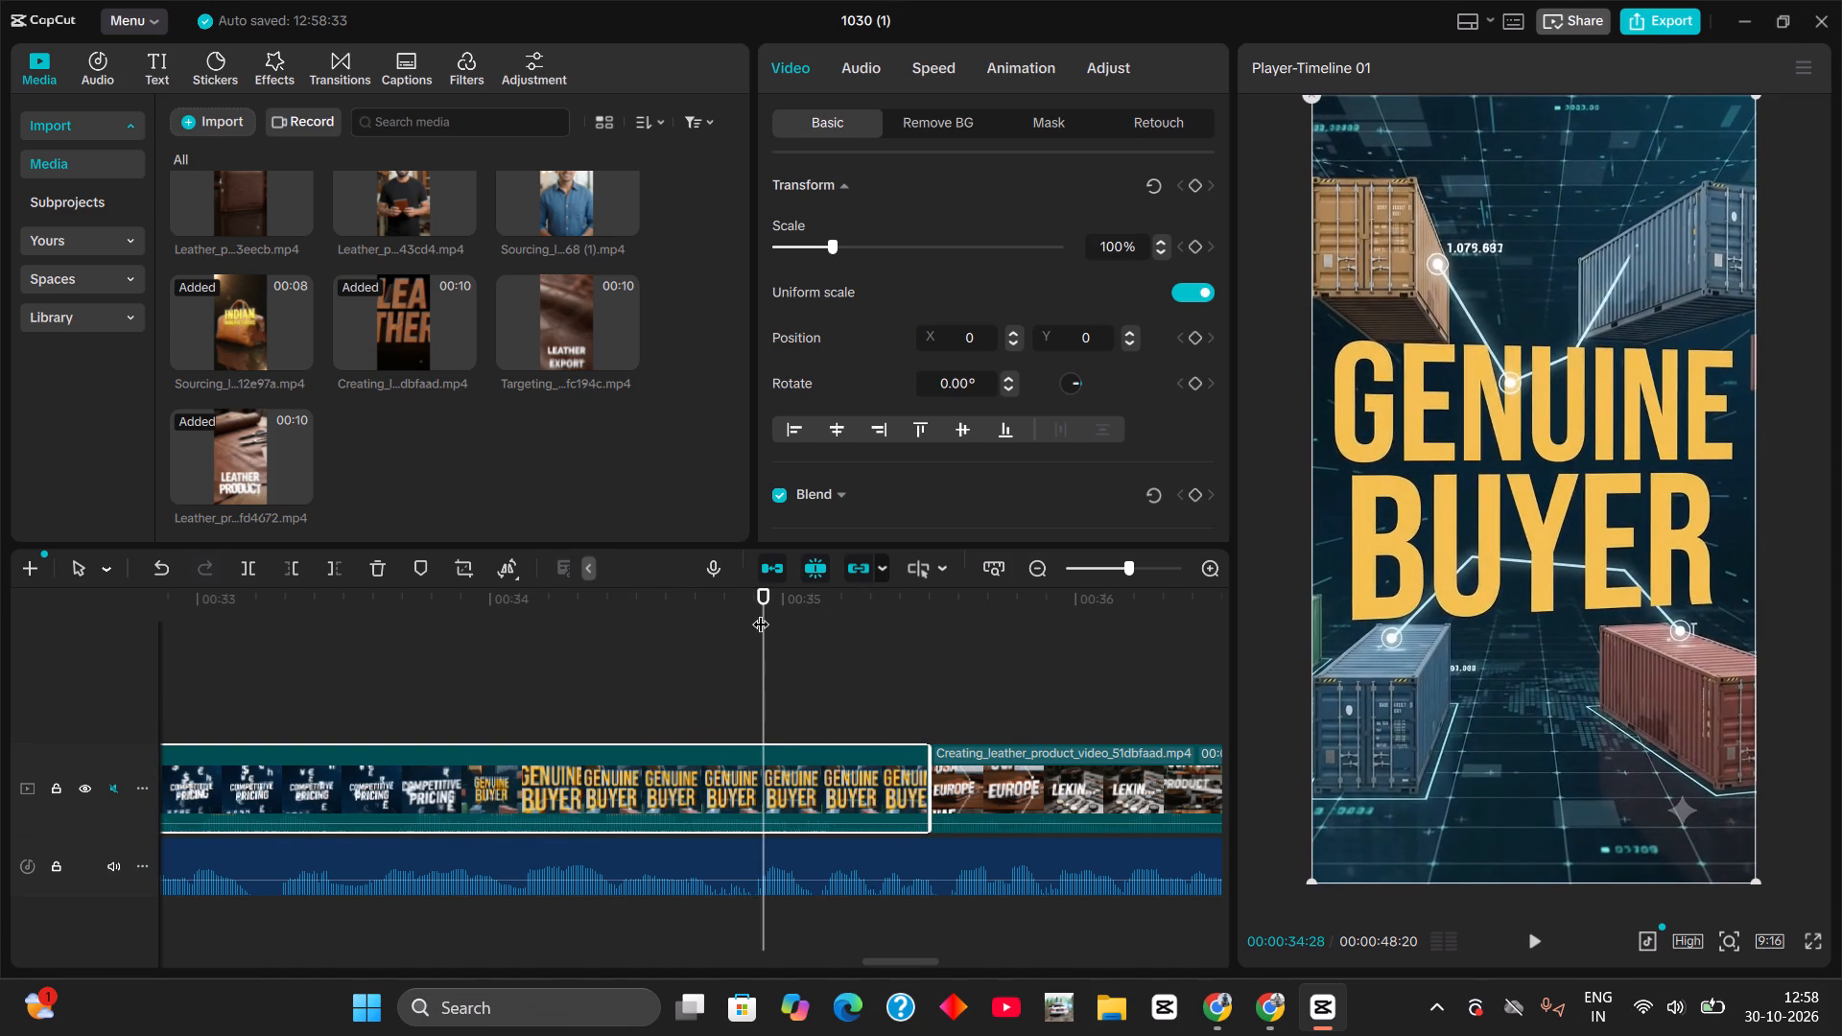
{"action": "left_click_drag", "start_coordinate": [761, 612], "coordinate": [750, 618]}
{"action": "left_click", "coordinate": [815, 781]}
{"action": "key", "text": "ctrl+b"}
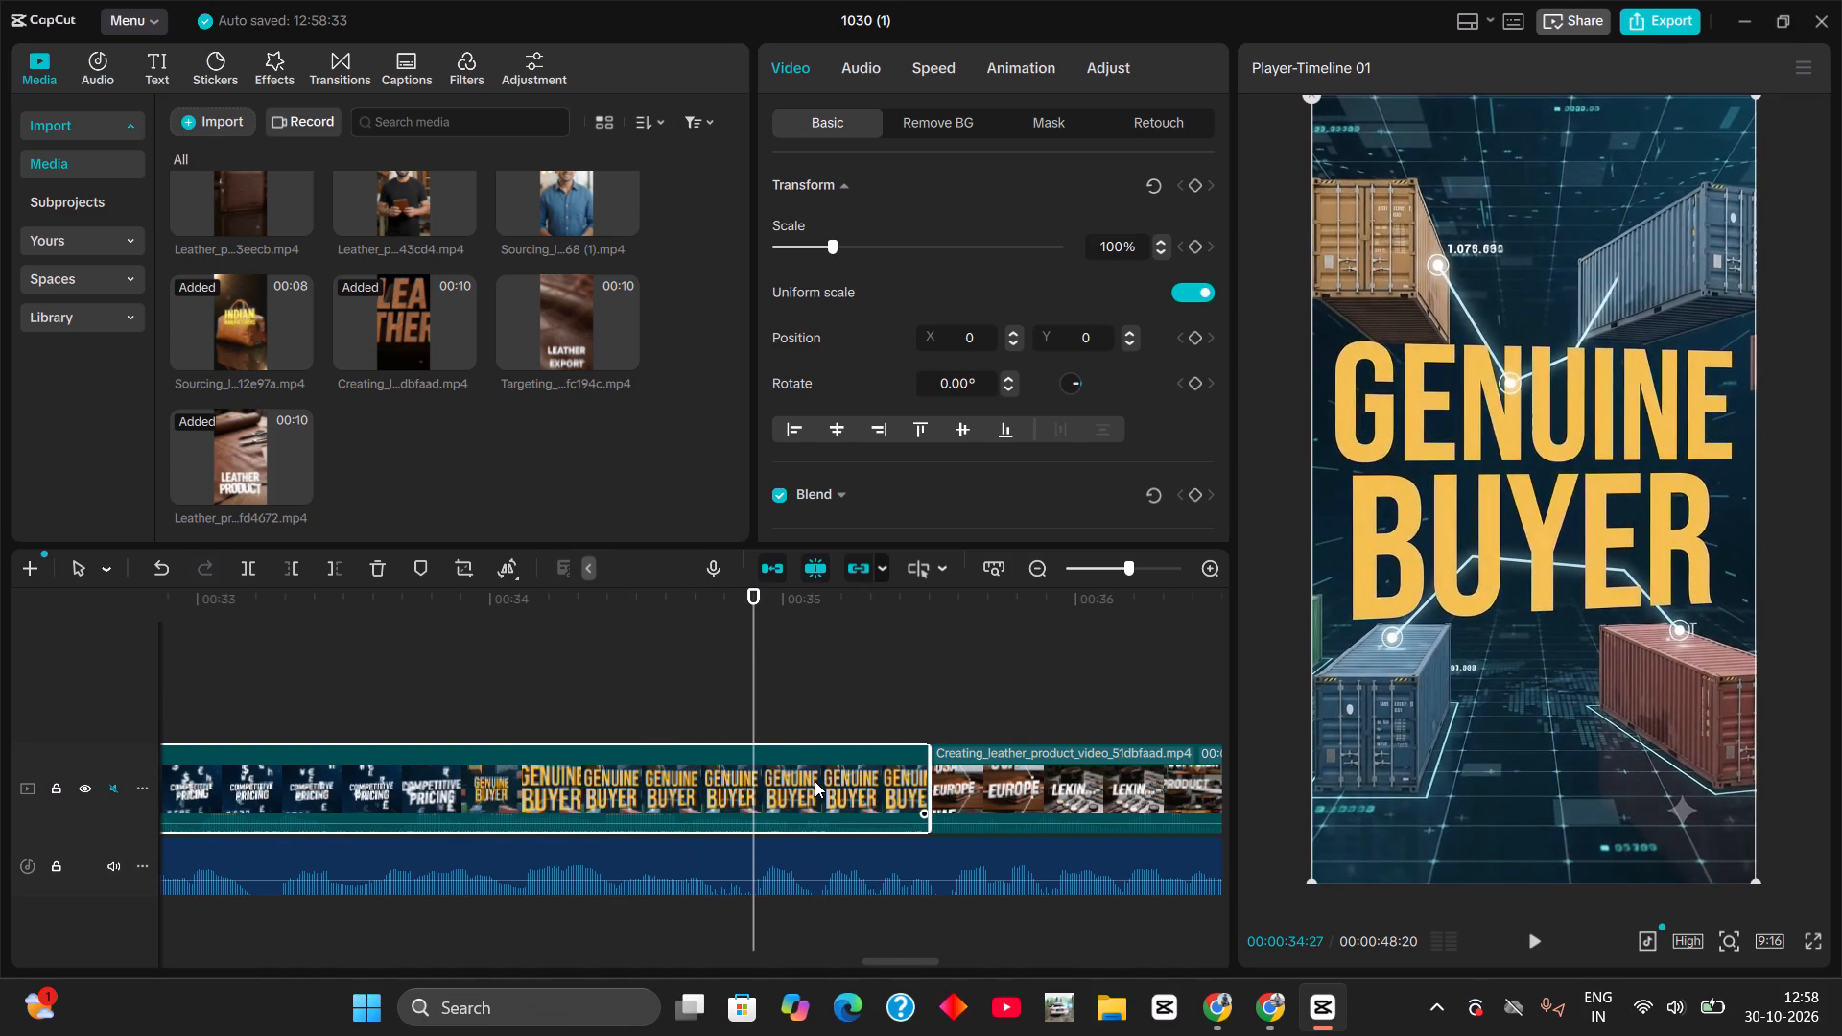
{"action": "key", "text": "BackSpace"}
{"action": "left_click", "coordinate": [826, 779]}
{"action": "key", "text": "BackSpace"}
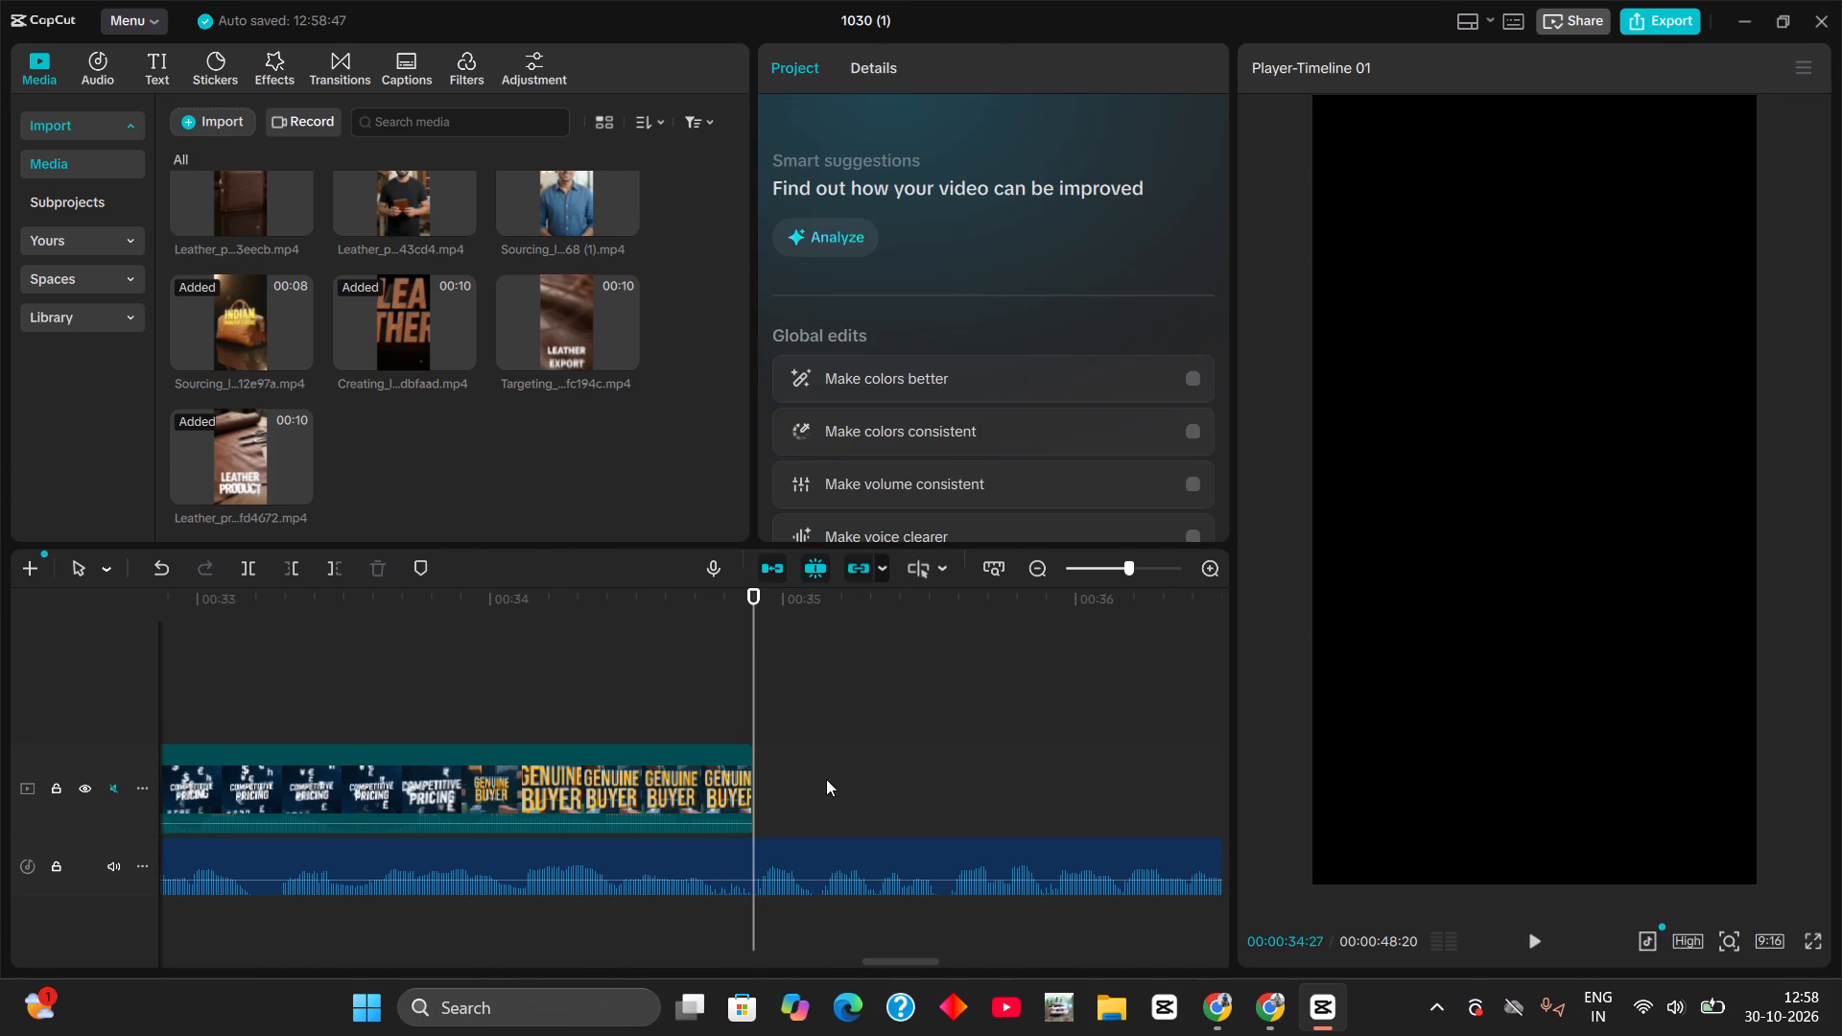
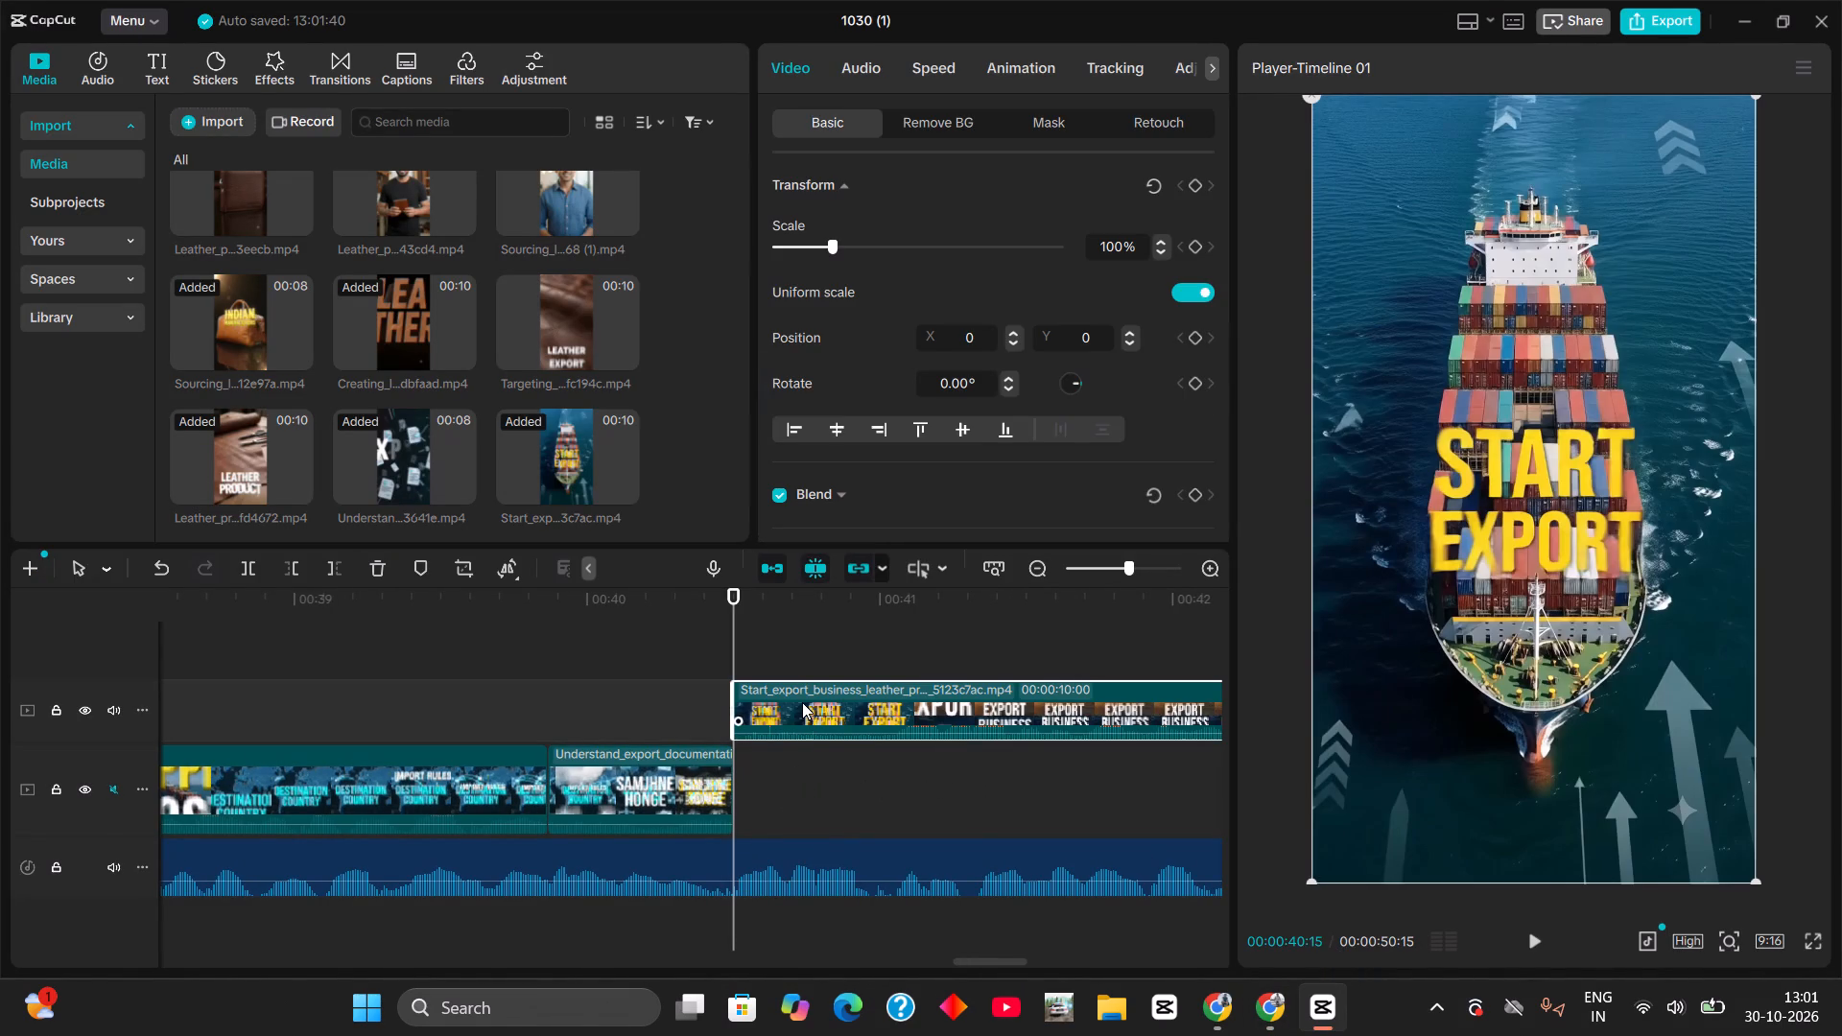
{"action": "left_click_drag", "start_coordinate": [802, 702], "coordinate": [803, 796]}
Play through the Start Export clip, split it at the voiceover's end at 00:48:20, and delete the excess.
{"action": "key", "text": "space"}
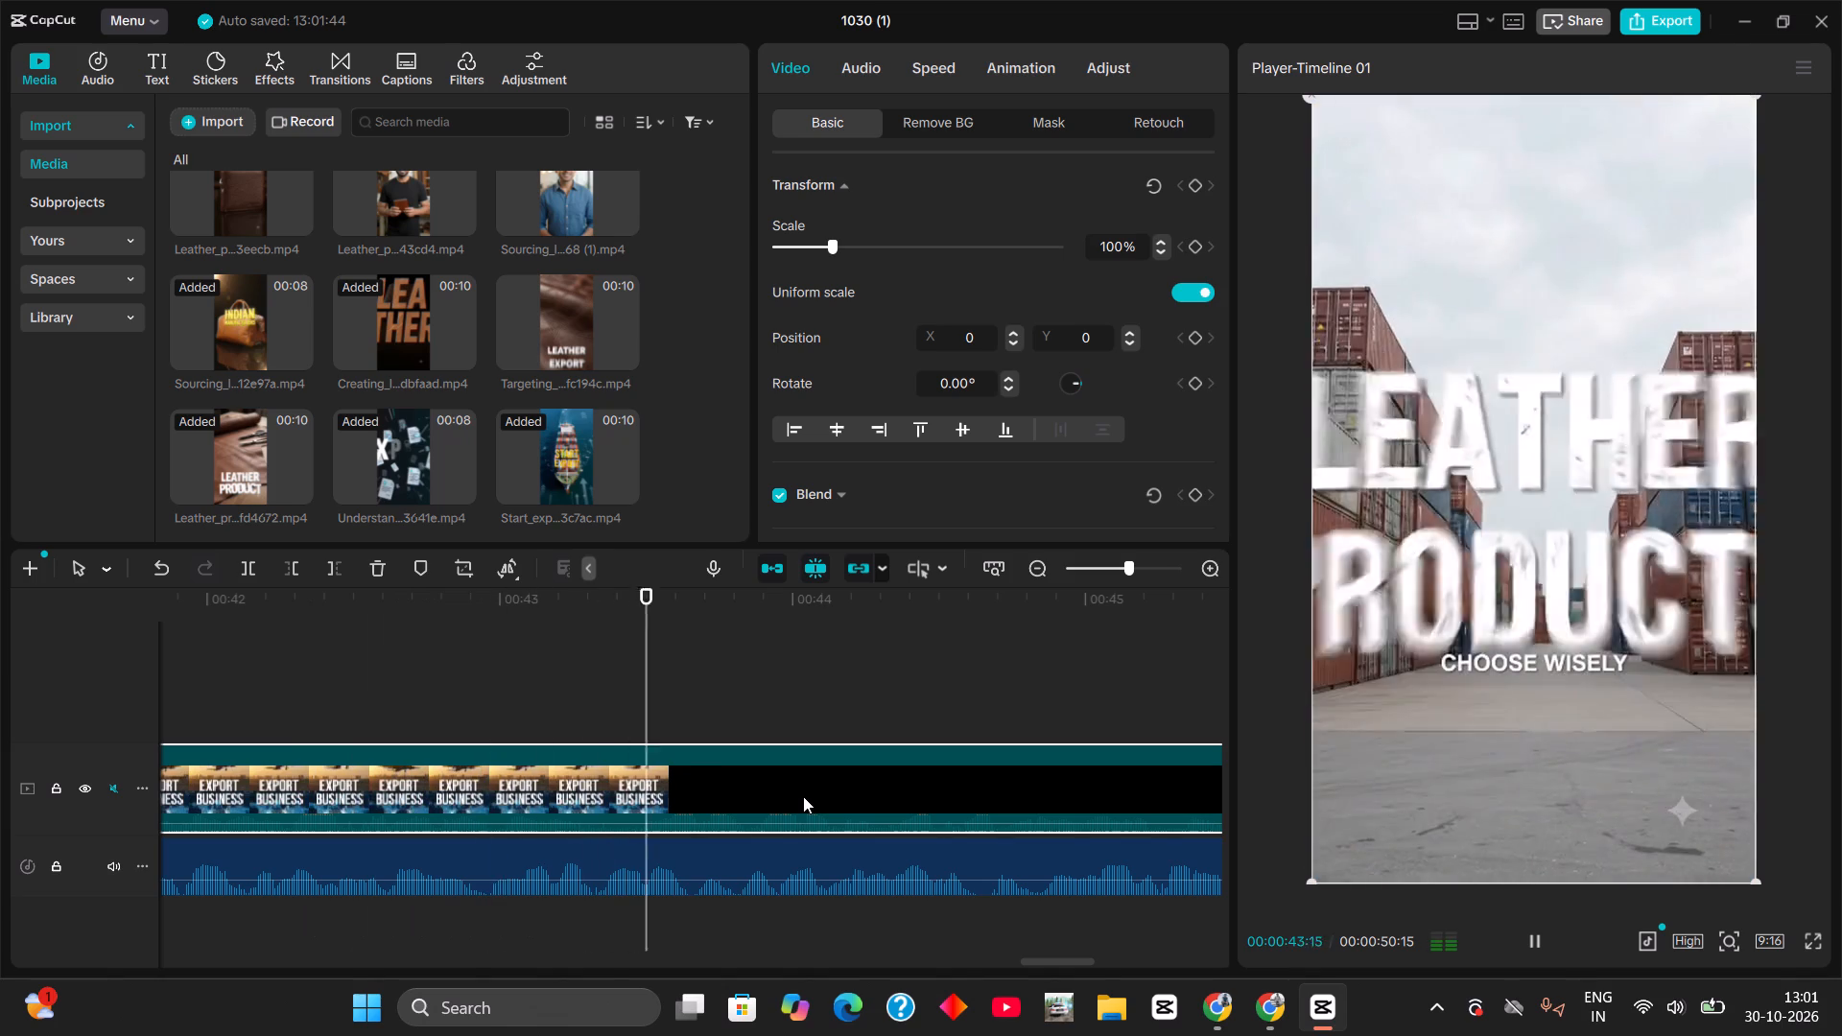
{"action": "key", "text": "space"}
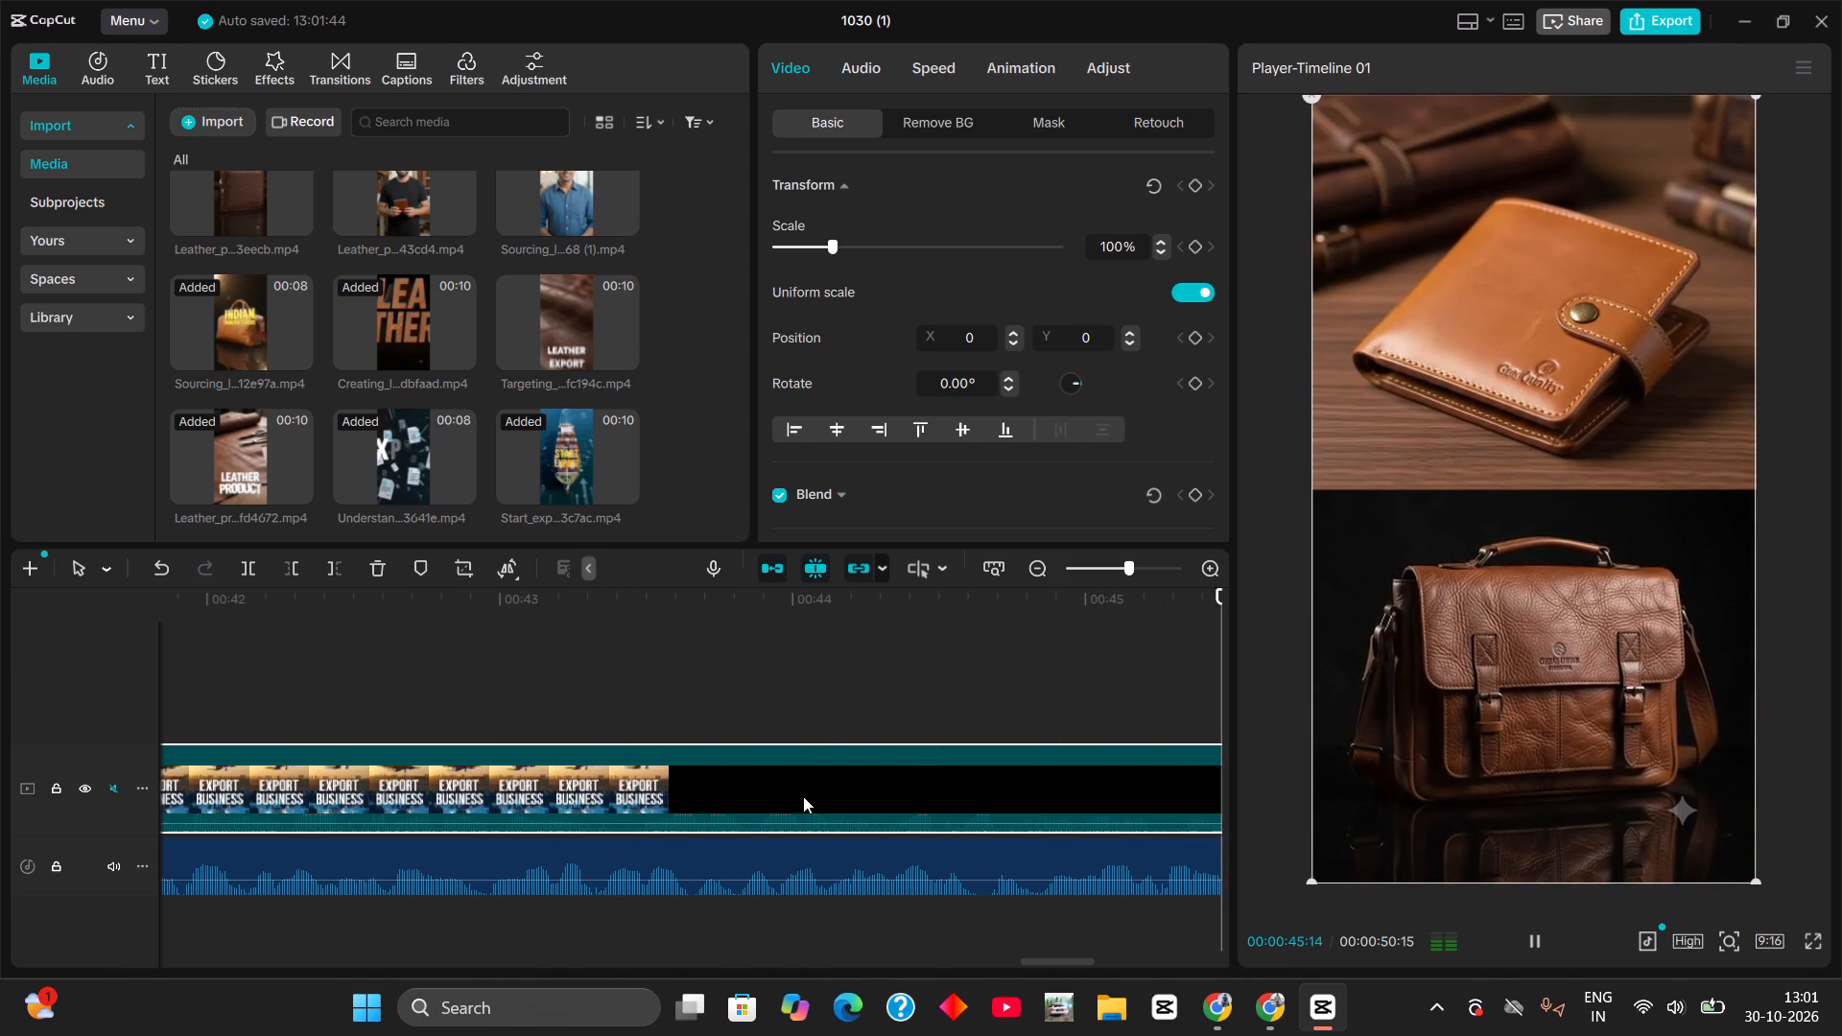
{"action": "key", "text": "space"}
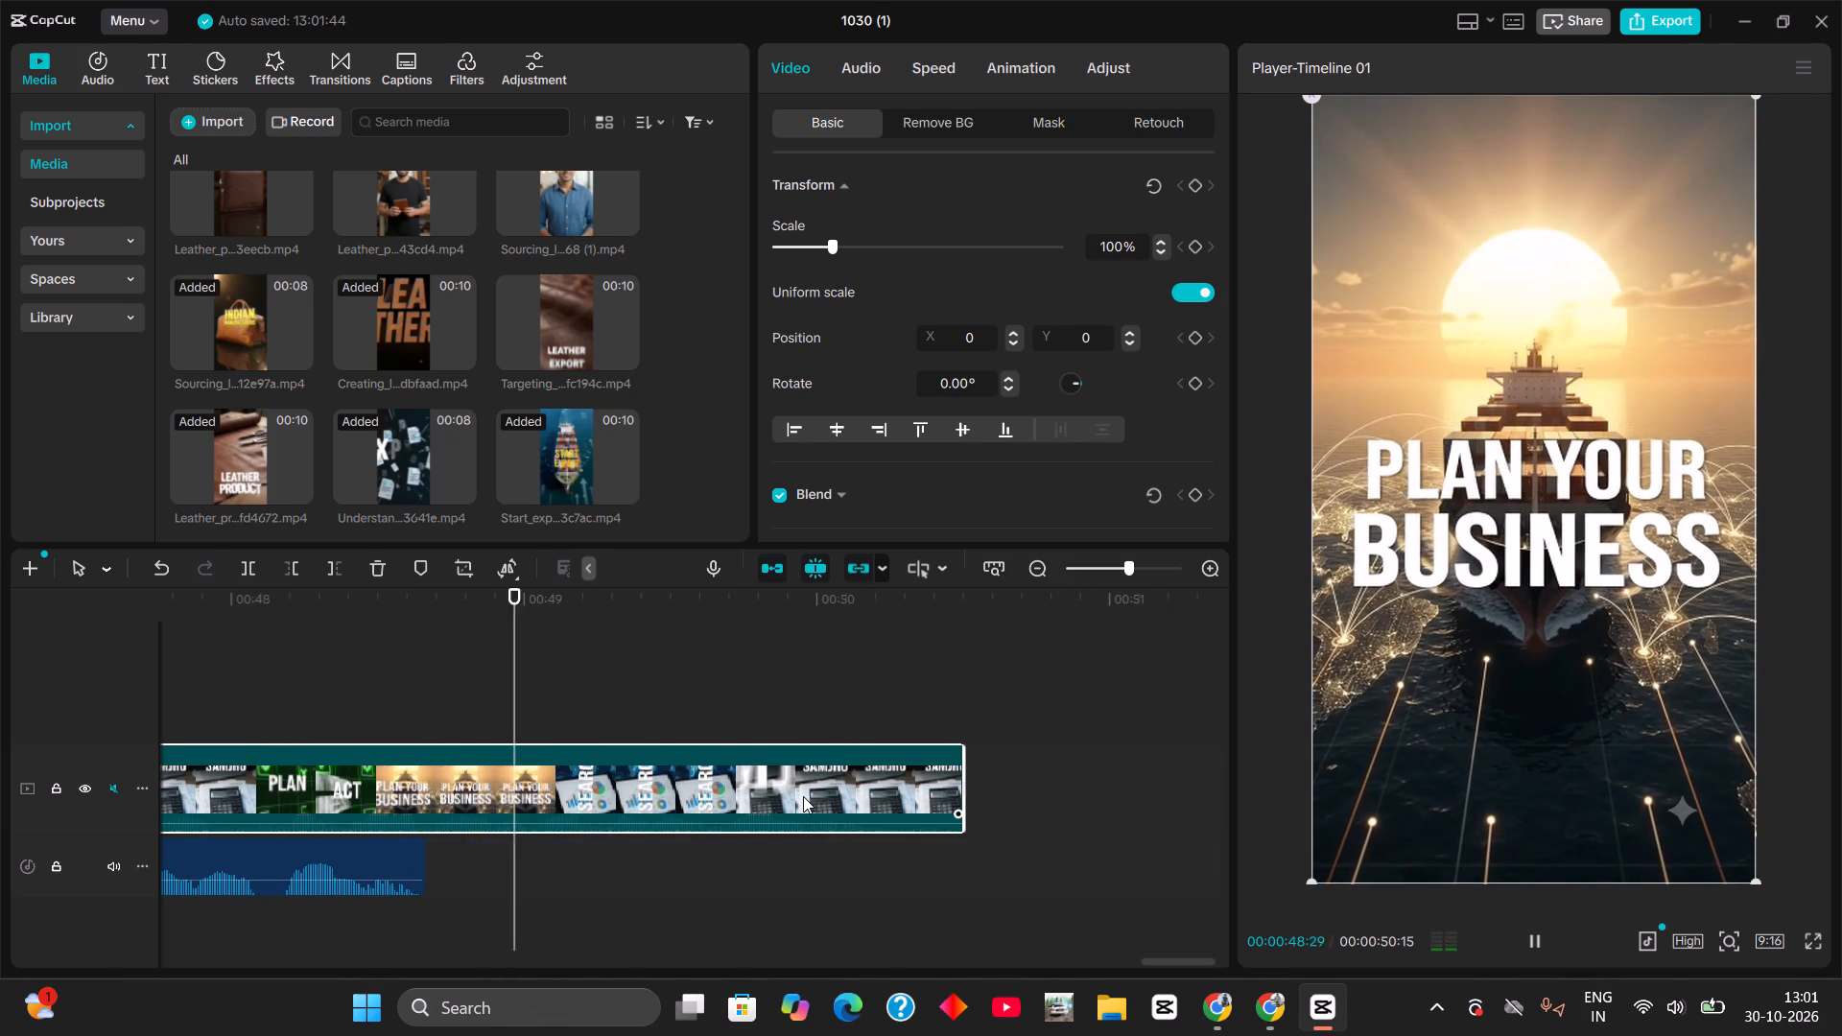
{"action": "key", "text": "space"}
{"action": "left_click_drag", "start_coordinate": [437, 604], "coordinate": [420, 612]}
{"action": "key", "text": "ctrl+b"}
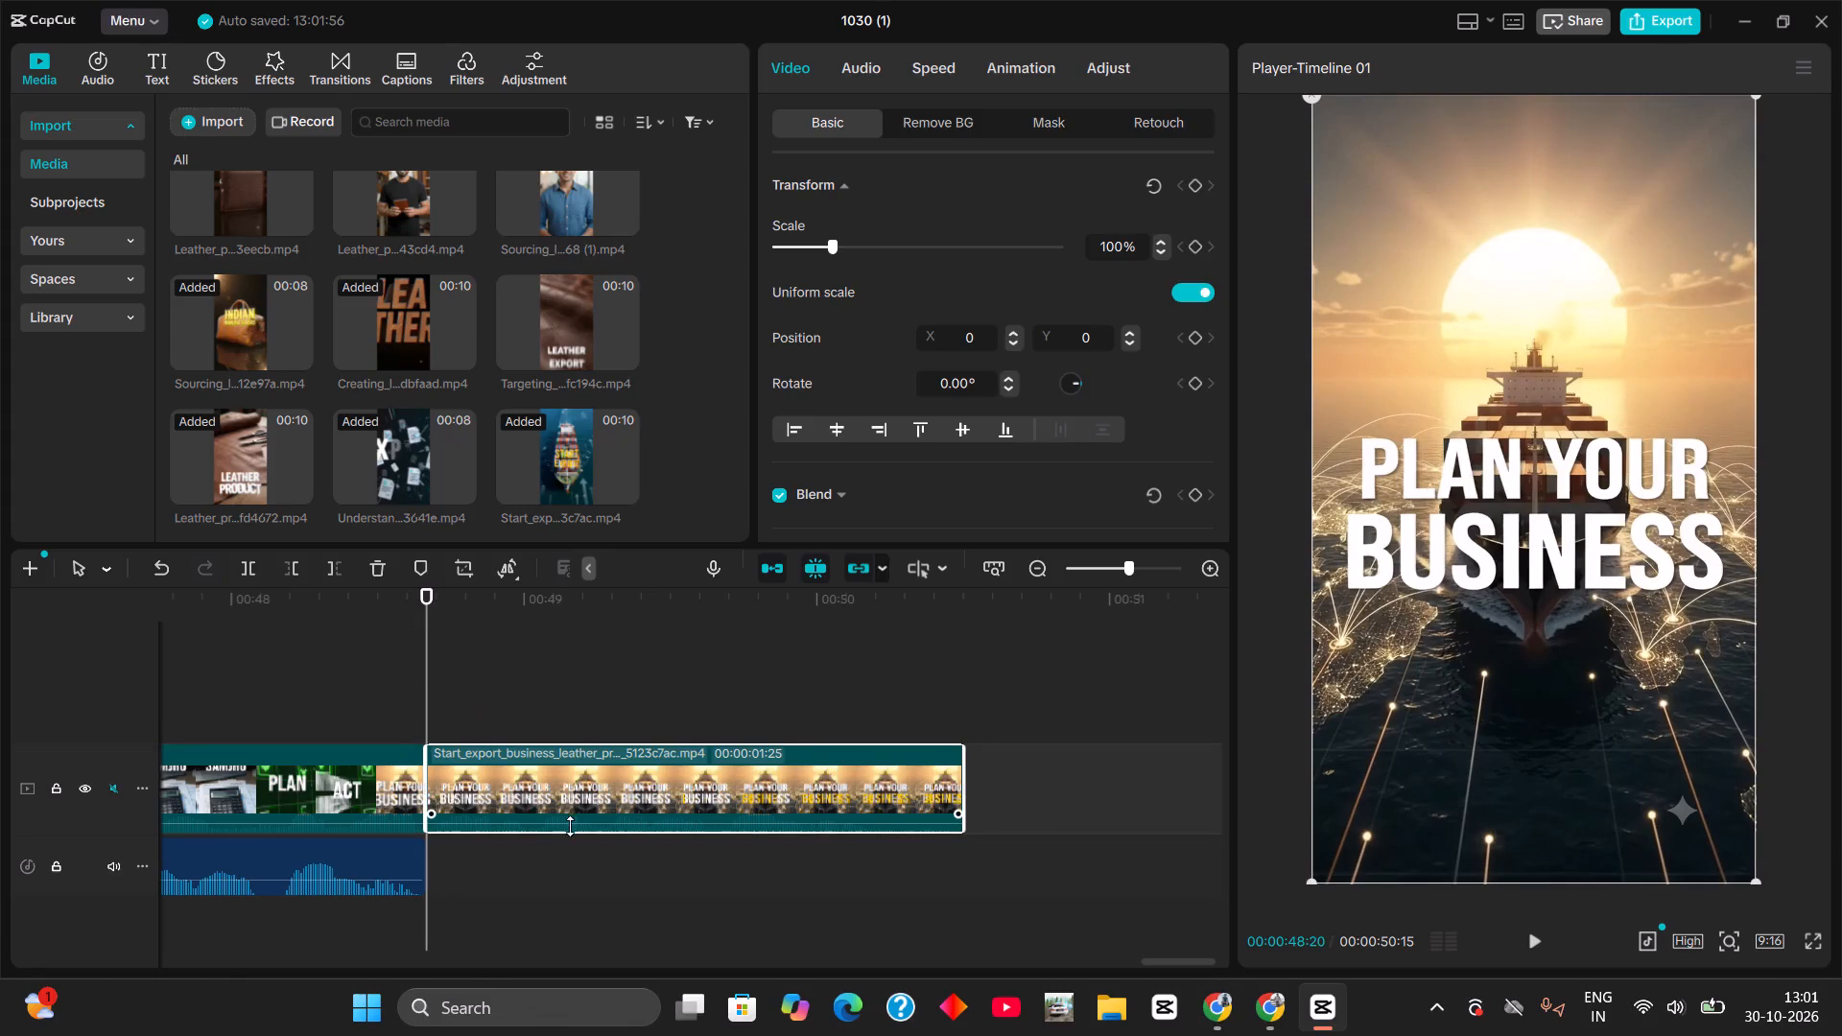
{"action": "key", "text": "BackSpace"}
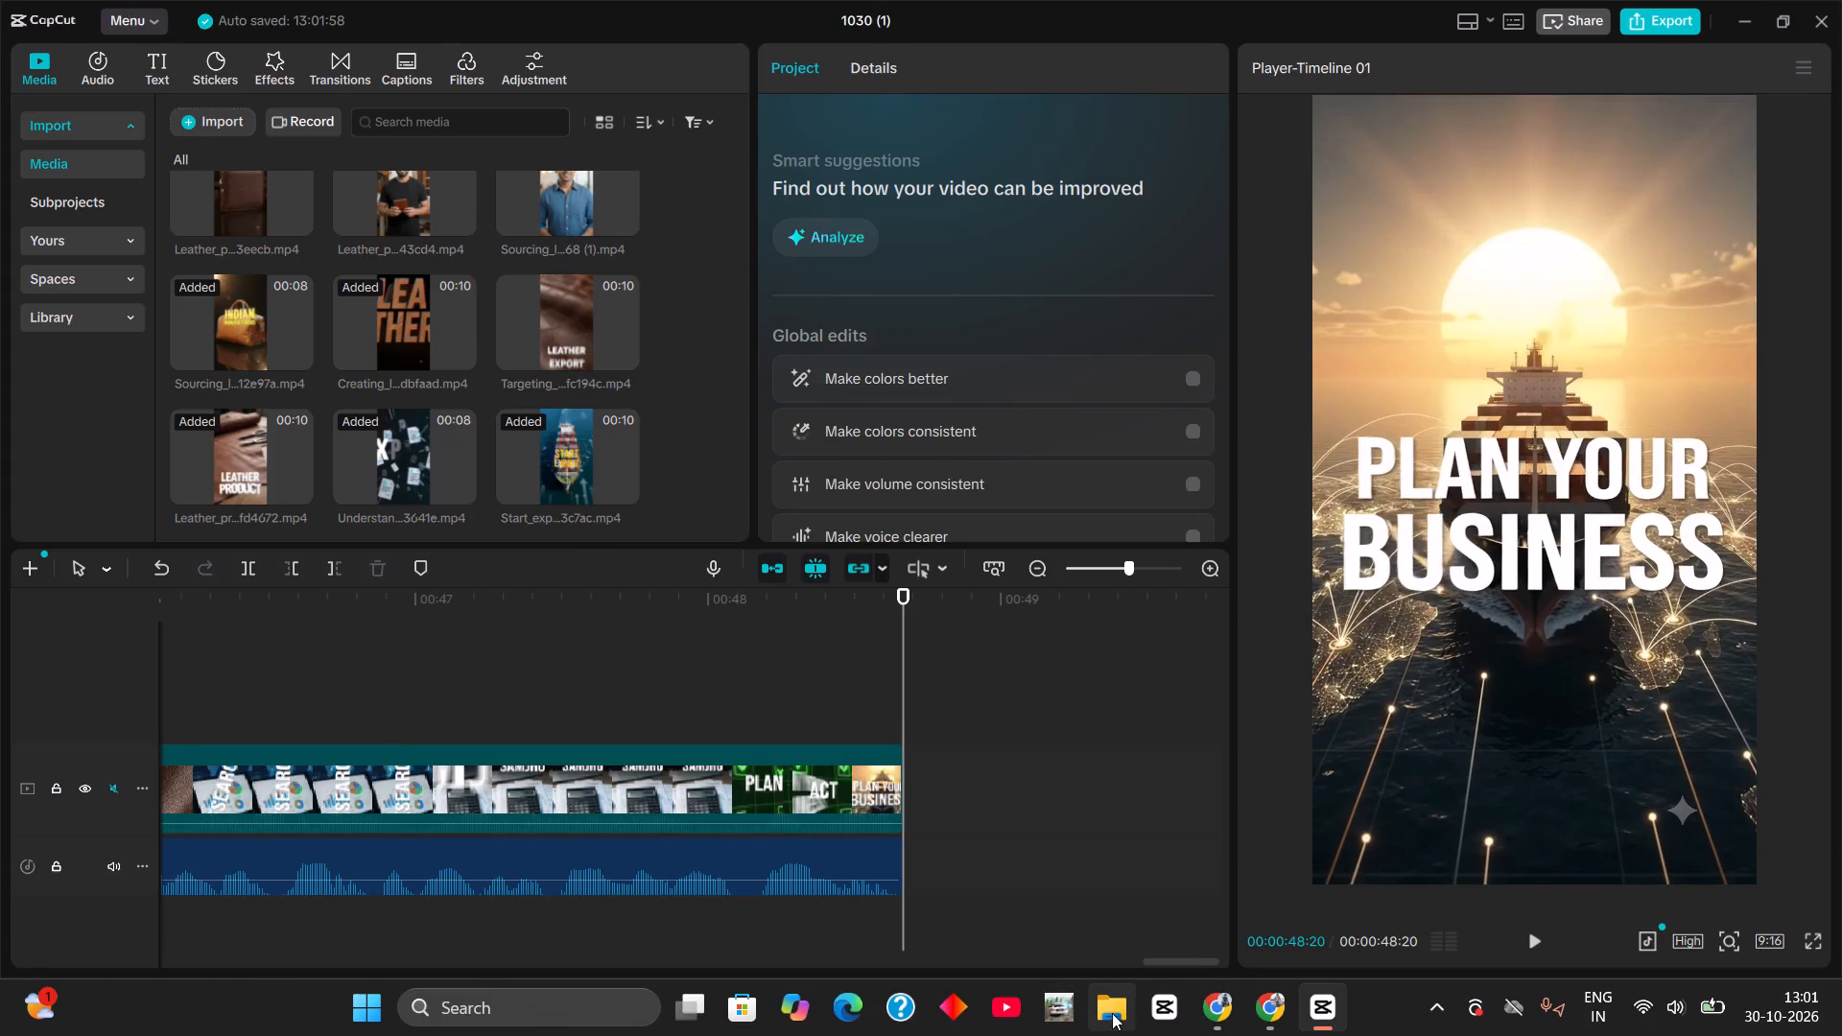
Open the Downloads folder in File Explorer and browse back through its older video and audio files.
{"action": "left_click", "coordinate": [1112, 1013]}
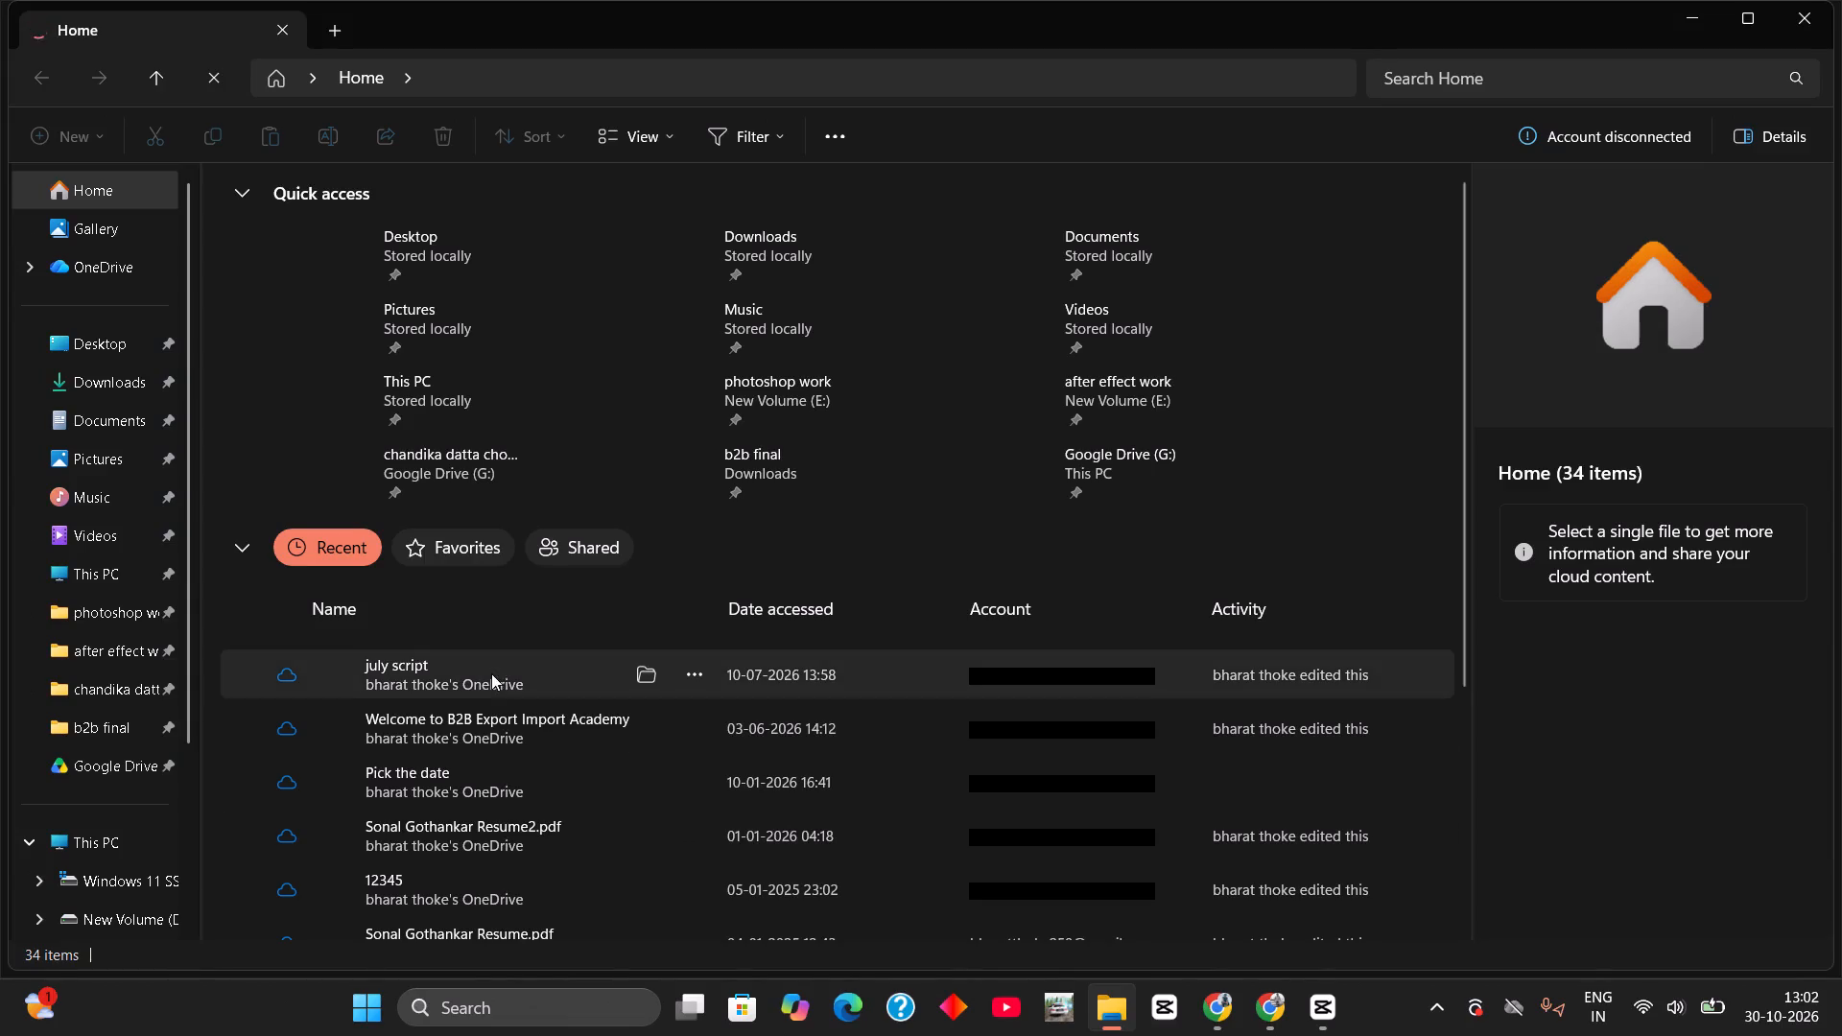
{"action": "left_click", "coordinate": [160, 888]}
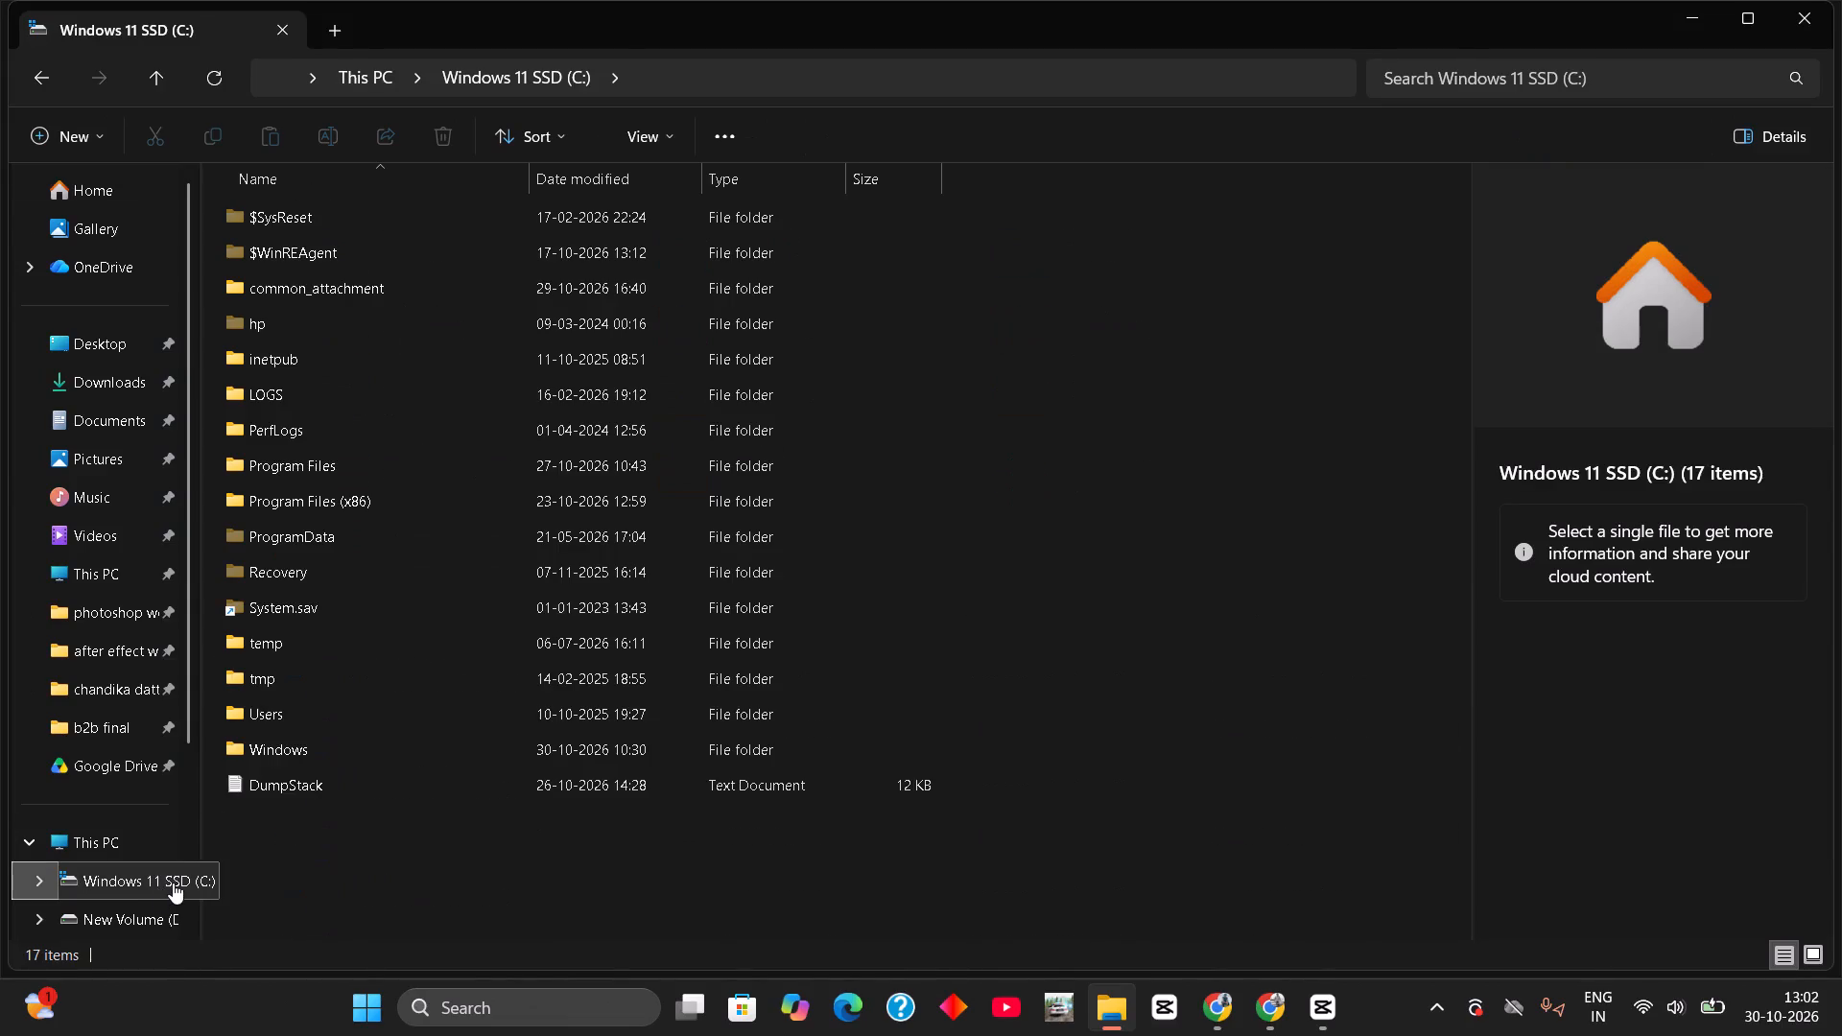
{"action": "left_click", "coordinate": [131, 391]}
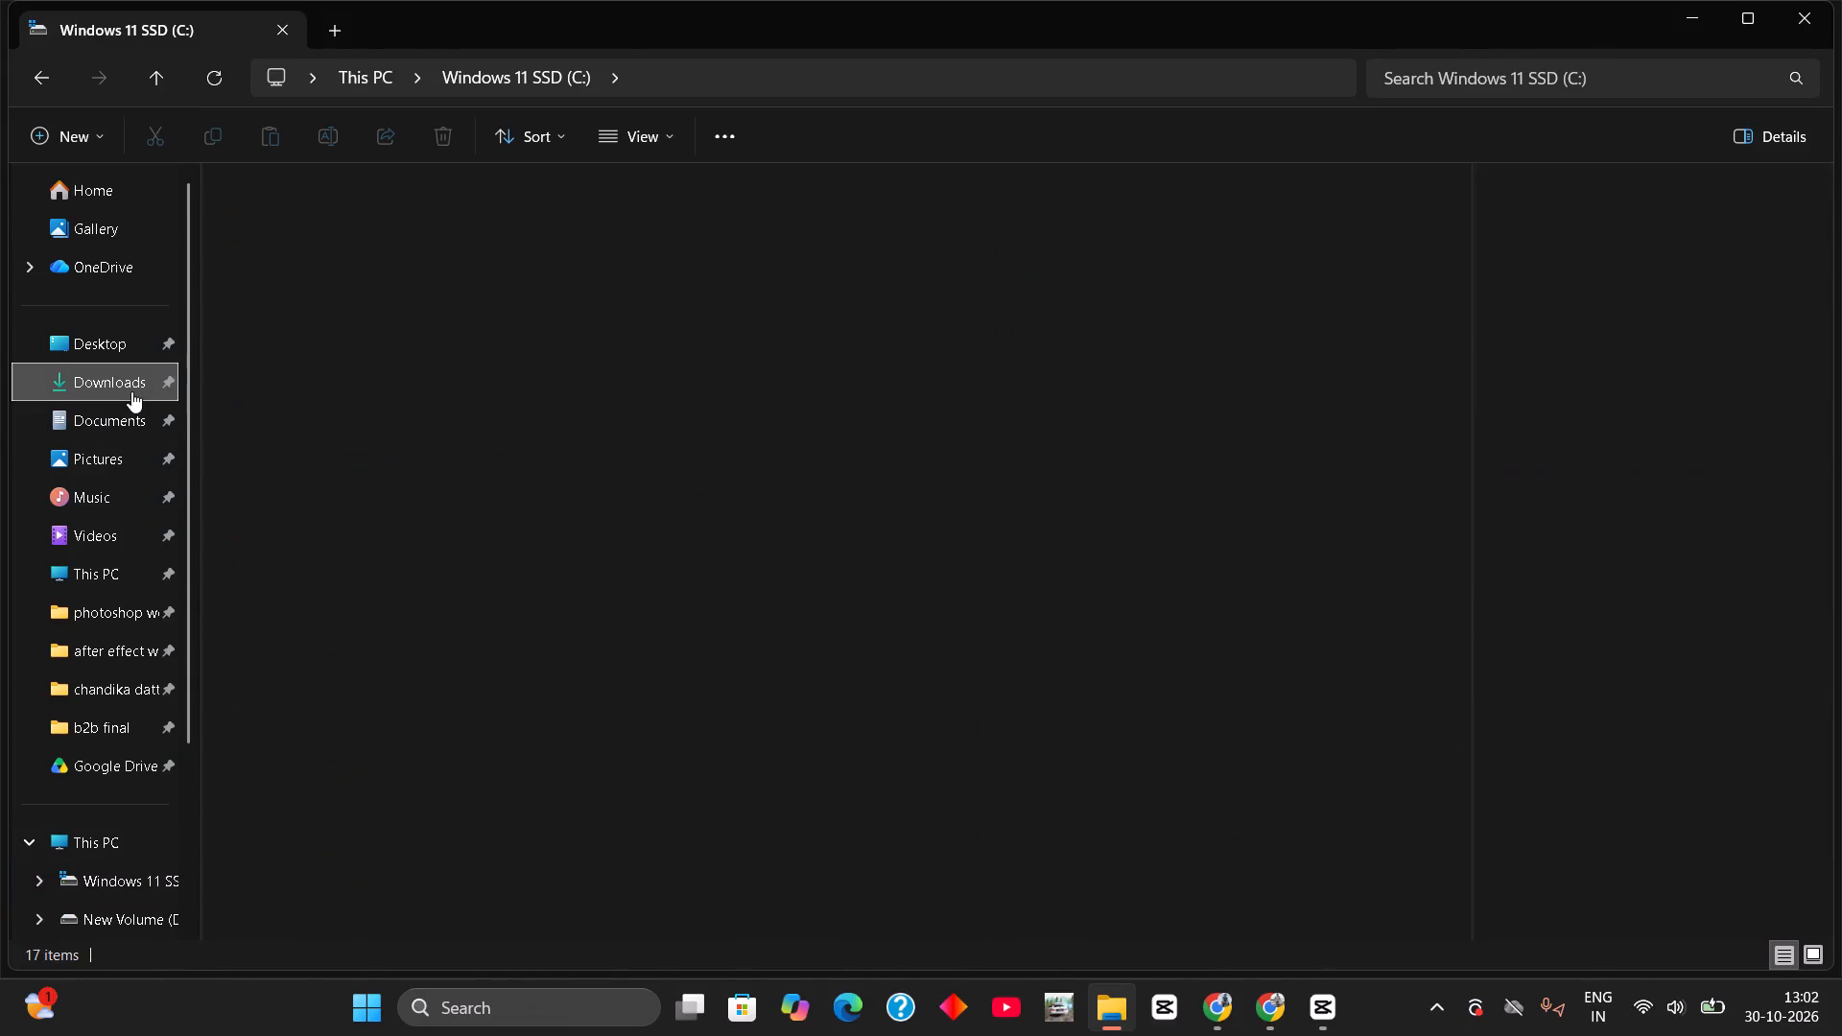
{"action": "scroll", "coordinate": [546, 572], "scroll_direction": "down", "scroll_amount": 2}
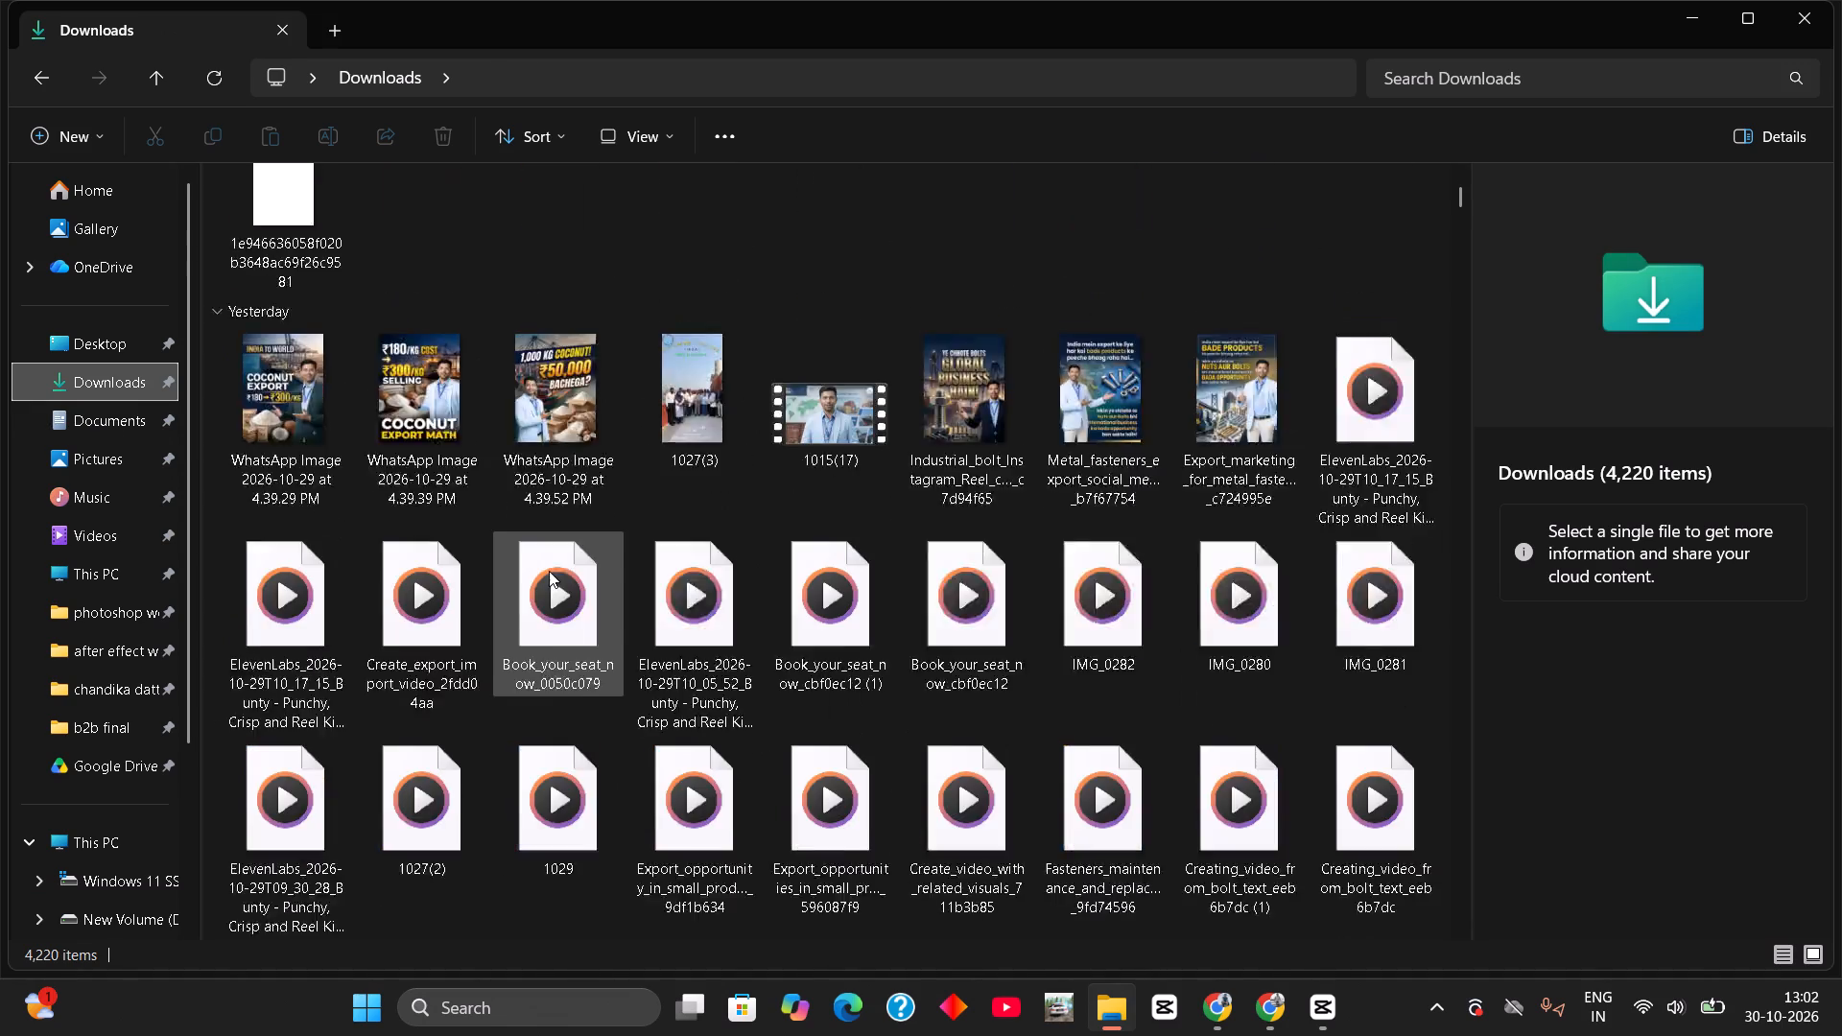
{"action": "scroll", "coordinate": [549, 571], "scroll_direction": "down", "scroll_amount": 4}
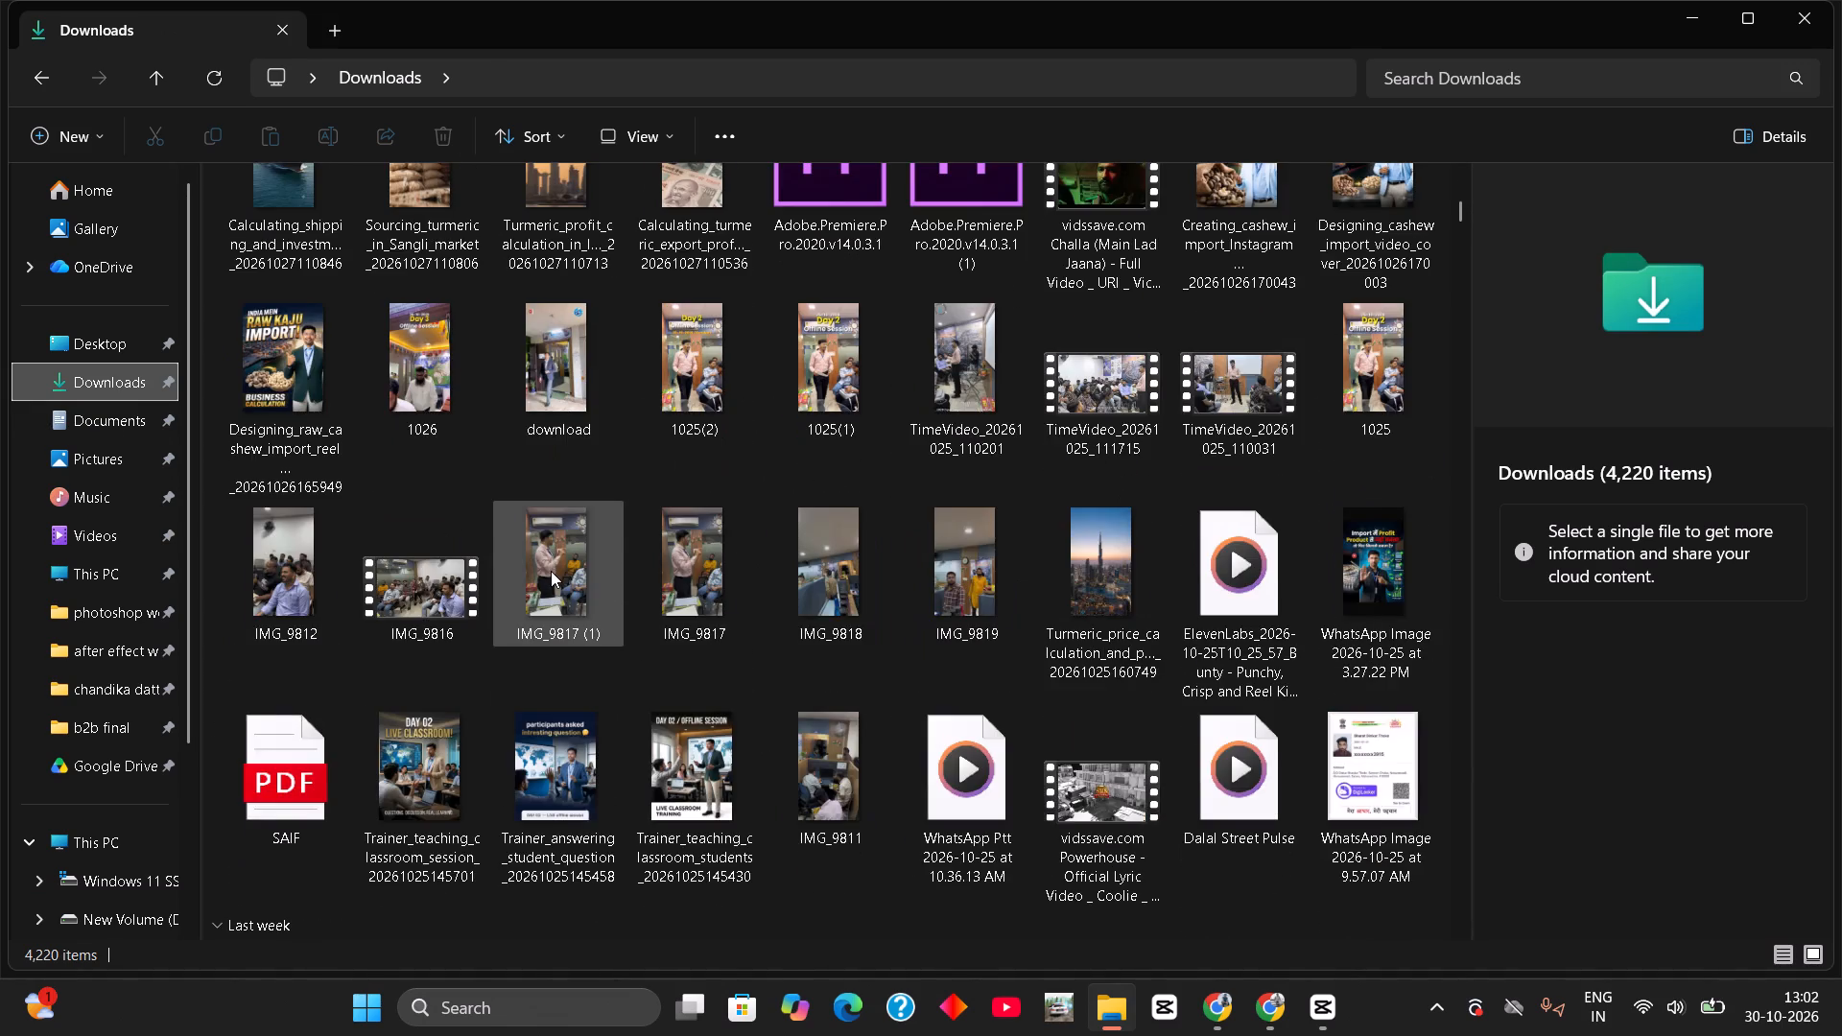
{"action": "scroll", "coordinate": [551, 571], "scroll_direction": "down", "scroll_amount": 4}
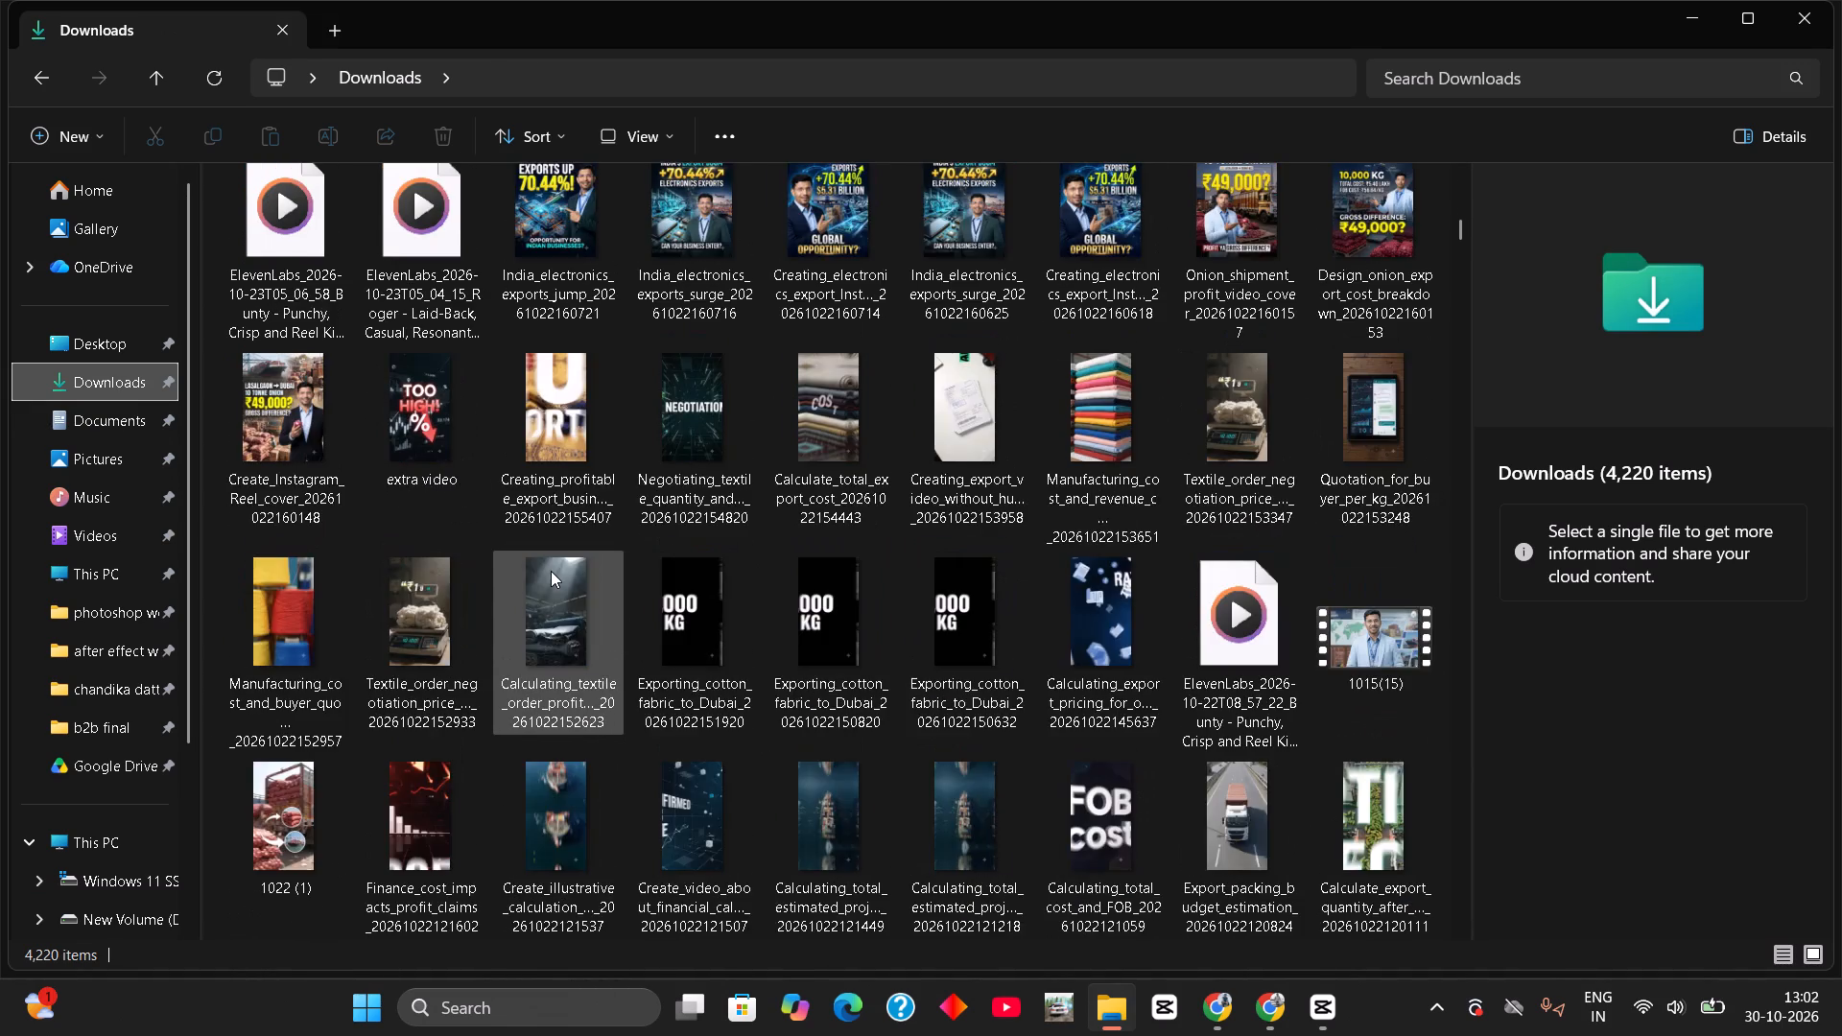
{"action": "scroll", "coordinate": [551, 571], "scroll_direction": "down", "scroll_amount": 4}
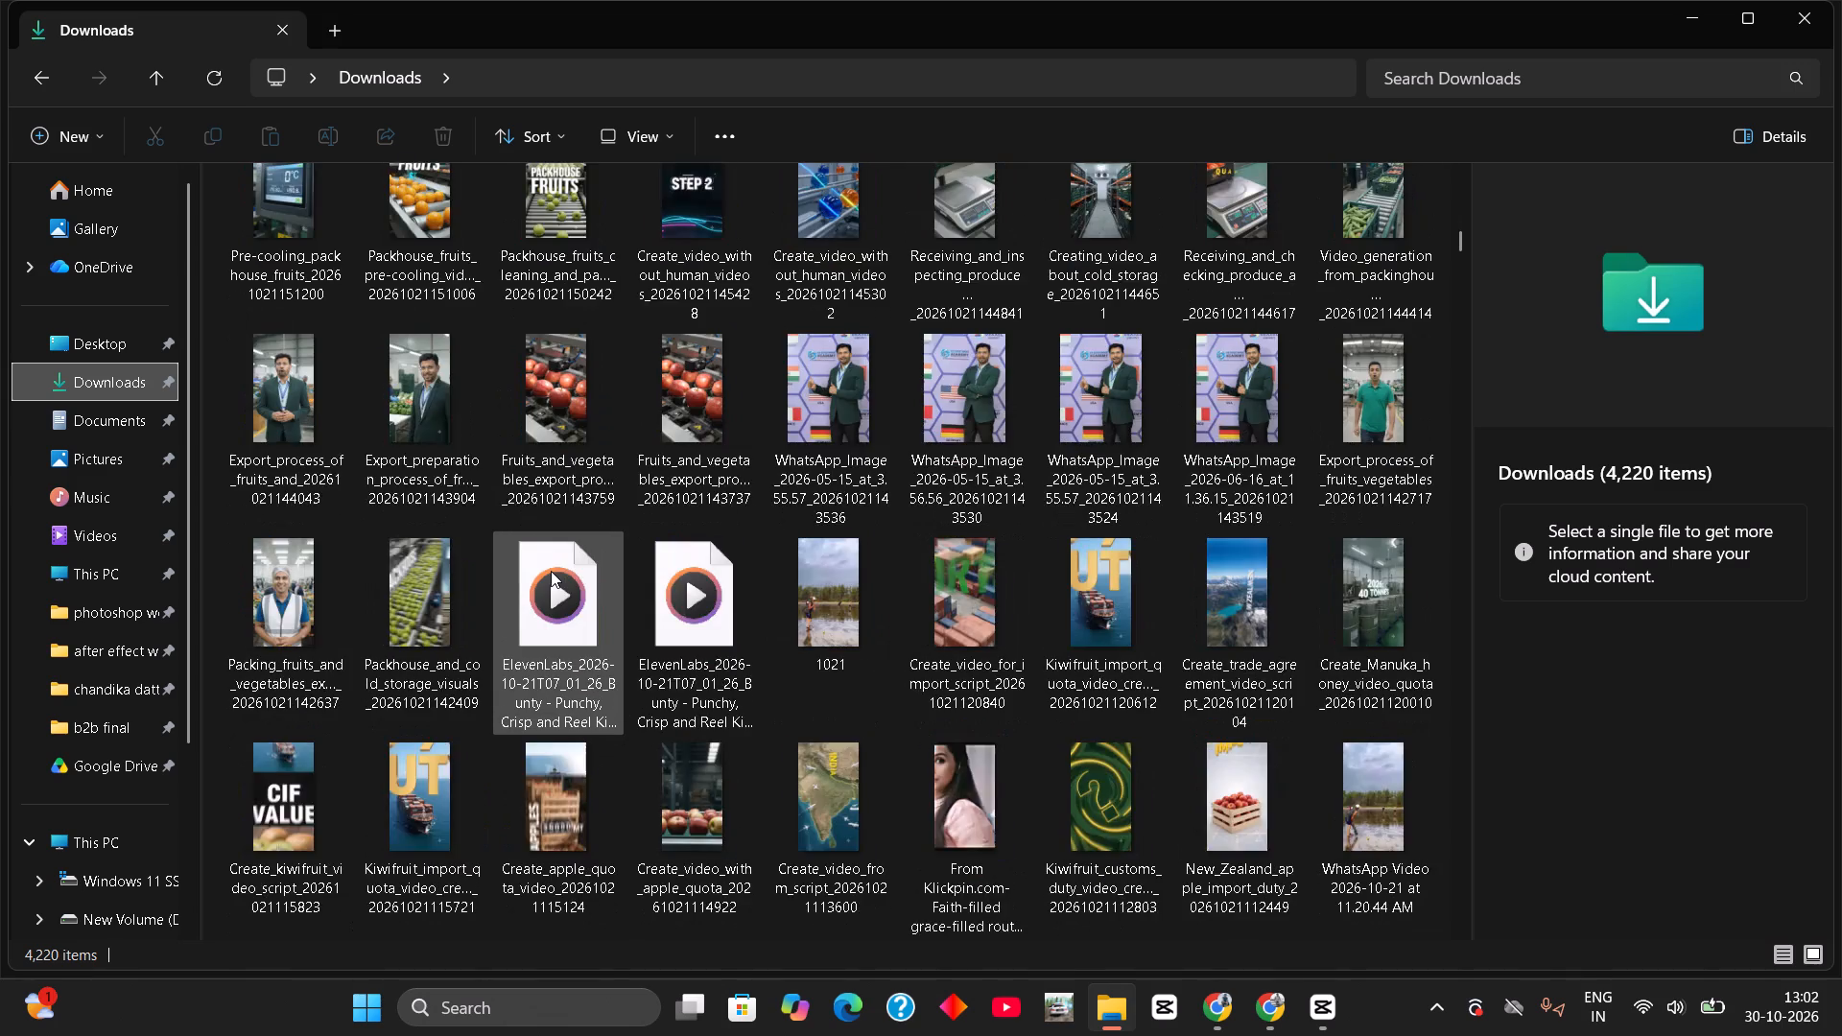
{"action": "scroll", "coordinate": [551, 571], "scroll_direction": "down", "scroll_amount": 4}
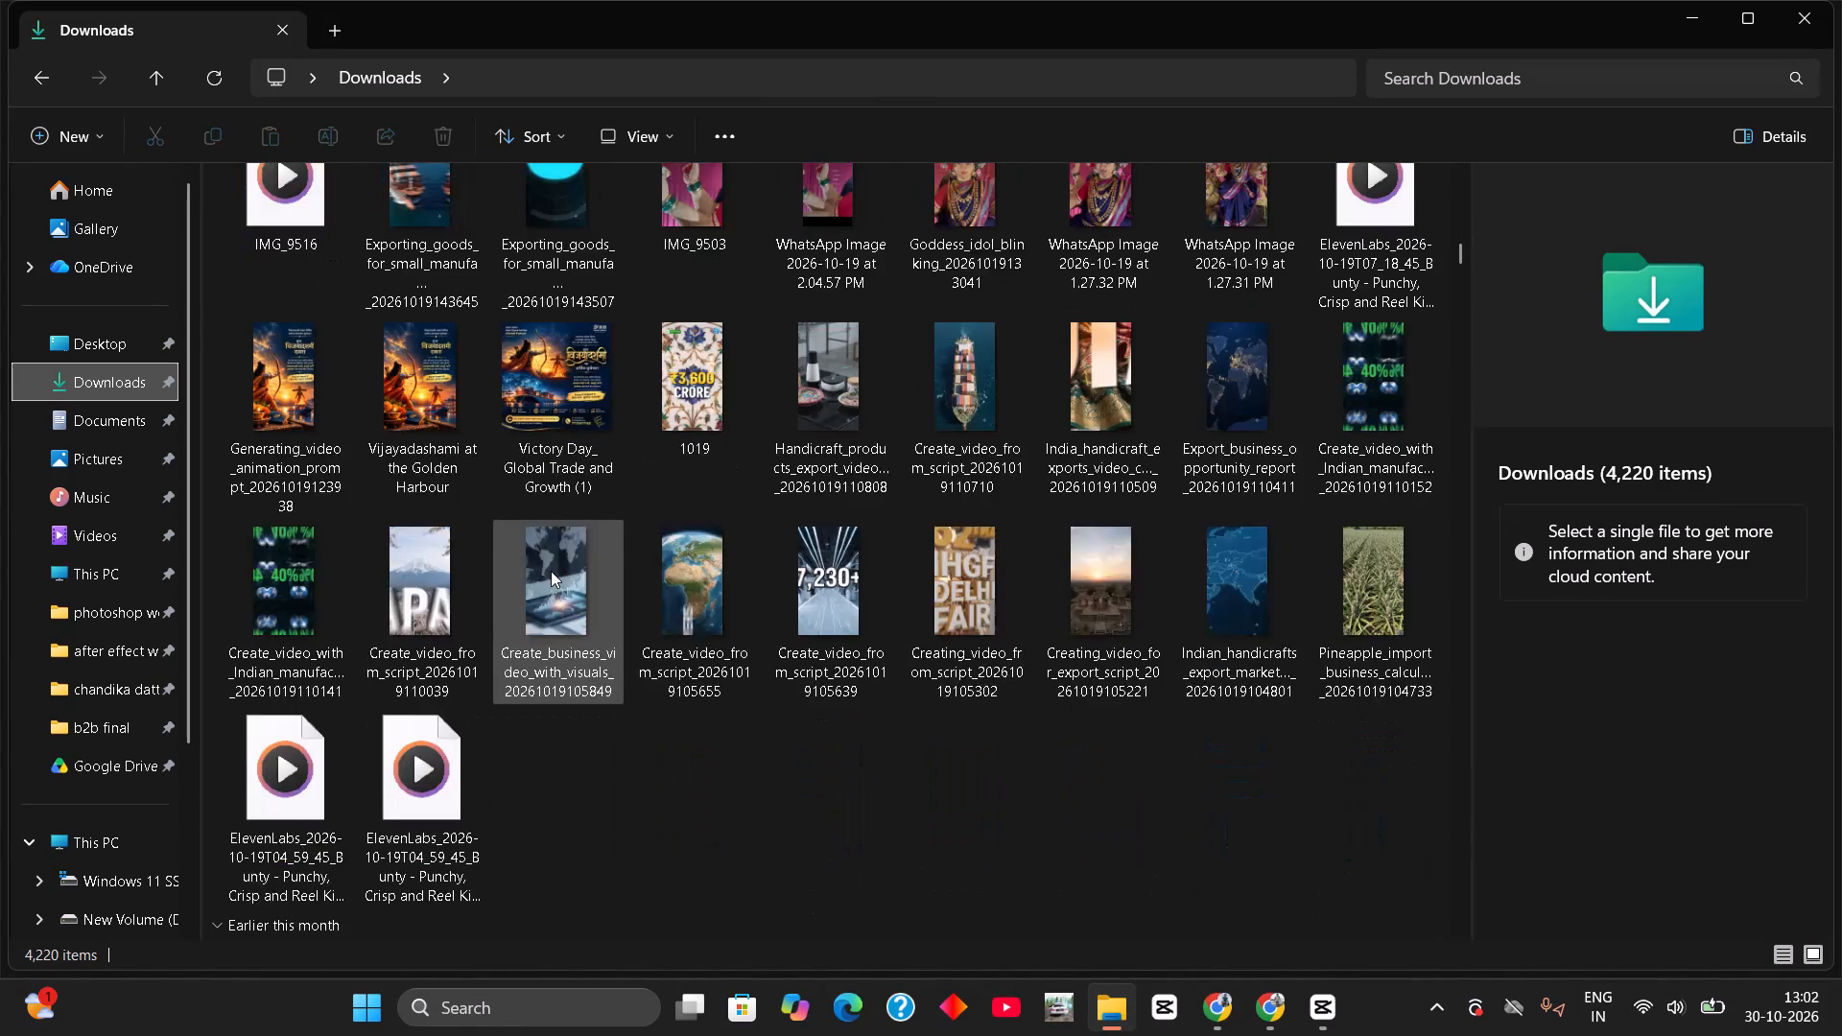
{"action": "scroll", "coordinate": [551, 571], "scroll_direction": "down", "scroll_amount": 7}
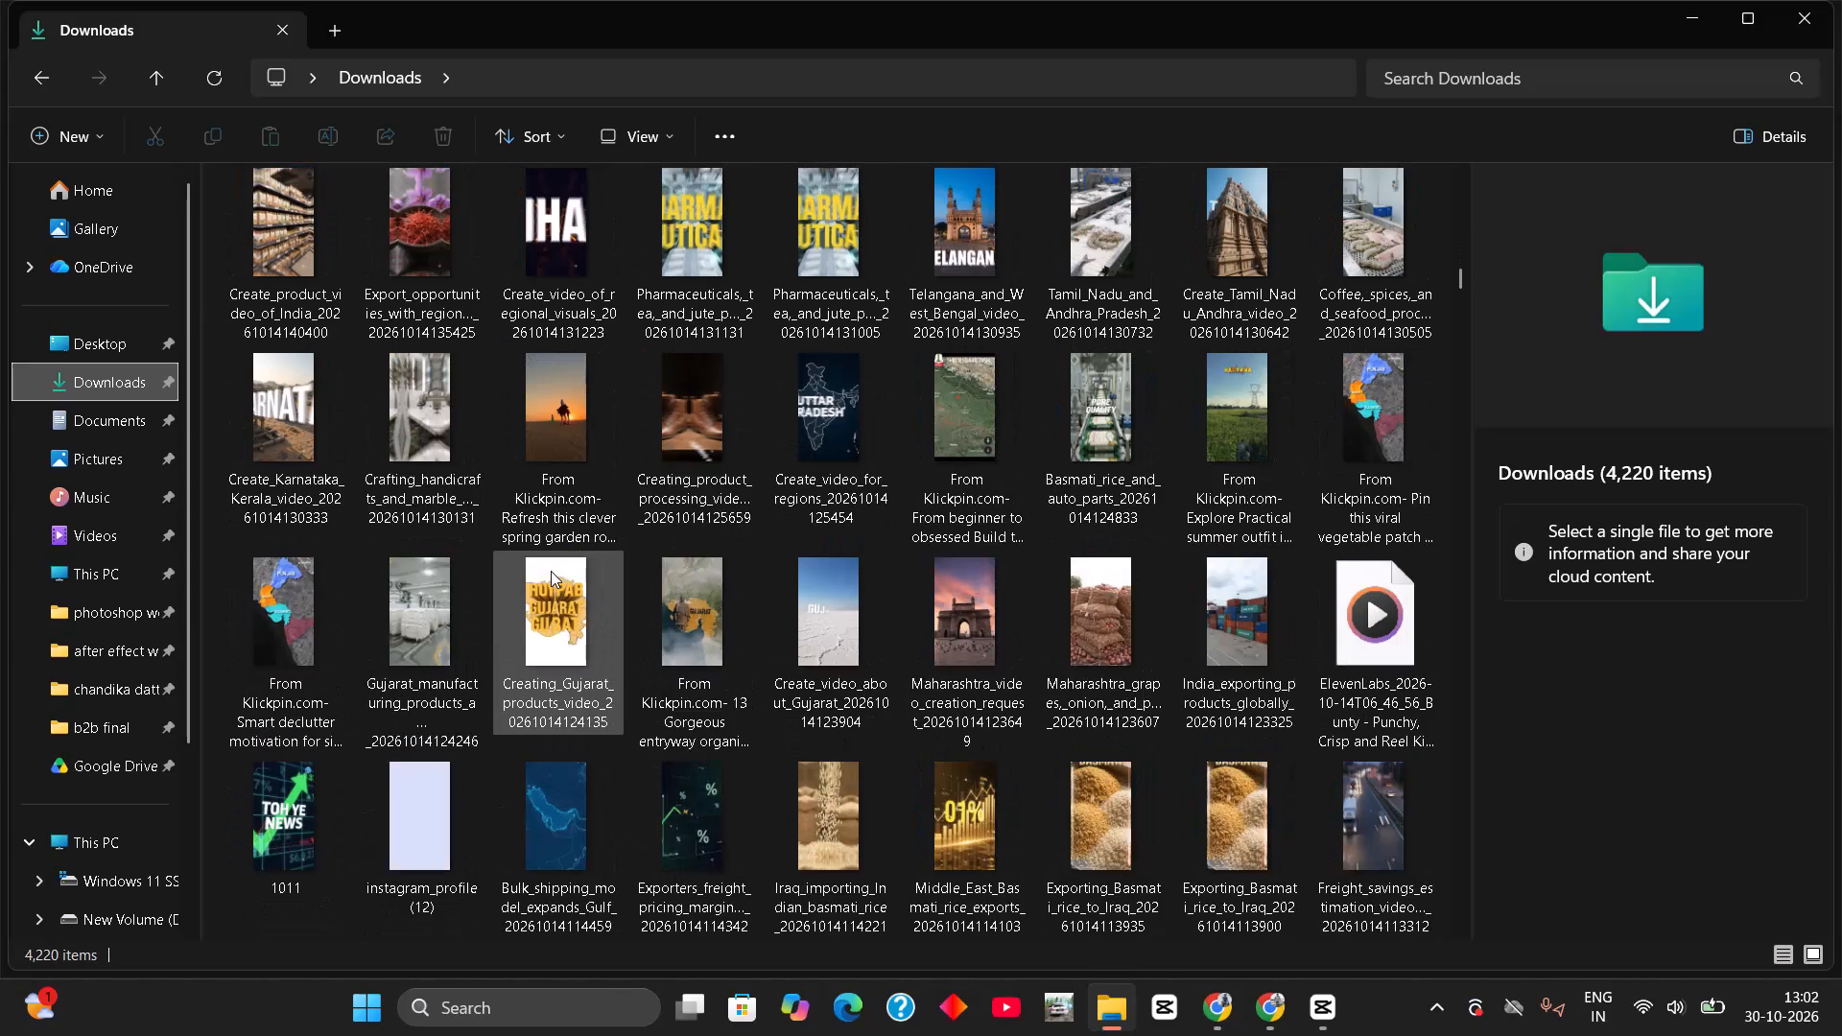
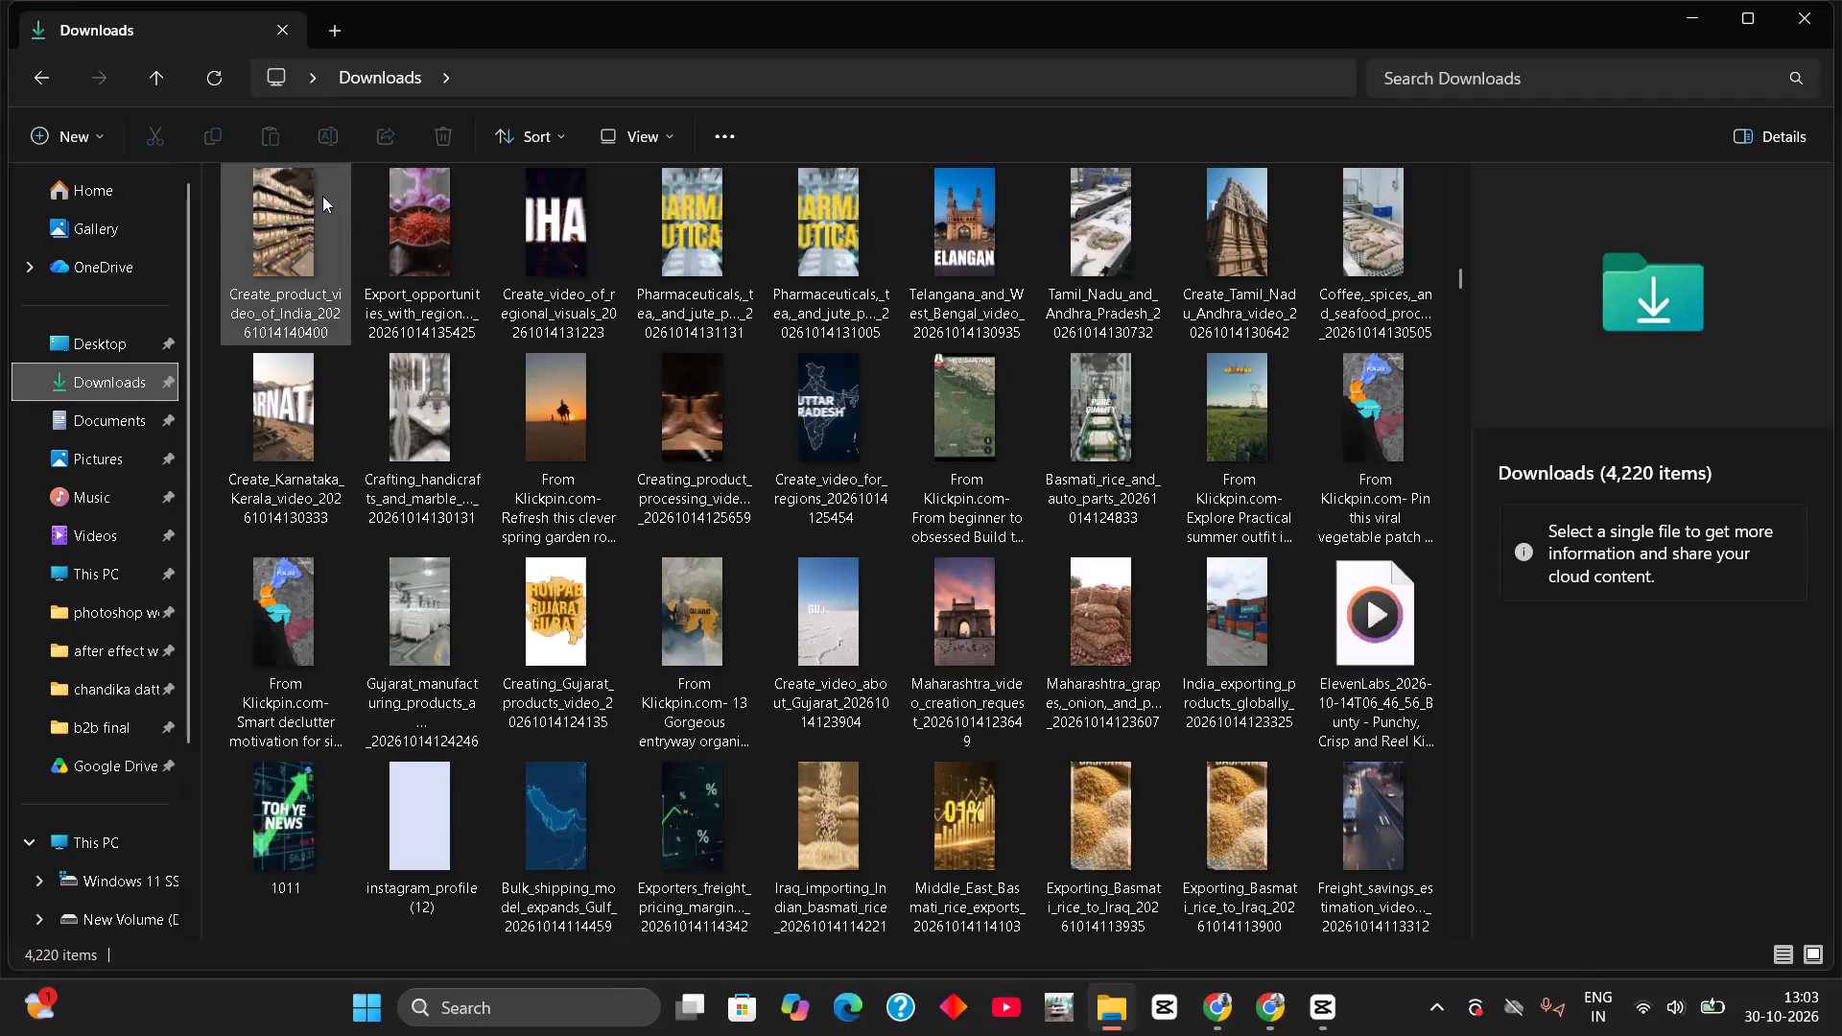
Import instagram_profile (12) and WhatsApp Video 2026-10-02 at 2.20.17 PM from Downloads together into CapCut's project media.
{"action": "left_click", "coordinate": [388, 791]}
{"action": "scroll", "coordinate": [956, 571], "scroll_direction": "down", "scroll_amount": 3}
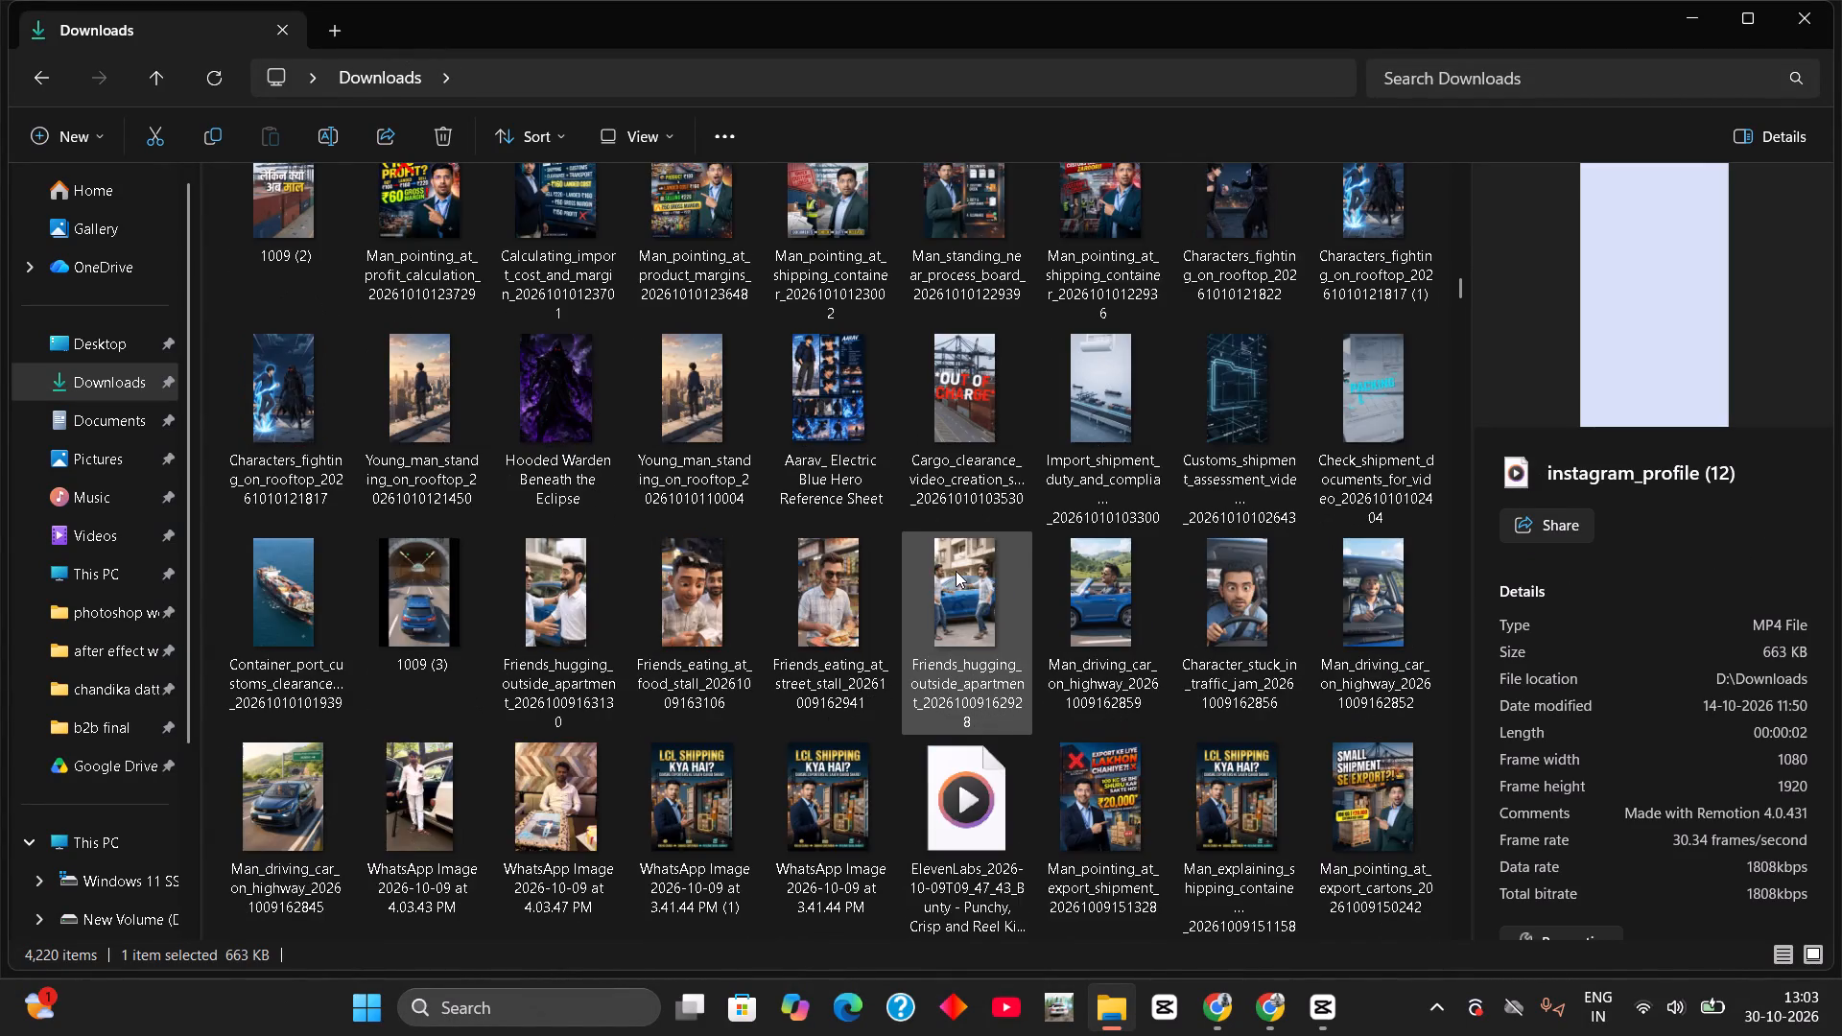
{"action": "scroll", "coordinate": [956, 571], "scroll_direction": "down", "scroll_amount": 4}
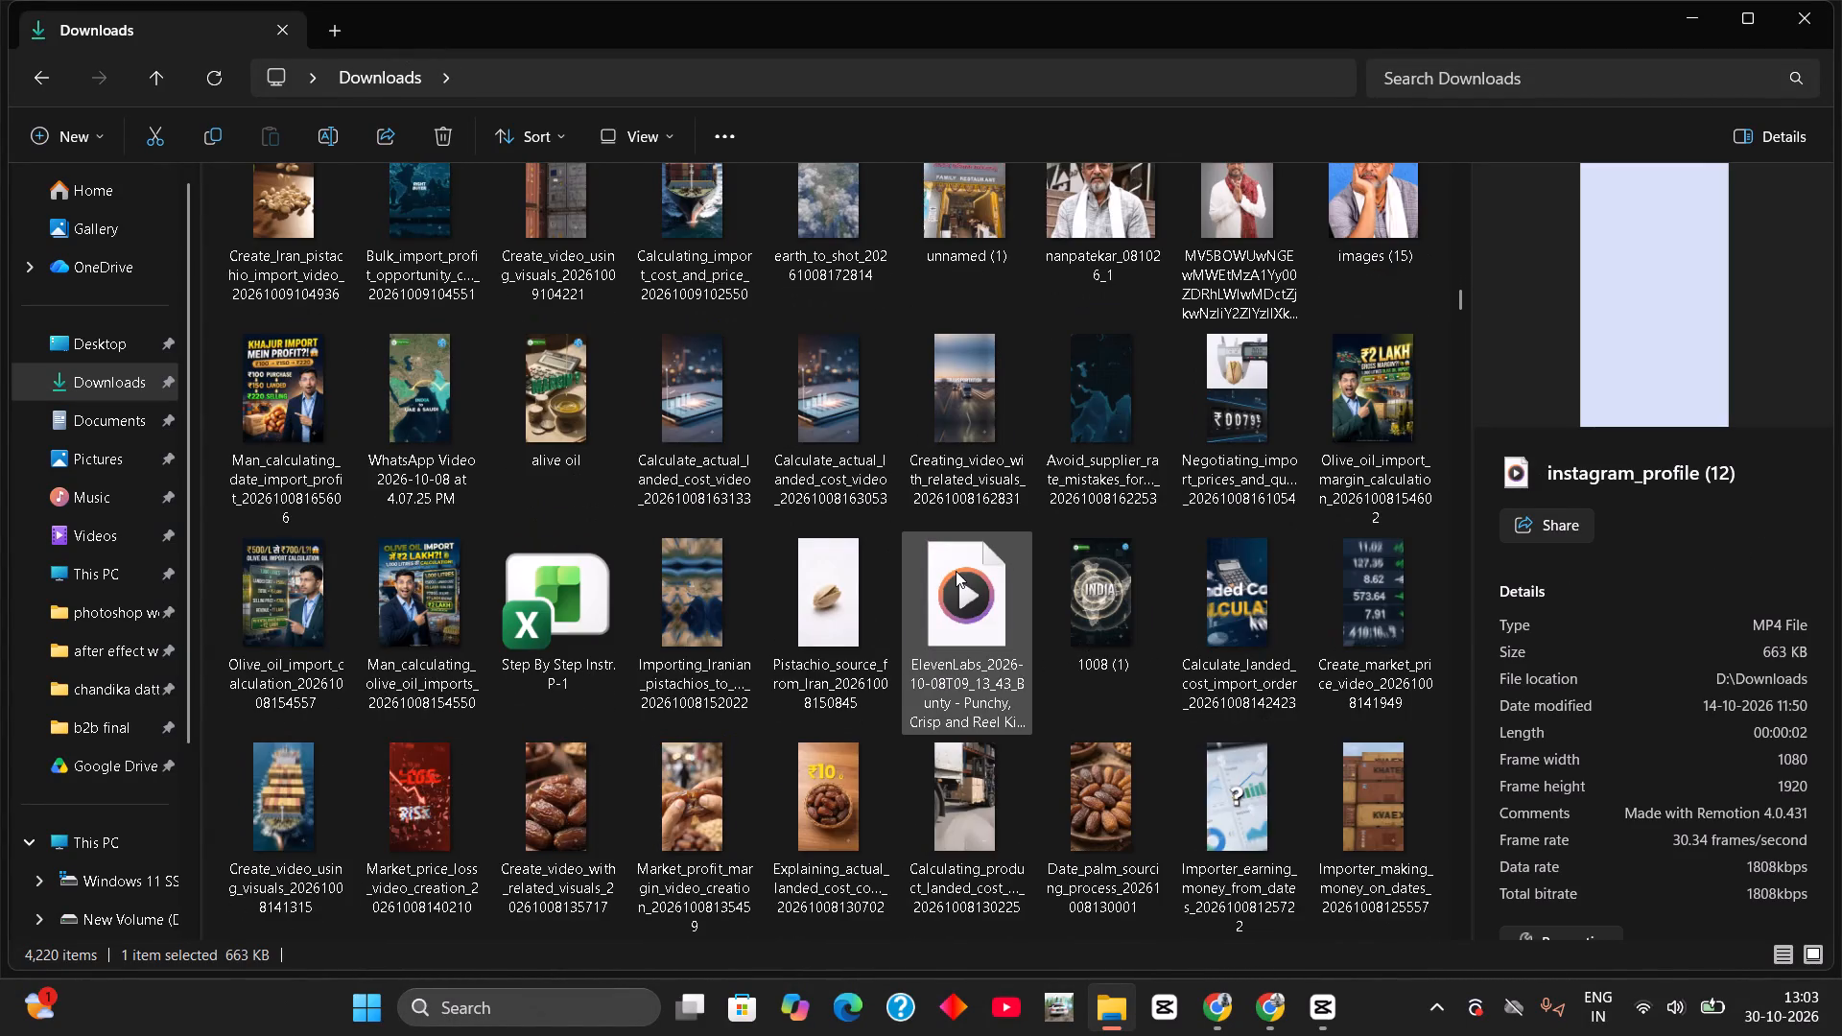
{"action": "scroll", "coordinate": [956, 571], "scroll_direction": "down", "scroll_amount": 4}
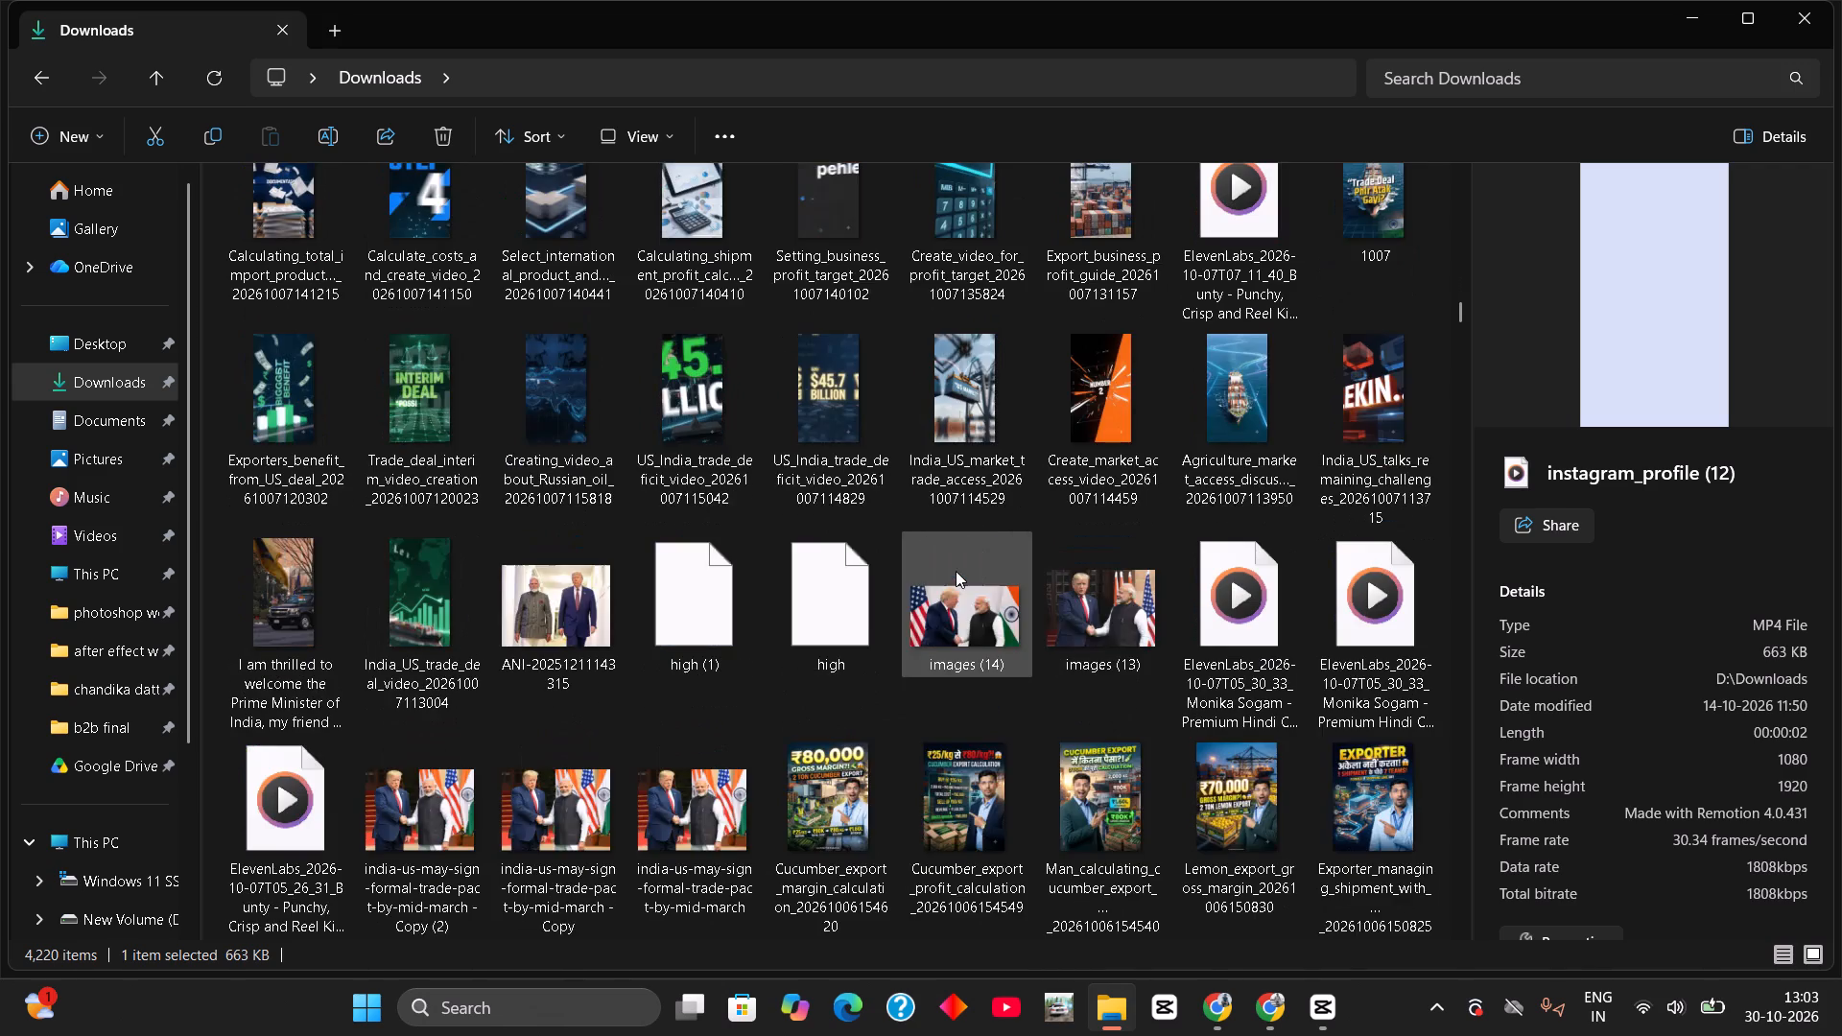
{"action": "scroll", "coordinate": [956, 571], "scroll_direction": "down", "scroll_amount": 3}
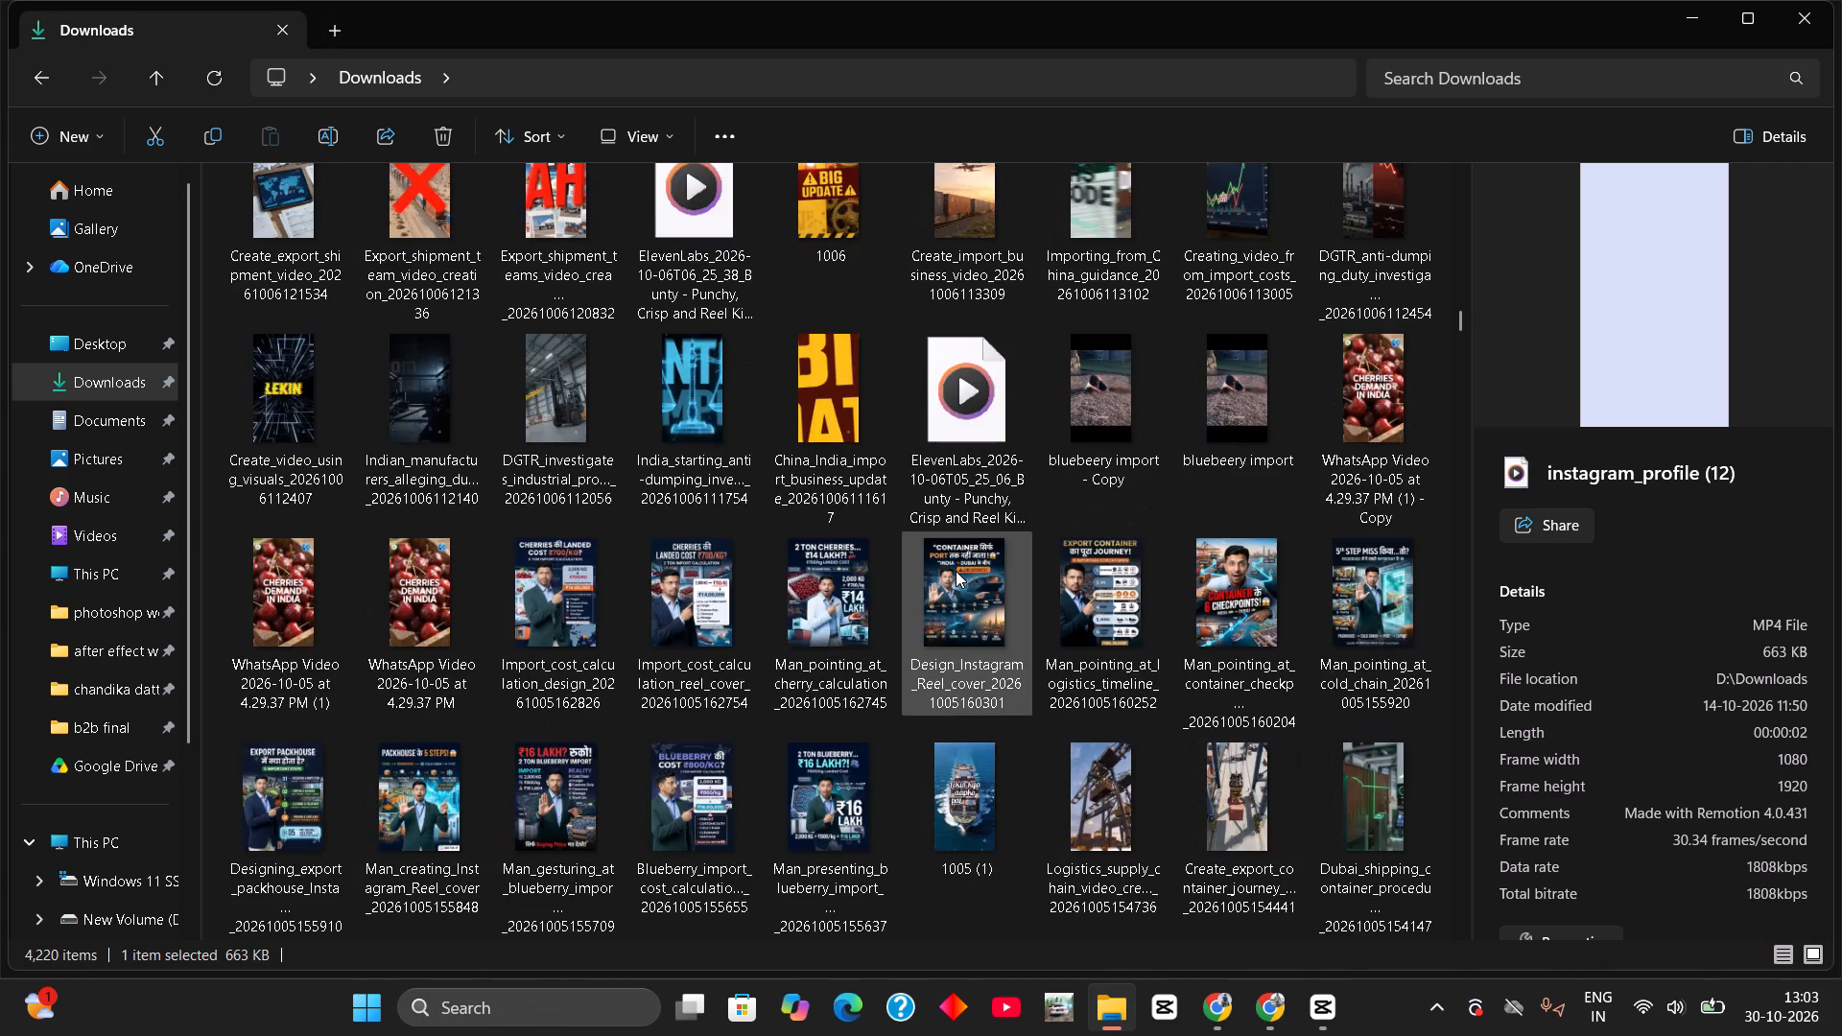
{"action": "scroll", "coordinate": [956, 571], "scroll_direction": "down", "scroll_amount": 1}
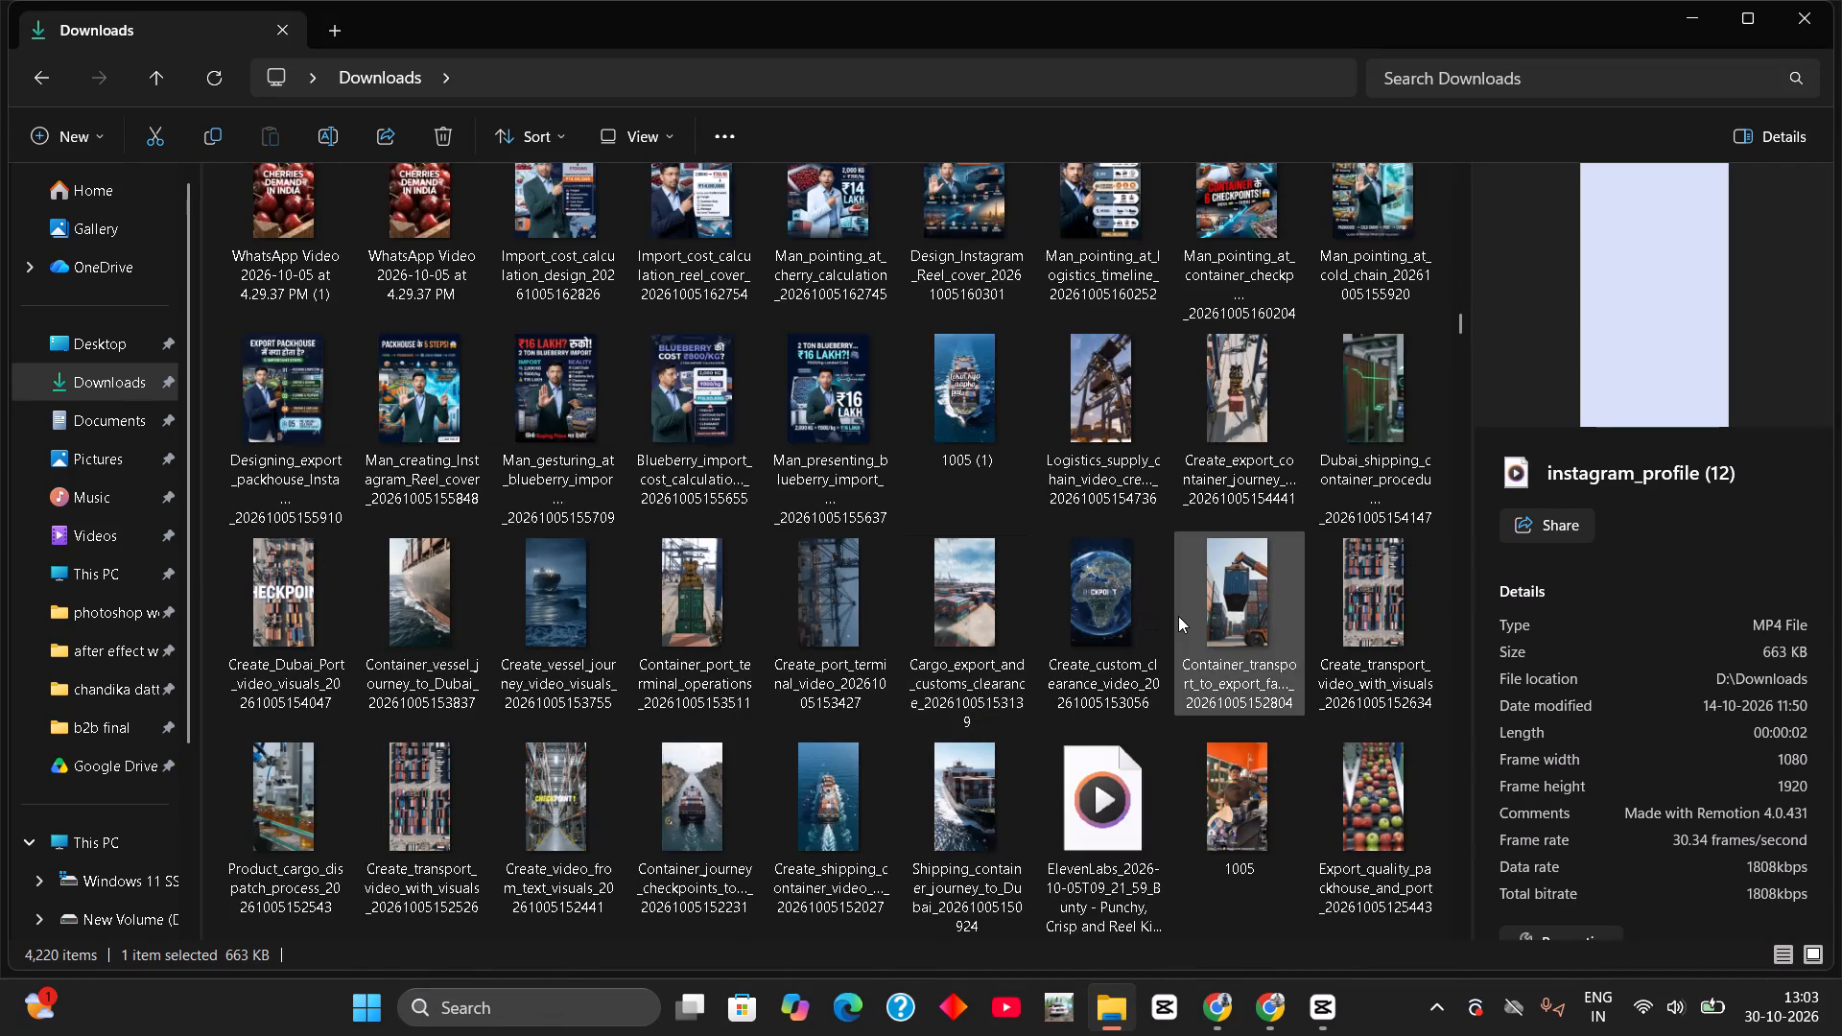
{"action": "scroll", "coordinate": [1178, 616], "scroll_direction": "down", "scroll_amount": 1}
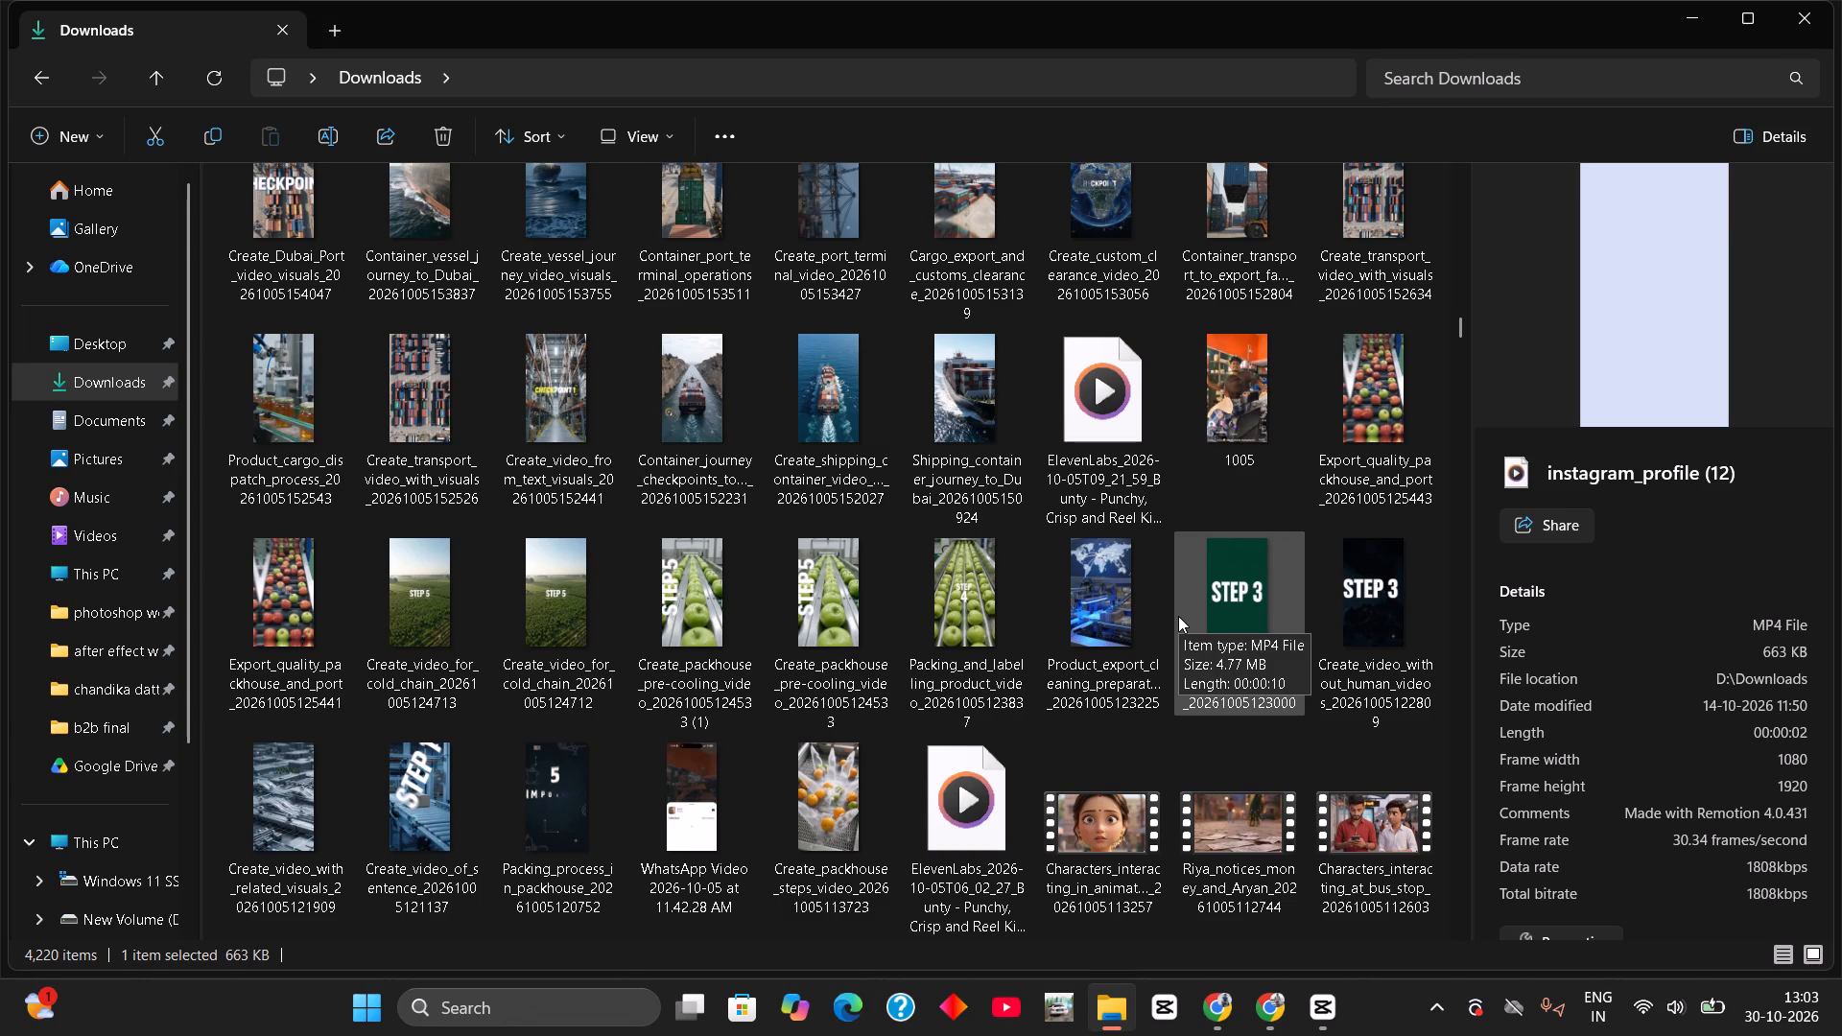
{"action": "scroll", "coordinate": [1283, 575], "scroll_direction": "down", "scroll_amount": 3}
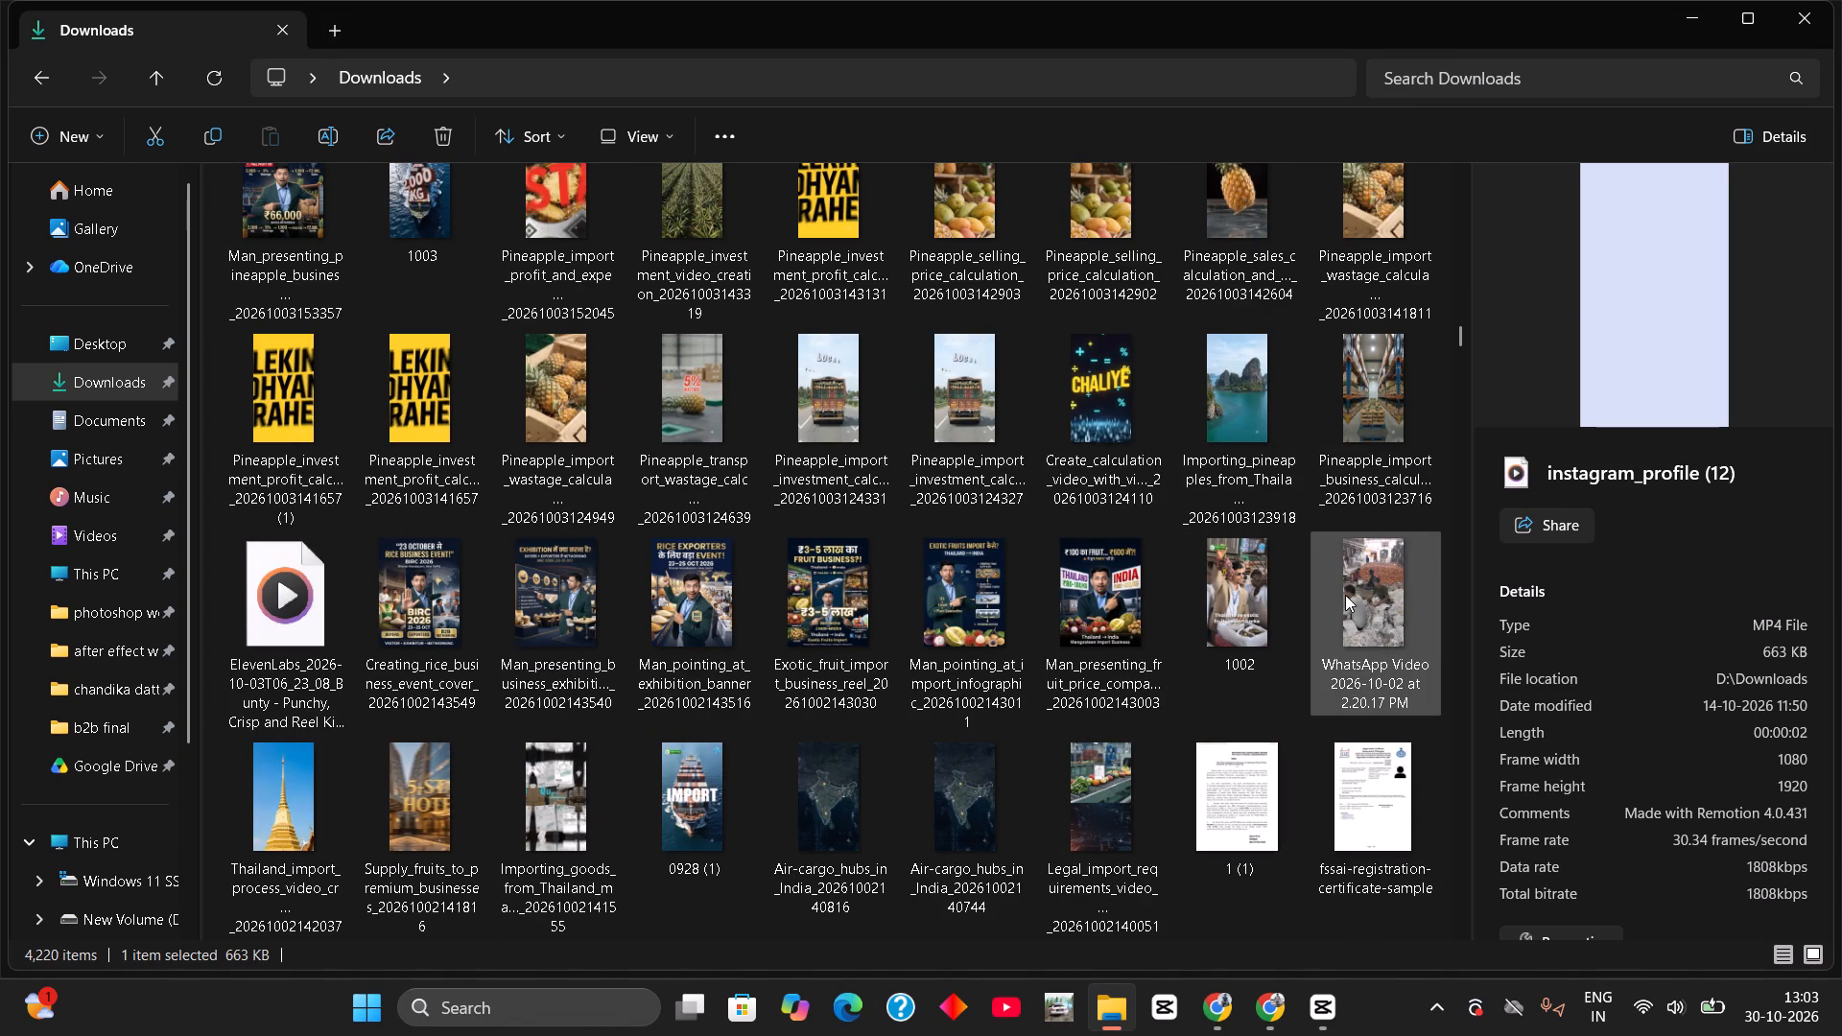
{"action": "left_click", "coordinate": [1345, 595], "text": "ctrl"}
{"action": "left_click_drag", "start_coordinate": [1341, 565], "coordinate": [1305, 1017]}
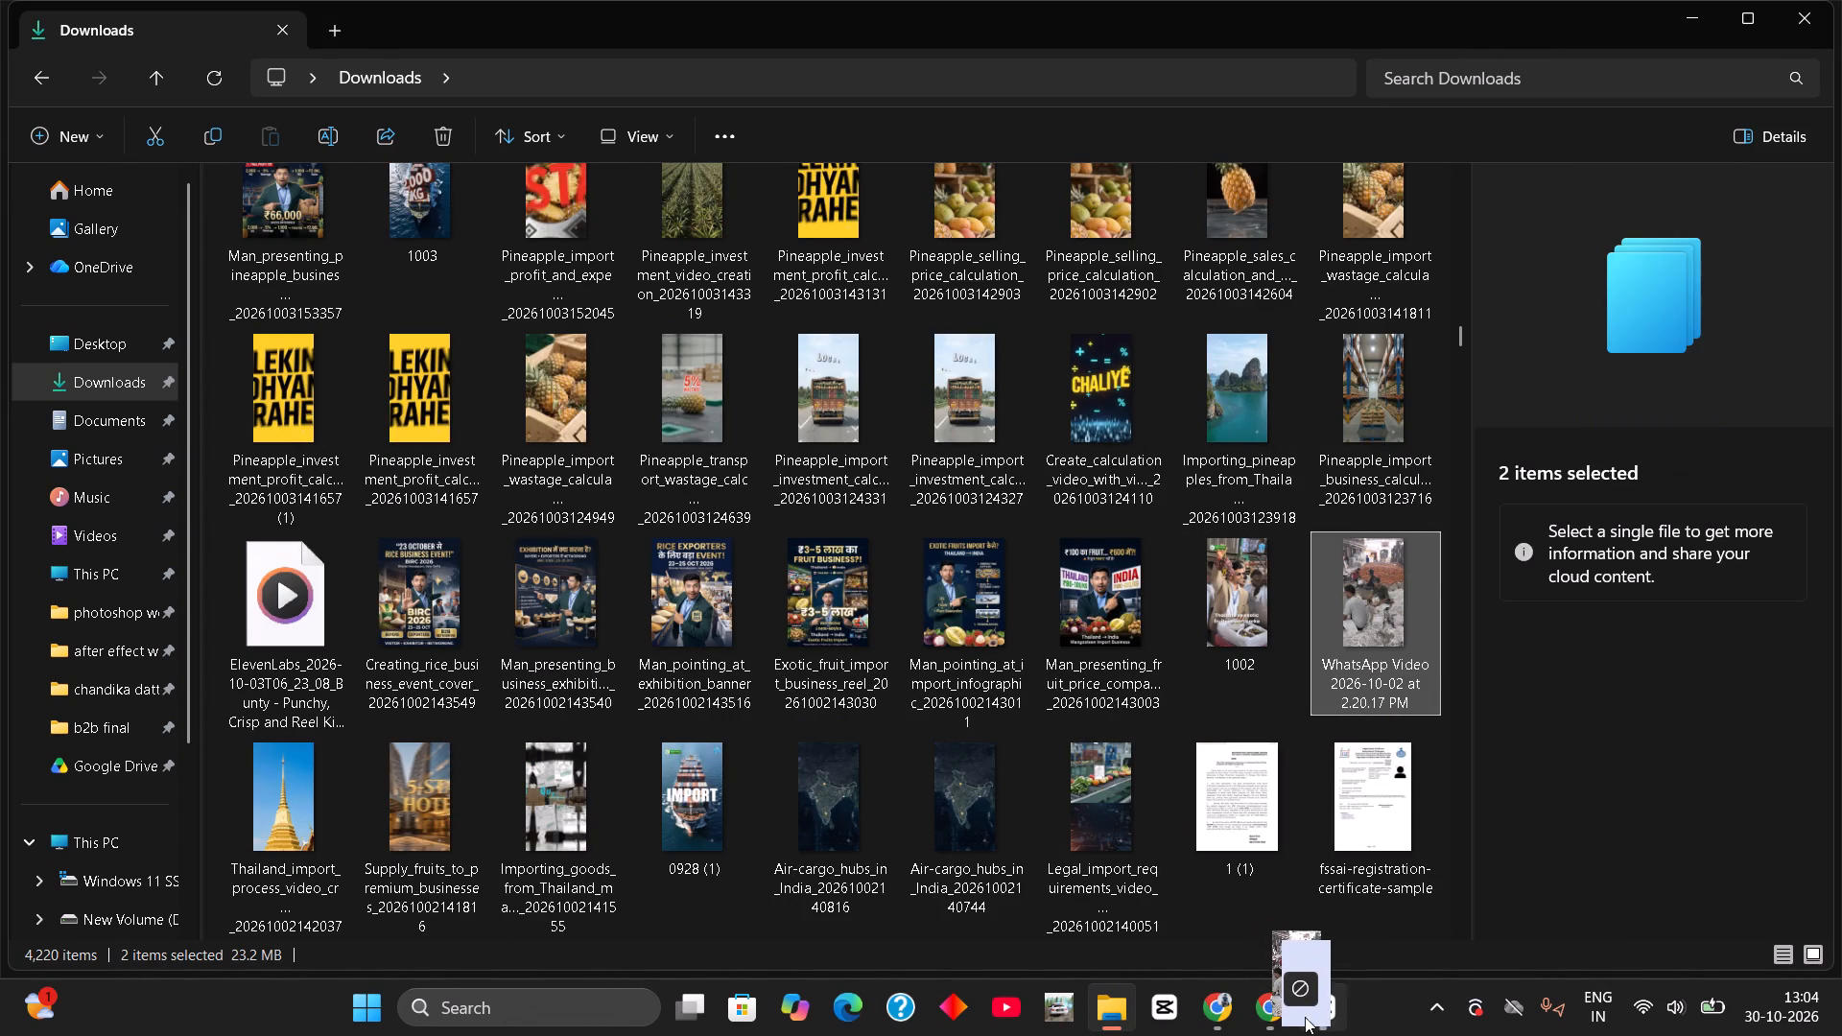
{"action": "left_click_drag", "start_coordinate": [1305, 1017], "coordinate": [405, 496]}
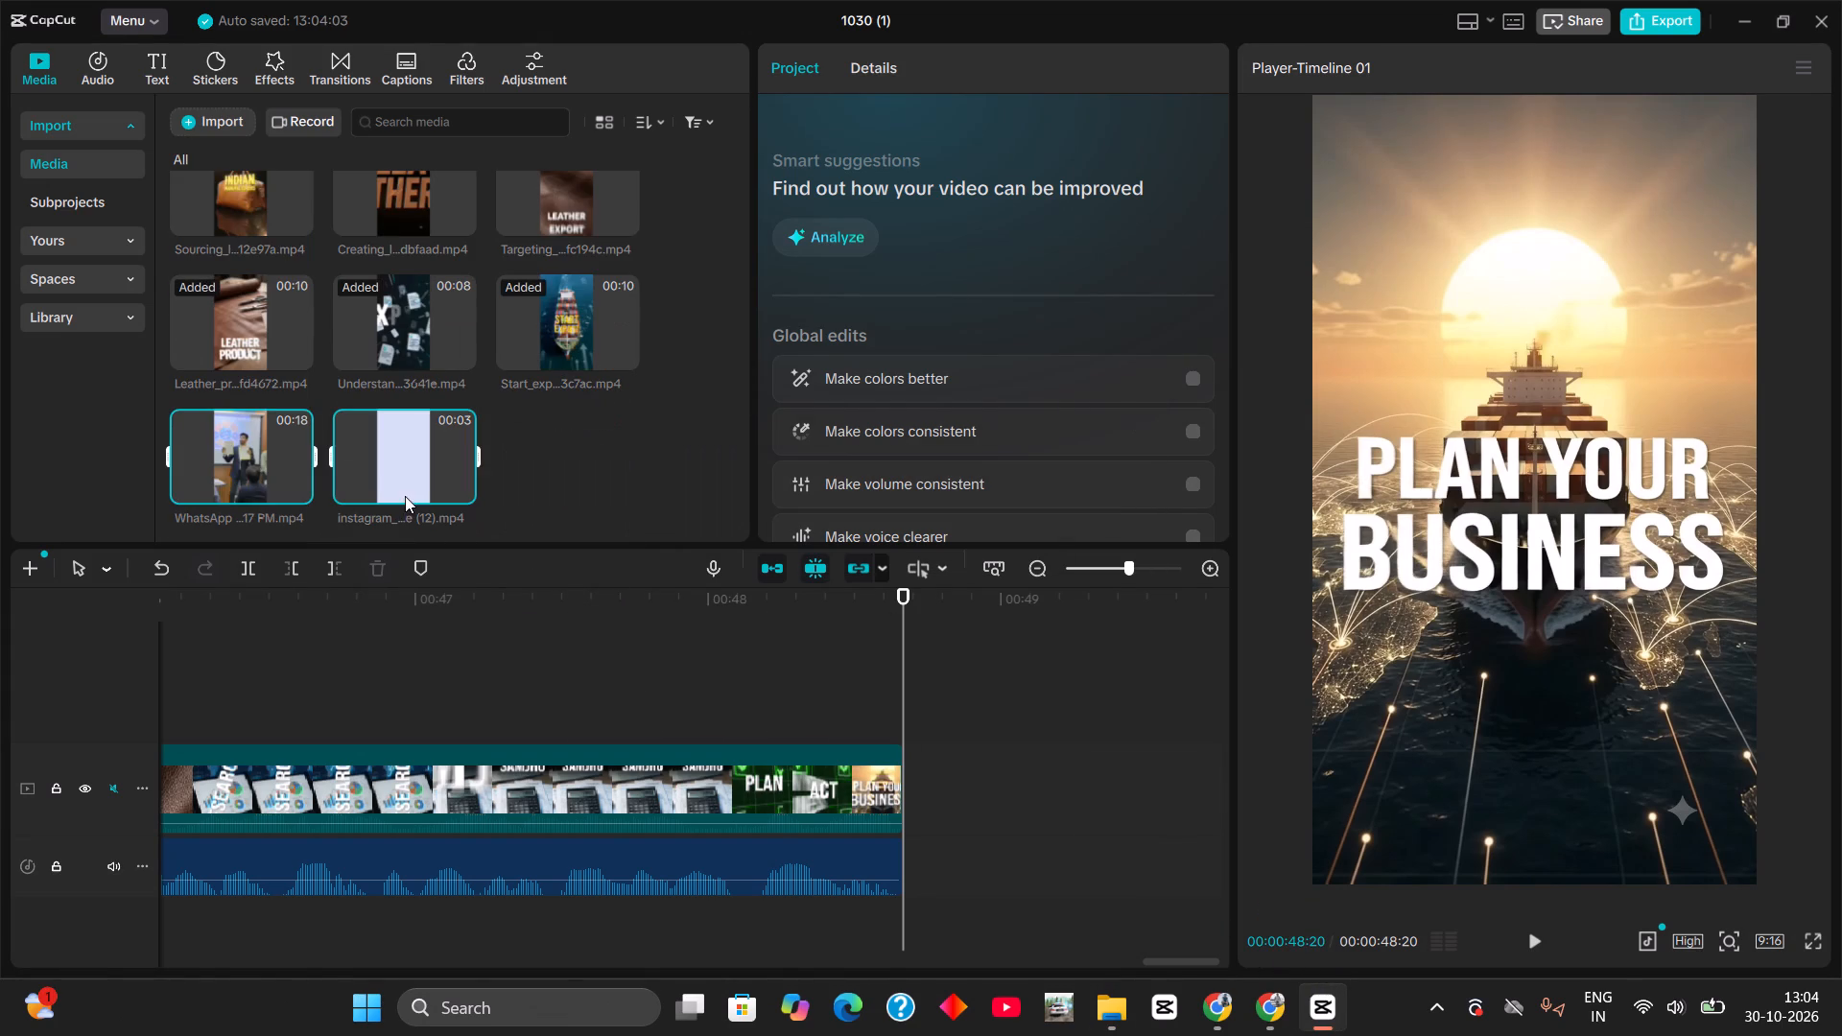
Place the WhatsApp video on a track above the main video, starting at 00:48:20 where the voiceover ends.
{"action": "double_click", "coordinate": [639, 480]}
{"action": "left_click_drag", "start_coordinate": [245, 467], "coordinate": [732, 719]}
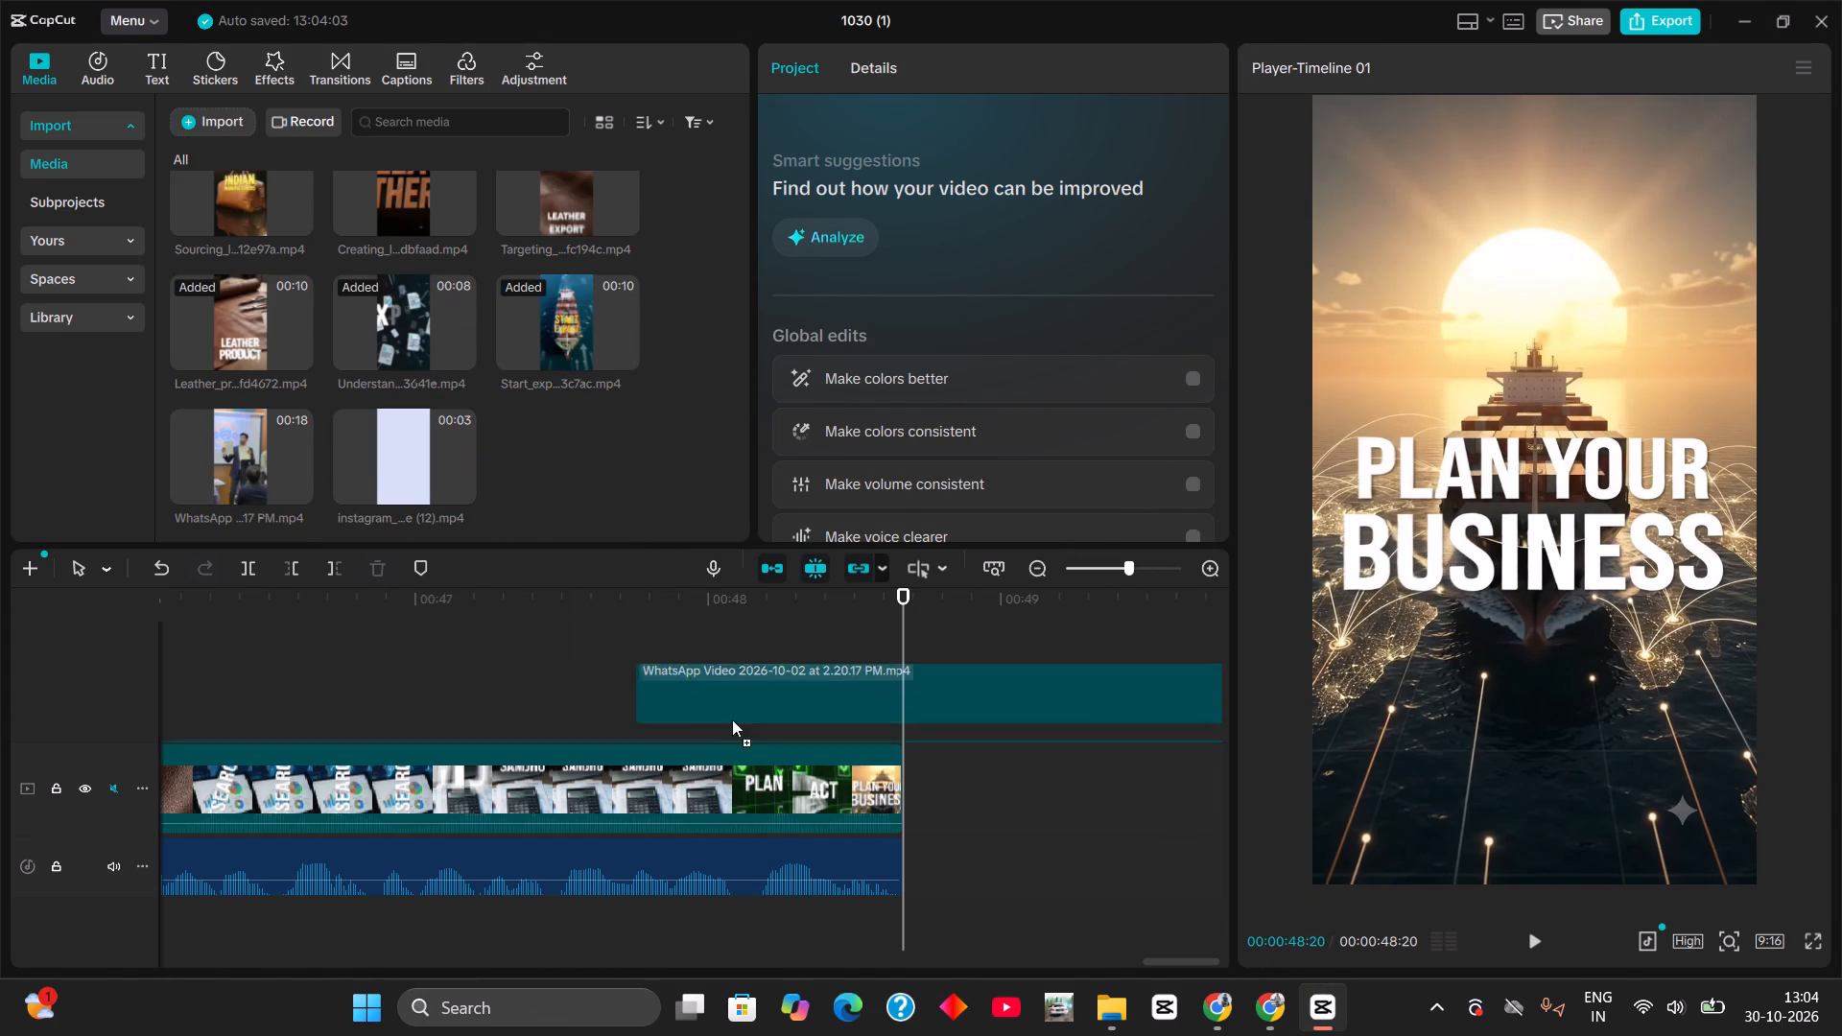
{"action": "left_click_drag", "start_coordinate": [732, 719], "coordinate": [899, 702]}
Scrub through the WhatsApp clip and set the playhead at 00:54:15, near the start of its Instagram profile section.
{"action": "left_click_drag", "start_coordinate": [904, 599], "coordinate": [1110, 623]}
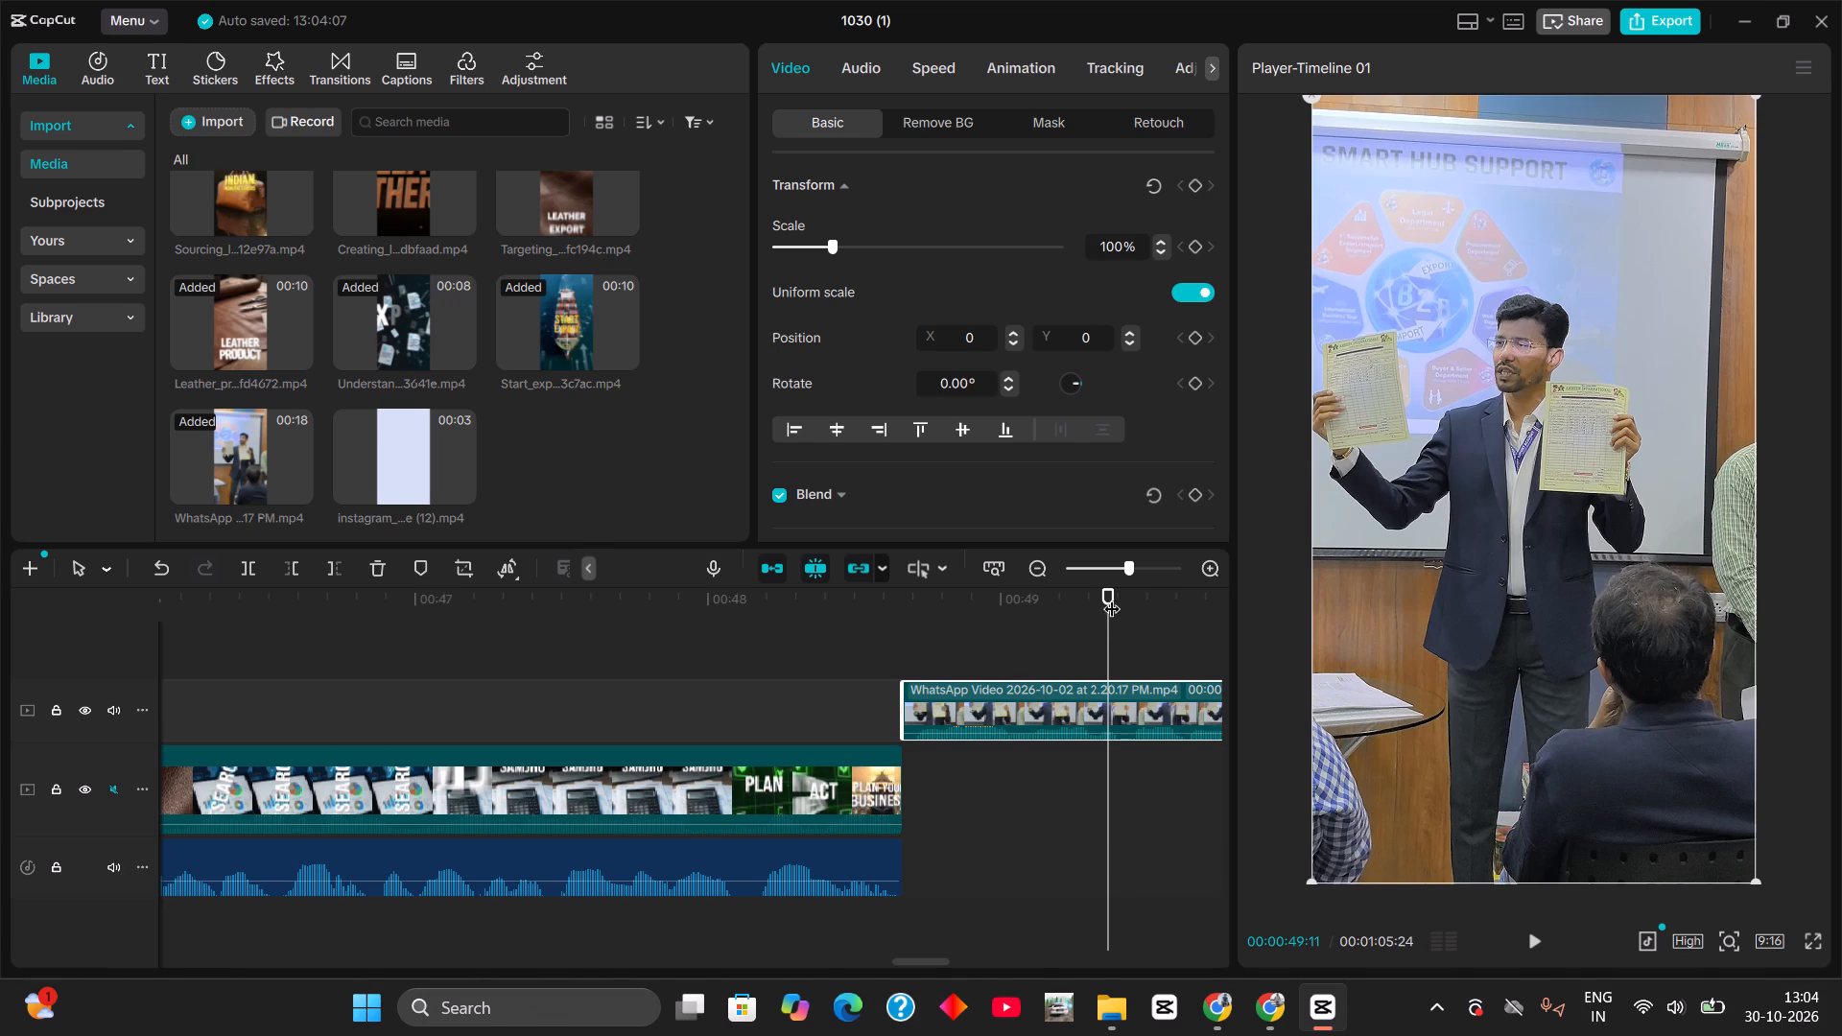
{"action": "left_click_drag", "start_coordinate": [1115, 595], "coordinate": [1127, 614]}
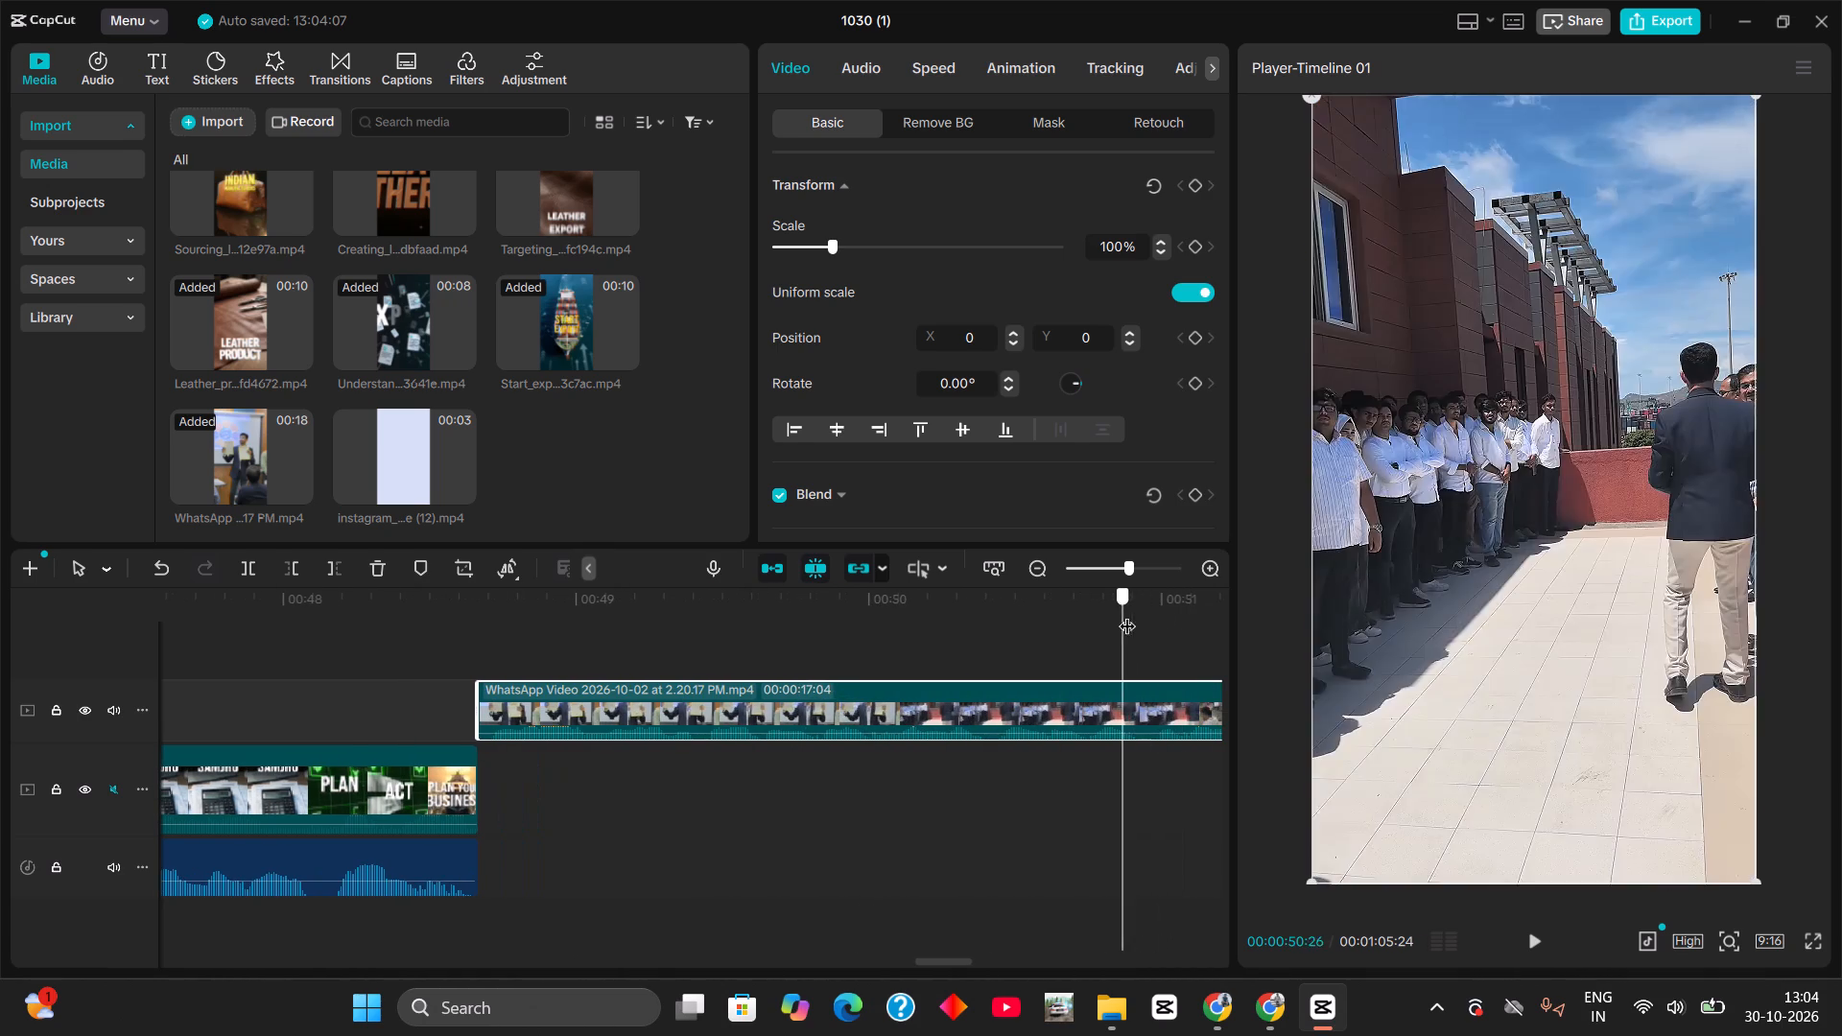
{"action": "left_click_drag", "start_coordinate": [1127, 614], "coordinate": [1204, 631]}
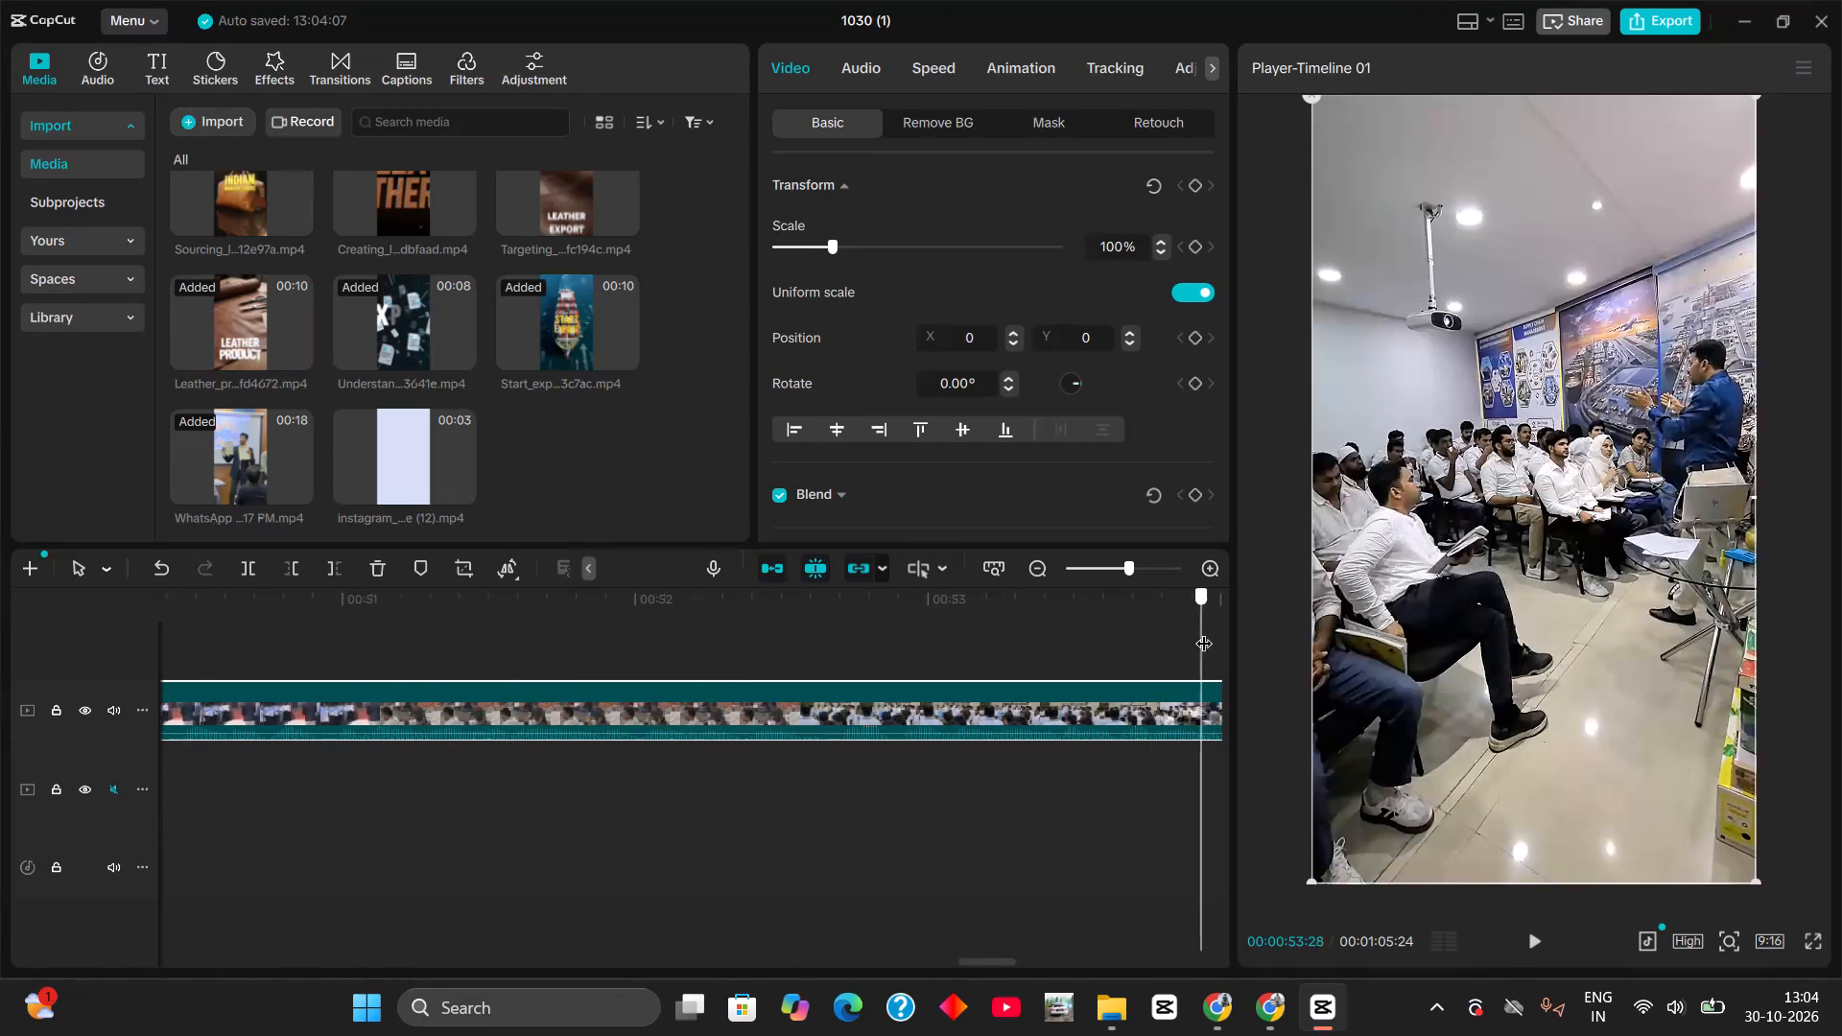
{"action": "left_click_drag", "start_coordinate": [1204, 631], "coordinate": [996, 622]}
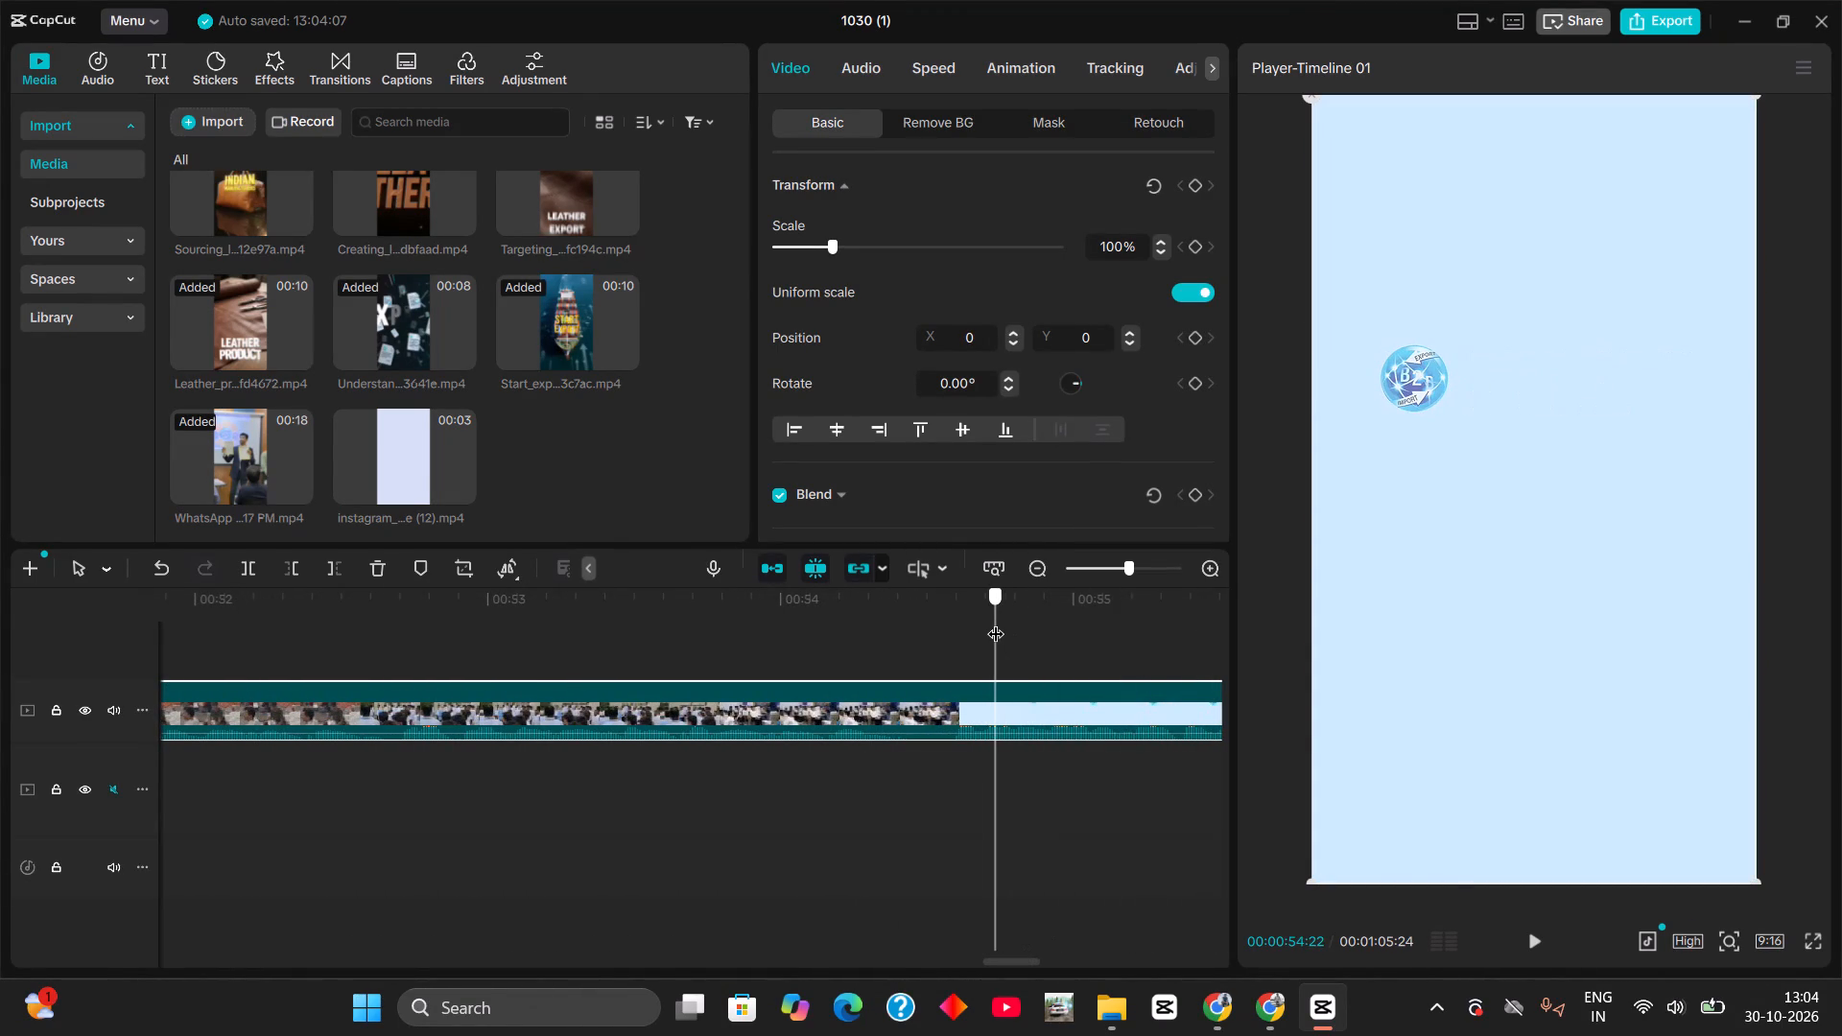
{"action": "left_click_drag", "start_coordinate": [996, 622], "coordinate": [923, 620]}
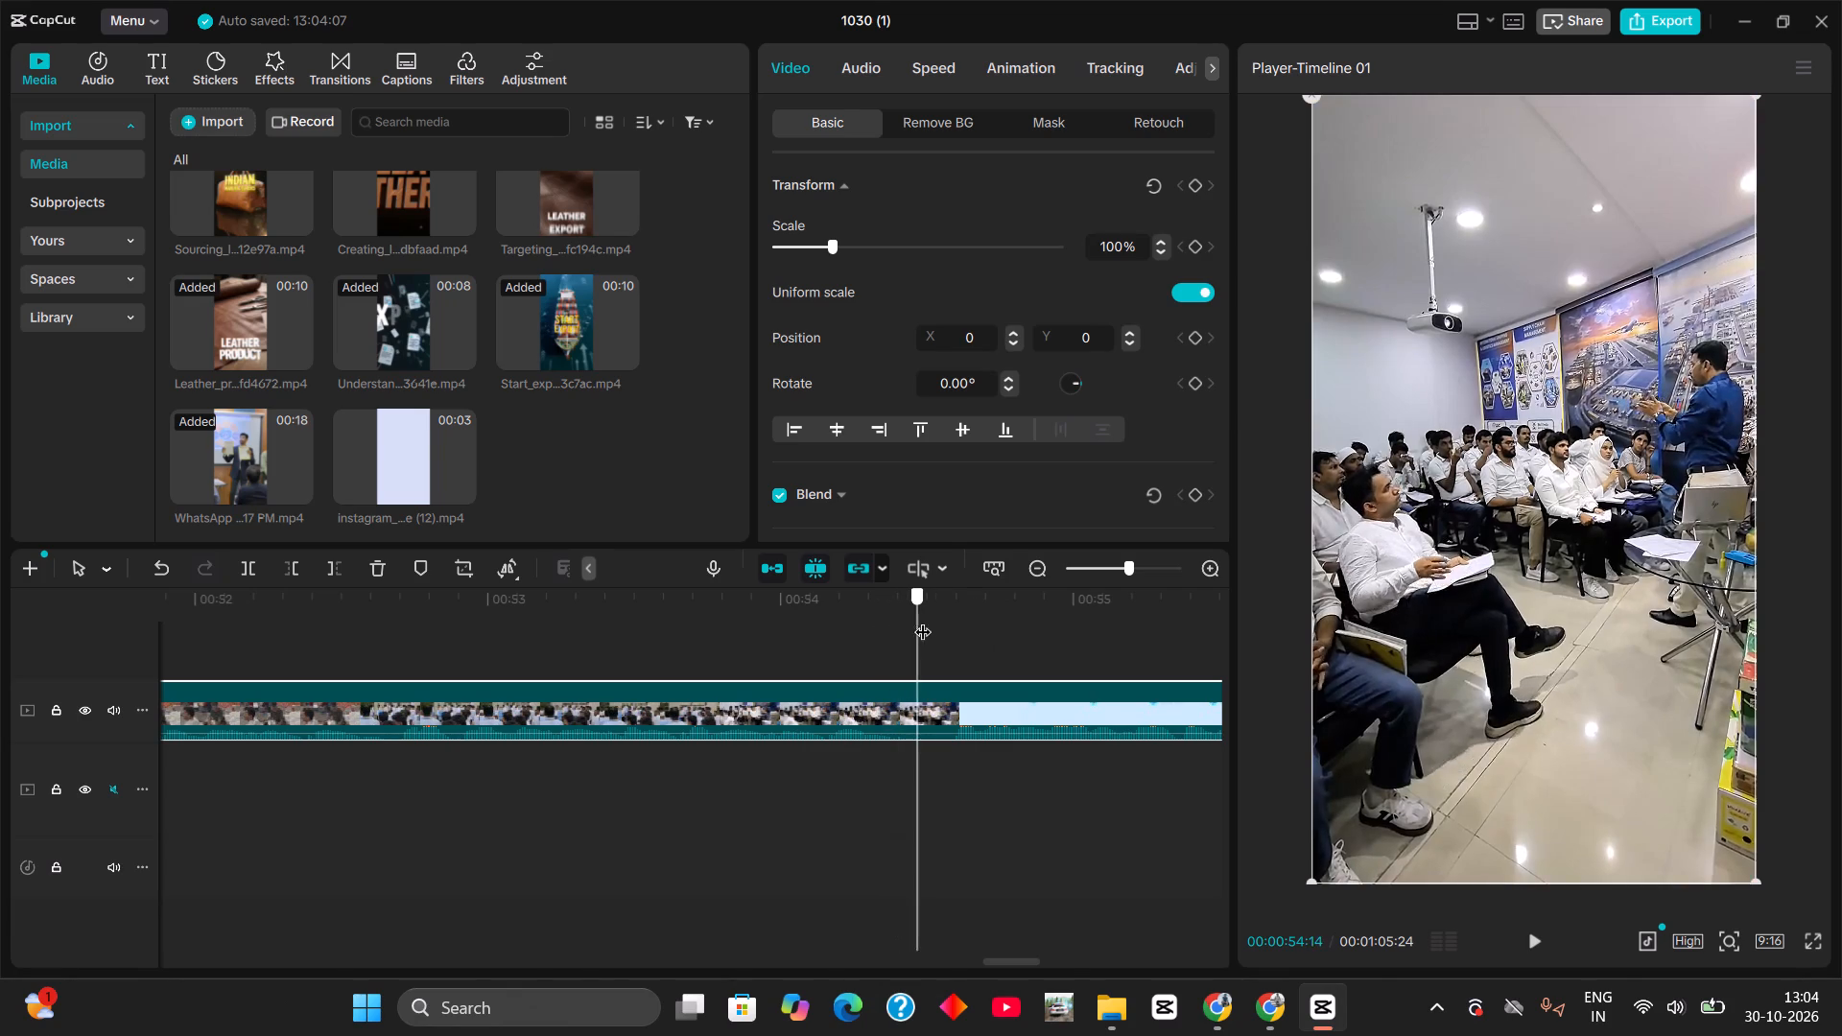
{"action": "left_click_drag", "start_coordinate": [923, 620], "coordinate": [919, 628]}
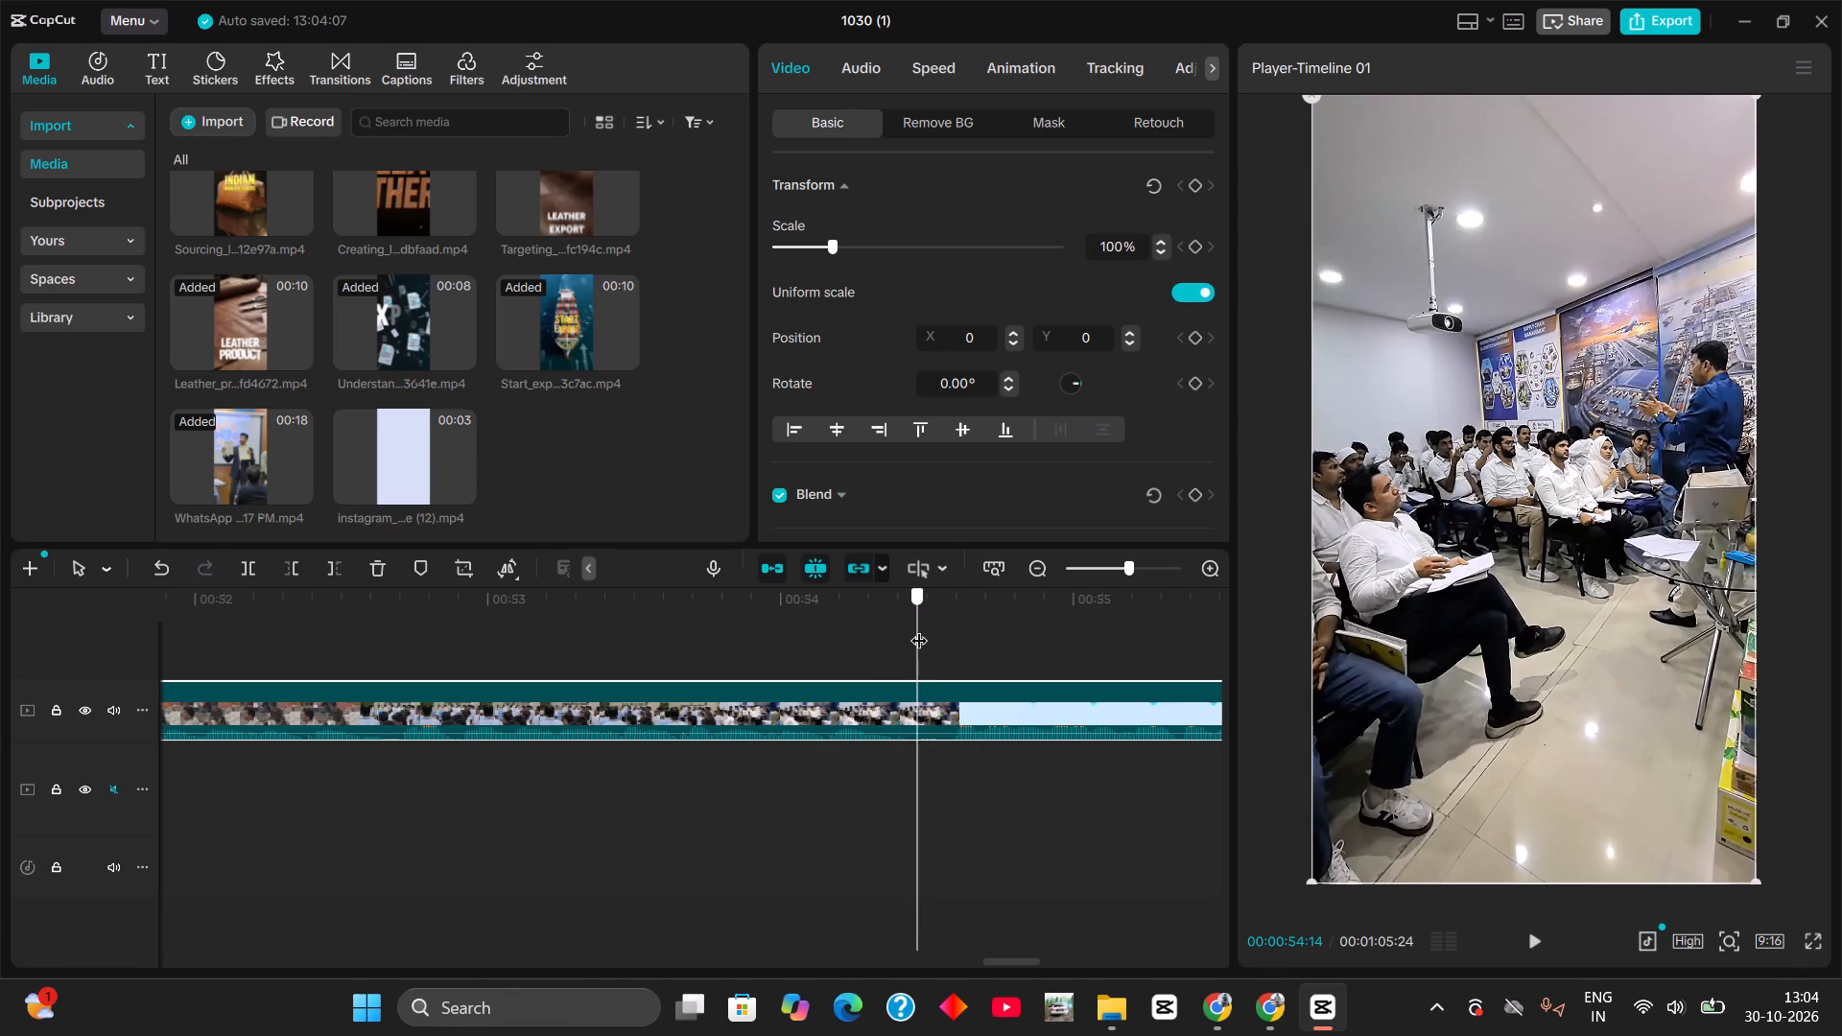
{"action": "left_click_drag", "start_coordinate": [919, 628], "coordinate": [924, 629]}
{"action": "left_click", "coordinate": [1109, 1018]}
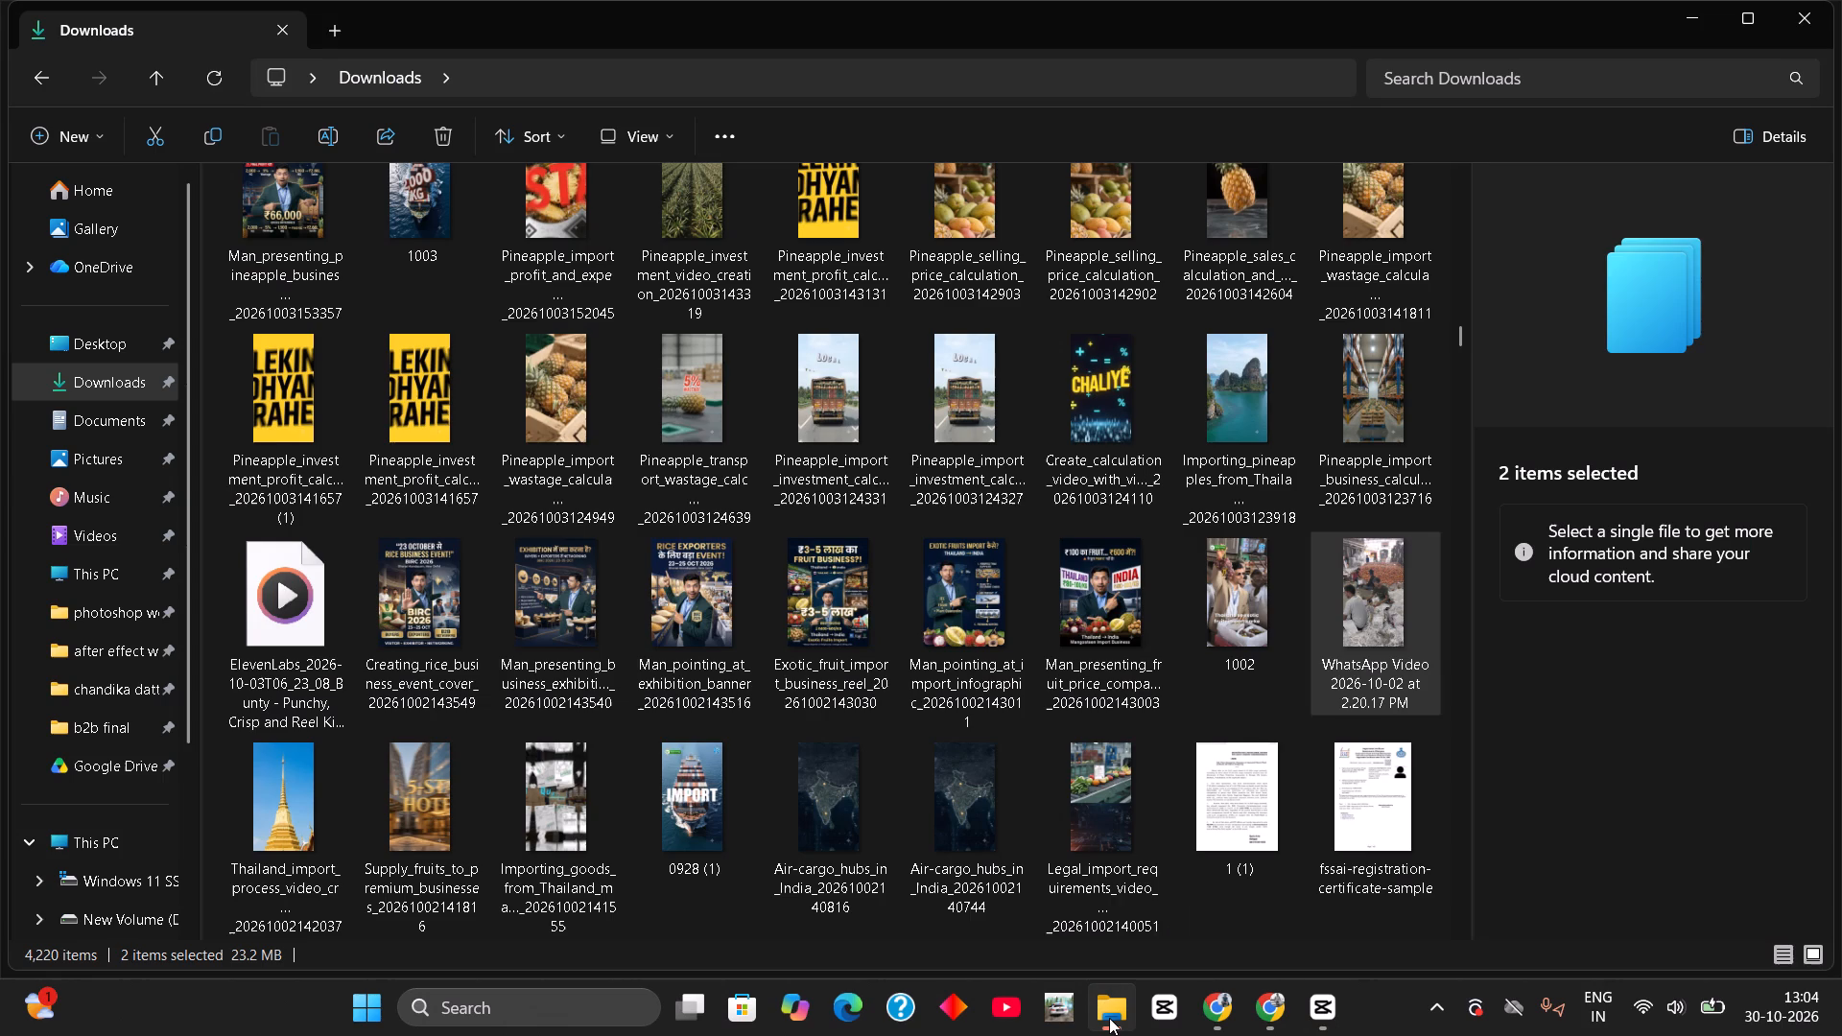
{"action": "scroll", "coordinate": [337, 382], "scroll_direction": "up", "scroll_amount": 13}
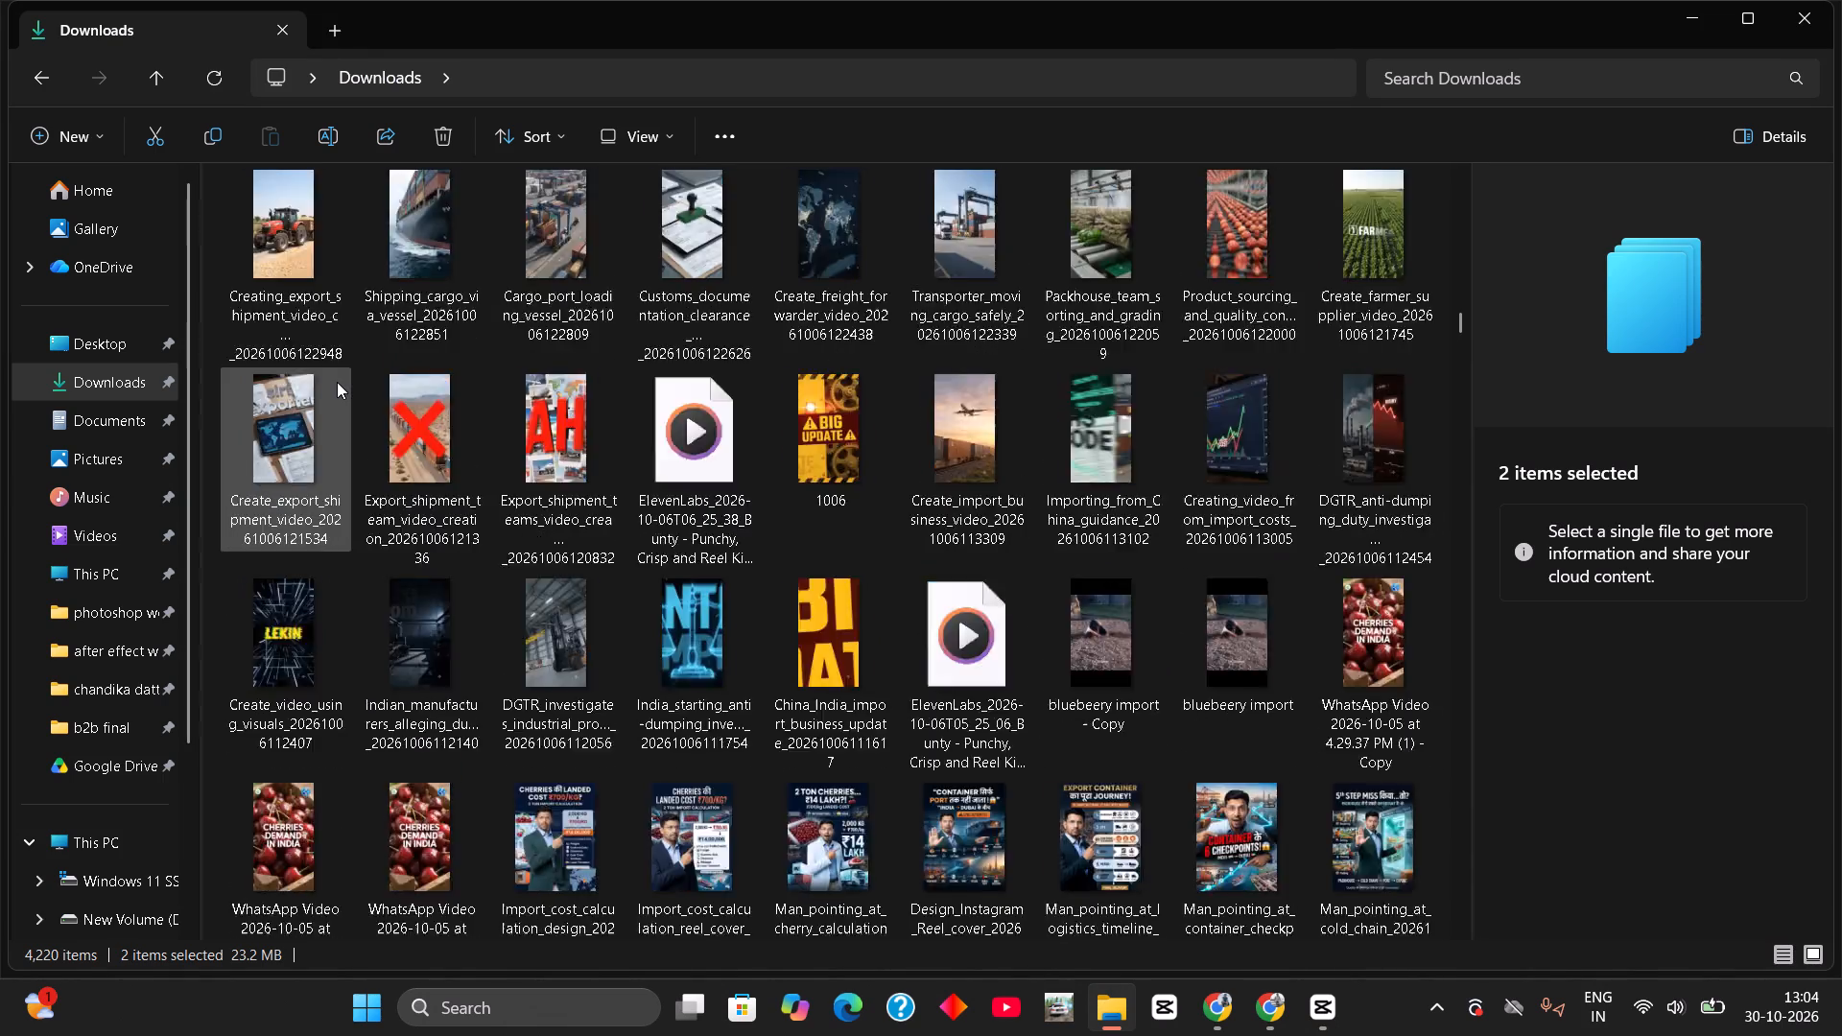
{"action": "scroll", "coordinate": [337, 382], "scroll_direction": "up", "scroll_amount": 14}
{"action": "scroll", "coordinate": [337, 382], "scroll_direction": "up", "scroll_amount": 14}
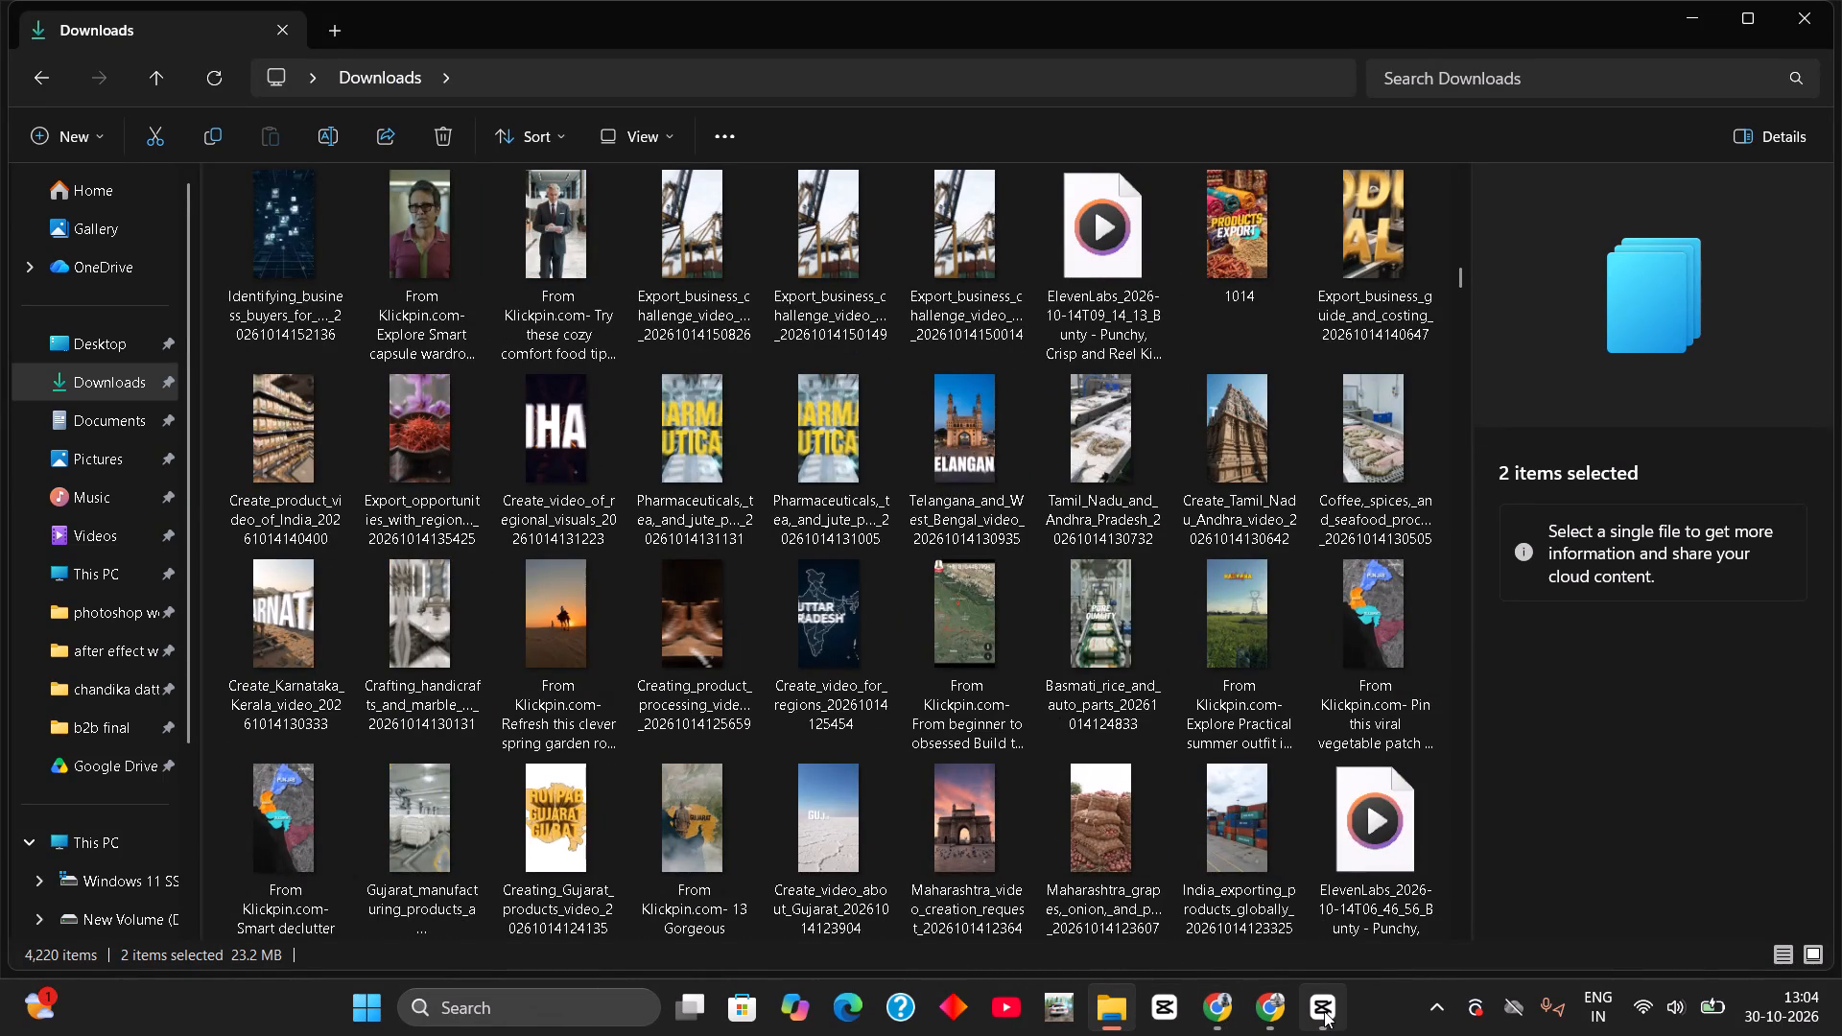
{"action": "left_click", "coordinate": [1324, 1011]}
Place the instagram_profile (12) clip on a new track above the WhatsApp clip, starting at 00:54:15.
{"action": "left_click_drag", "start_coordinate": [398, 472], "coordinate": [850, 596]}
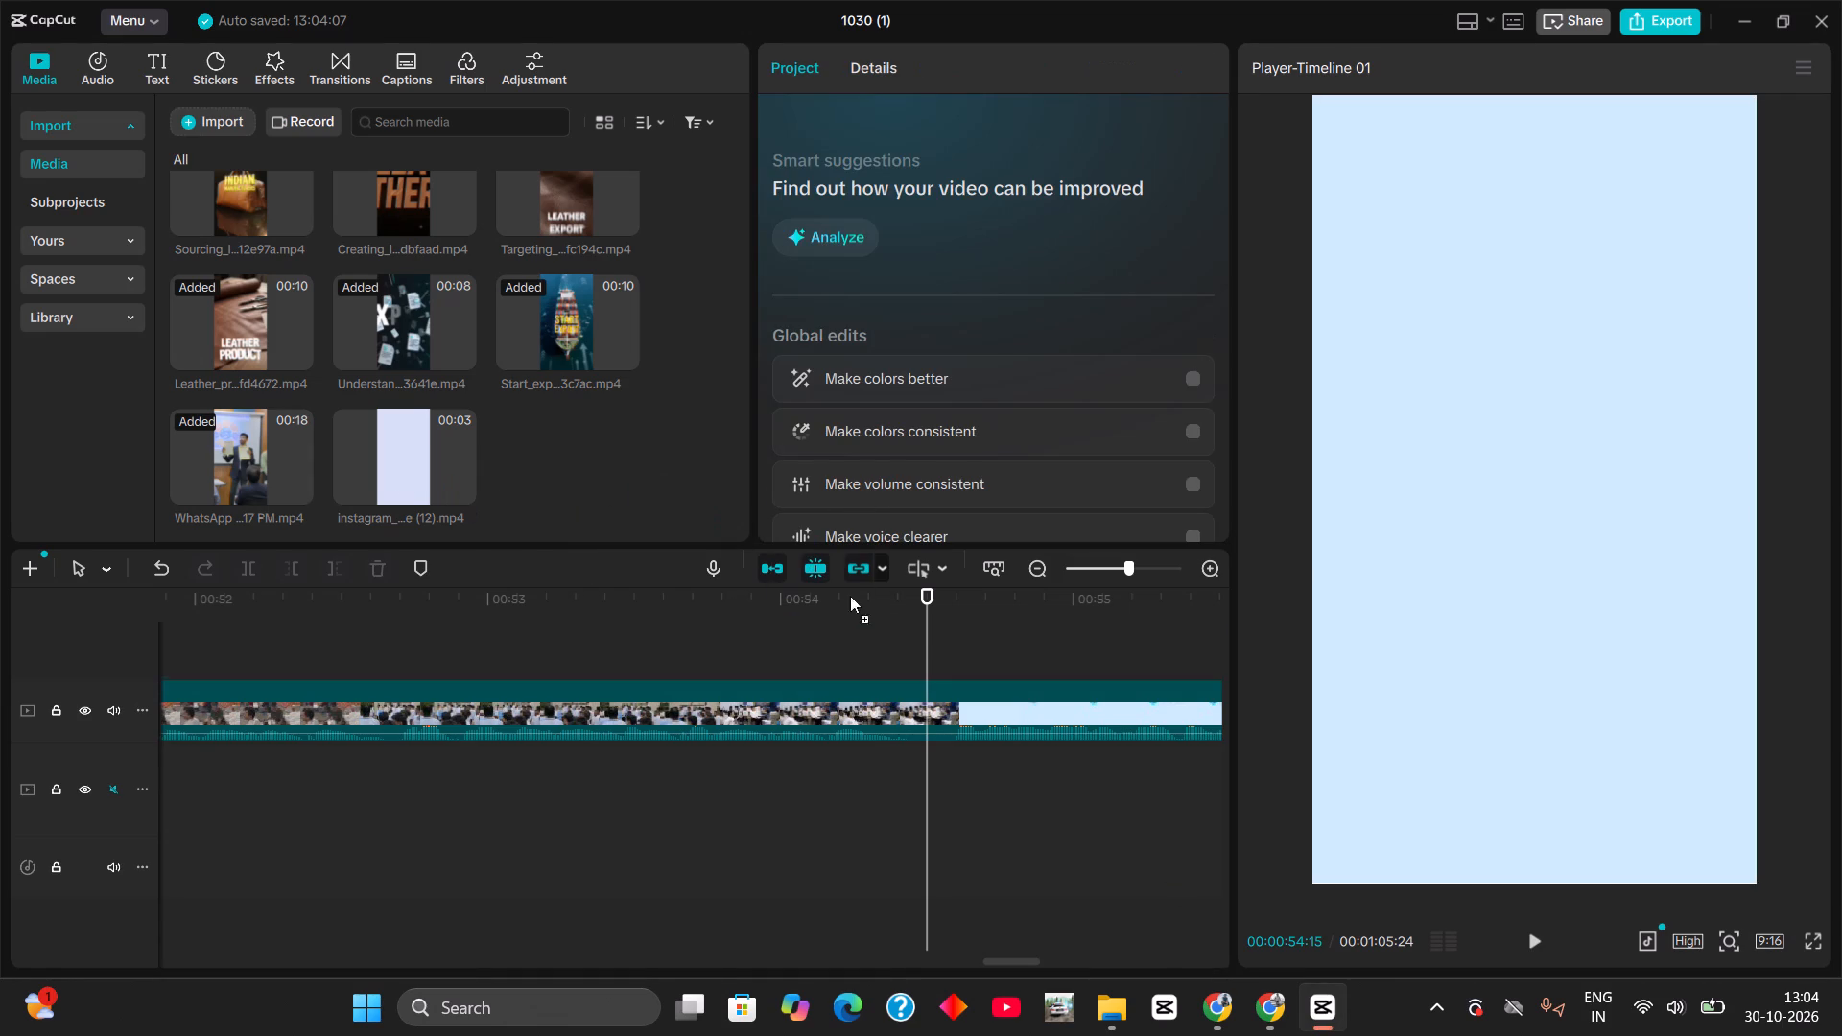
{"action": "left_click_drag", "start_coordinate": [850, 596], "coordinate": [932, 637]}
Slow the instagram_profile (12) clip to 0.82x so it ends at 00:58:04, covering the WhatsApp clip's old profile section.
{"action": "left_click_drag", "start_coordinate": [931, 594], "coordinate": [937, 595]}
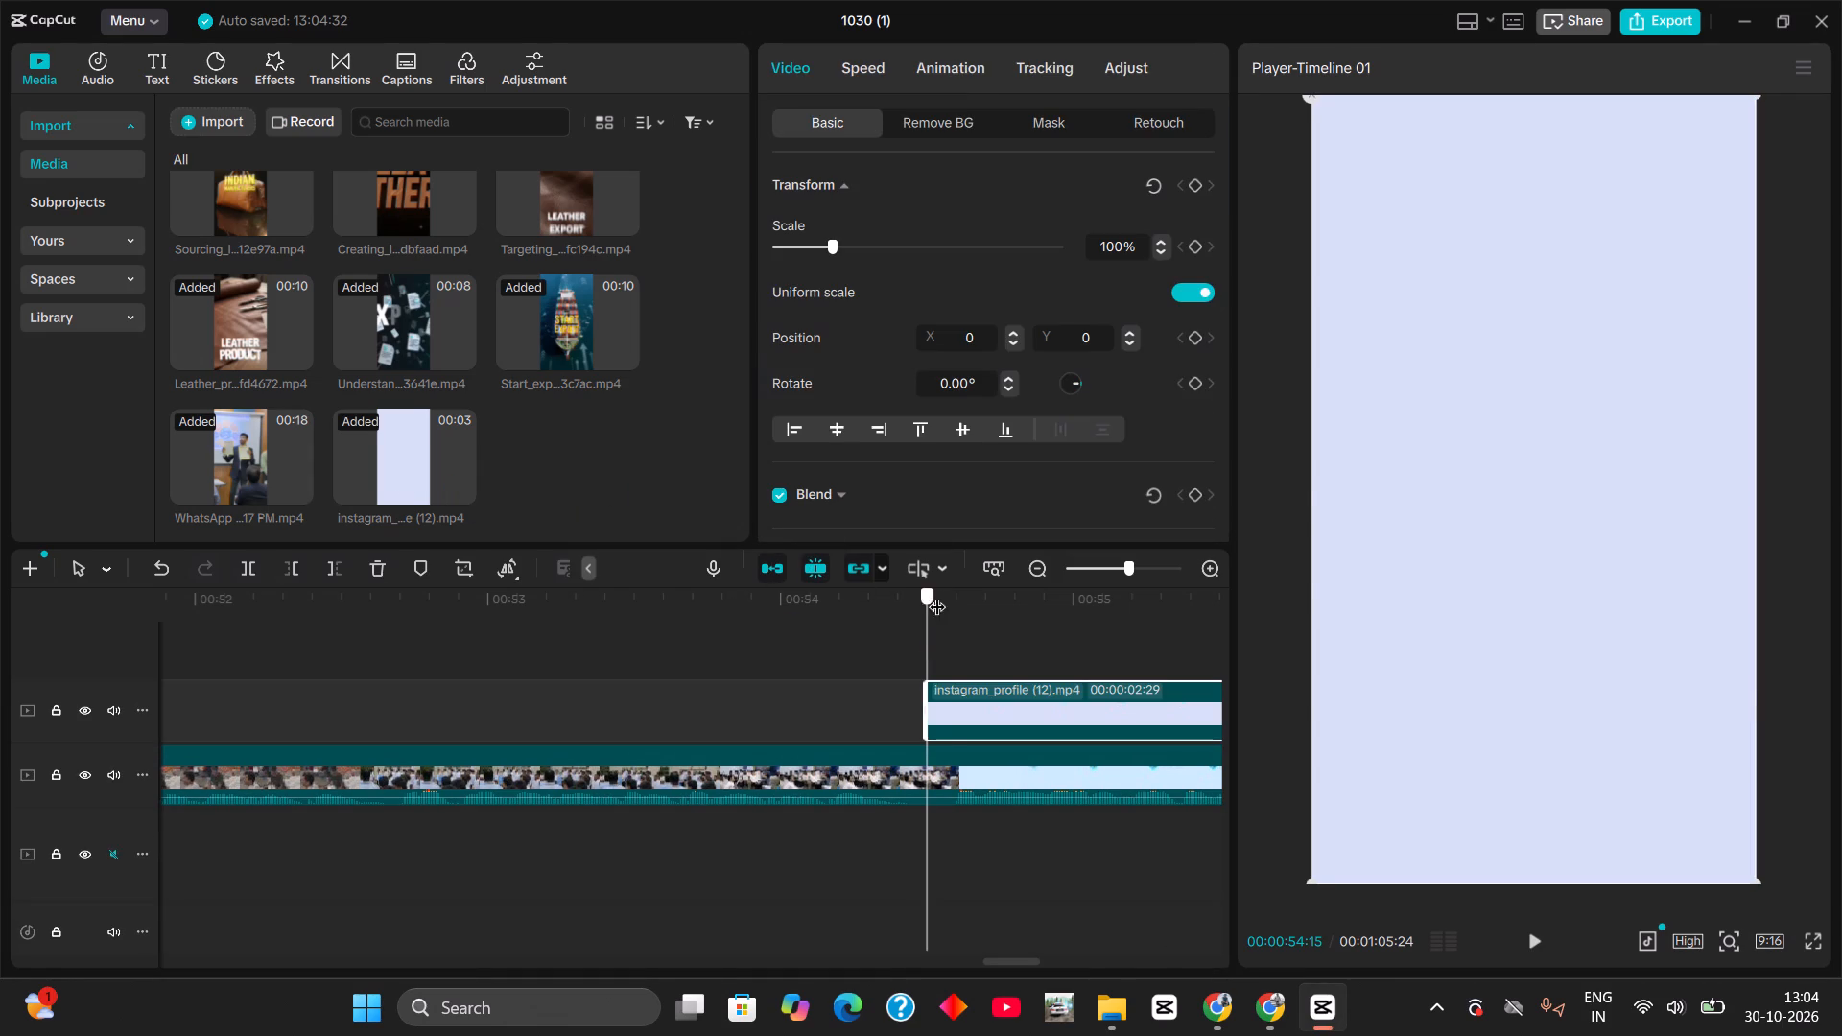
{"action": "left_click_drag", "start_coordinate": [937, 595], "coordinate": [926, 603]}
{"action": "left_click_drag", "start_coordinate": [926, 603], "coordinate": [927, 603]}
{"action": "left_click_drag", "start_coordinate": [927, 603], "coordinate": [1190, 637]}
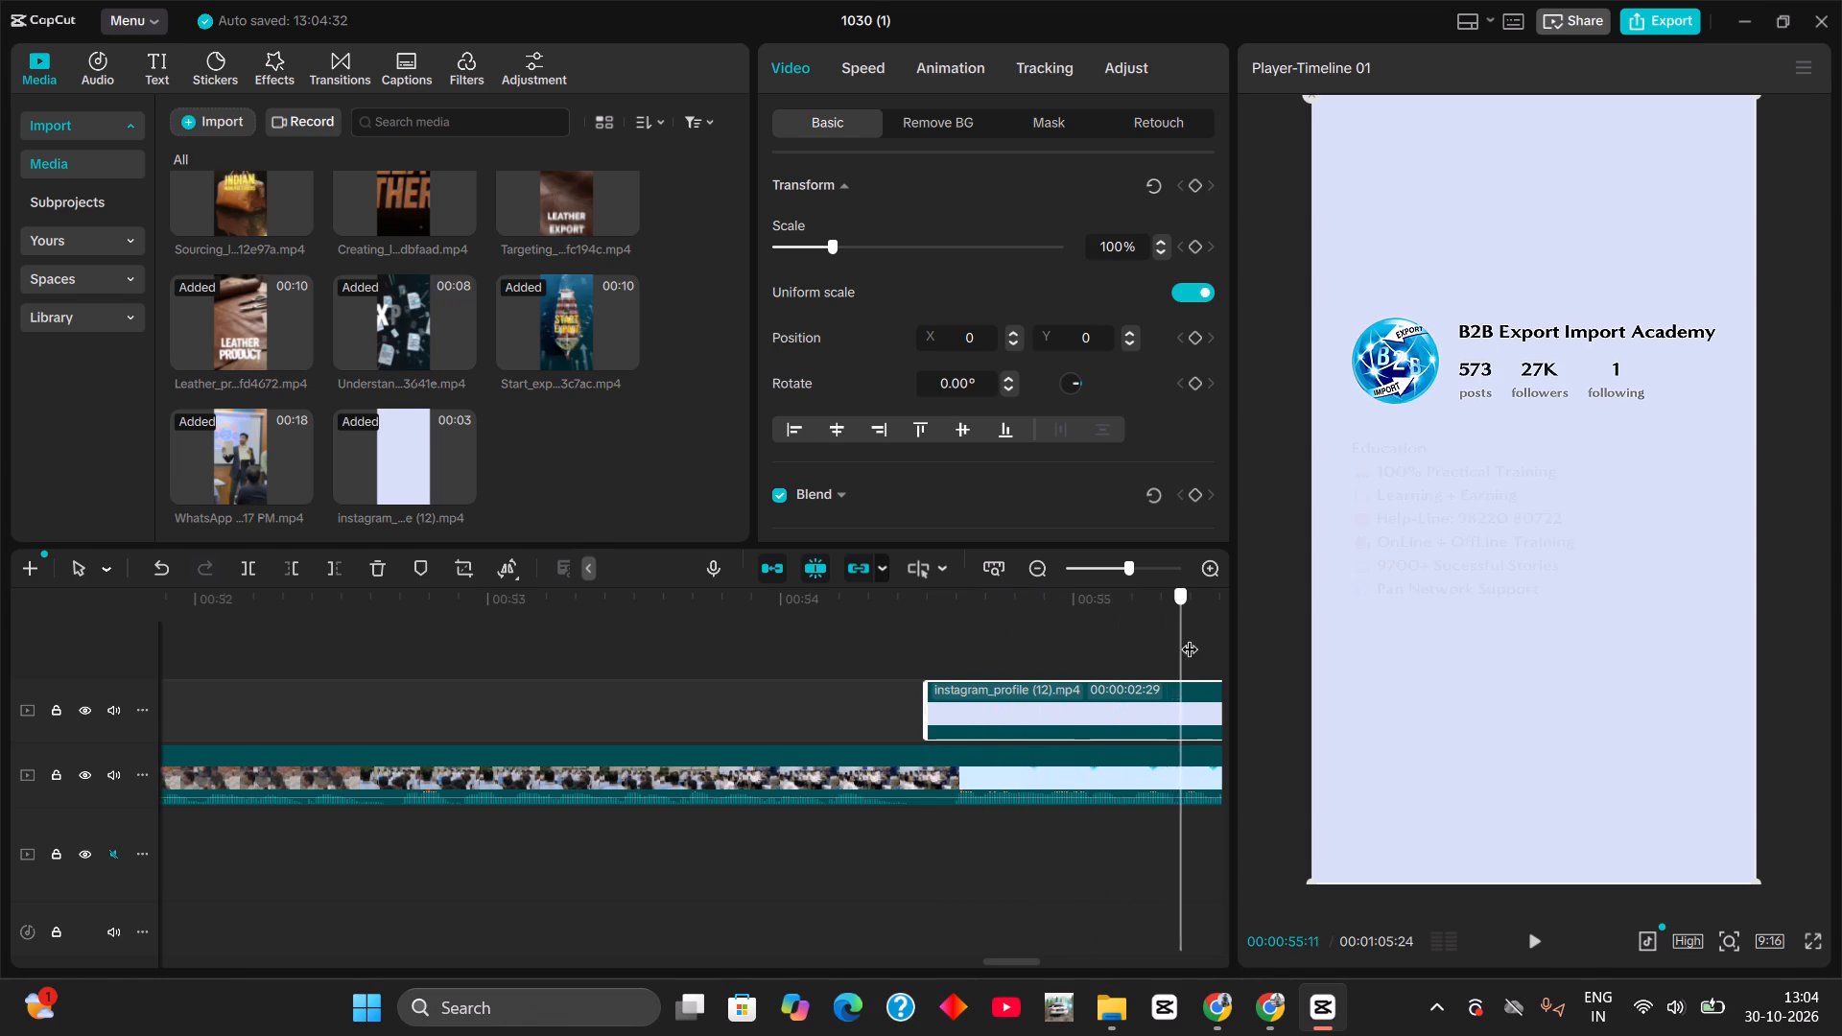
{"action": "left_click_drag", "start_coordinate": [1190, 637], "coordinate": [820, 611]}
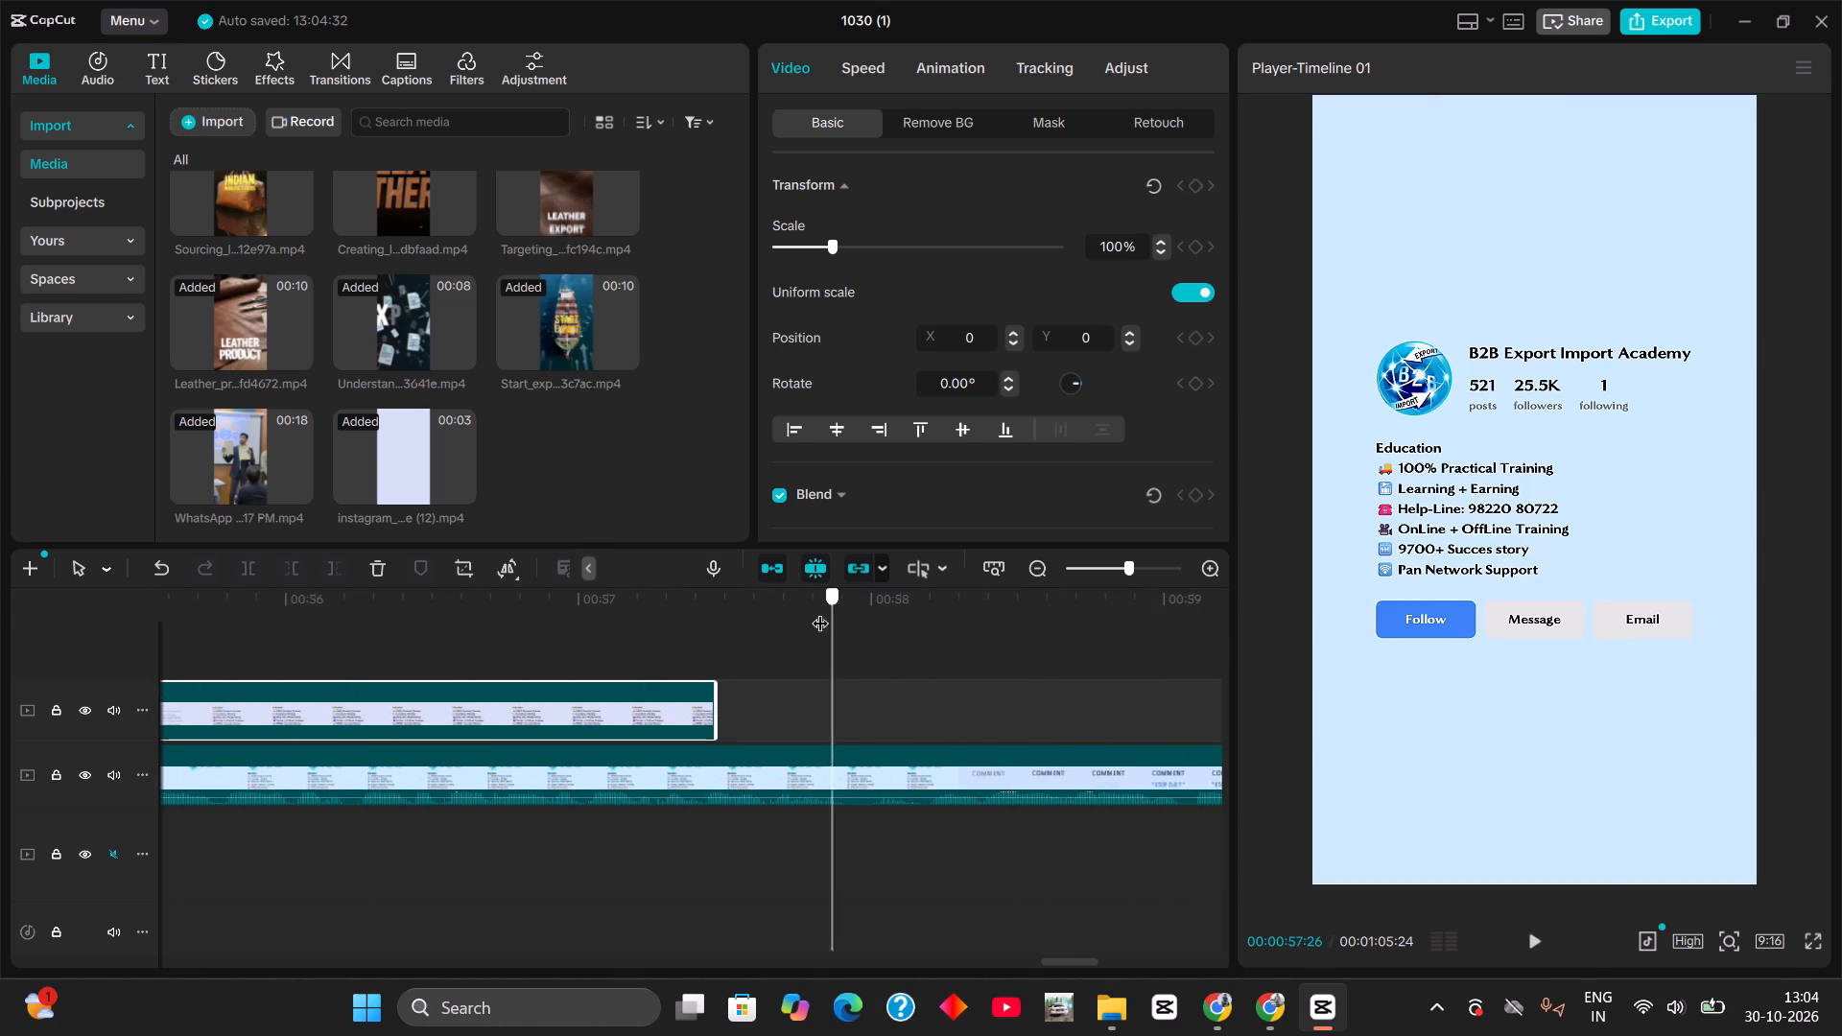
{"action": "left_click_drag", "start_coordinate": [820, 611], "coordinate": [843, 610]}
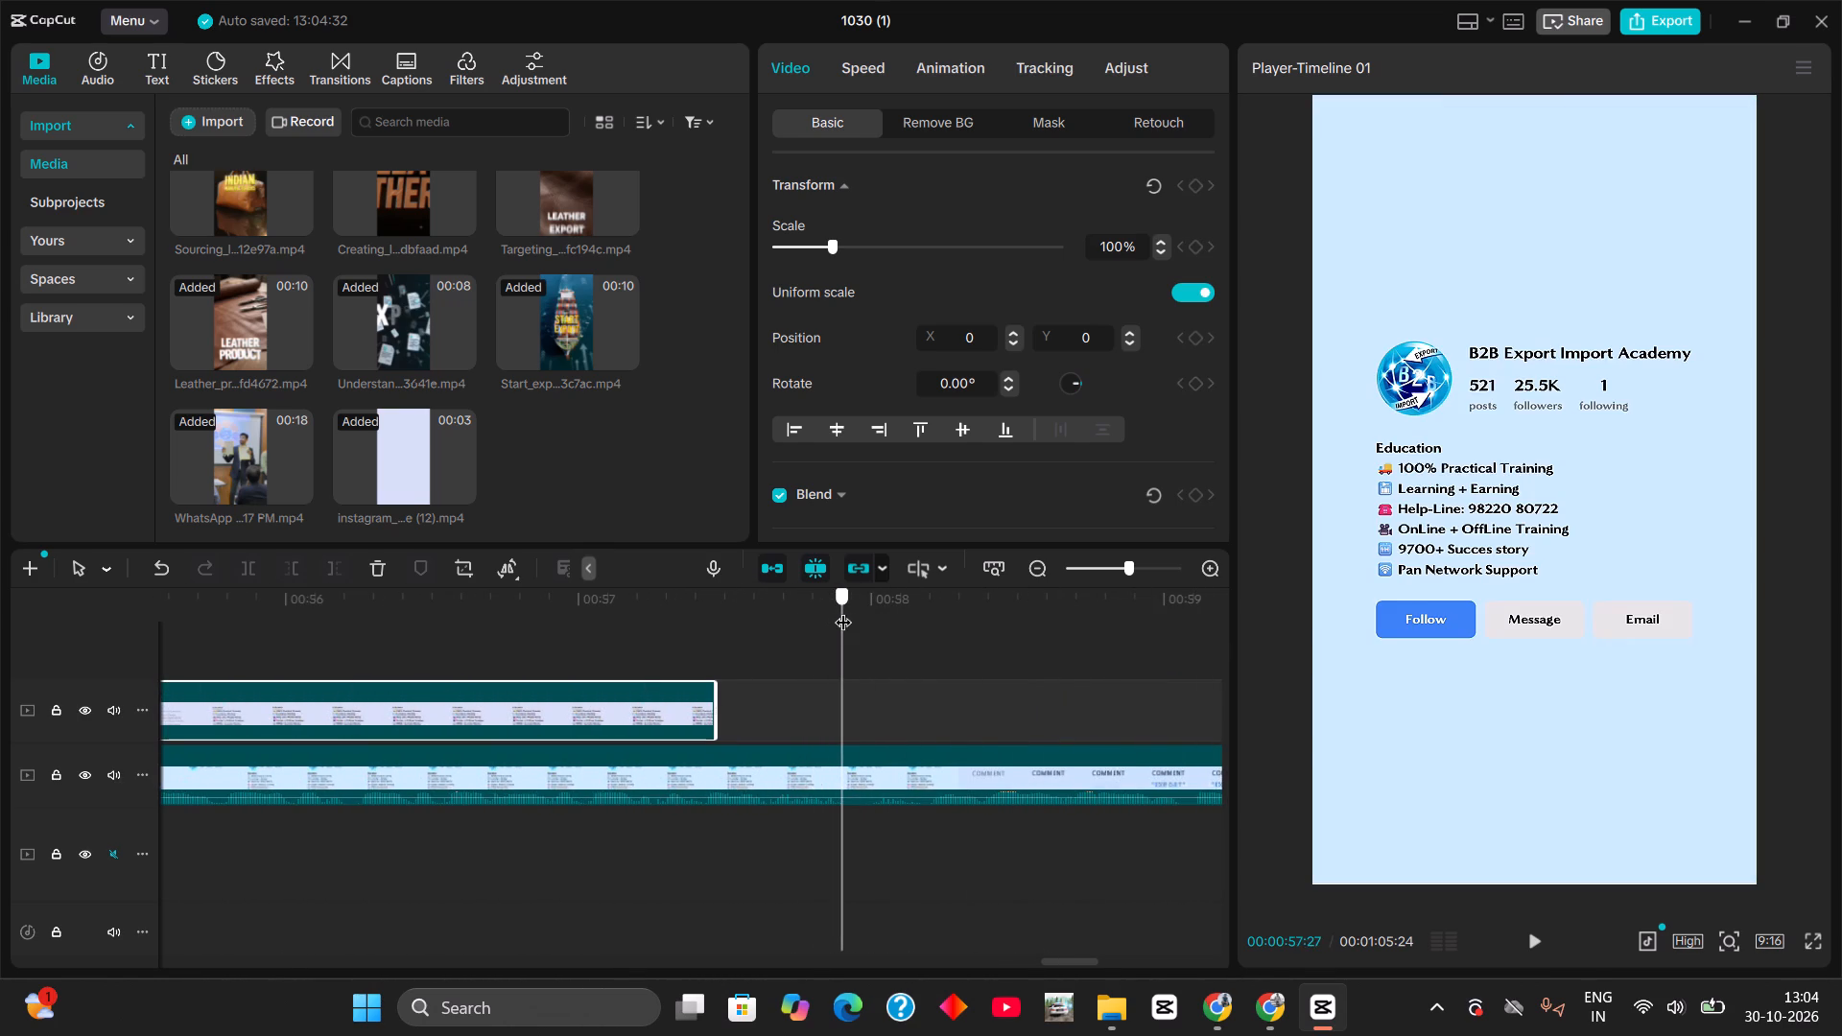
{"action": "left_click_drag", "start_coordinate": [843, 610], "coordinate": [913, 623]}
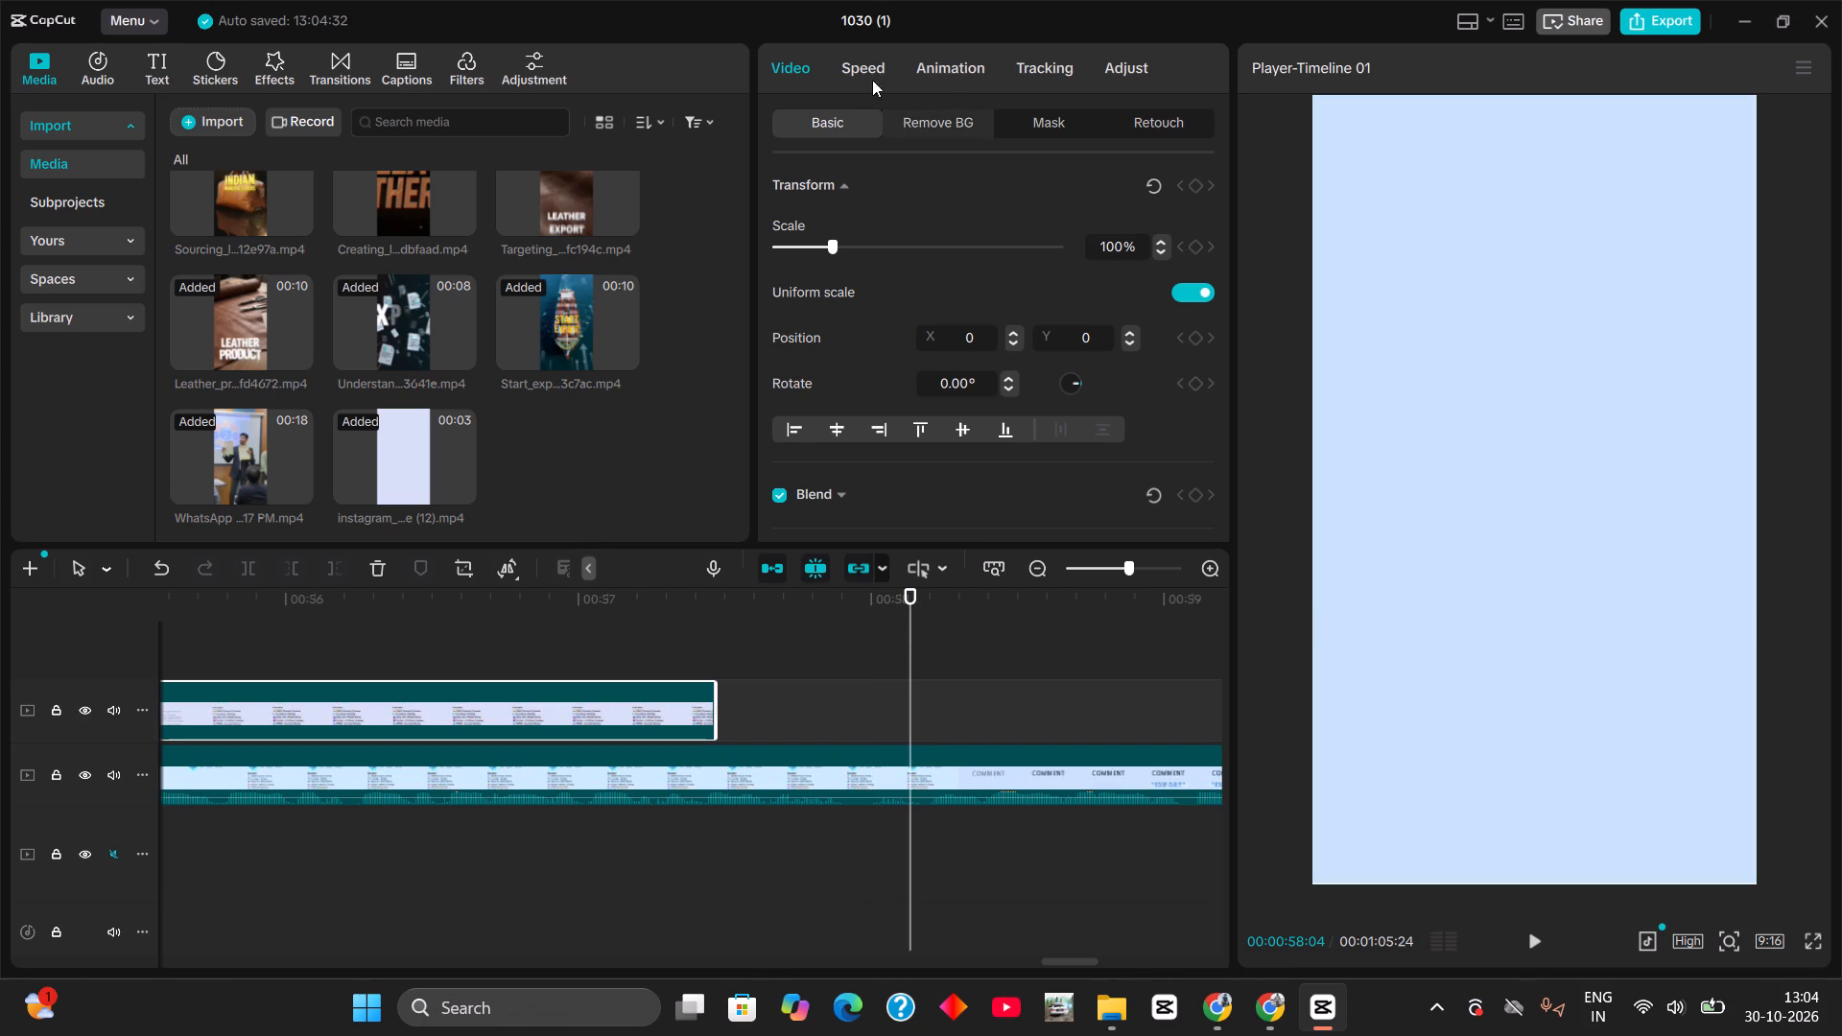
{"action": "double_click", "coordinate": [871, 65]}
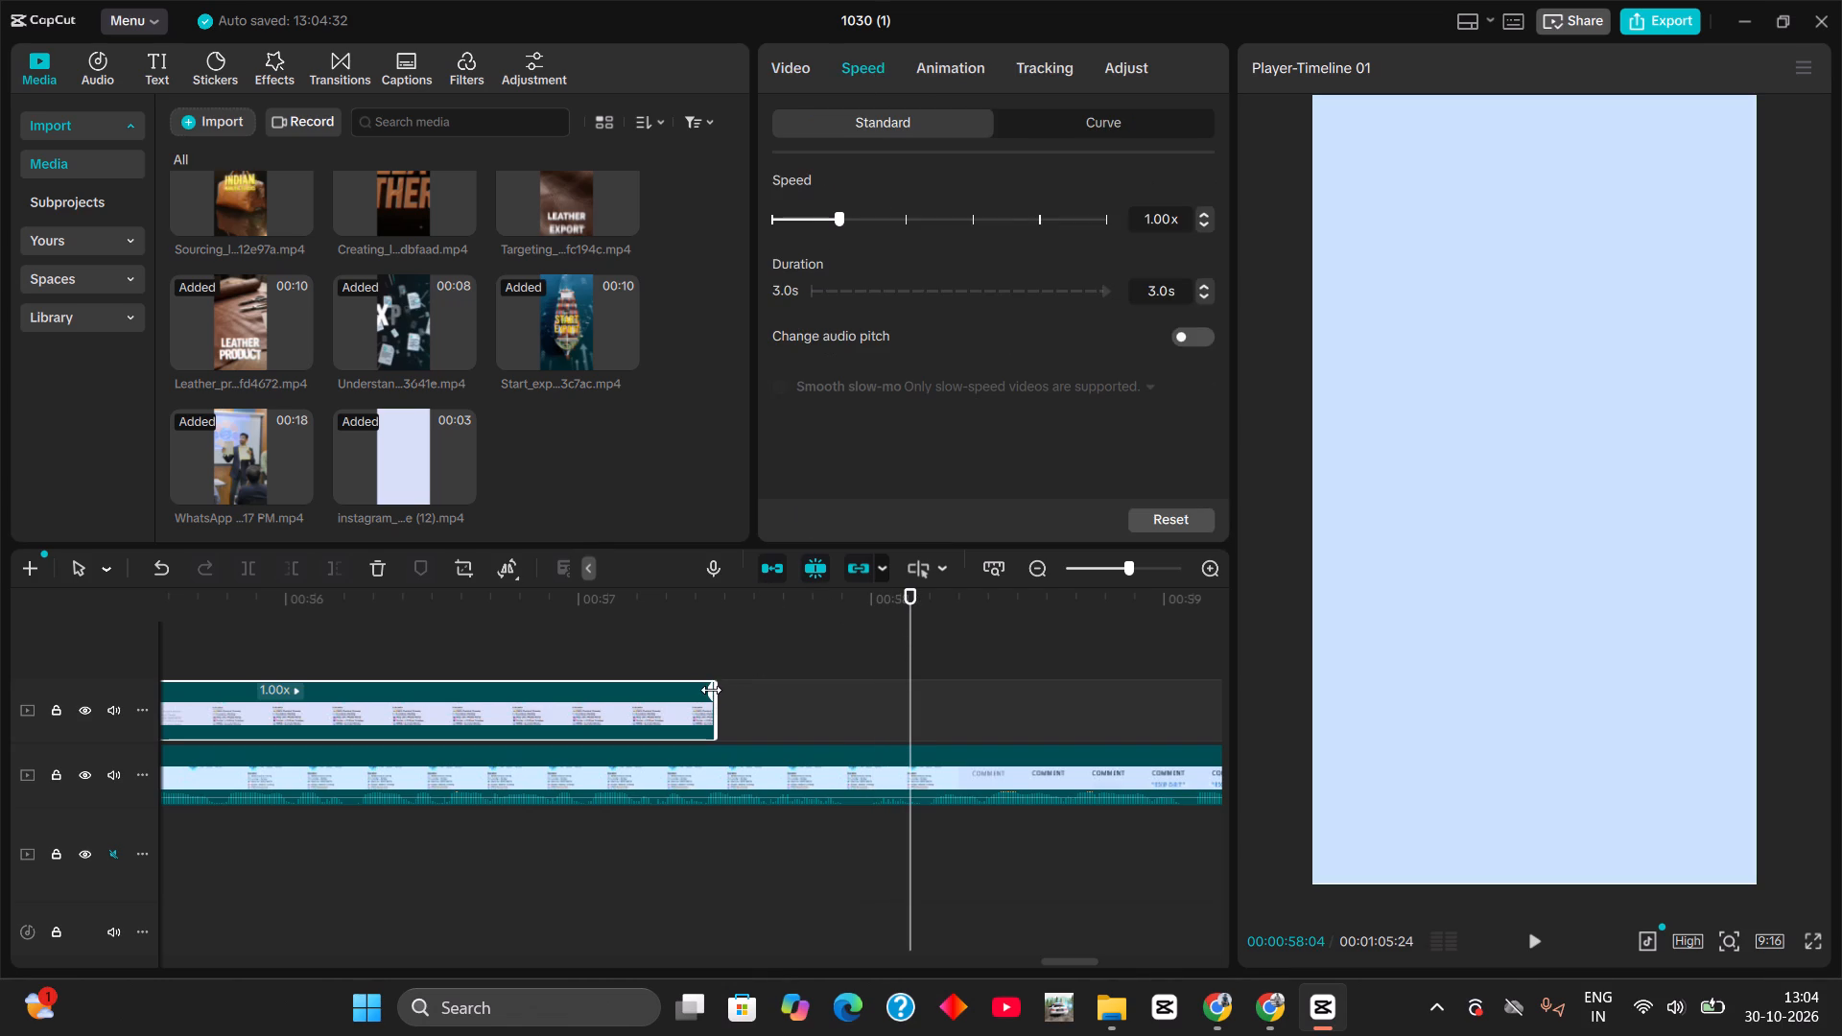
{"action": "left_click_drag", "start_coordinate": [711, 690], "coordinate": [905, 680]}
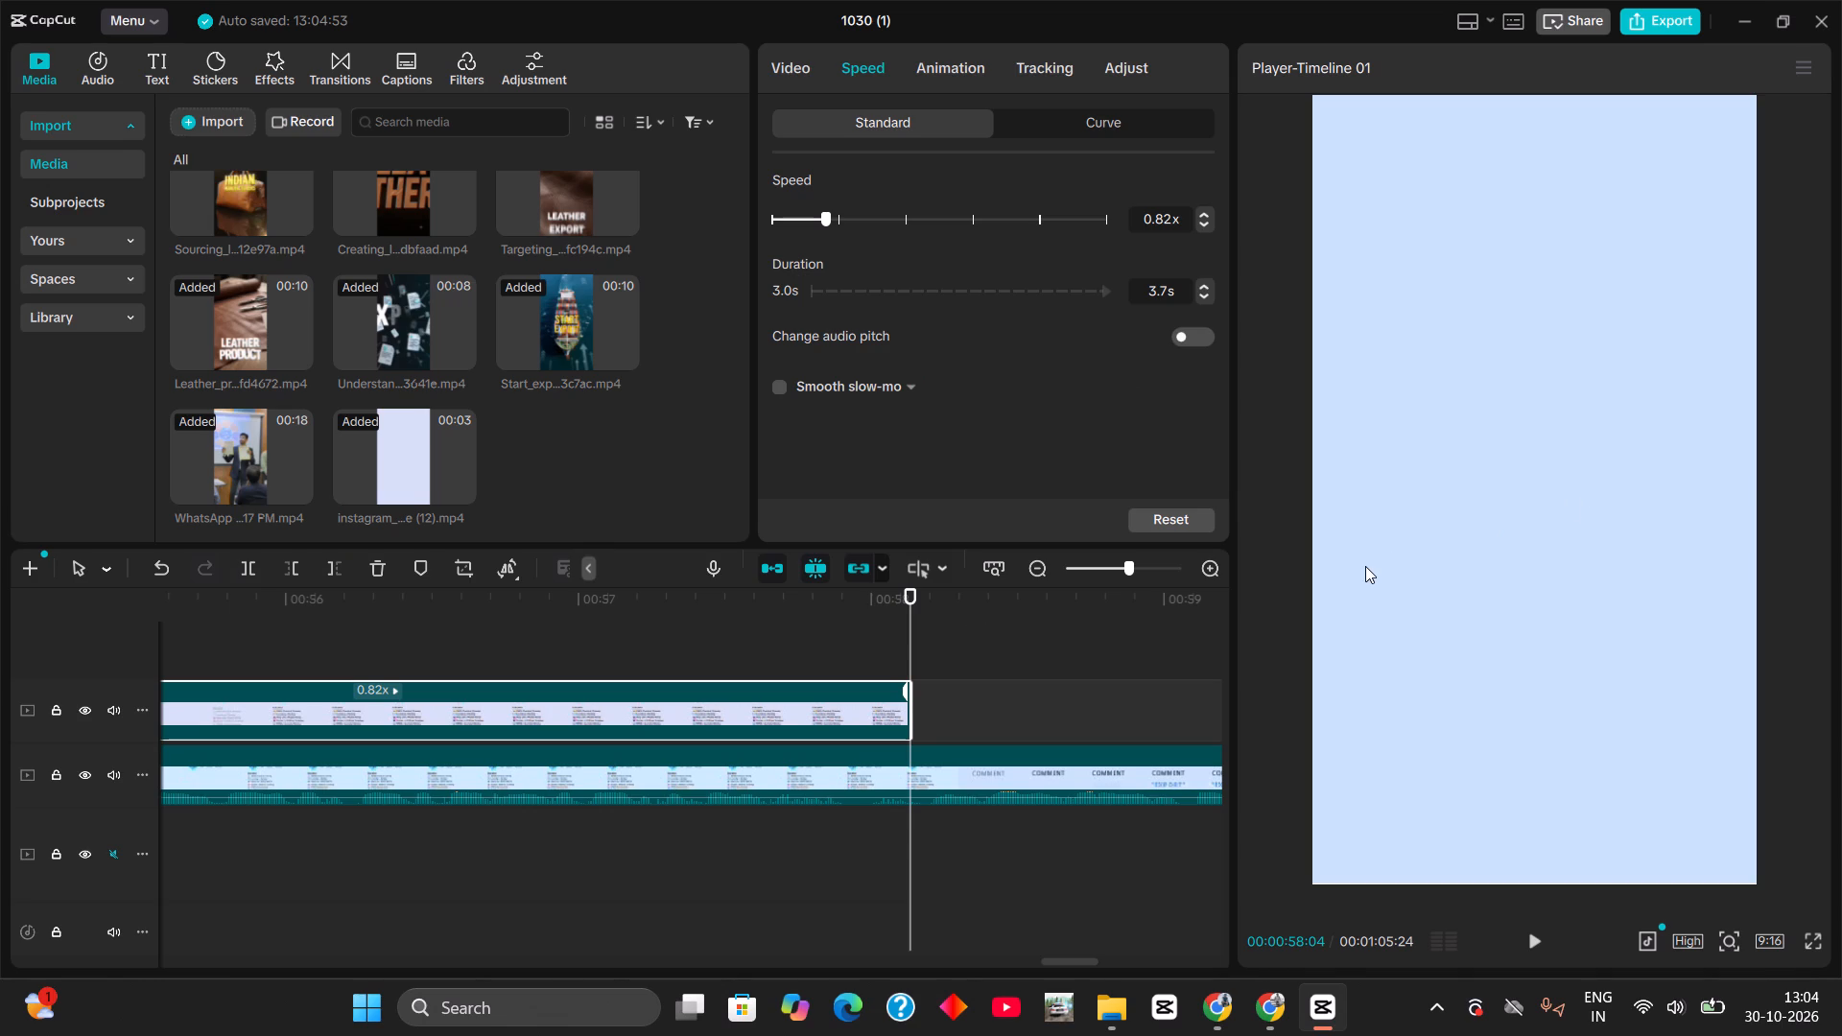
Play the WhatsApp clip from 00:58:04 to review the section after the profile overlay.
{"action": "key", "text": "space"}
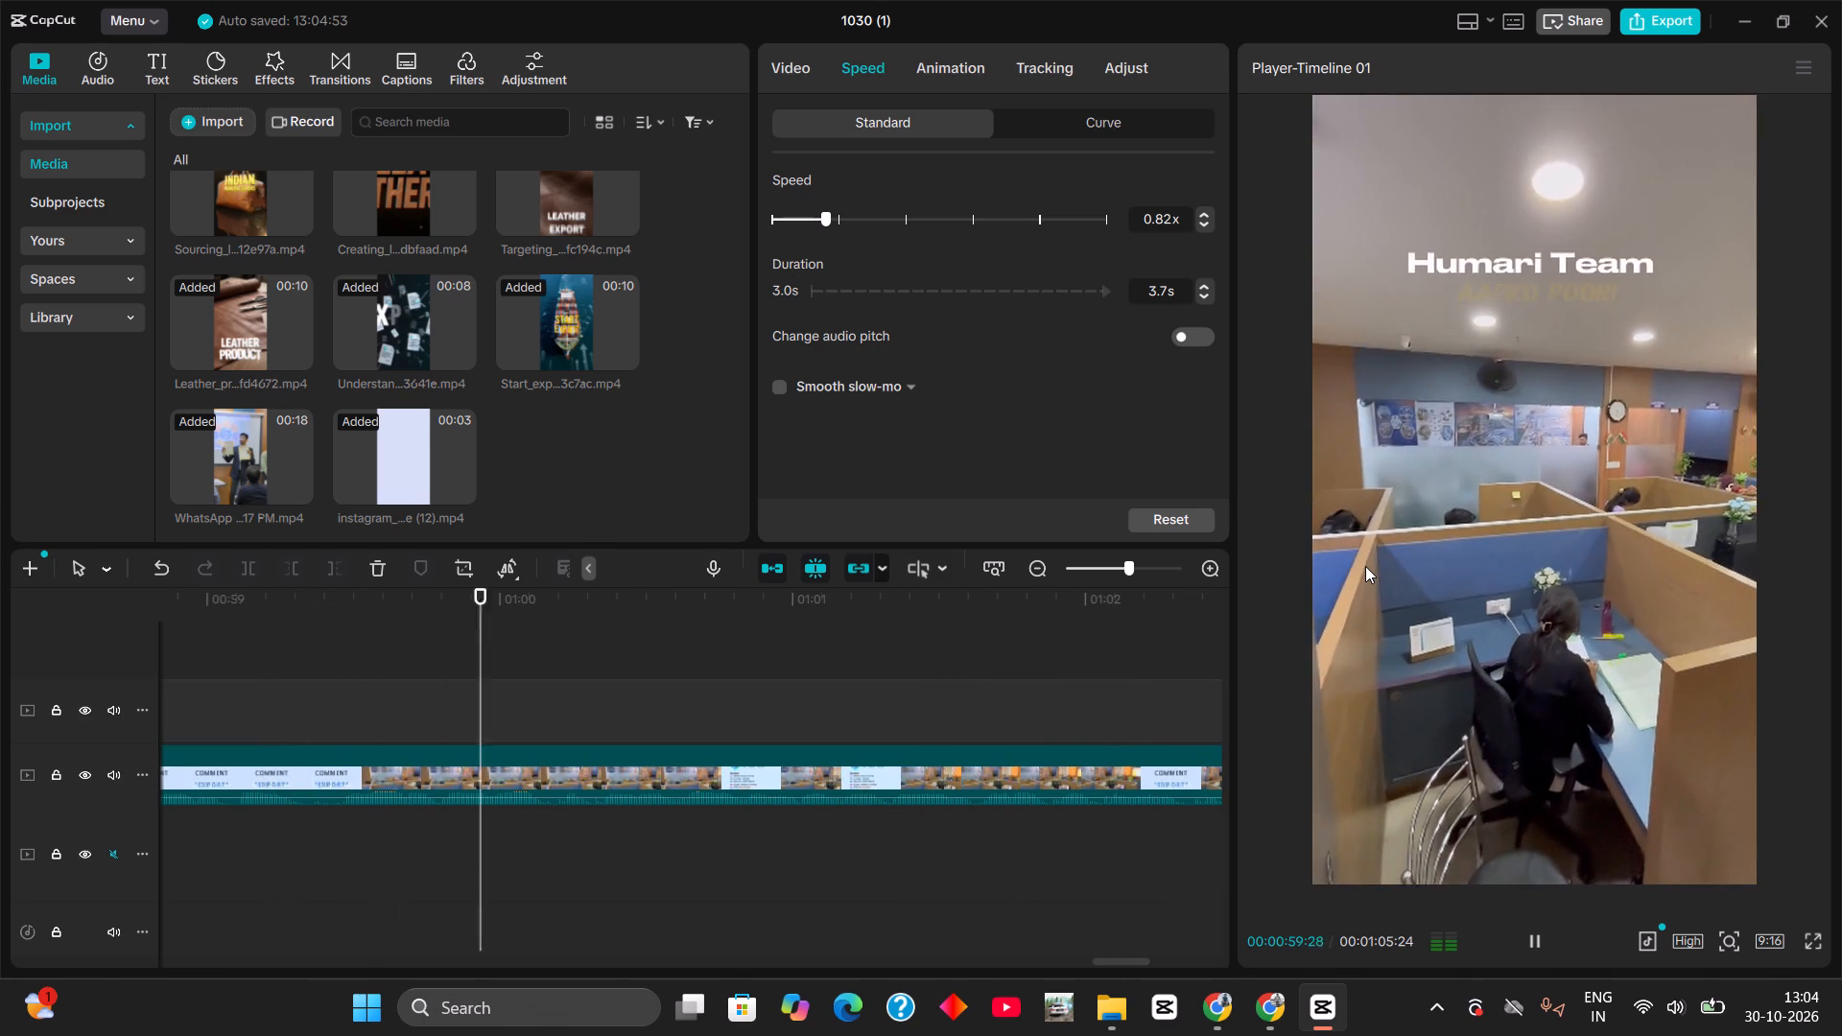
{"action": "key", "text": "space"}
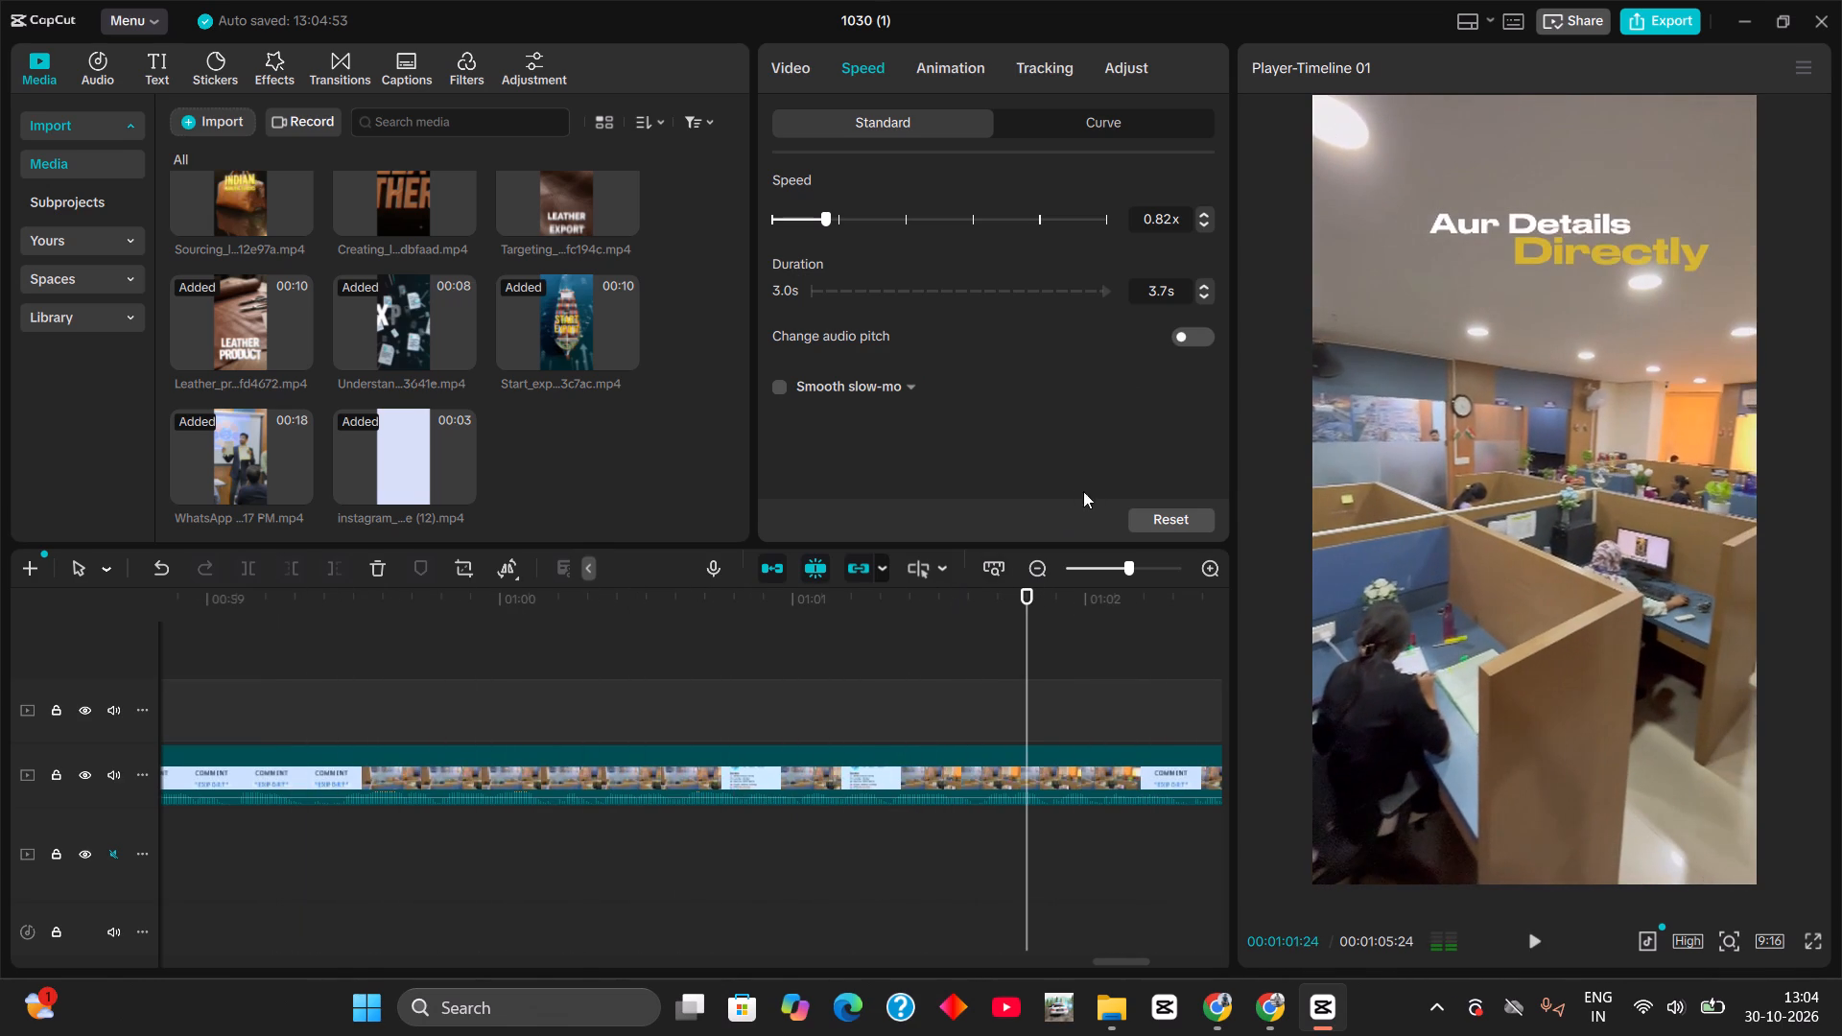
Place the saved My presets2 logo compound clip on the top track above the opening leather clip, starting at 00:02:03.
{"action": "left_click", "coordinate": [1099, 568]}
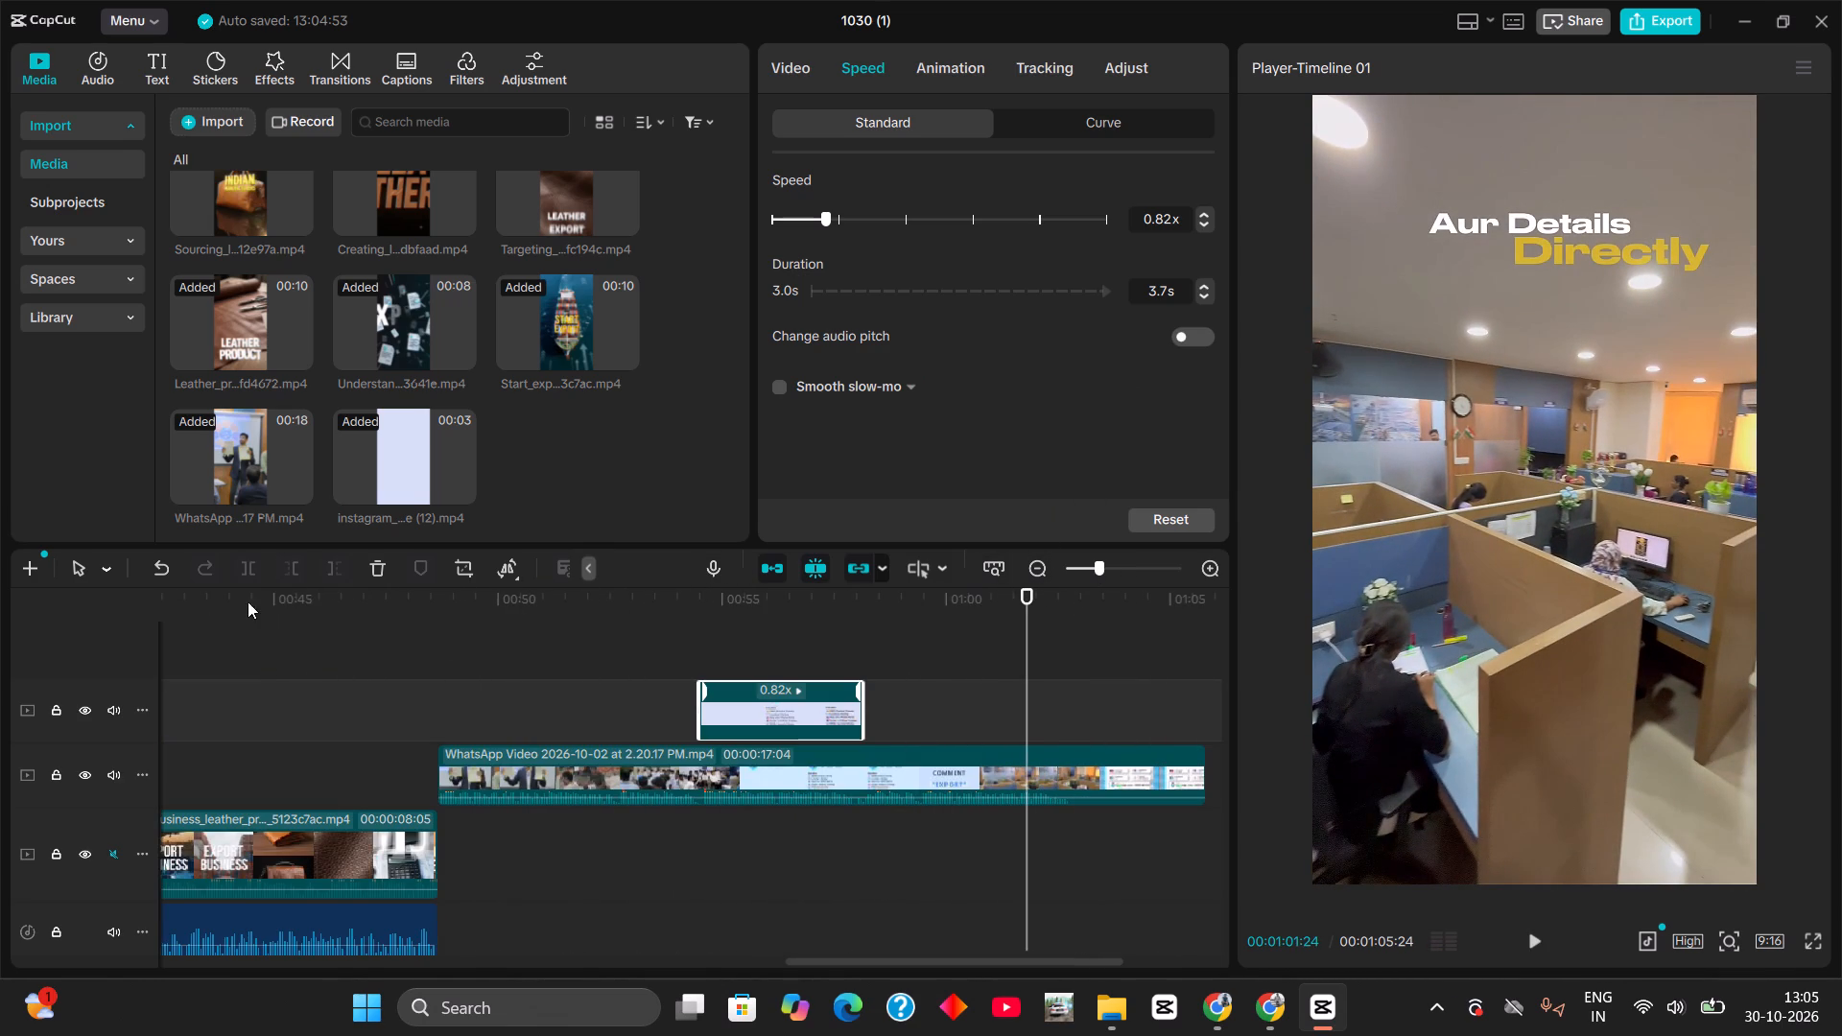
{"action": "left_click_drag", "start_coordinate": [248, 601], "coordinate": [236, 624]}
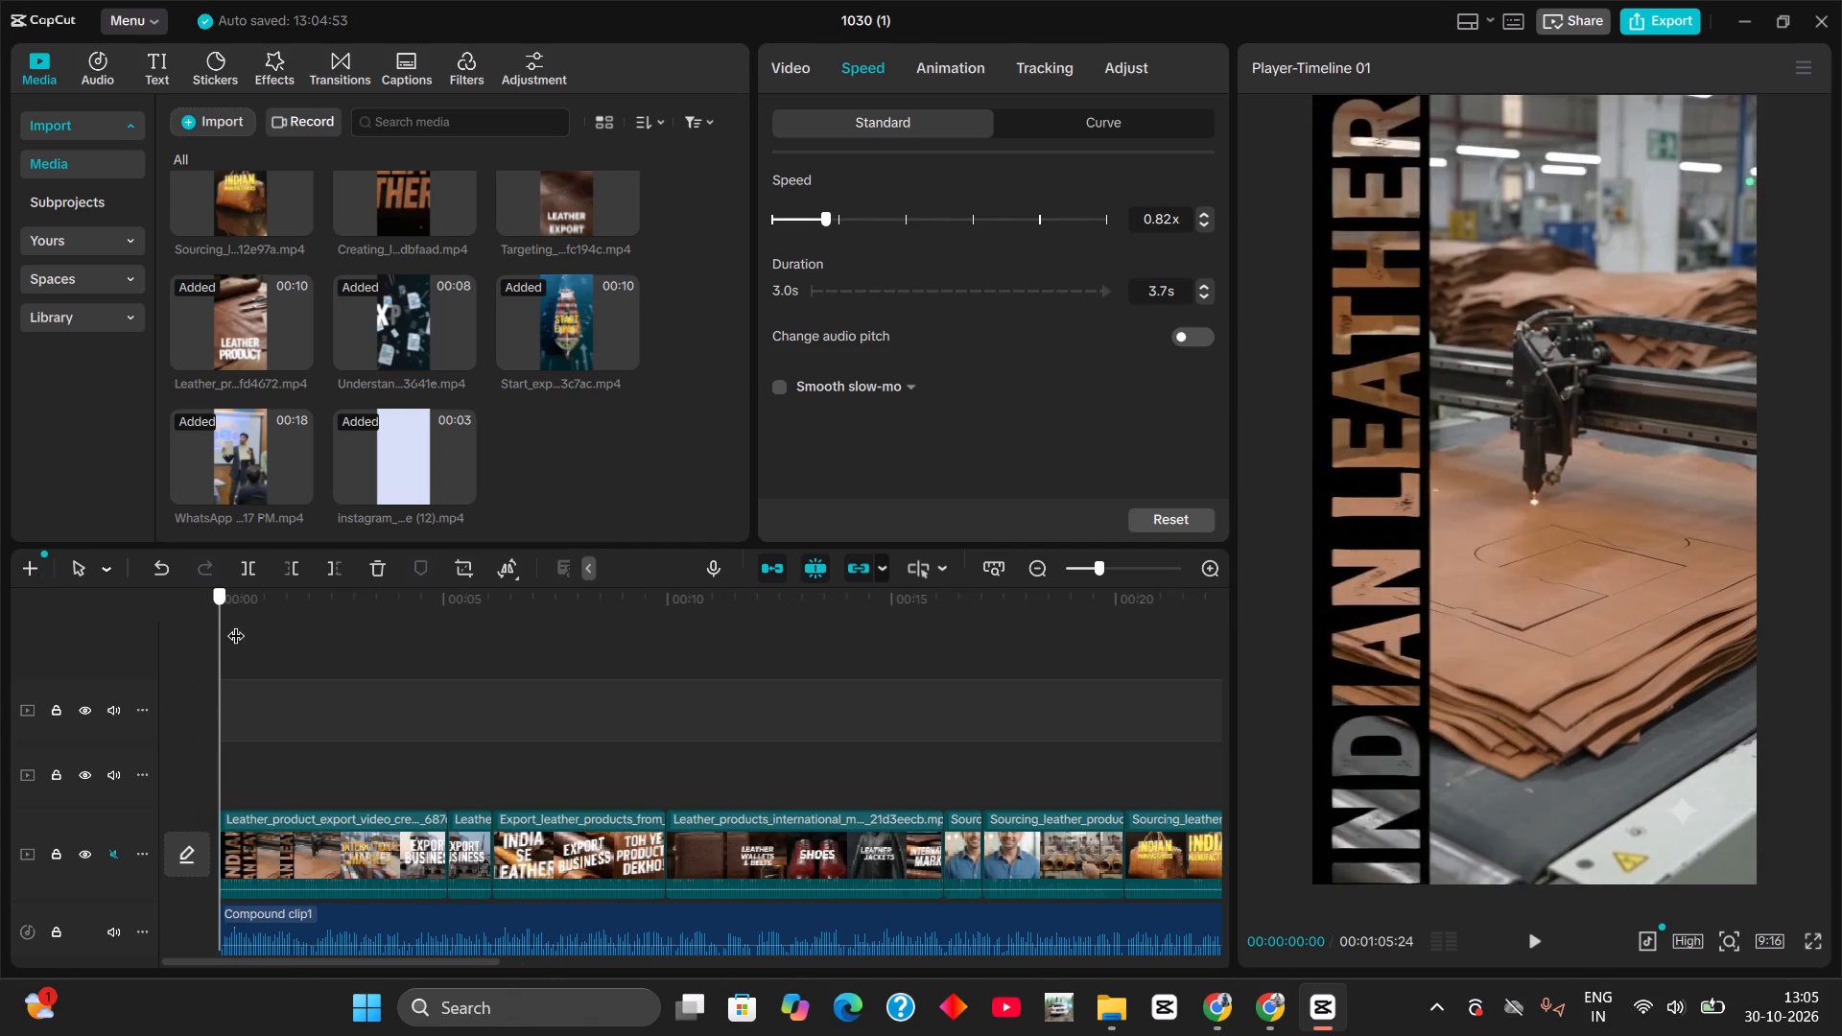
{"action": "left_click_drag", "start_coordinate": [236, 624], "coordinate": [331, 636]}
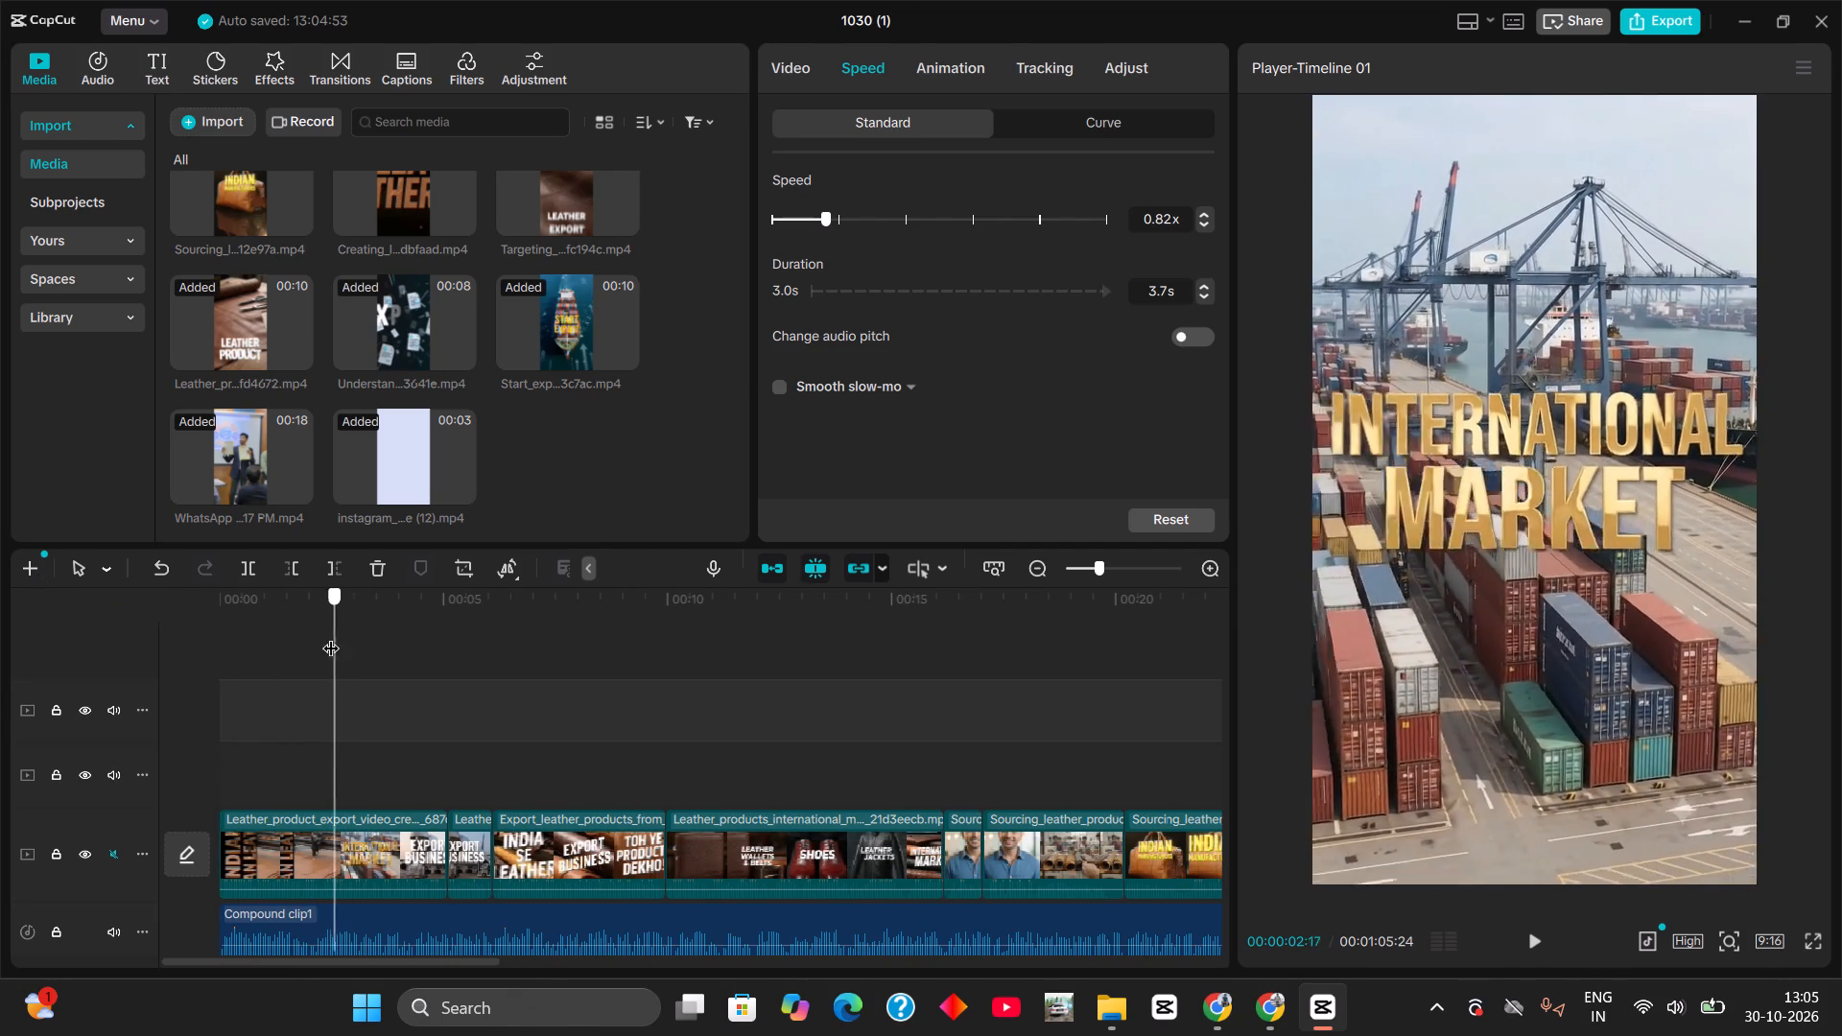
{"action": "left_click_drag", "start_coordinate": [331, 636], "coordinate": [314, 645]}
{"action": "left_click", "coordinate": [97, 242]}
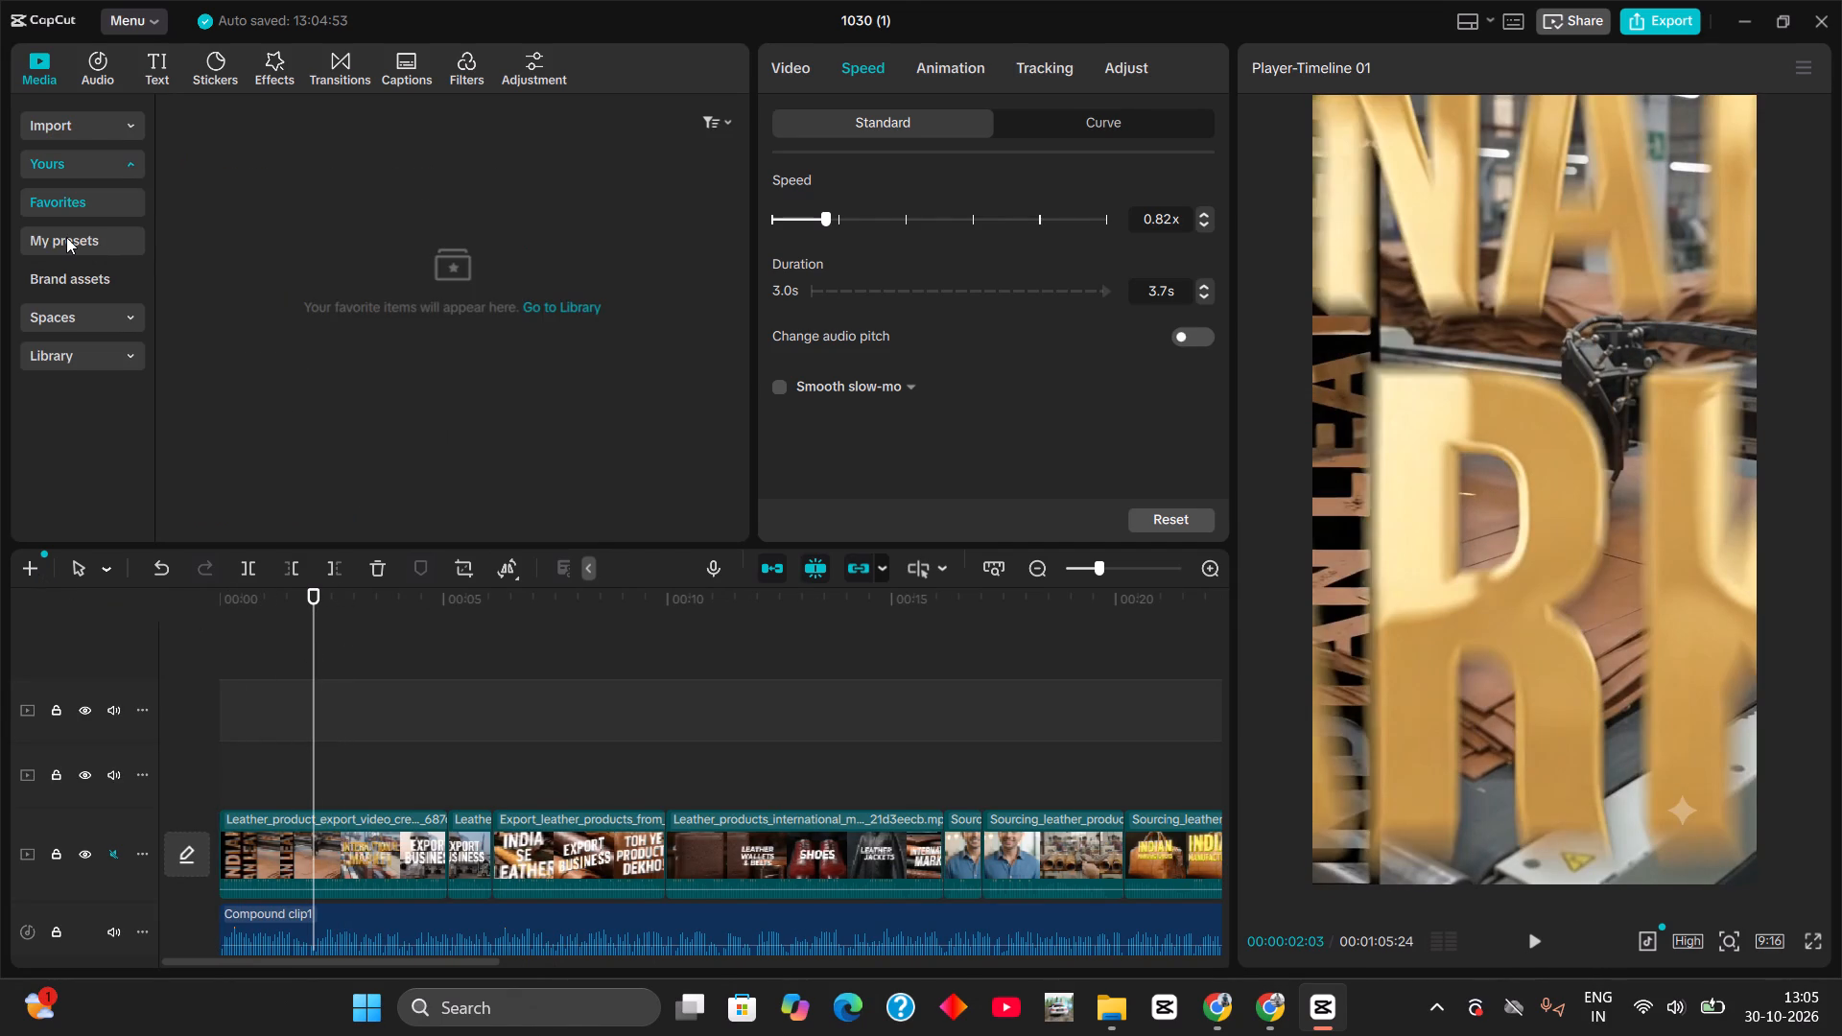
{"action": "left_click", "coordinate": [66, 237]}
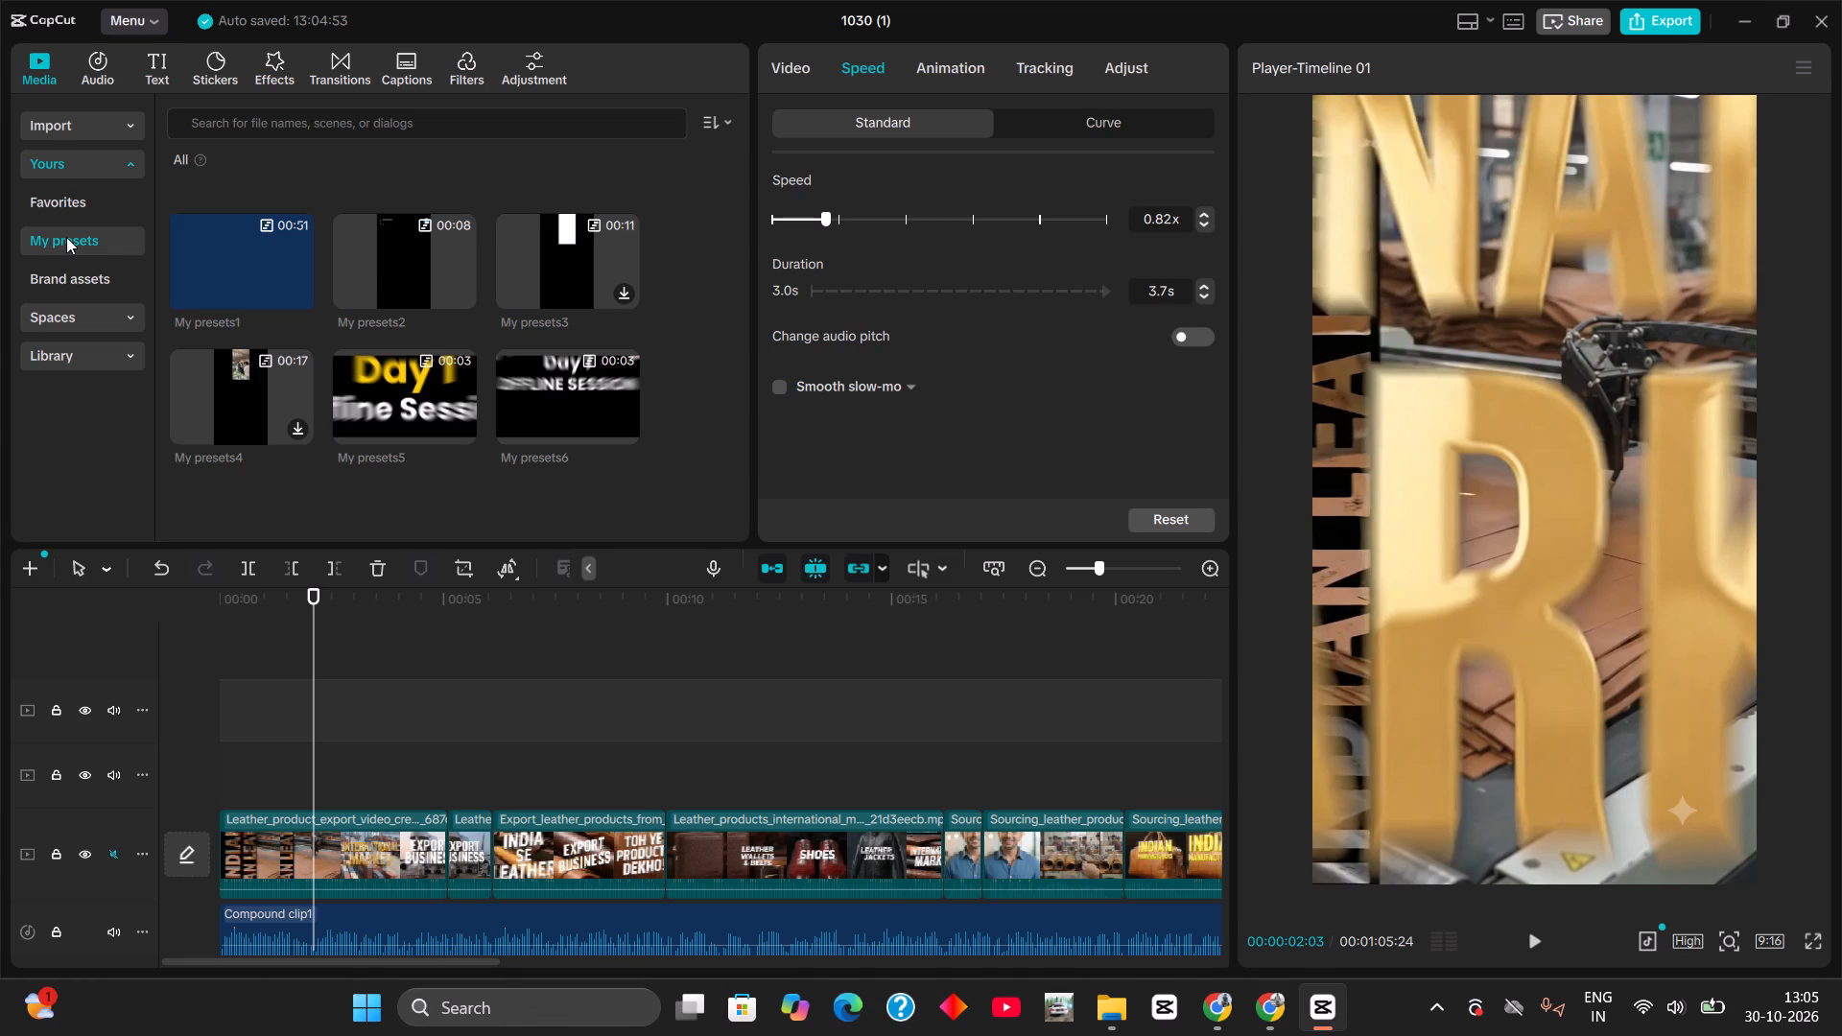
{"action": "left_click_drag", "start_coordinate": [408, 254], "coordinate": [315, 728]}
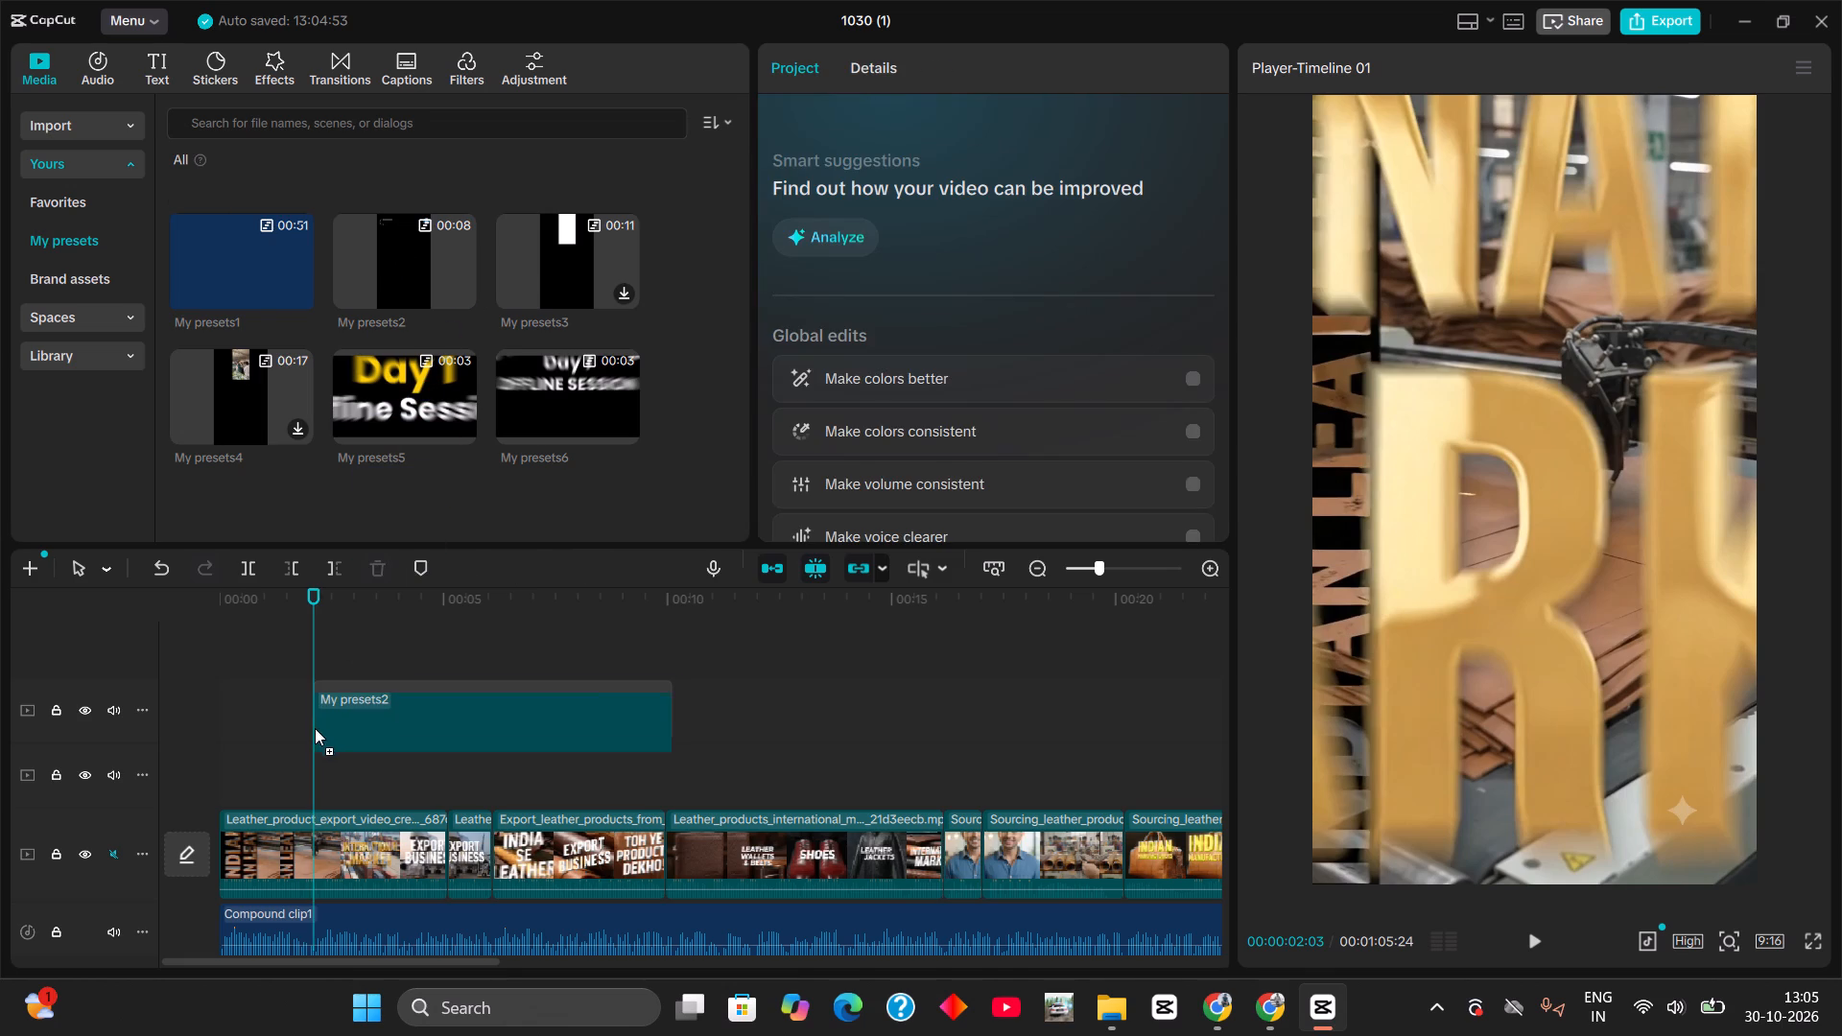
{"action": "left_click_drag", "start_coordinate": [315, 728], "coordinate": [309, 731]}
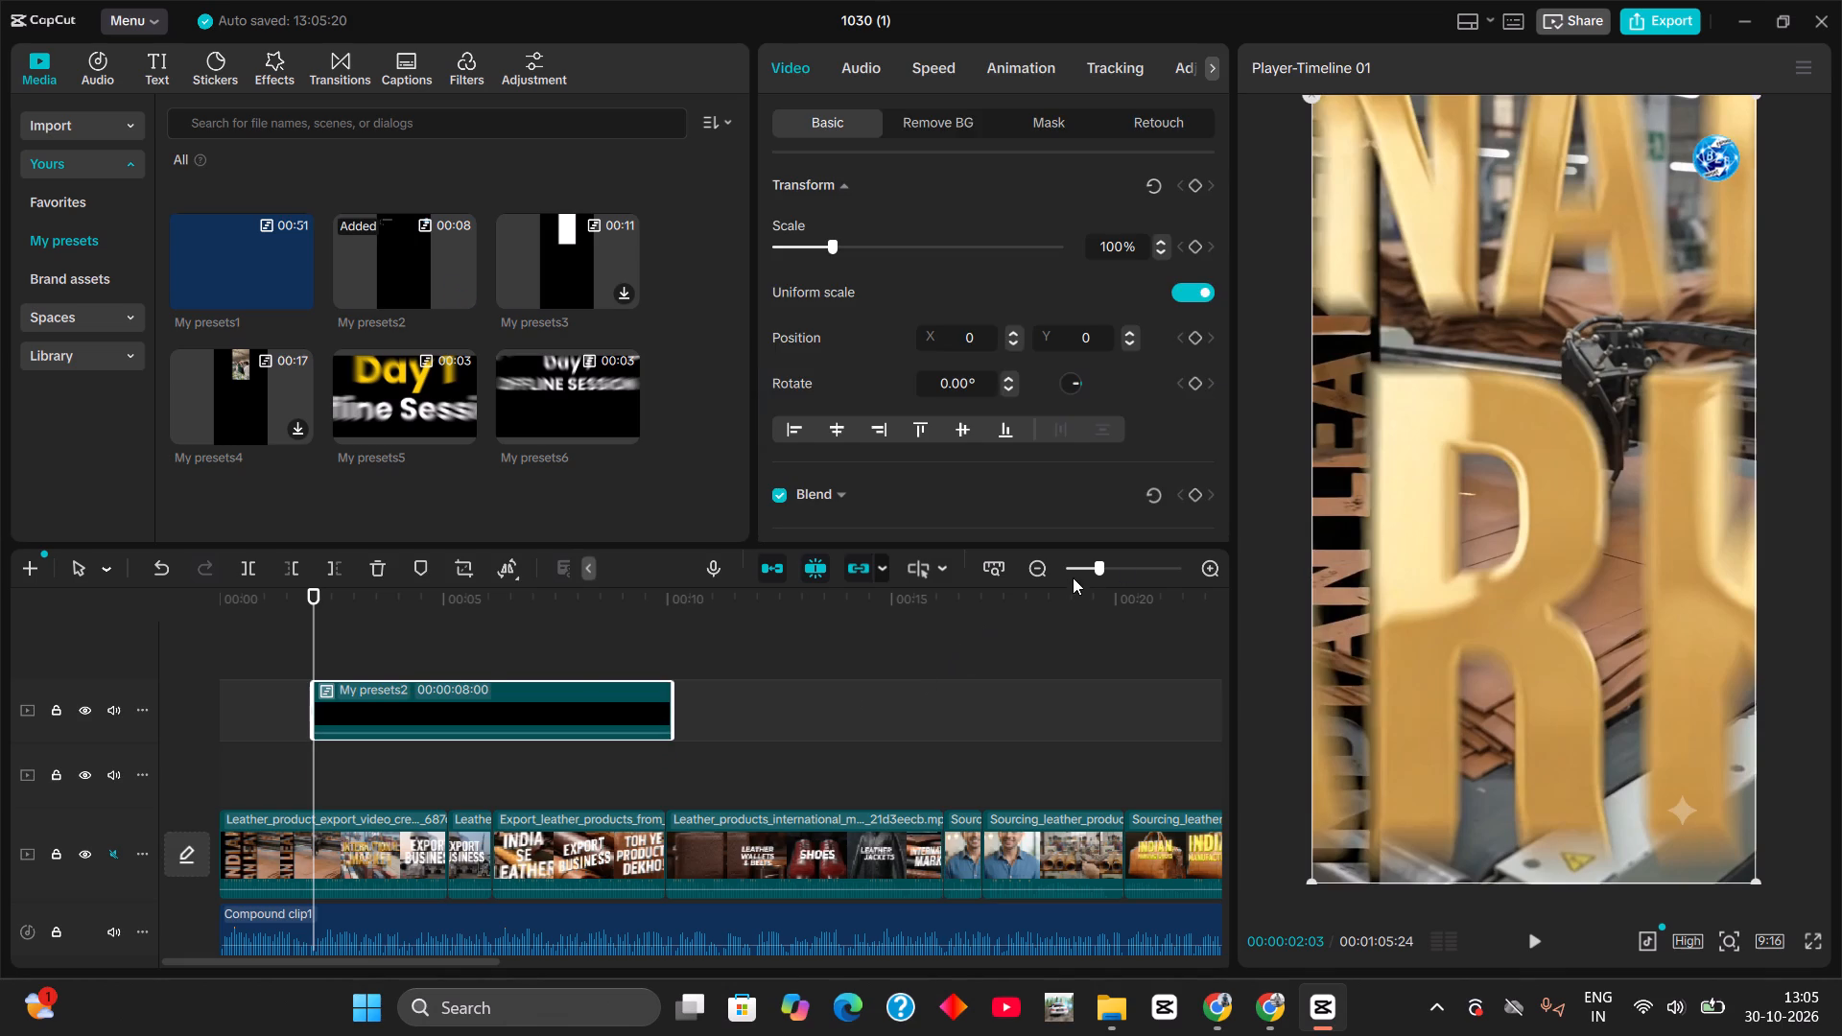
Add three more My presets2 copies on the top track, spaced above the leather clips at about 12, 24 and 36 seconds.
{"action": "double_click", "coordinate": [1080, 571]}
{"action": "left_click_drag", "start_coordinate": [406, 277], "coordinate": [371, 694]}
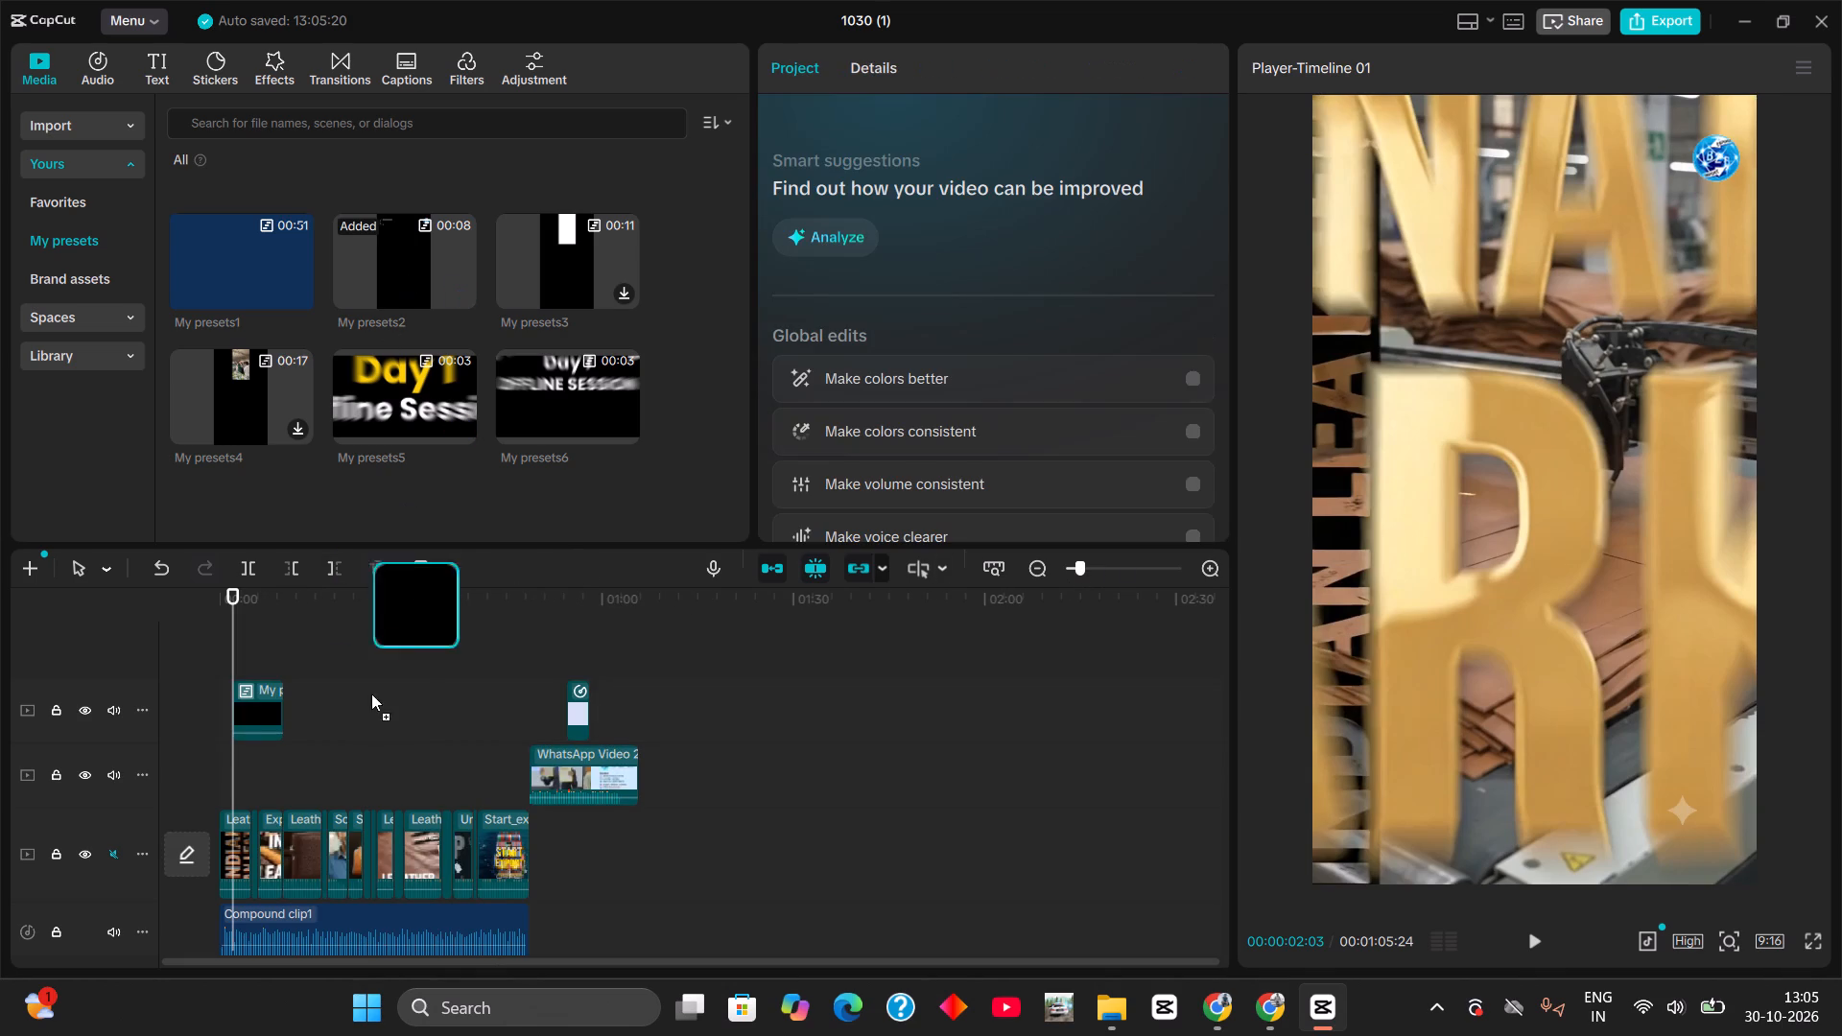
{"action": "left_click_drag", "start_coordinate": [371, 694], "coordinate": [301, 712]}
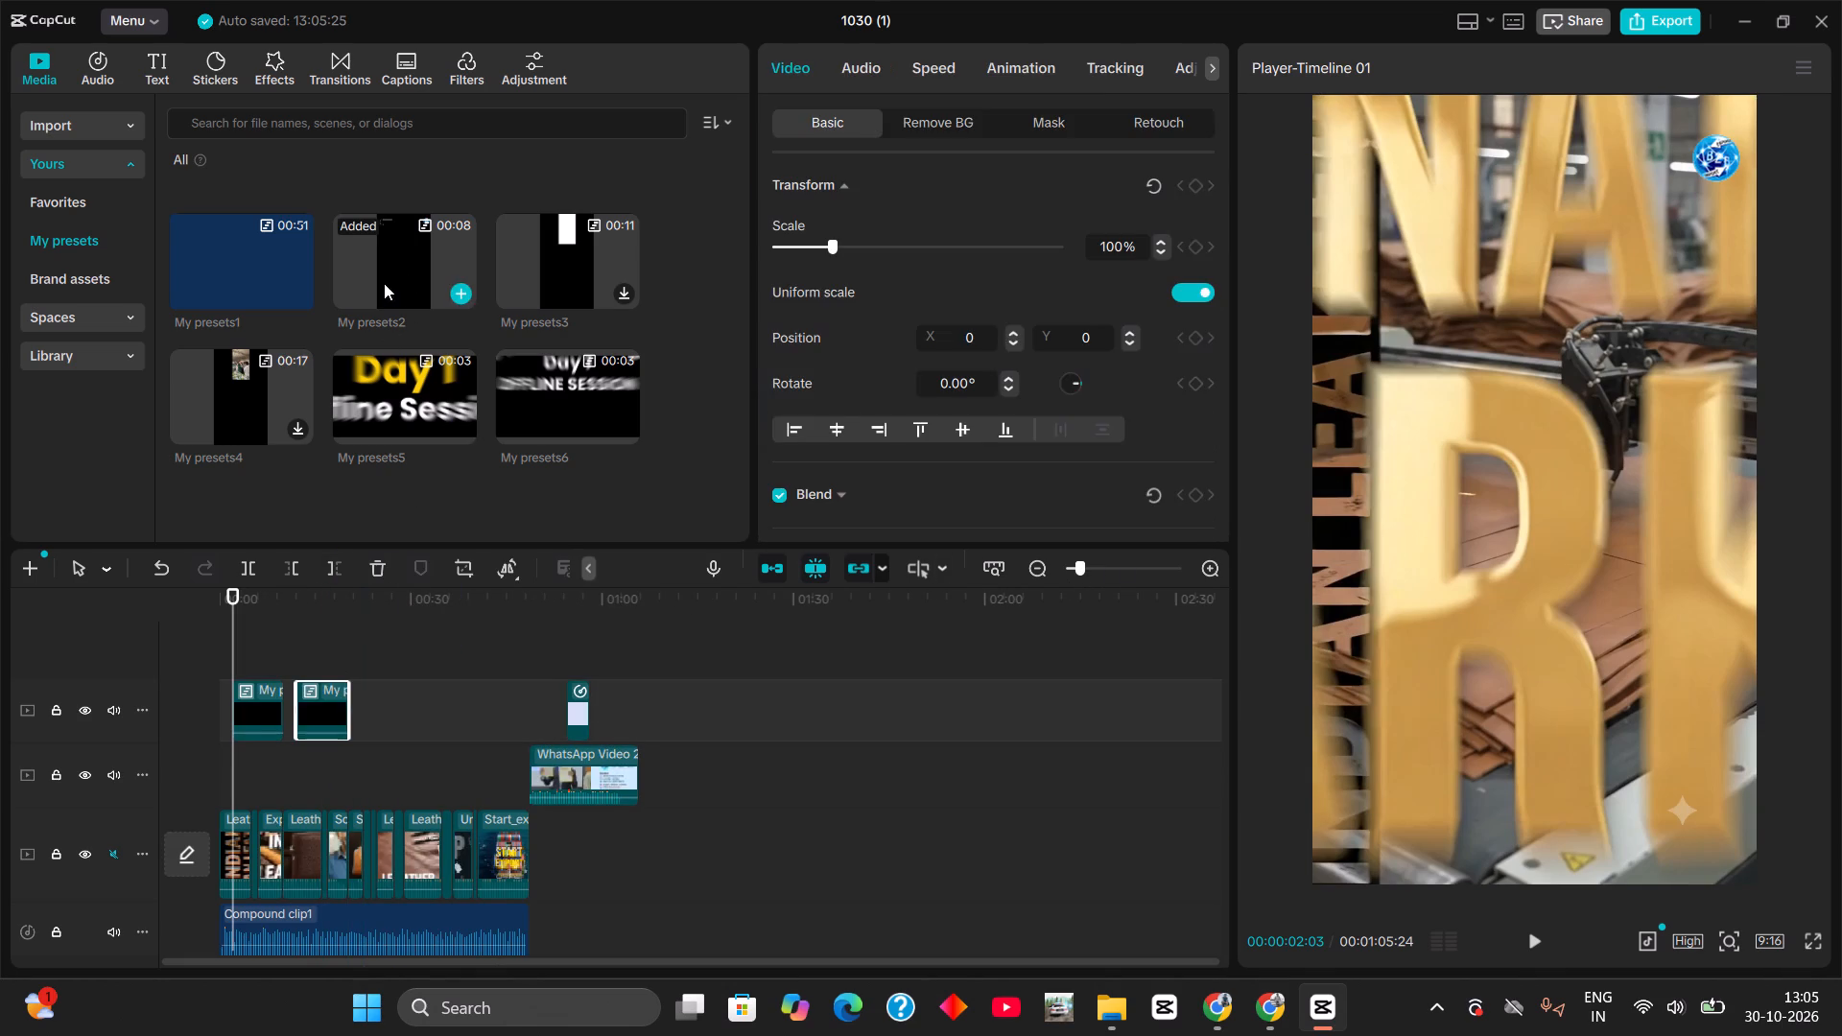
{"action": "left_click_drag", "start_coordinate": [384, 283], "coordinate": [381, 712]}
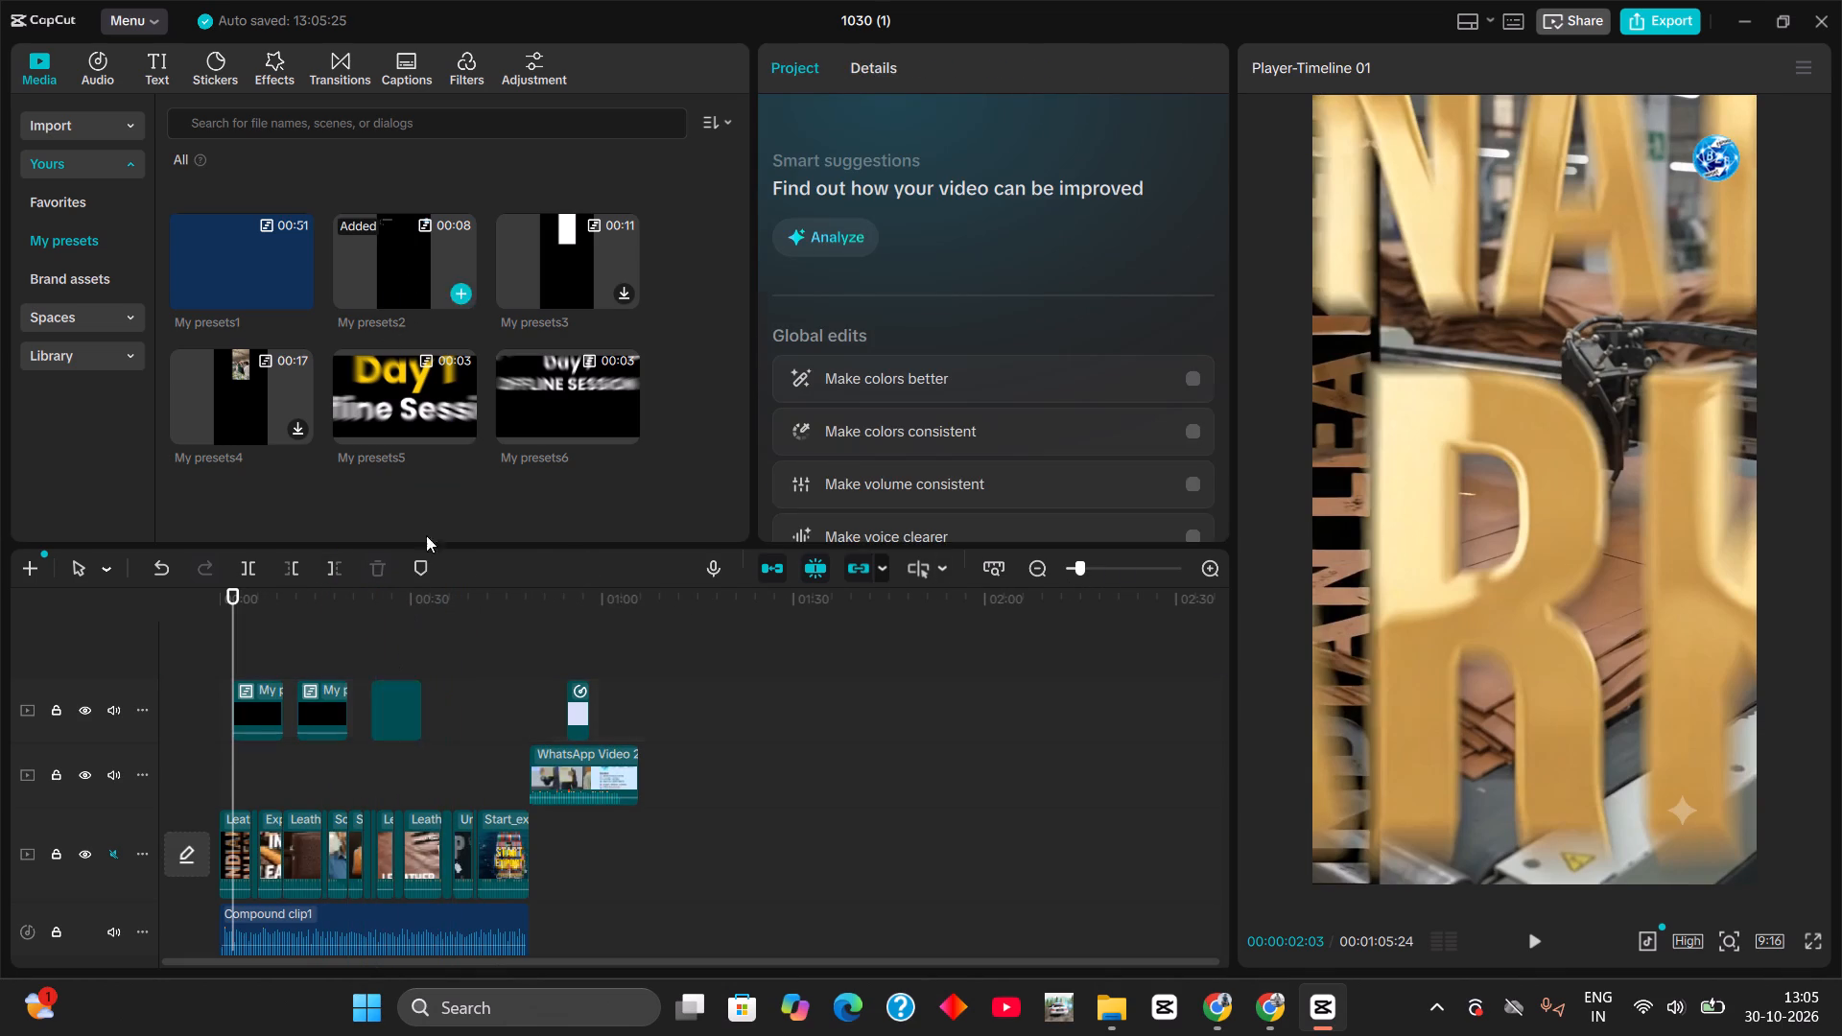
{"action": "left_click_drag", "start_coordinate": [384, 290], "coordinate": [453, 705]}
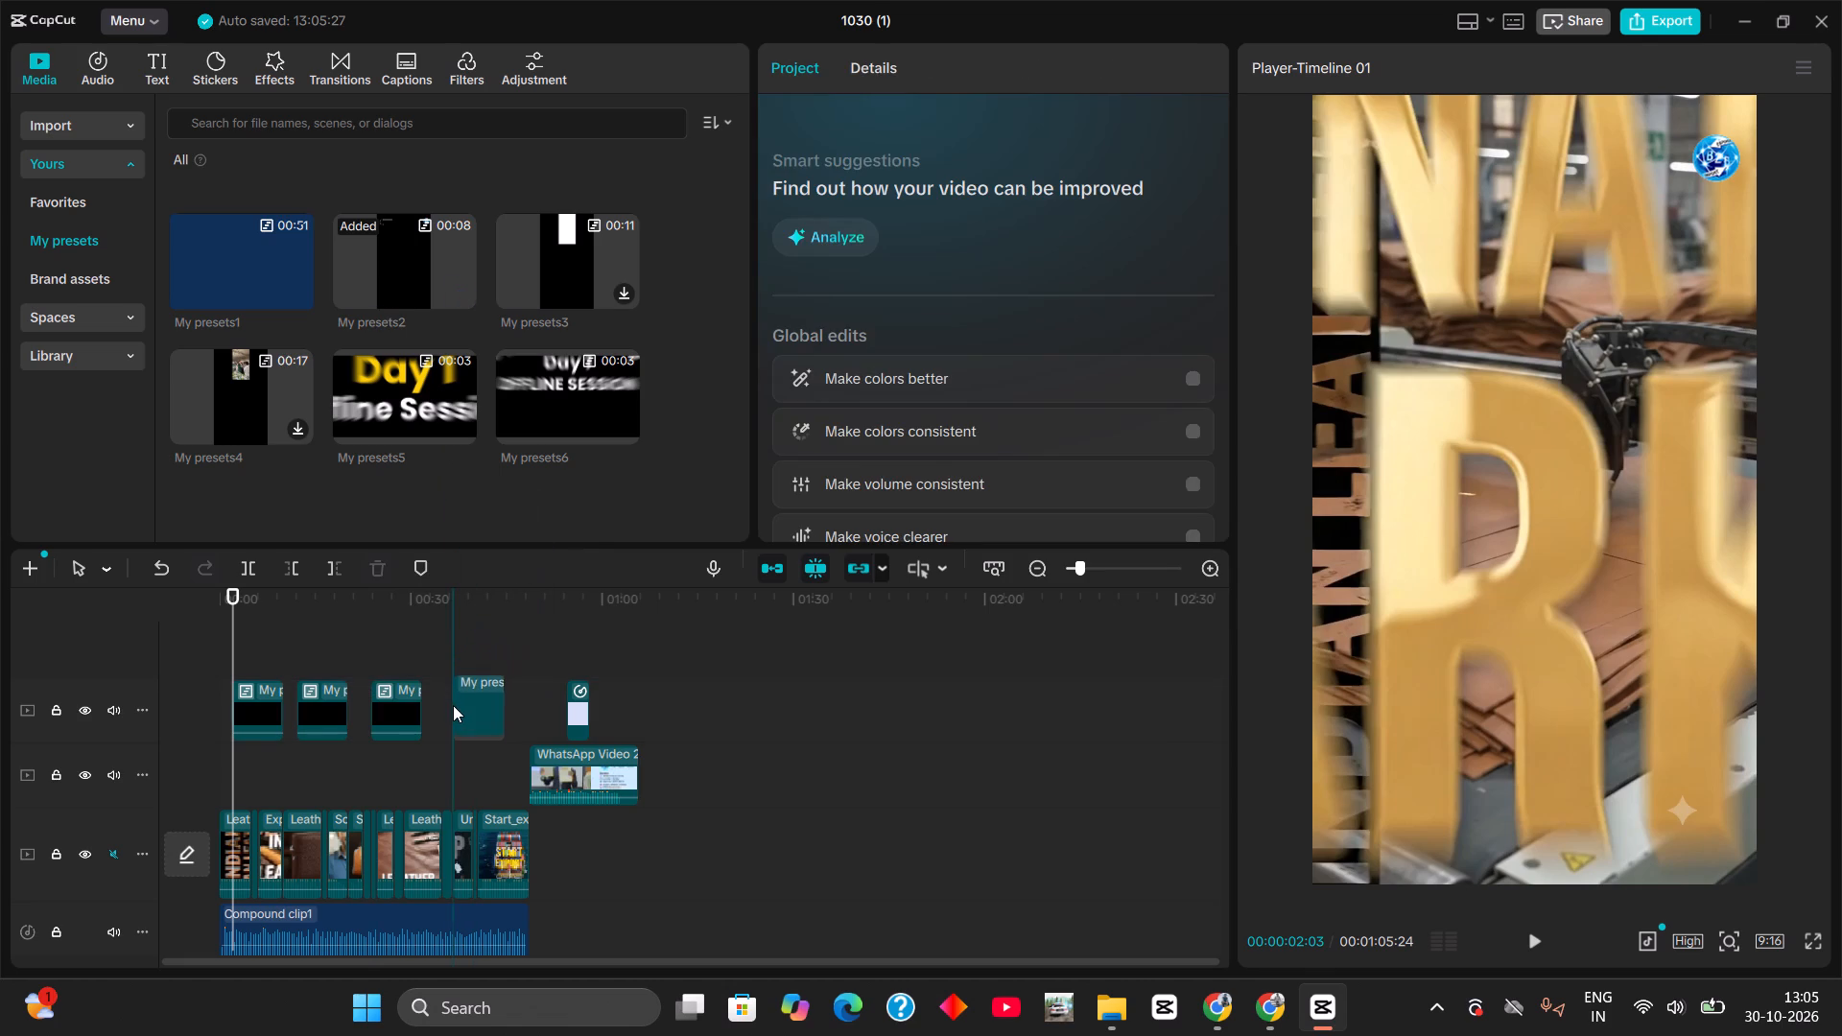
{"action": "left_click", "coordinate": [1119, 577]}
{"action": "left_click", "coordinate": [1129, 572]}
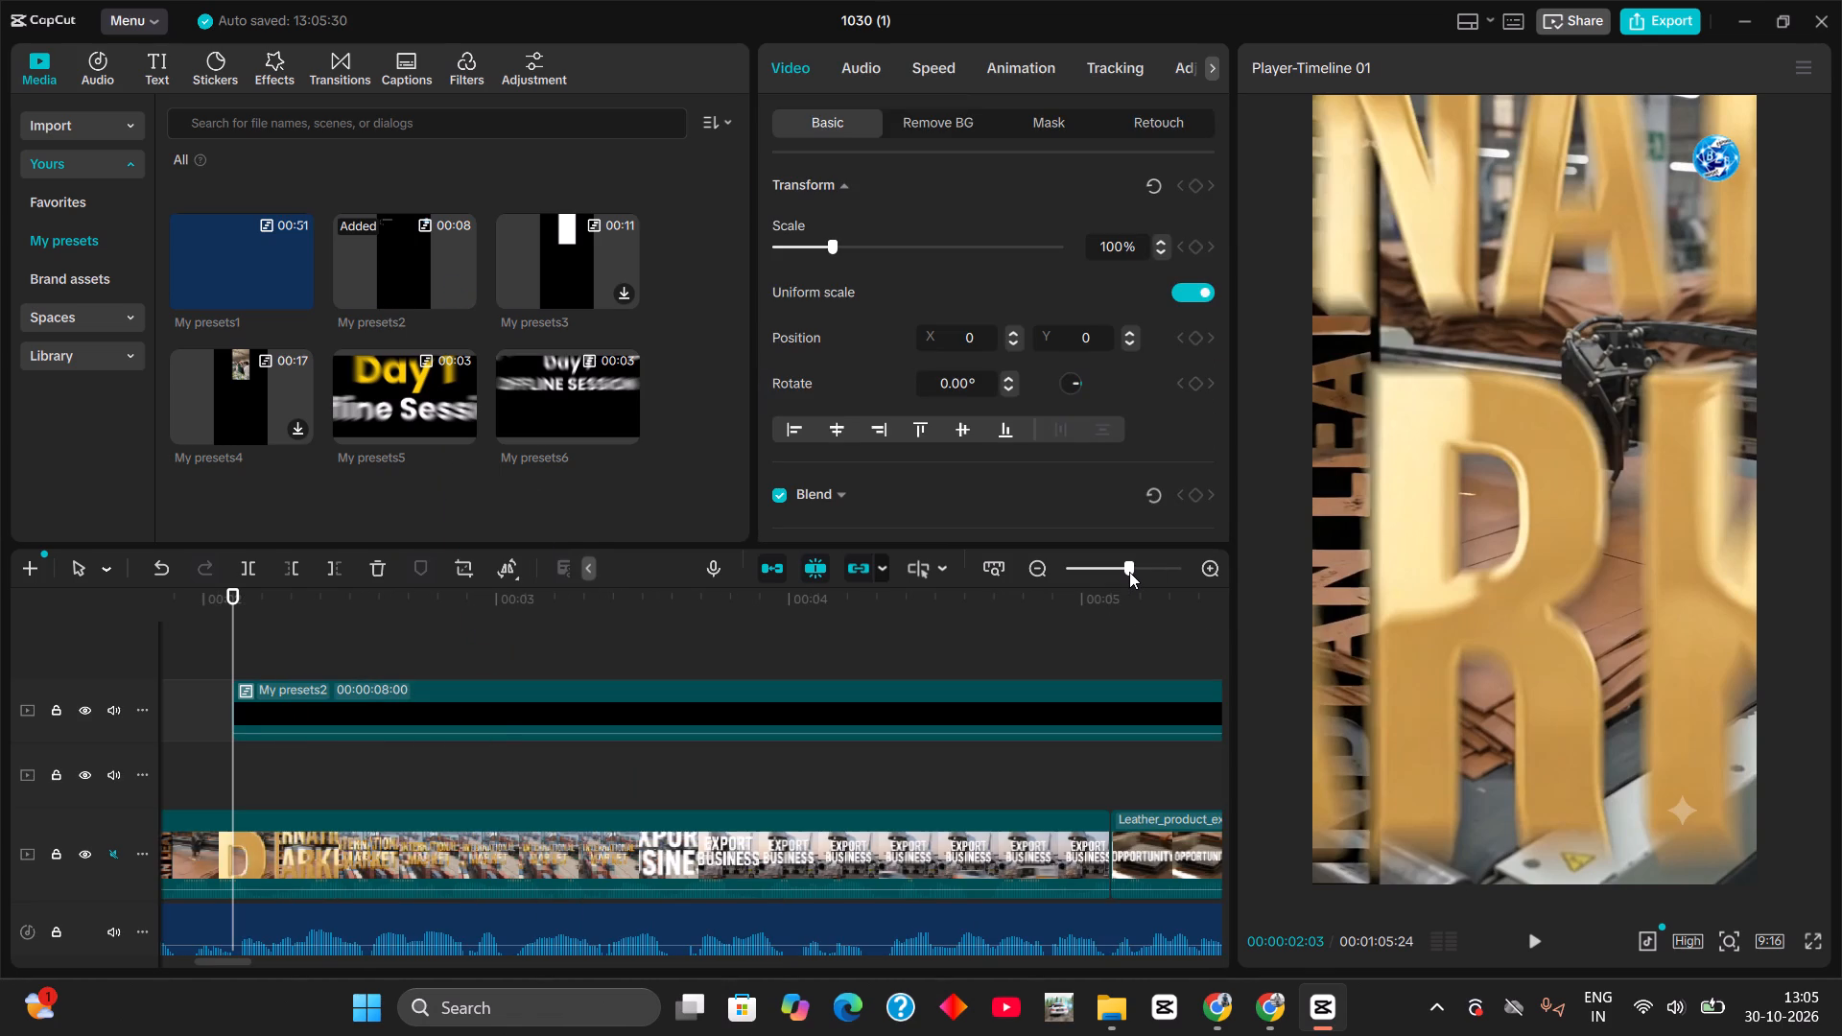